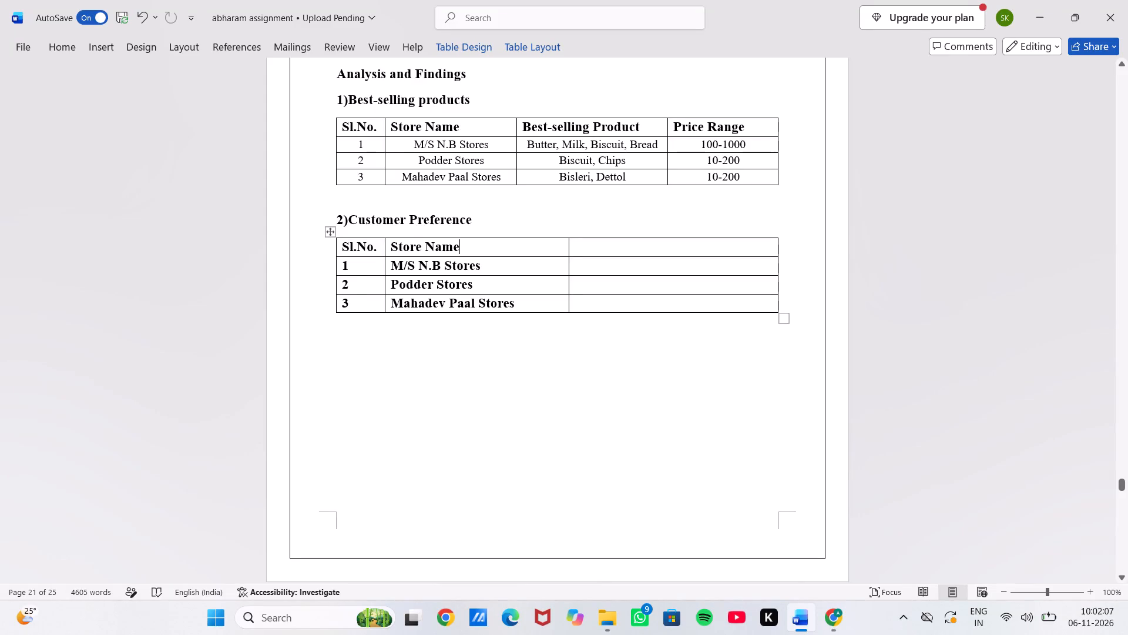
Remove bold from the serial numbers and store names in the Customer Preference table's three data rows and set their font size to 12.
left_click(340, 266)
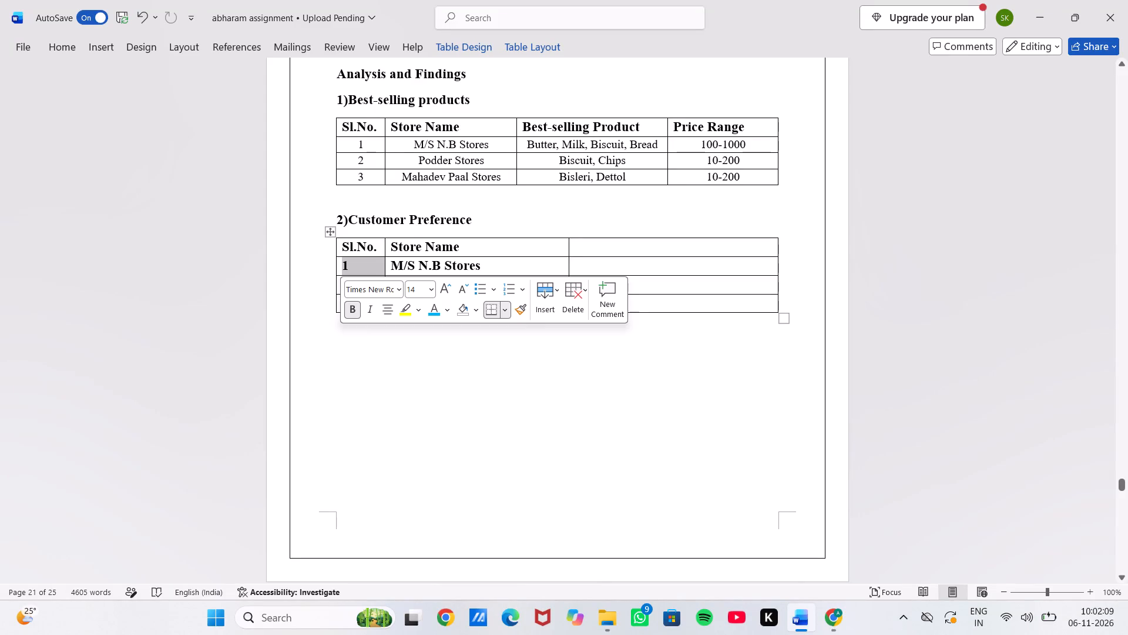
left_click(346, 329)
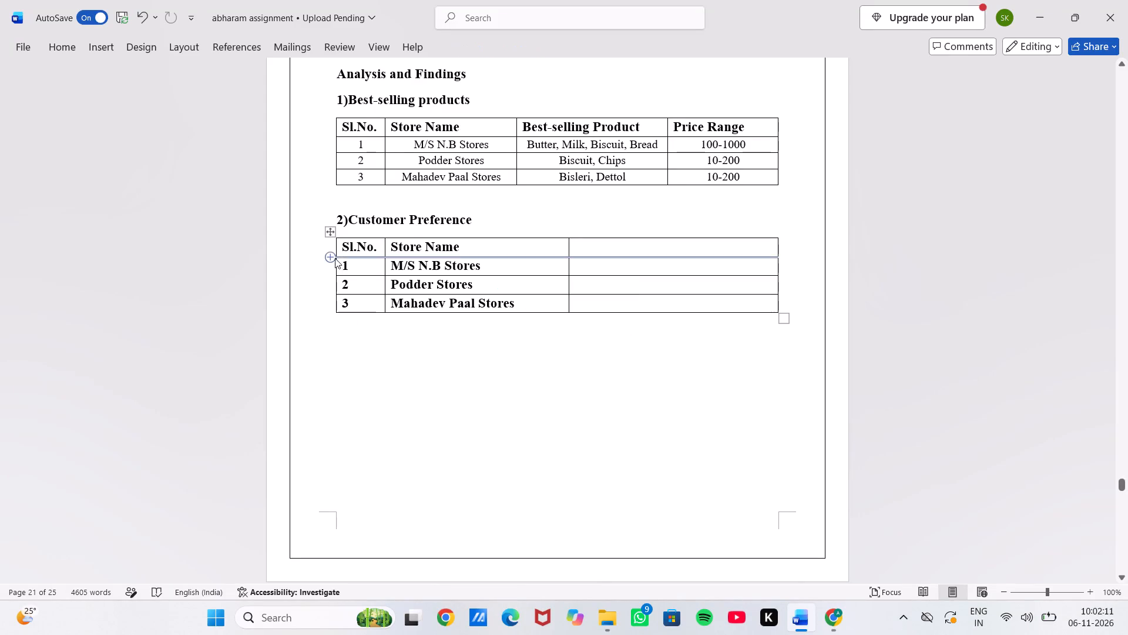
left_click(341, 265)
right_click_drag(341, 265, 429, 300)
left_click(365, 350)
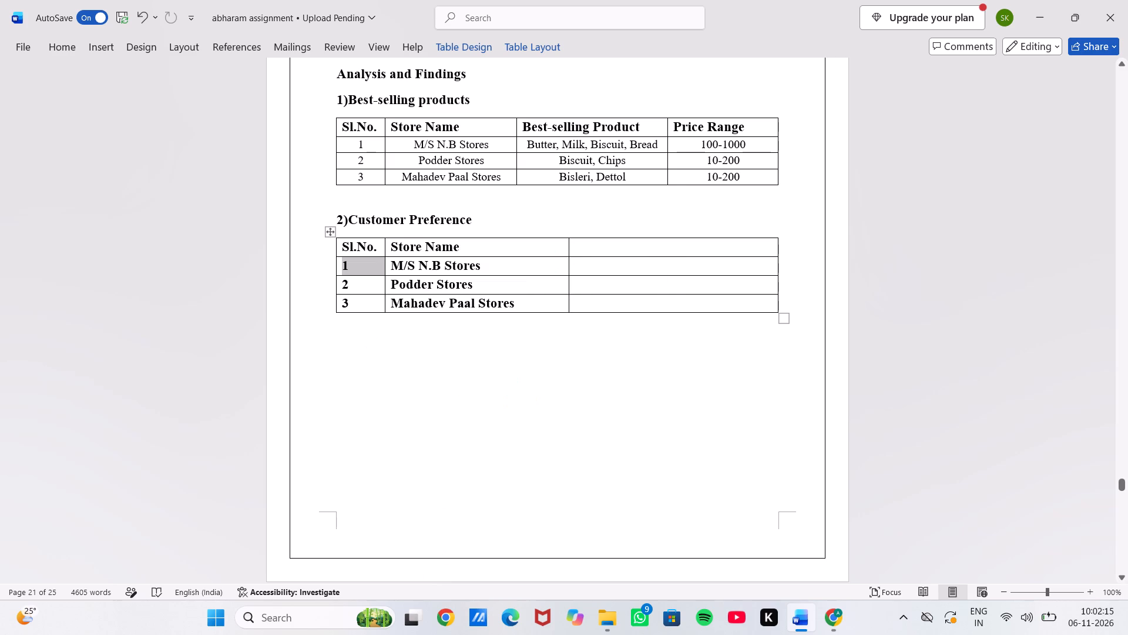
left_click(344, 269)
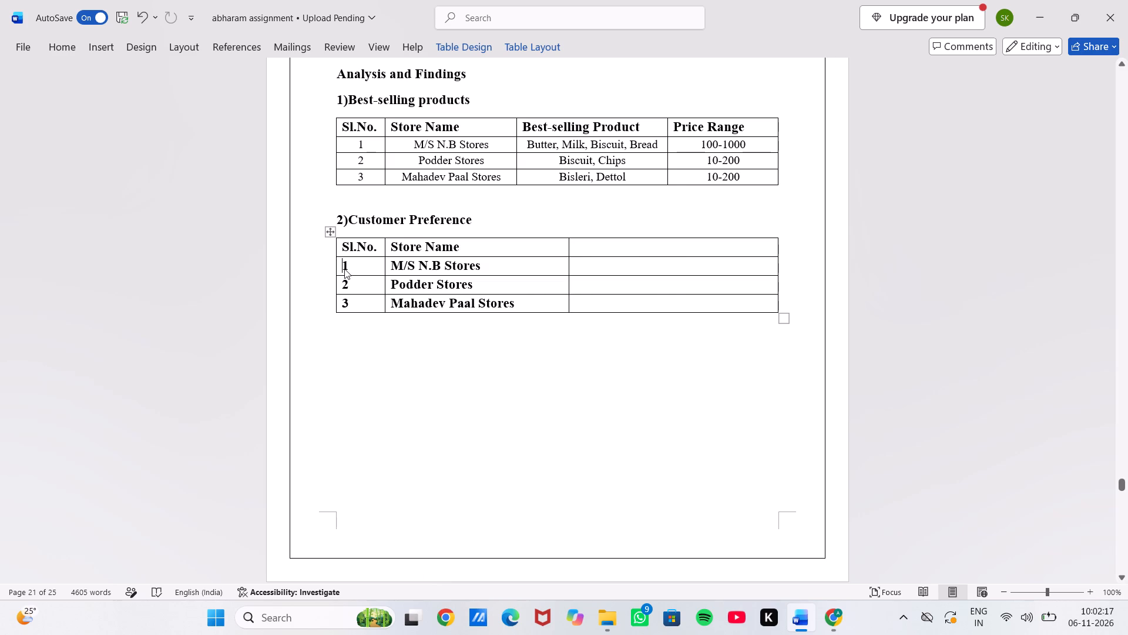
right_click_drag(344, 269, 451, 314)
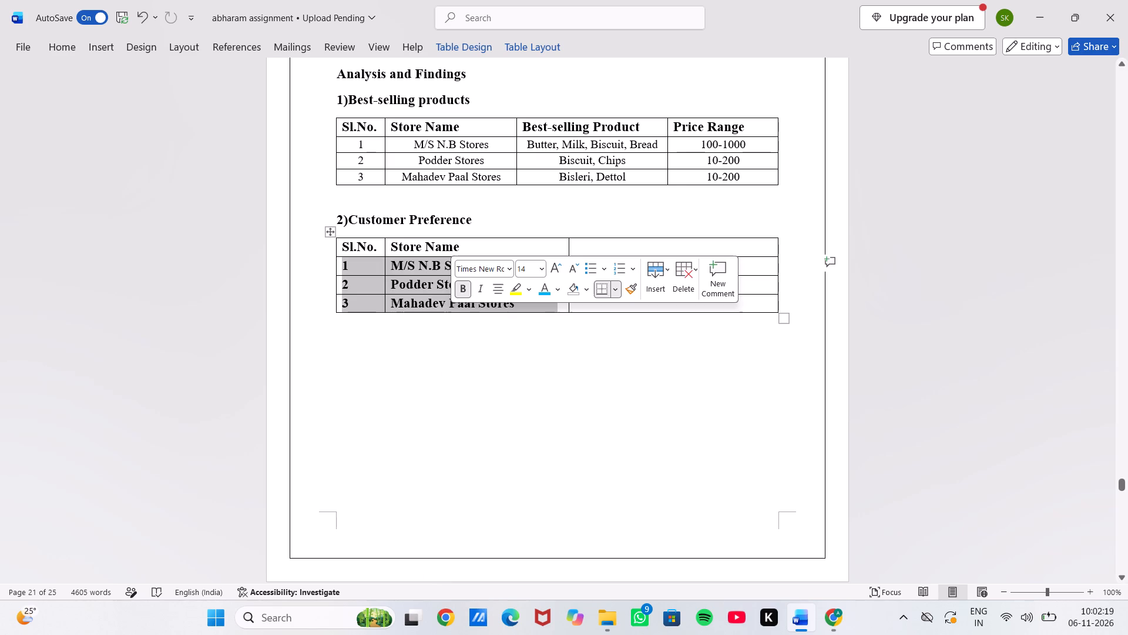
left_click(466, 287)
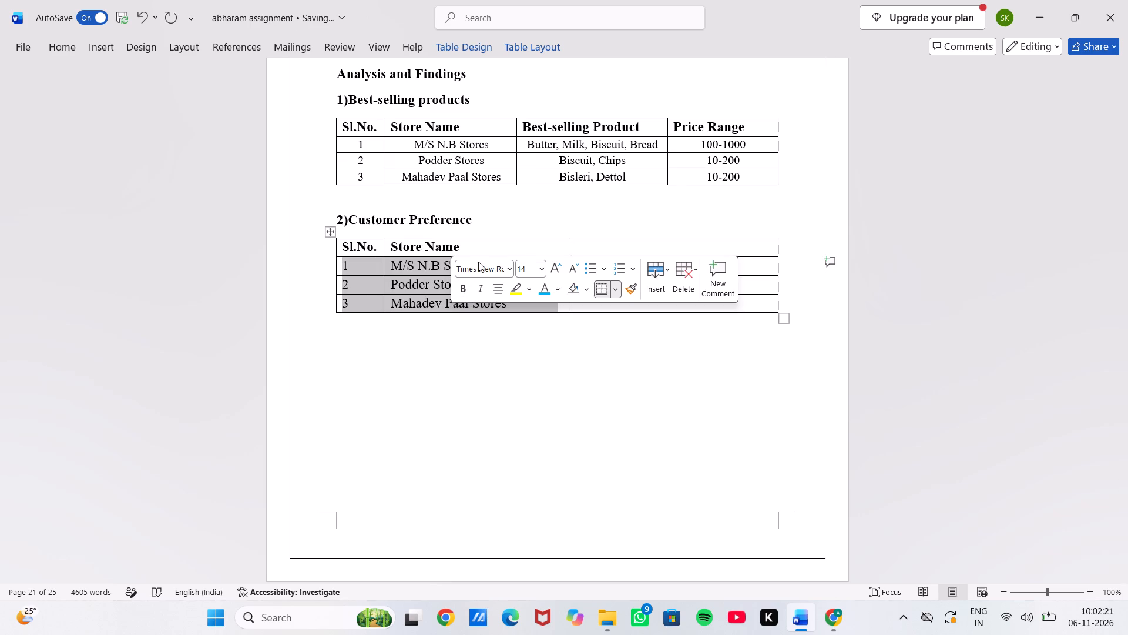
left_click(540, 272)
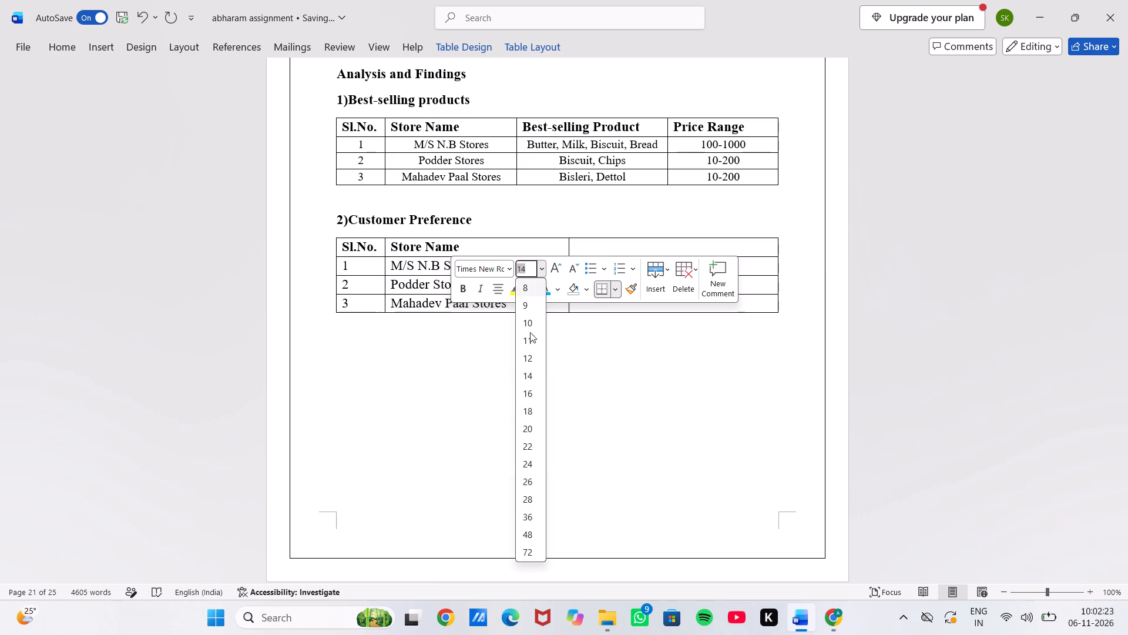
left_click(529, 362)
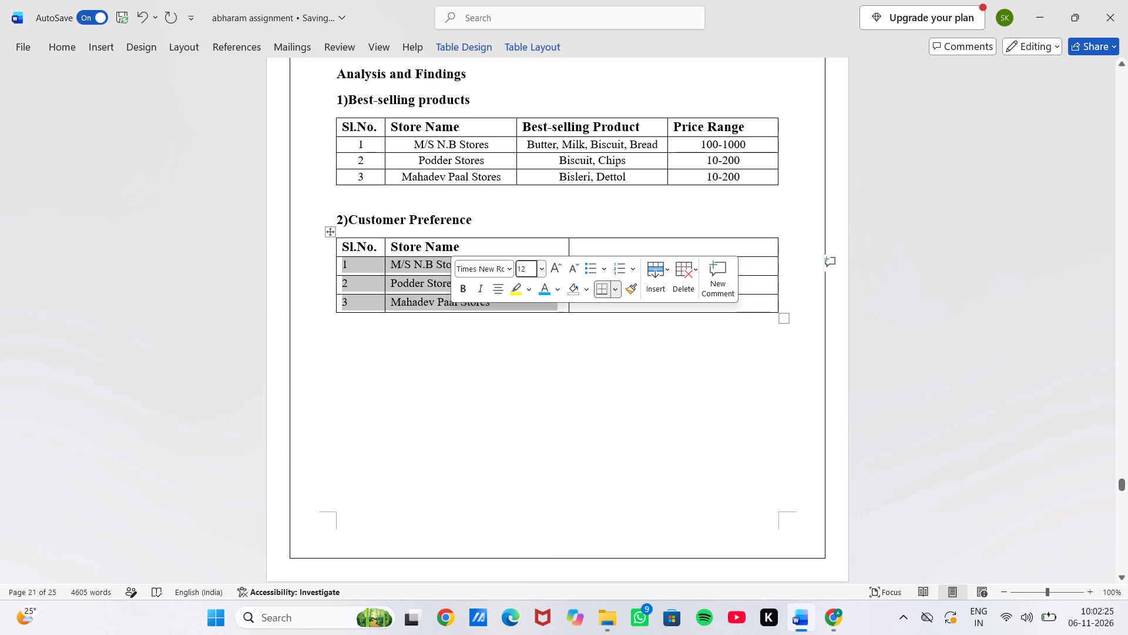
left_click(517, 377)
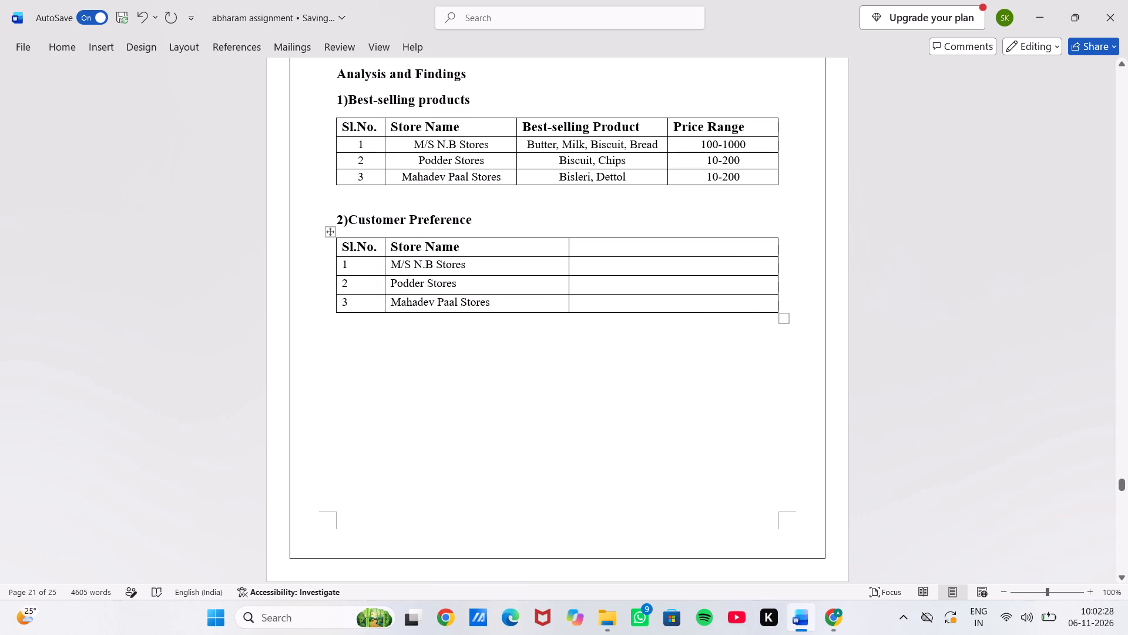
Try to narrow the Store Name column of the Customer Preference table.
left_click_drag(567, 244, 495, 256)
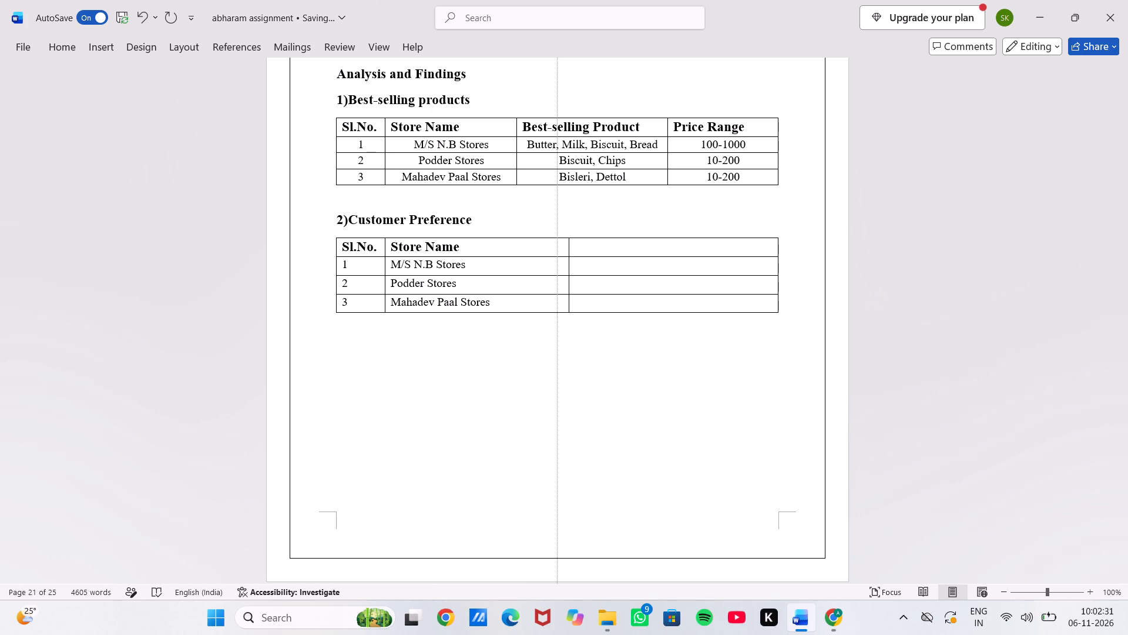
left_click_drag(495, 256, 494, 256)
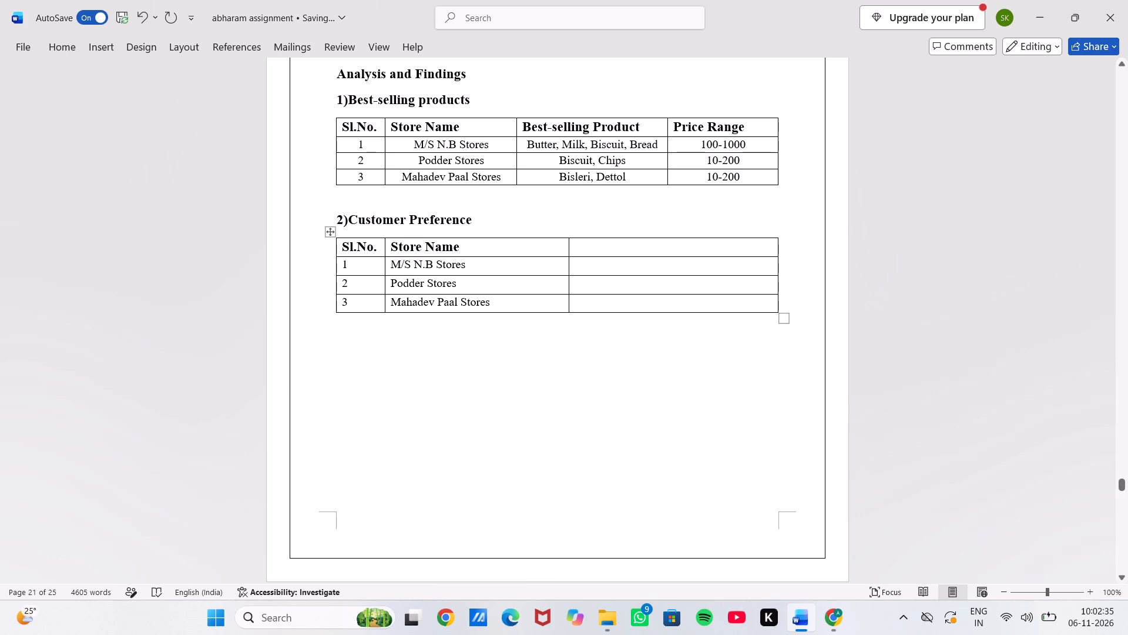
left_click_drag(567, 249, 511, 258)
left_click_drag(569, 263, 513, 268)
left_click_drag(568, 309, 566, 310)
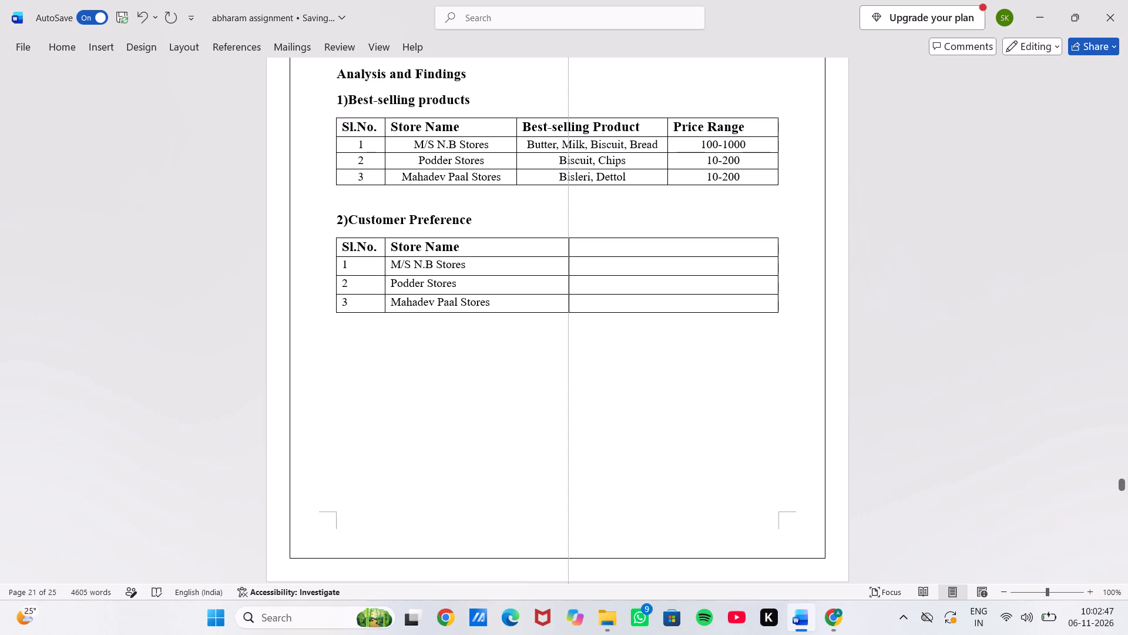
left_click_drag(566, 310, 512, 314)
Enter the header "Most Common Purchase Category" in the third column of the Customer Preference table.
left_click(596, 247)
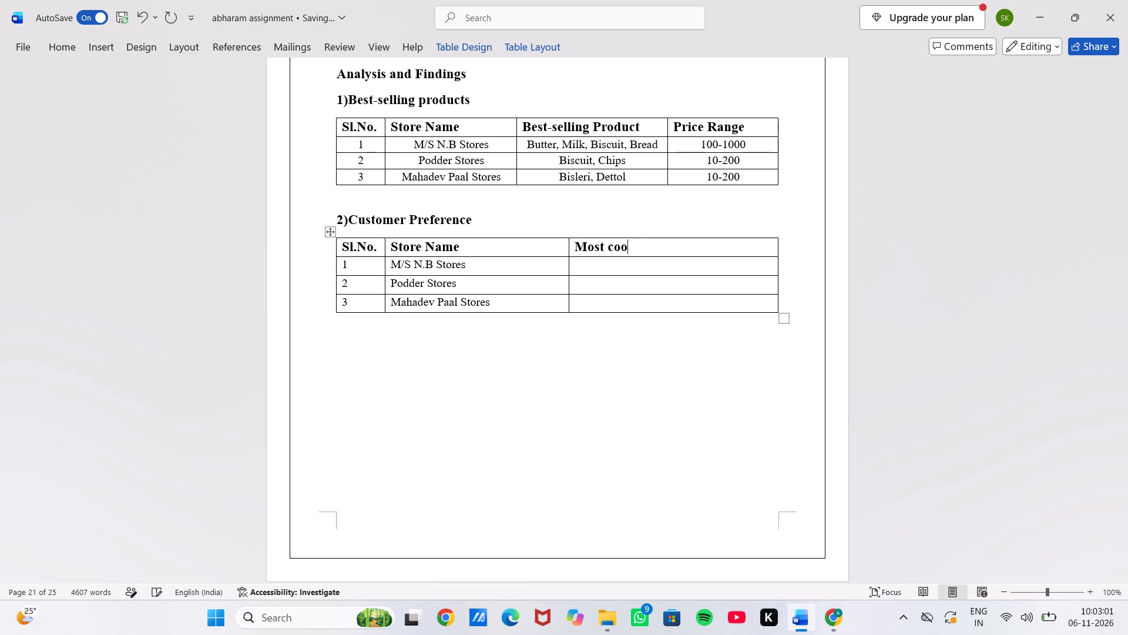
key("BackSpace")
key("BackSpace")
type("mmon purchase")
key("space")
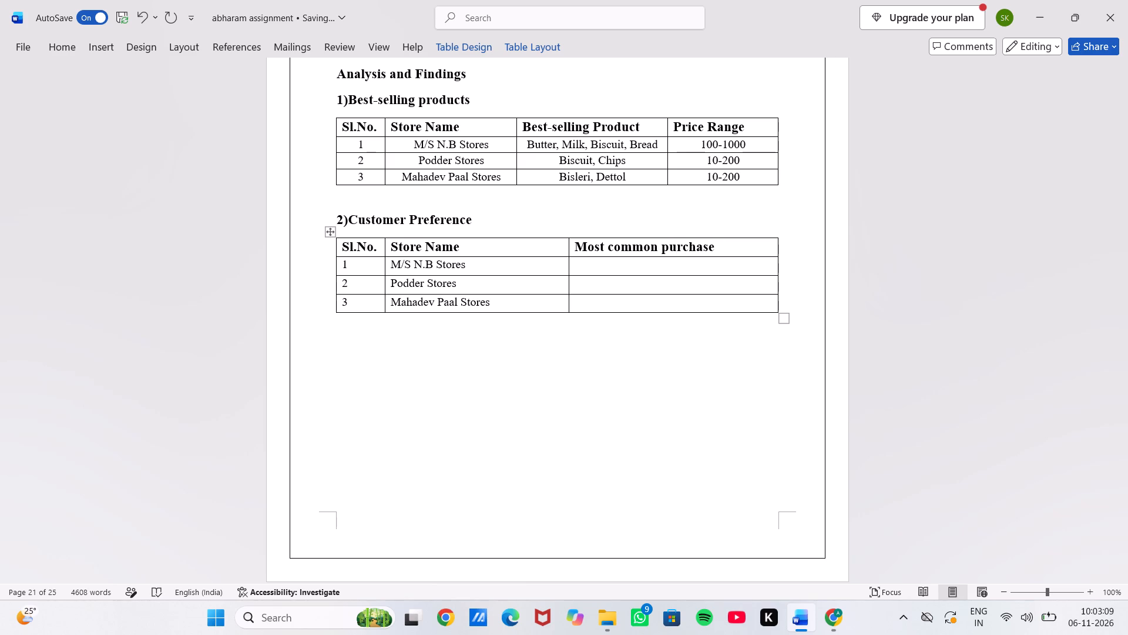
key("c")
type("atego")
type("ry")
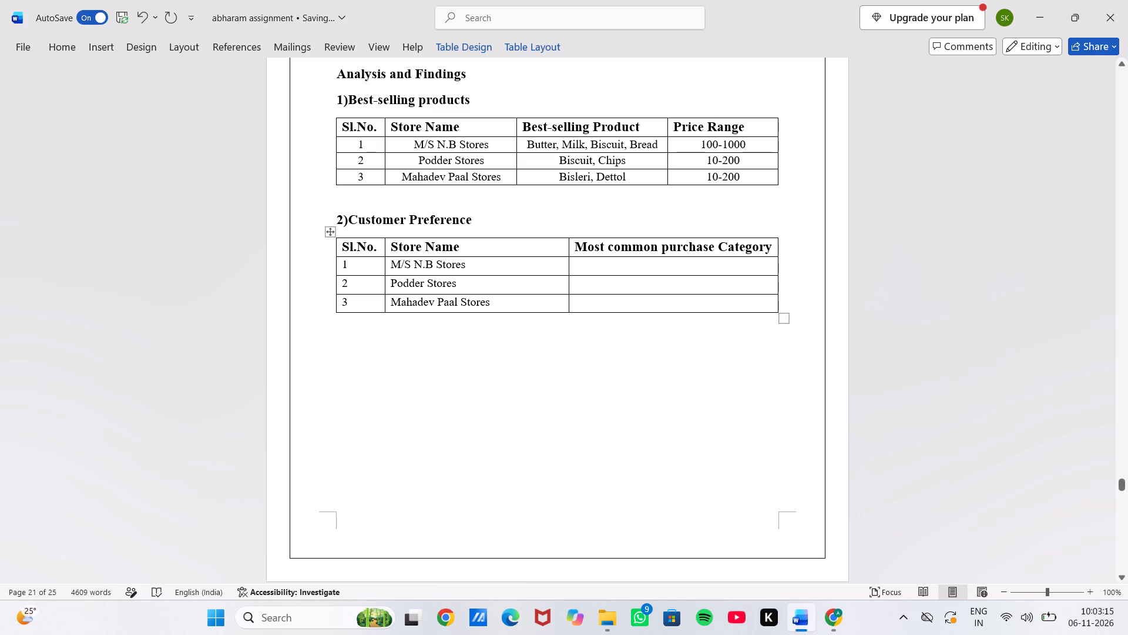
left_click(667, 245)
key("BackSpace")
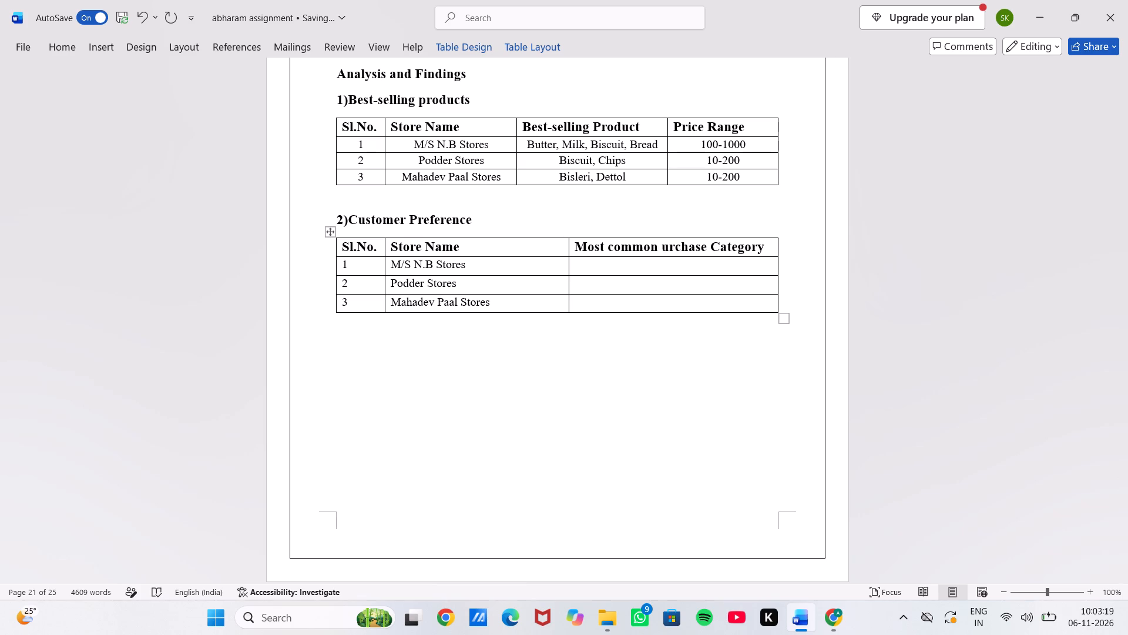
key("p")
left_click(612, 246)
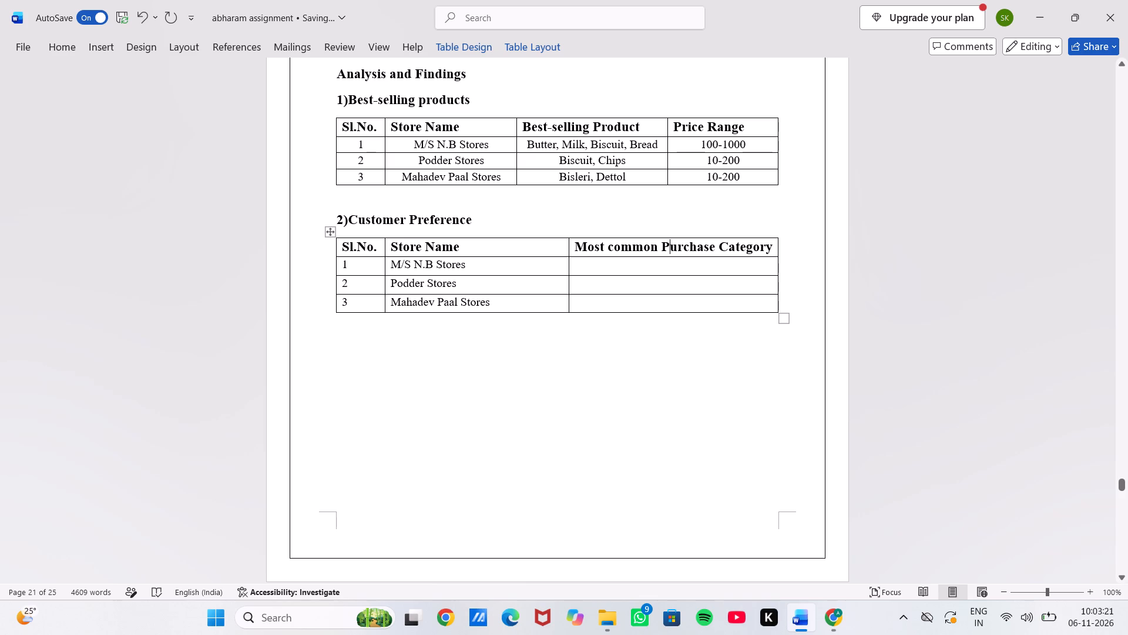
key("BackSpace")
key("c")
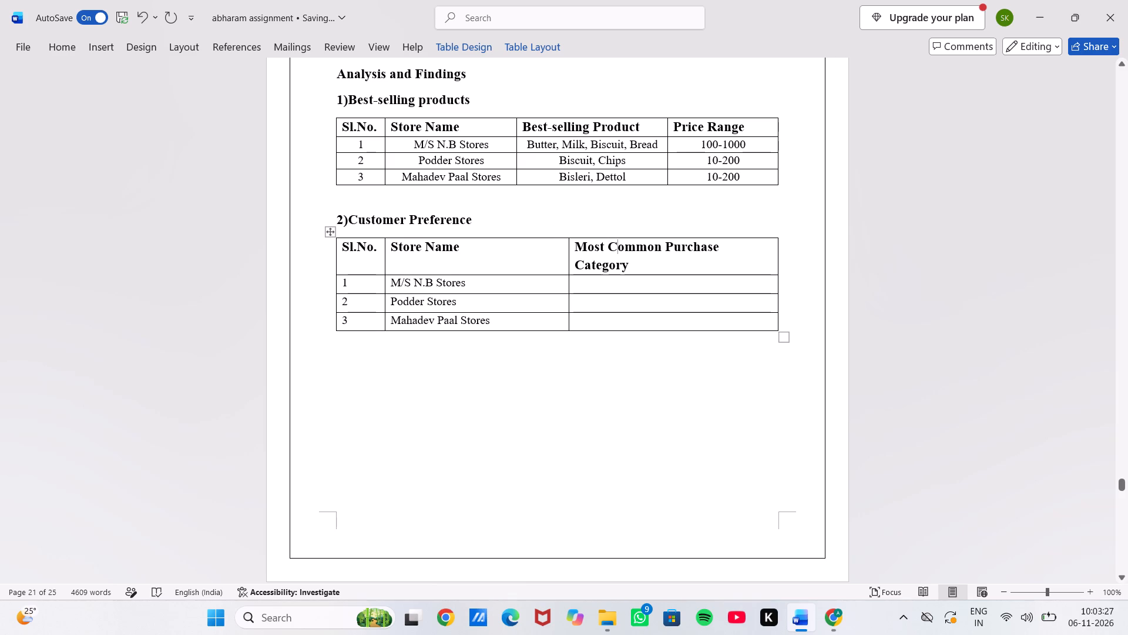
Widen the Most Common Purchase Category column slightly so its header fits on one line.
left_click_drag(568, 252, 518, 258)
left_click_drag(568, 299, 524, 303)
left_click_drag(777, 248, 790, 248)
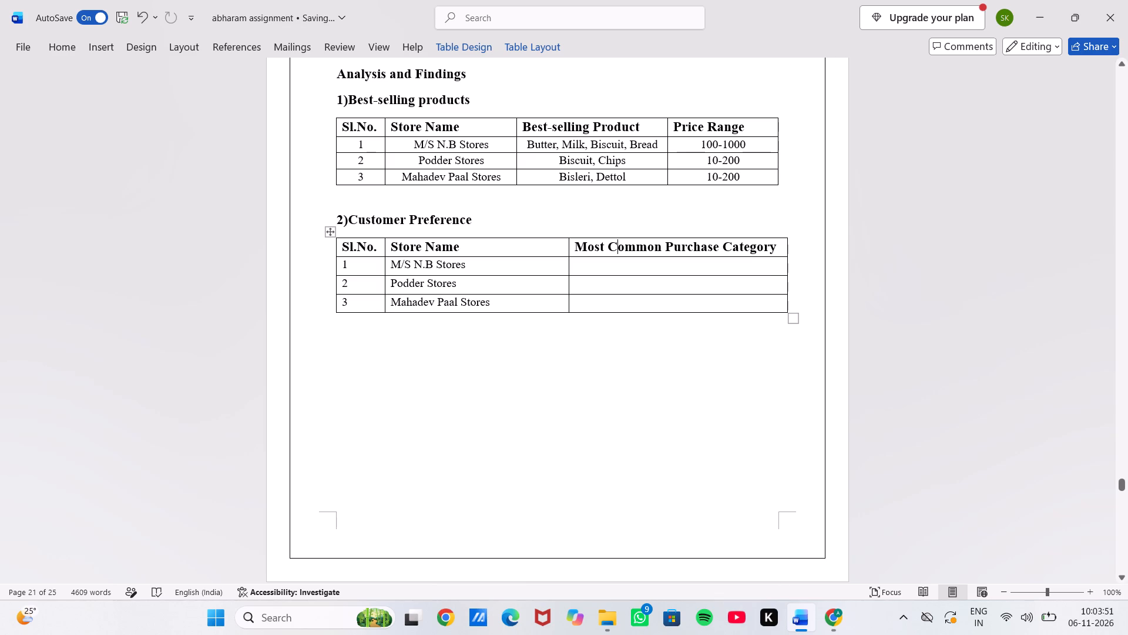
Enter "Butter, Milk, Biscuit, Bread" as the most common purchase category for M/S N.B Stores.
left_click(606, 268)
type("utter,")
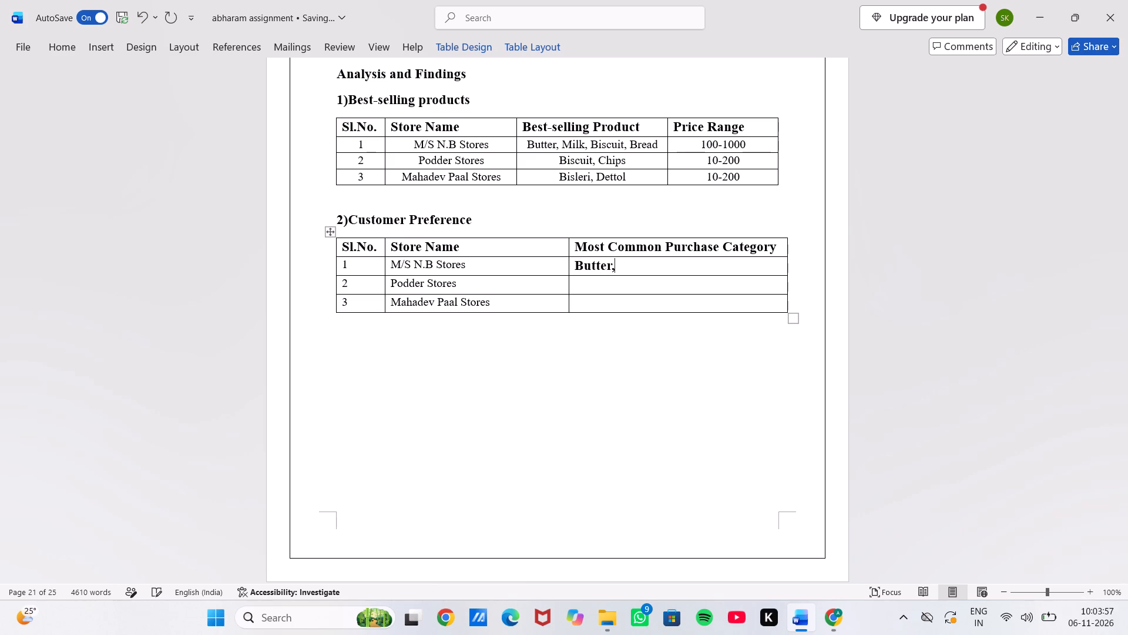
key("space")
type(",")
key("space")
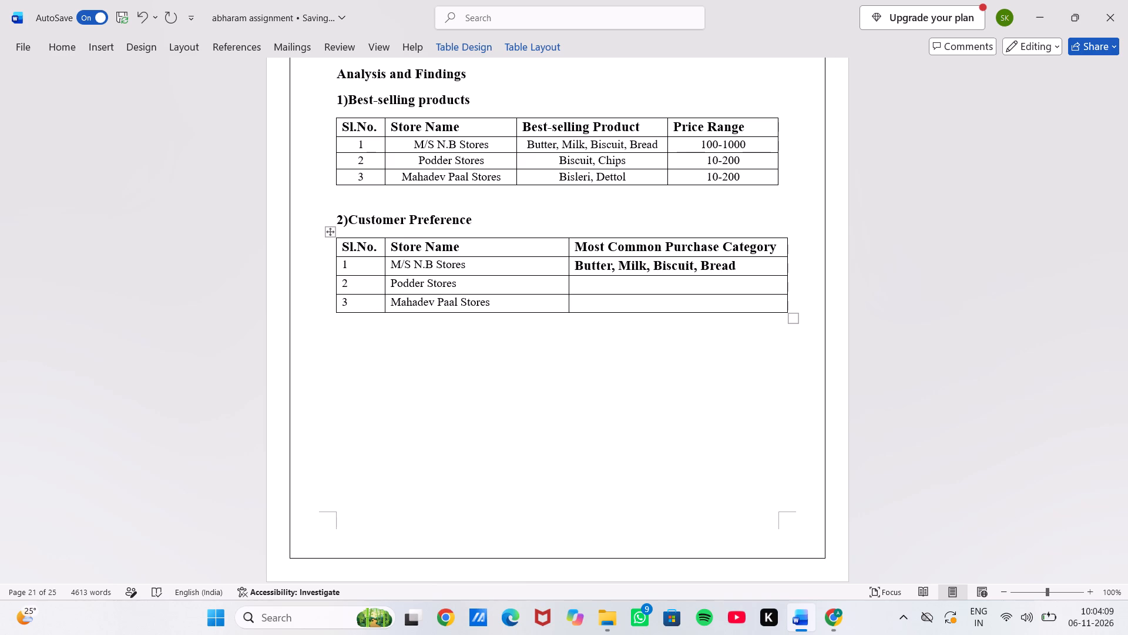
Enter "Biscuit, Chips" as the most common purchase category for Podder Stores.
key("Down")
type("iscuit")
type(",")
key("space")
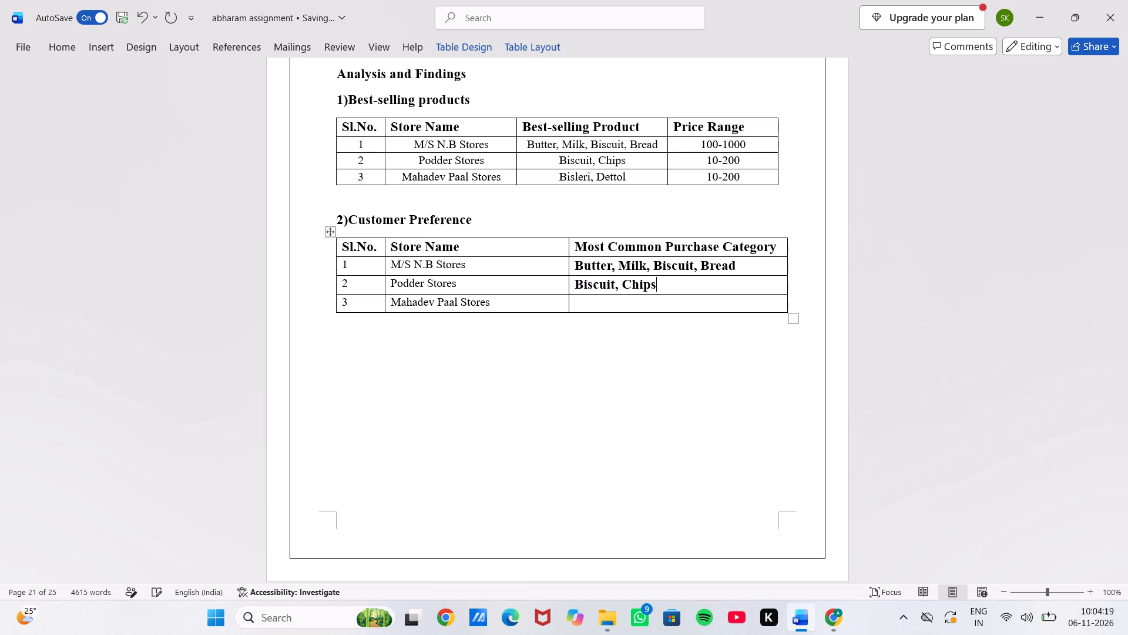
Enter "Biscuit, Bisleri" as the most common purchase category for Mahadev Paal Stores.
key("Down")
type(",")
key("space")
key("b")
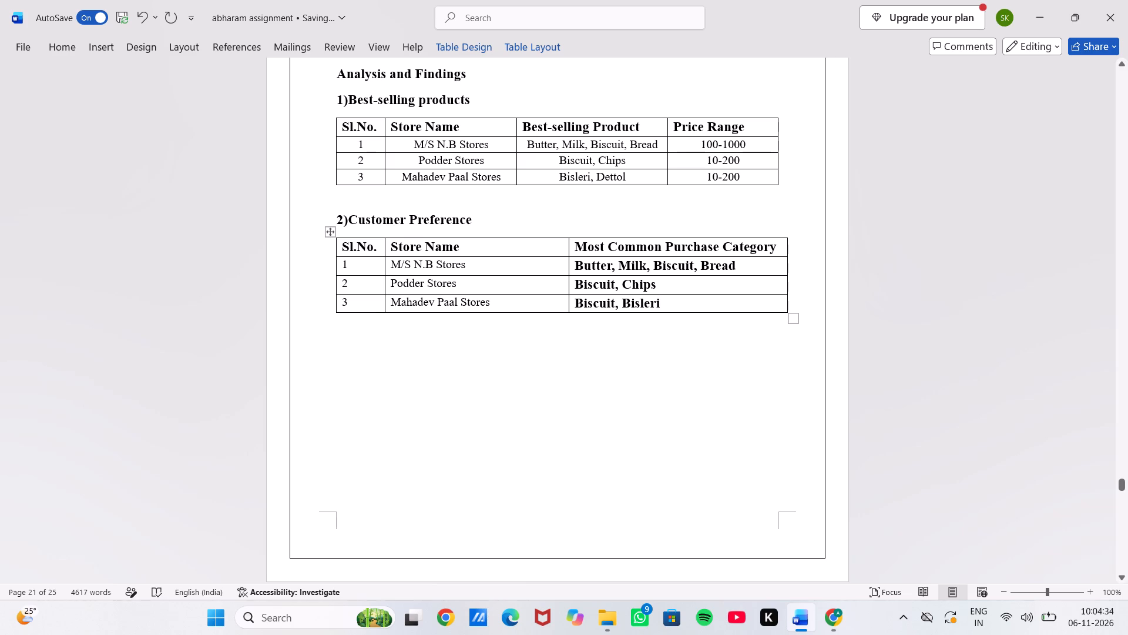
Replace the most common purchase category for Mahadev Paal Stores with "Bisleri, Dettol".
left_click(619, 304)
key("BackSpace")
key("BackSpace")
key("BackSpace")
key("BackSpace")
key("BackSpace")
key("BackSpace")
key("BackSpace")
key("BackSpace")
key("BackSpace")
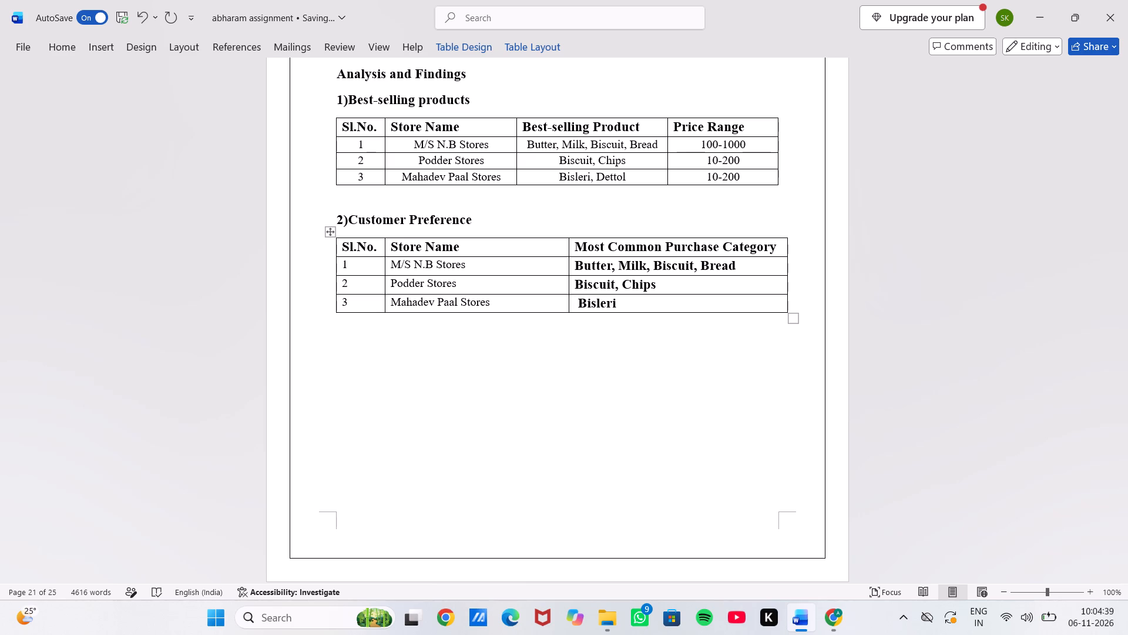
left_click(619, 304)
key("BackSpace")
key("BackSpace")
key("BackSpace")
key("BackSpace")
key("BackSpace")
key("BackSpace")
key("BackSpace")
key("BackSpace")
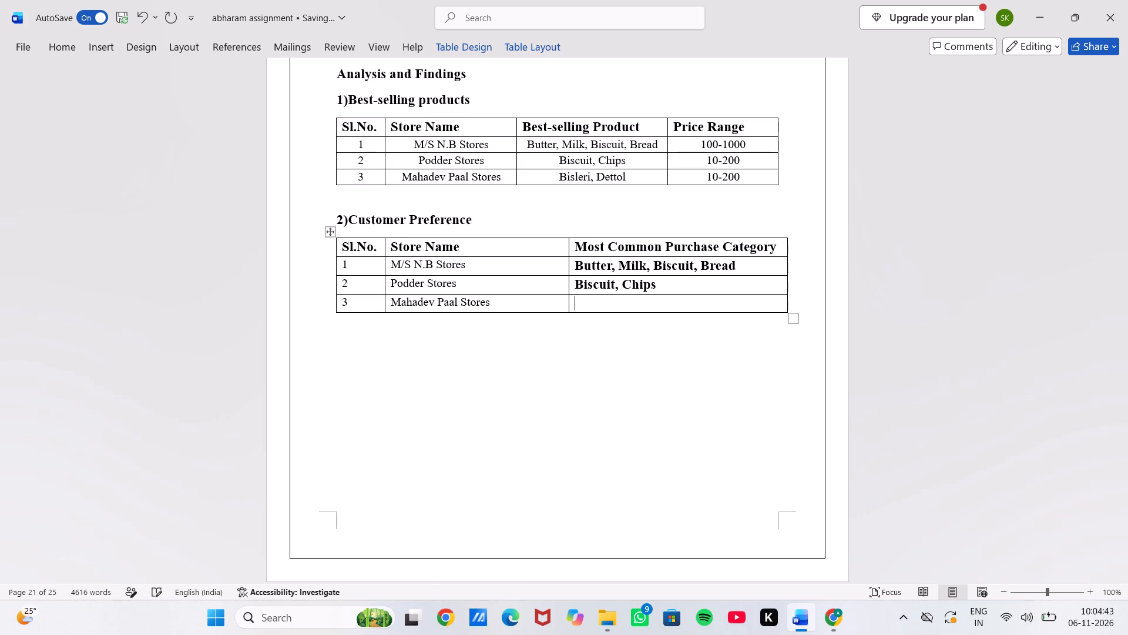
key("BackSpace")
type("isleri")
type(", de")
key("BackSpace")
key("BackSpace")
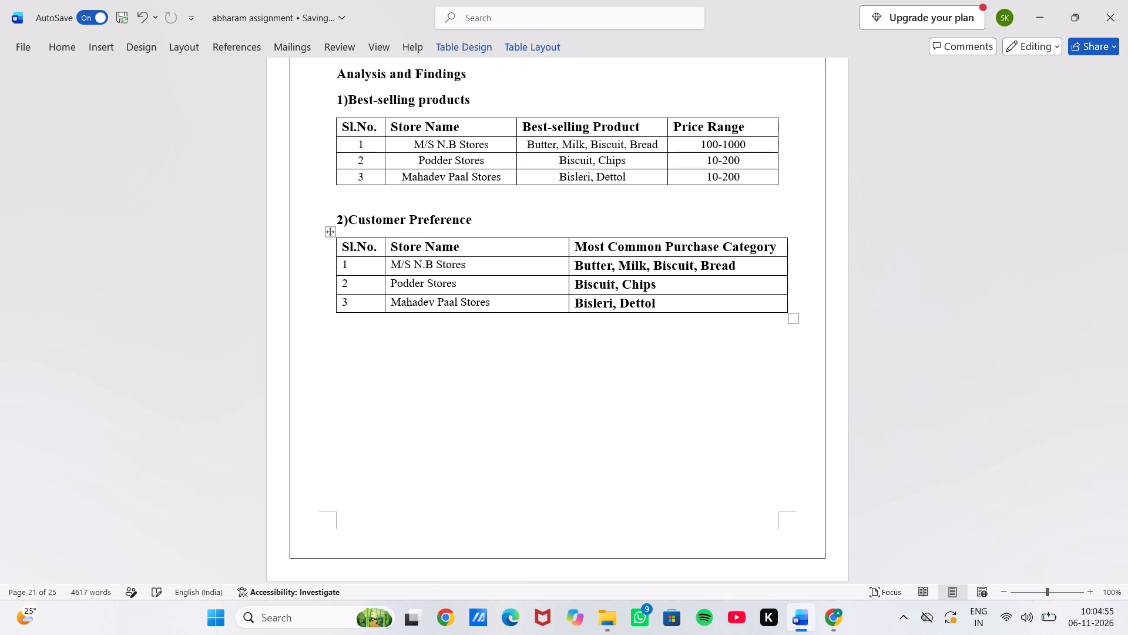
Add the heading "3)Suggestions for improving customer satisfaction" below the Customer Preference table, leaving a blank line between them.
left_click(576, 356)
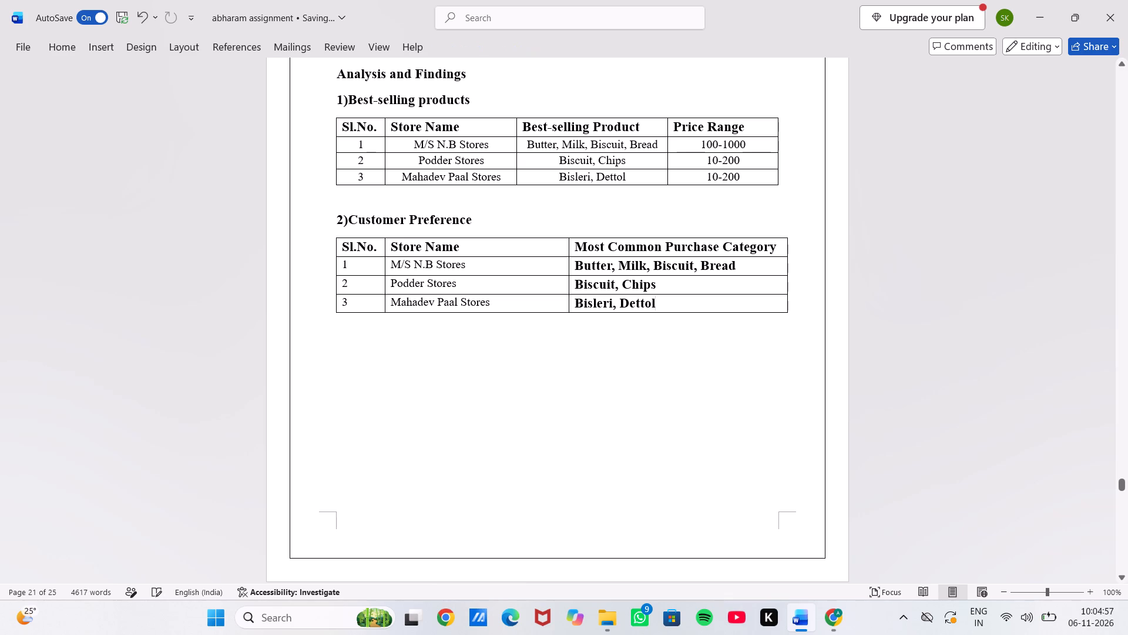
left_click(349, 333)
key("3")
key("BackSpace")
key("Return")
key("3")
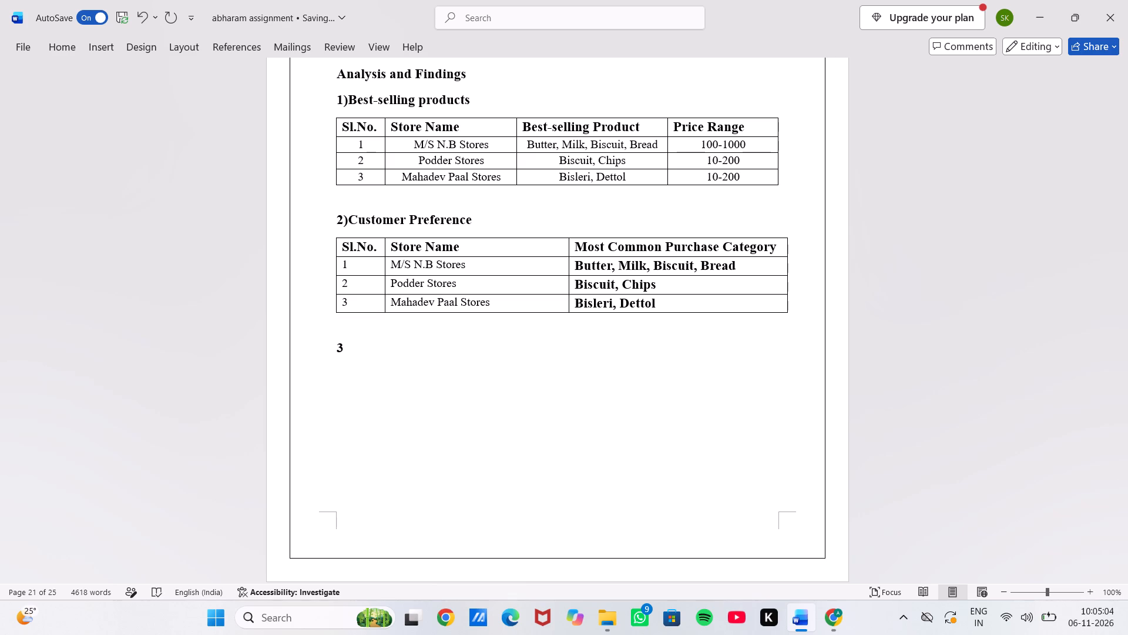
key("shift+parenright")
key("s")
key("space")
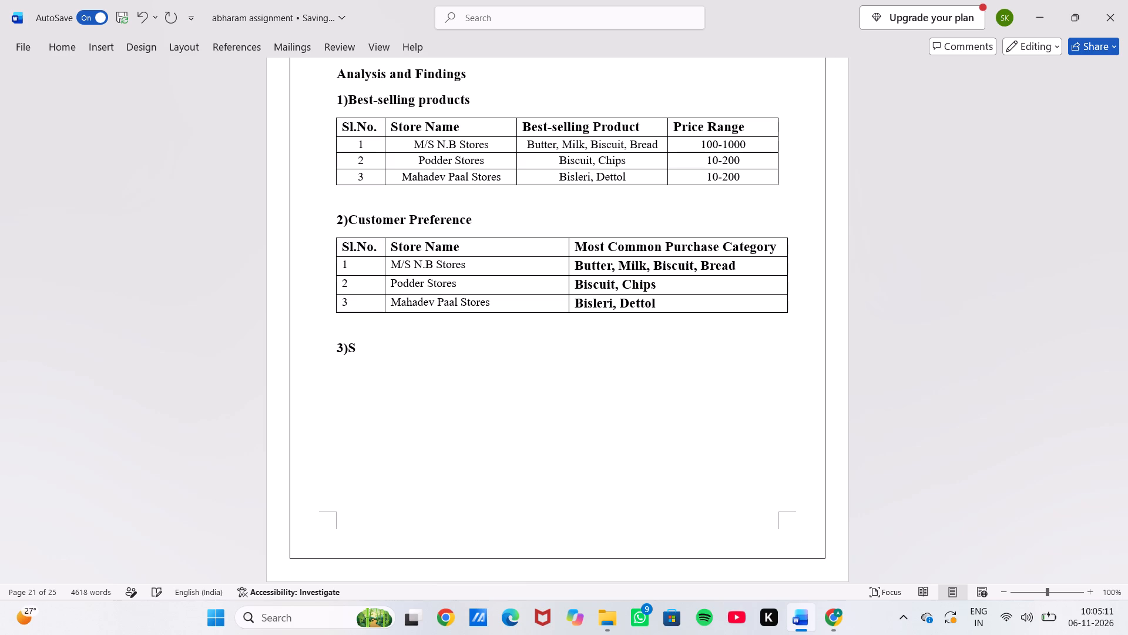
key("BackSpace")
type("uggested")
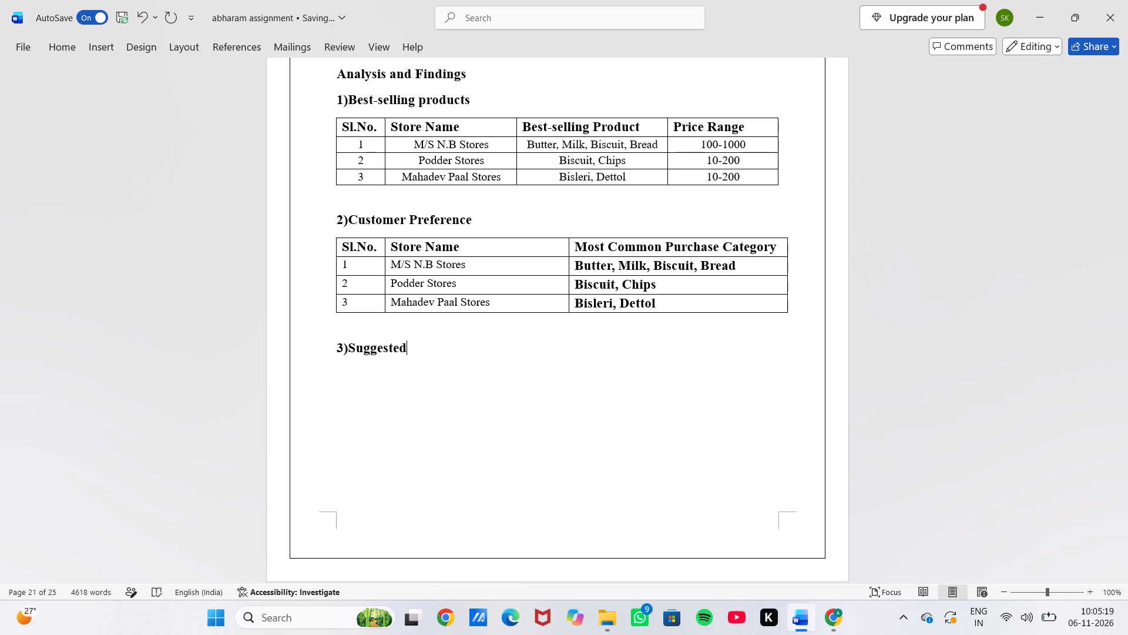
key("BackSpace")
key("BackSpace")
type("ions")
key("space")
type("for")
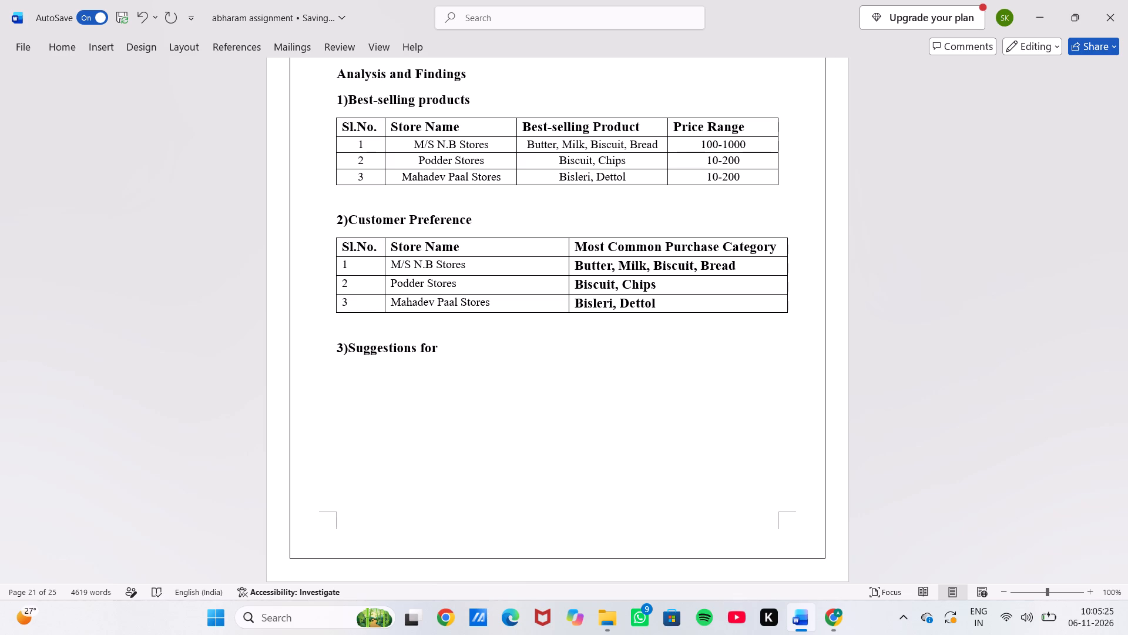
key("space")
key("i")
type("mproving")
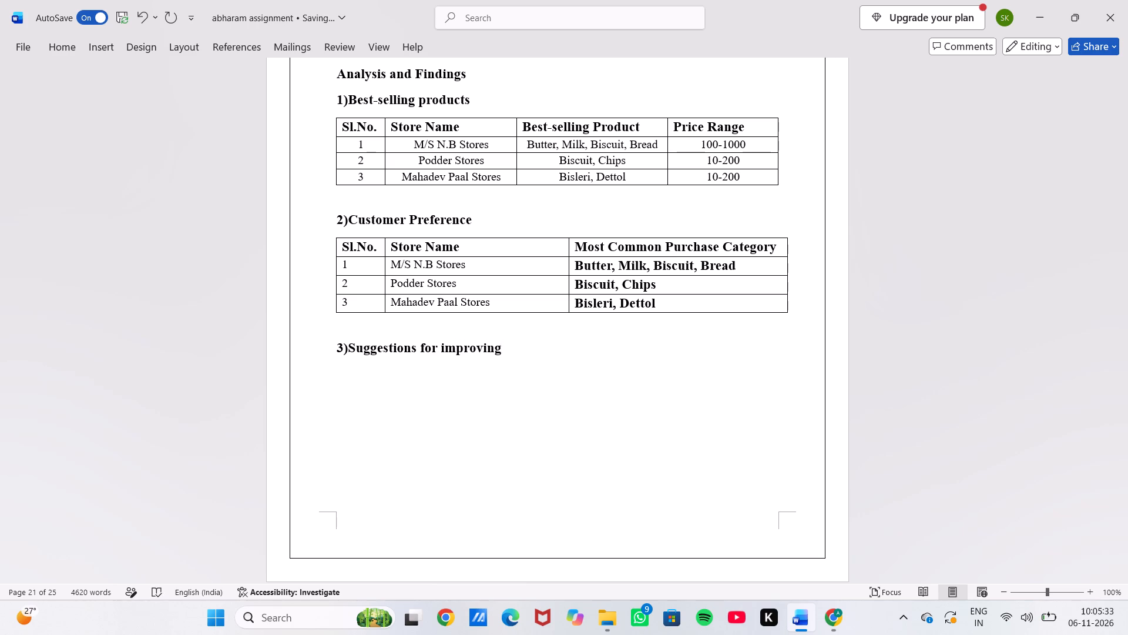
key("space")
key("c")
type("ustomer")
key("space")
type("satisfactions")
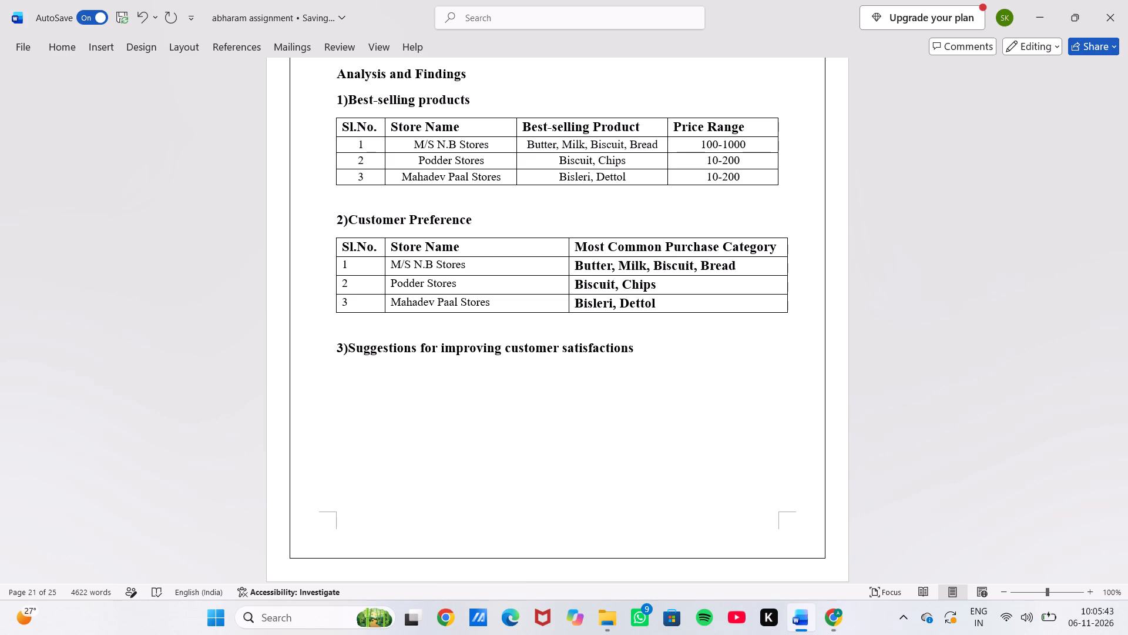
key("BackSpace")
Insert a table with four columns and four rows under the customer satisfaction suggestions heading.
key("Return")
left_click(643, 361)
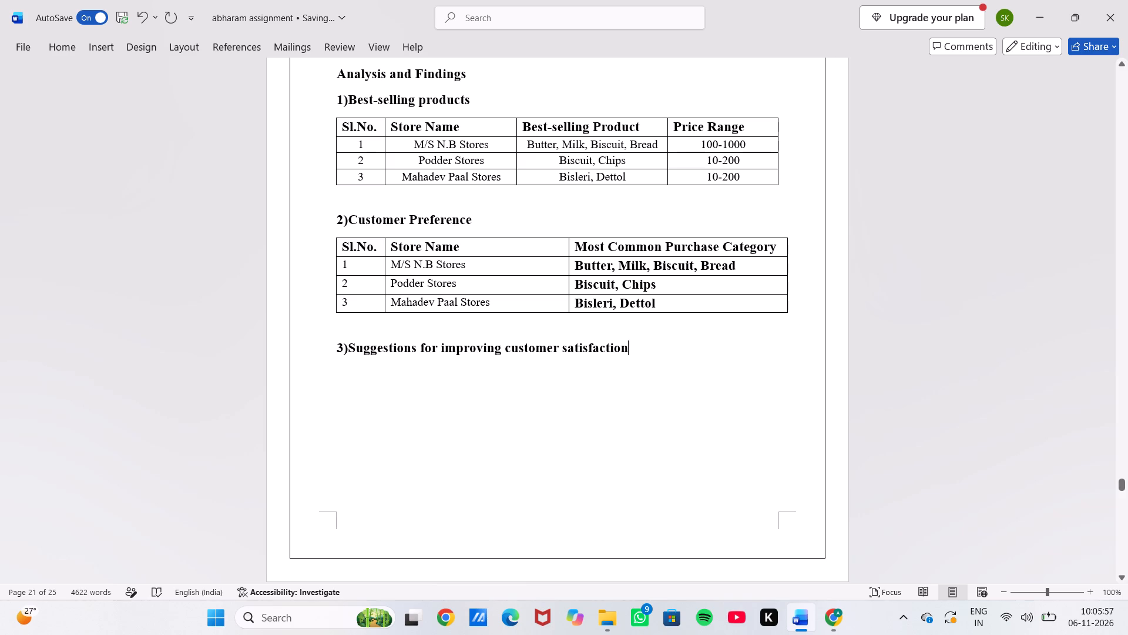
key("Return")
left_click(105, 52)
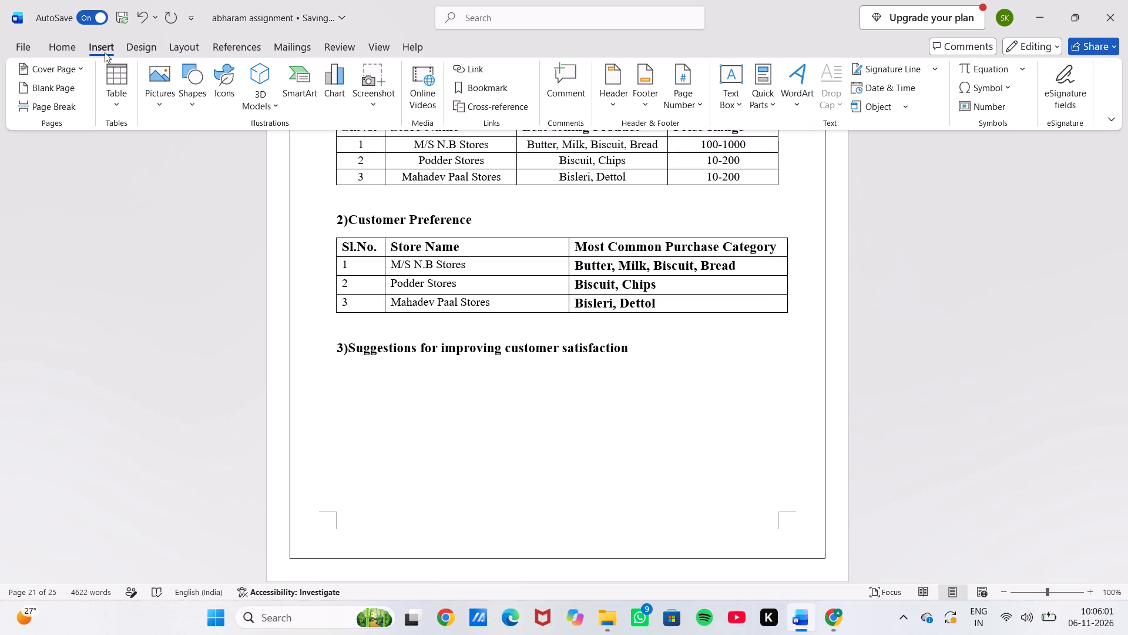
left_click(106, 92)
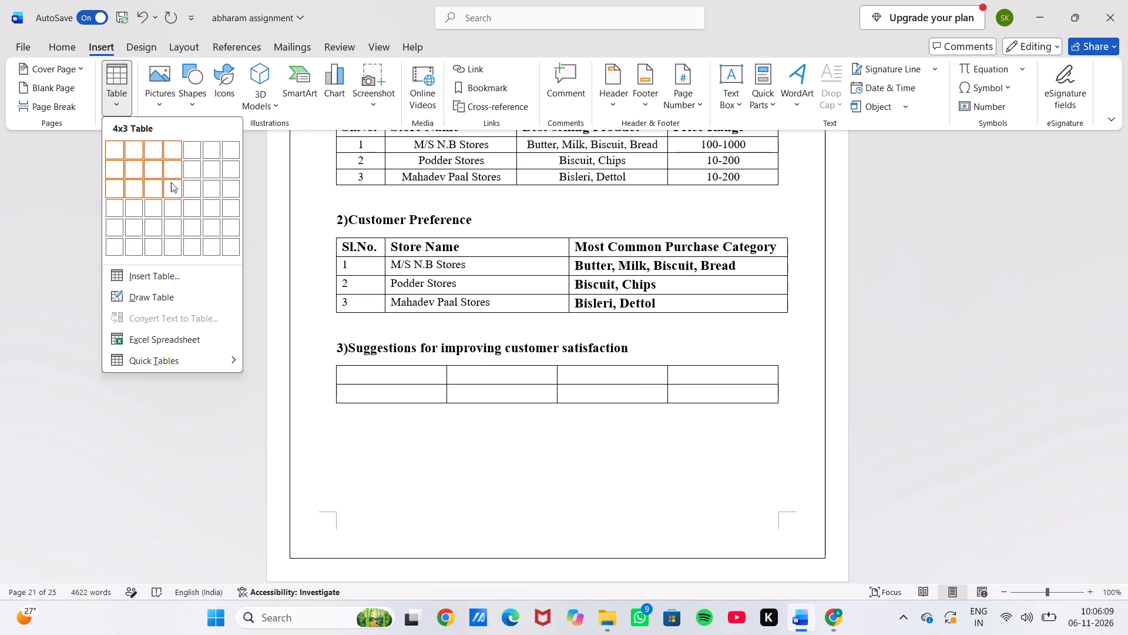
left_click(172, 209)
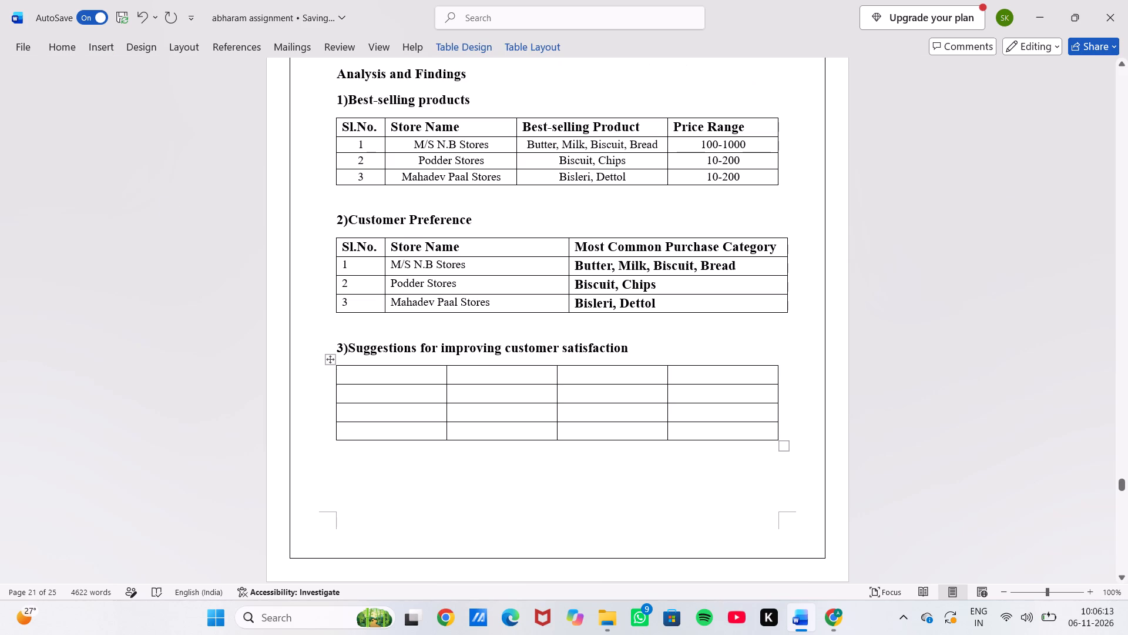
Fill the new table's first column with the header "Sl.No." and the serial numbers 1, 2 and 3.
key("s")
key("BackSpace")
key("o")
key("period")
key("Down")
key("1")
key("Down")
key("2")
key("Down")
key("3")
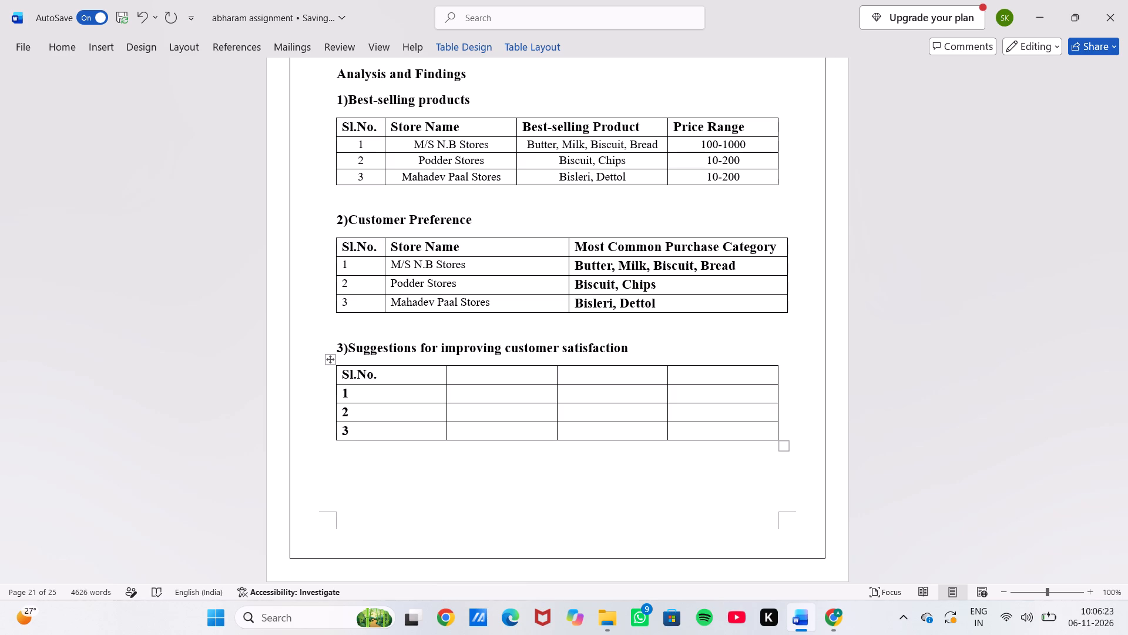
Fill the remaining headers of the customer satisfaction suggestions table with "Store Name", "Customer Suggestions" and "Customer Satisfaction".
left_click(457, 377)
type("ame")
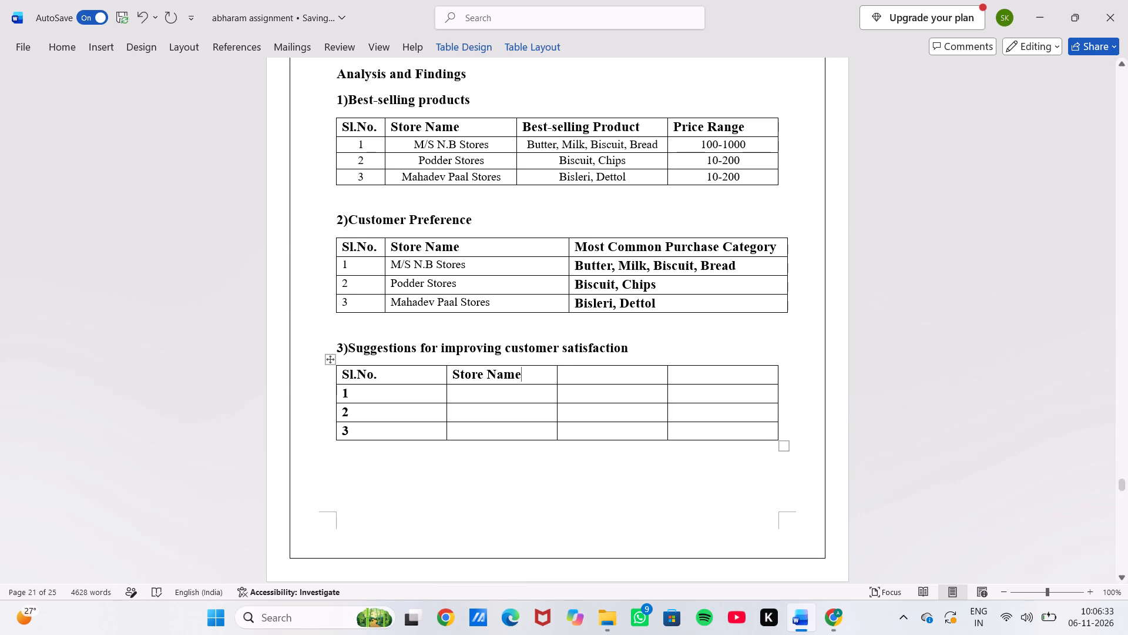
left_click(592, 377)
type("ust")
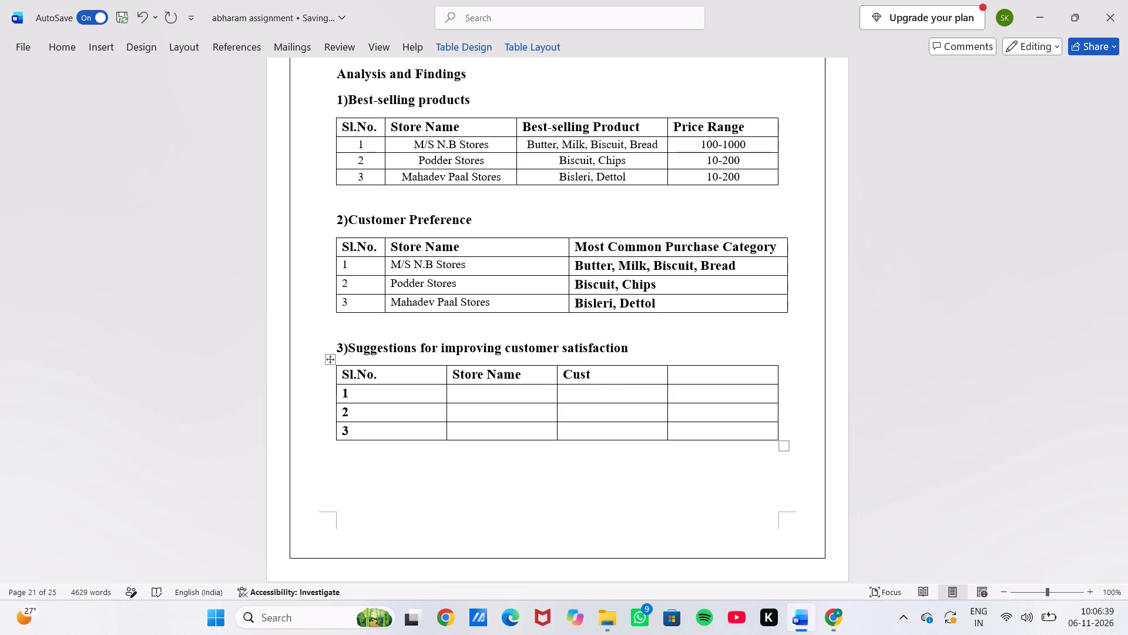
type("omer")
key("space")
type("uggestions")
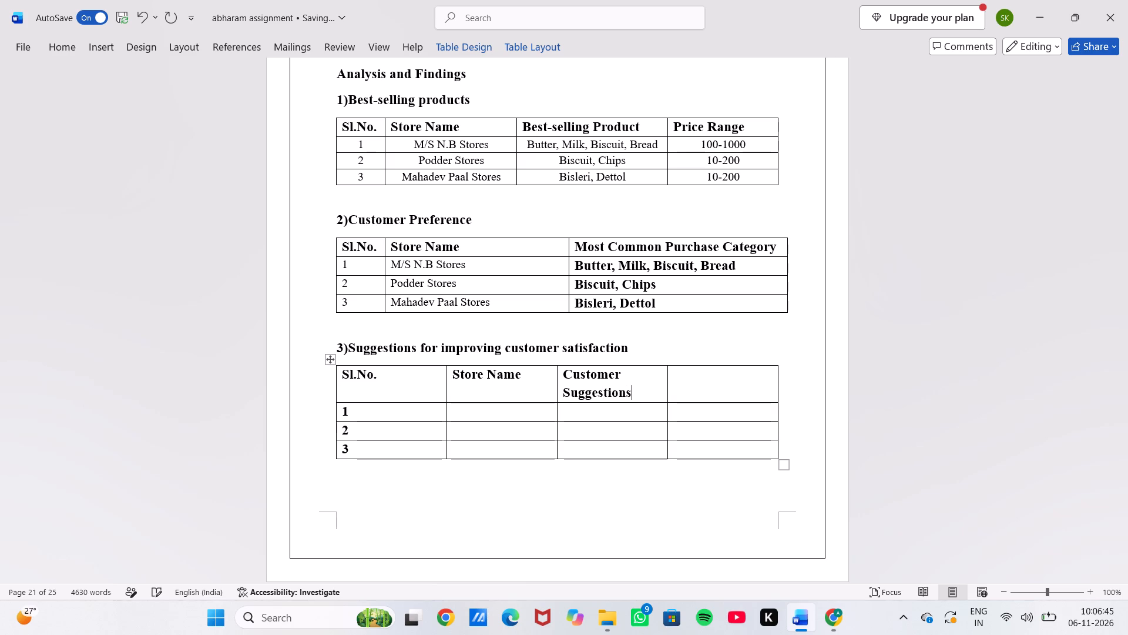
left_click(677, 392)
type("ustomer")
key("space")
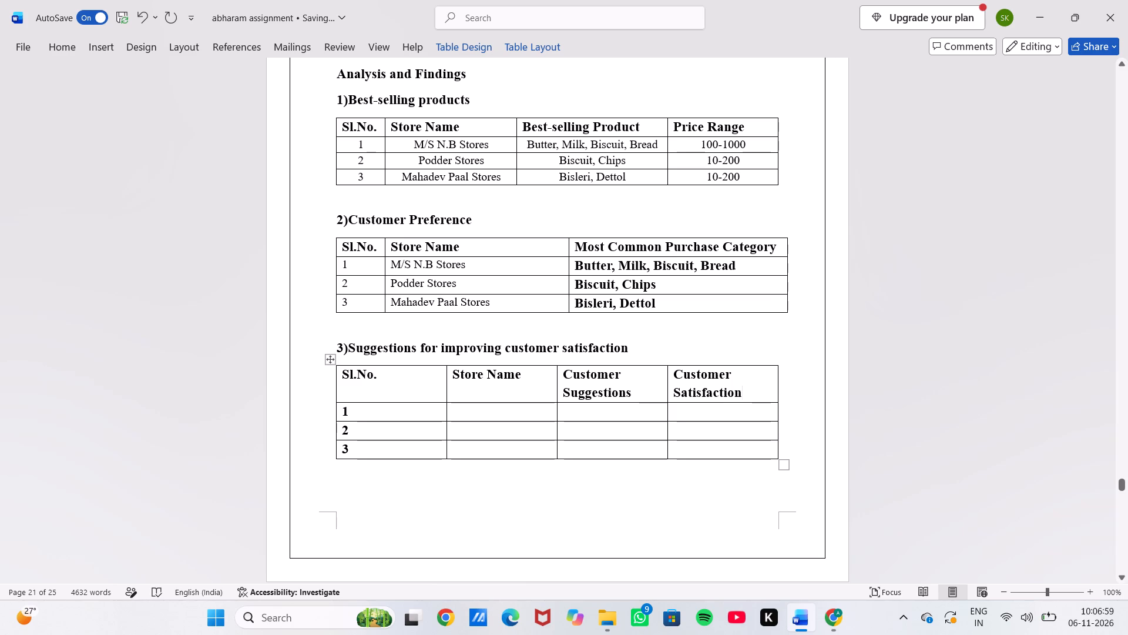
Narrow the Sl.No. and Store Name columns and adjust the other two so every header of the suggestions table fits on one line.
left_click_drag(445, 380, 387, 382)
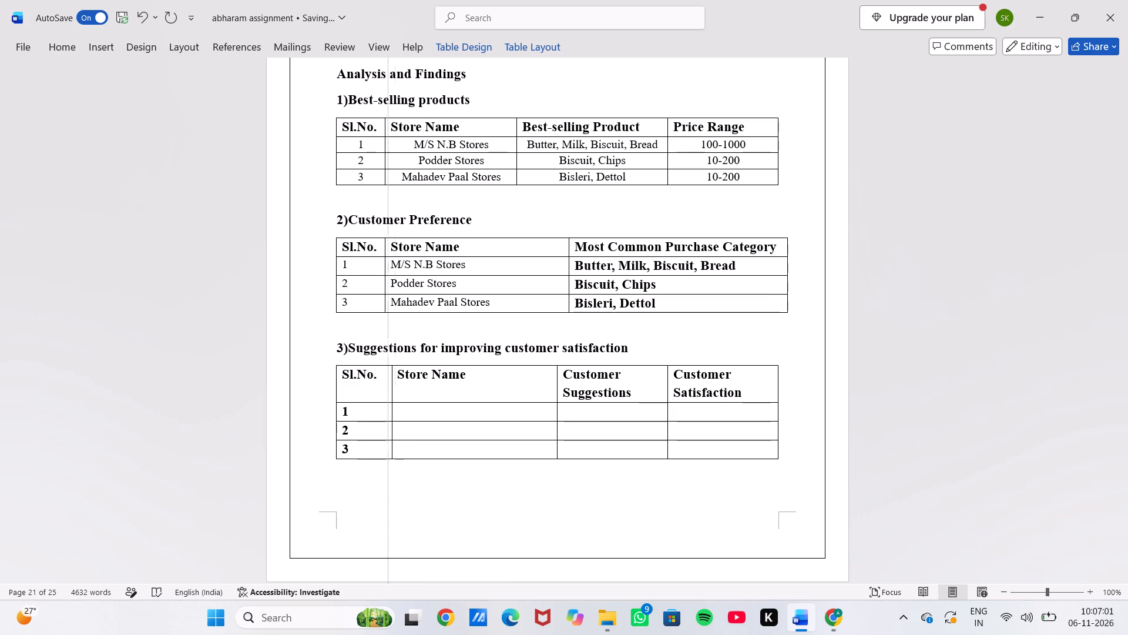
left_click_drag(387, 382, 382, 382)
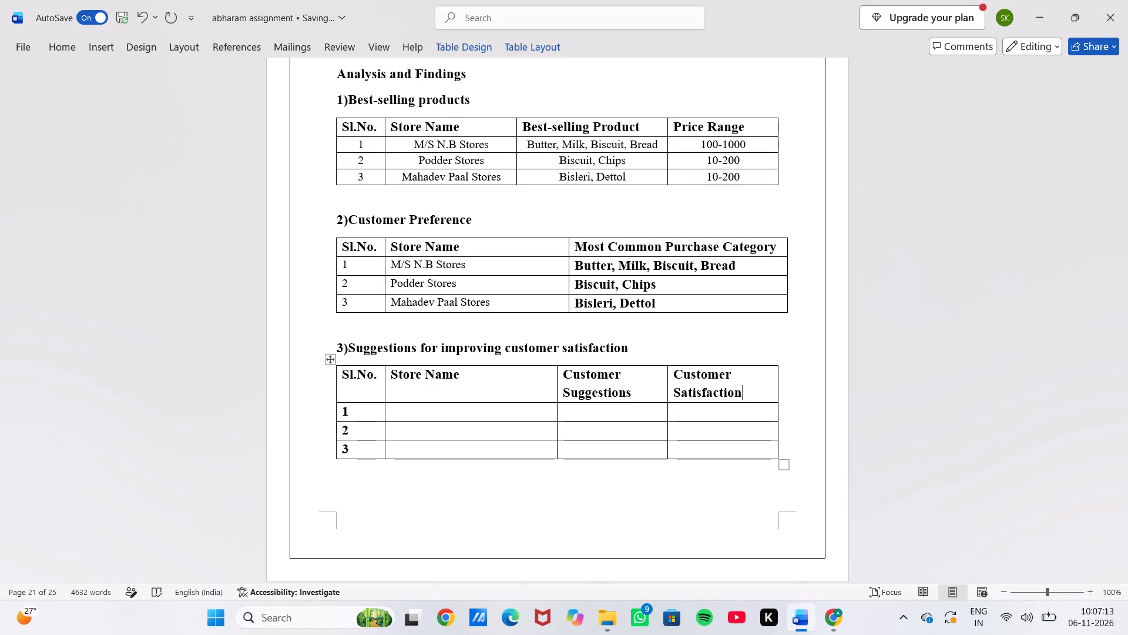
left_click_drag(557, 375, 536, 375)
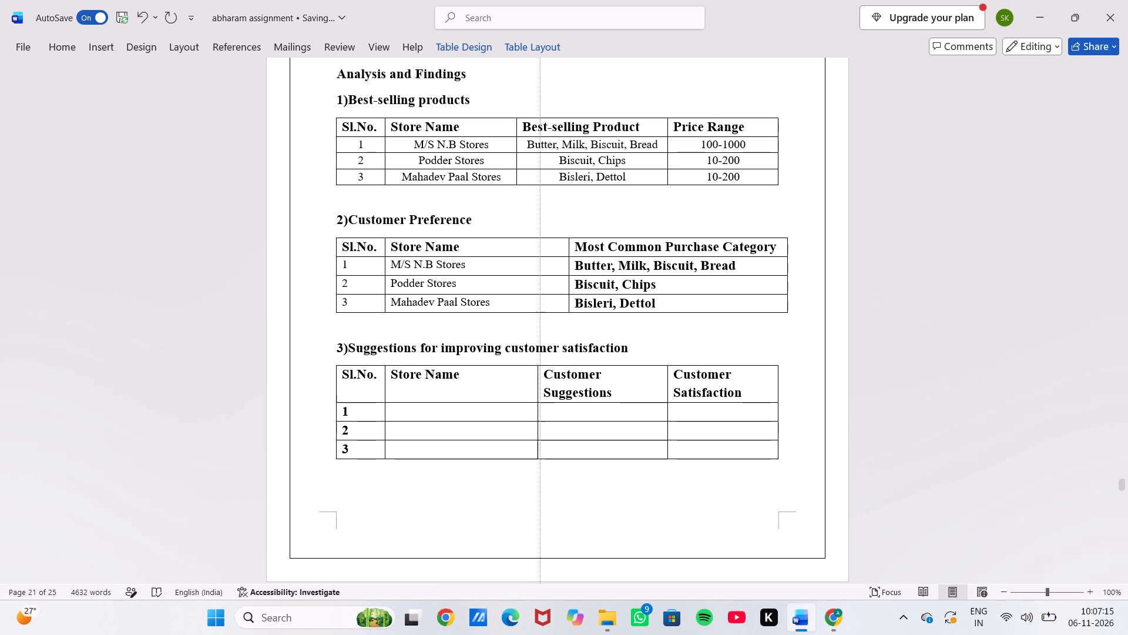
left_click_drag(536, 375, 513, 374)
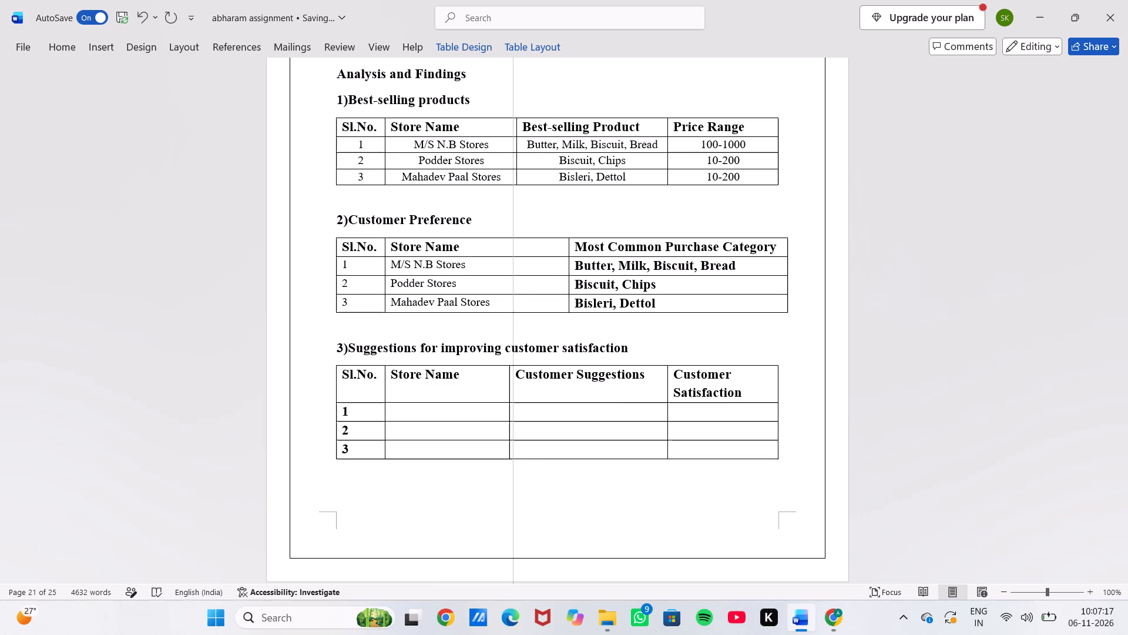
left_click_drag(513, 374, 516, 369)
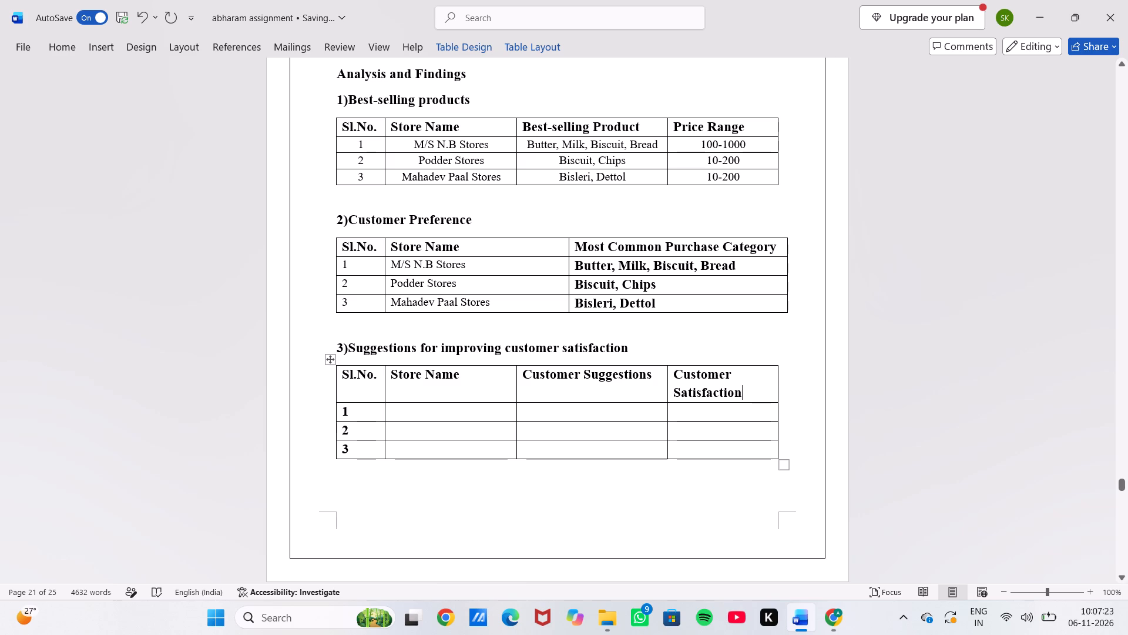
left_click_drag(778, 374, 787, 368)
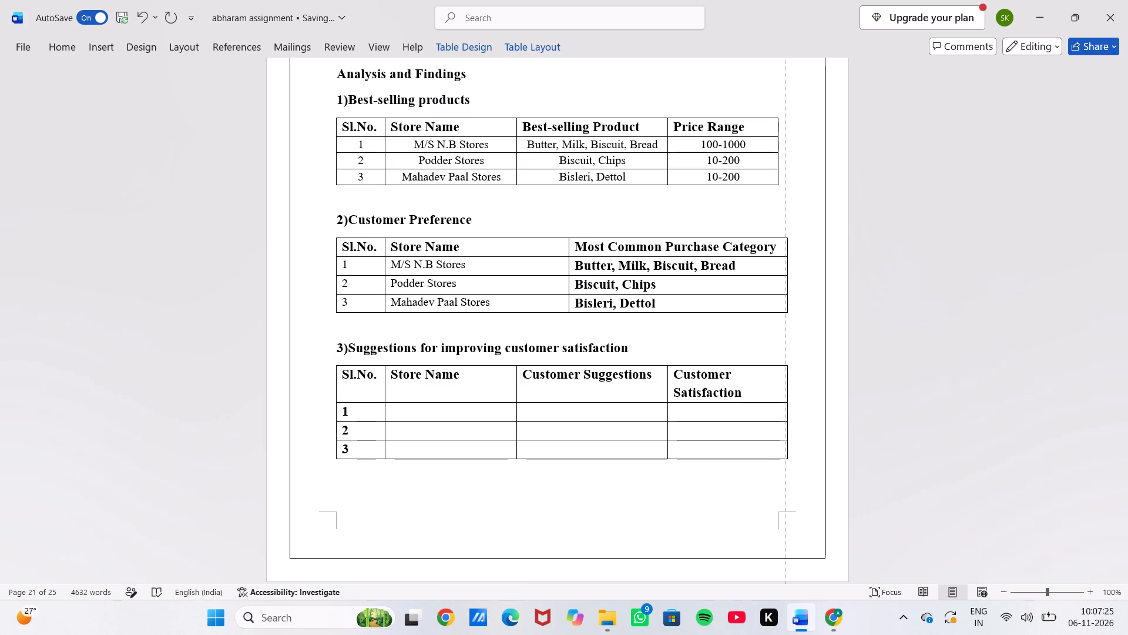
left_click_drag(787, 368, 790, 366)
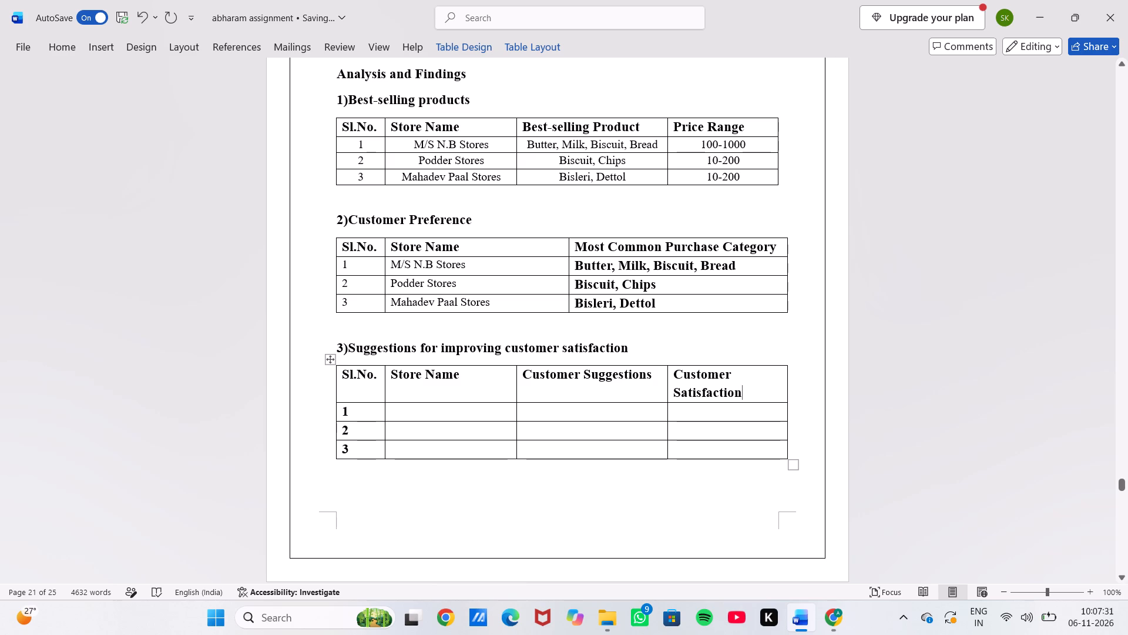
left_click(667, 371)
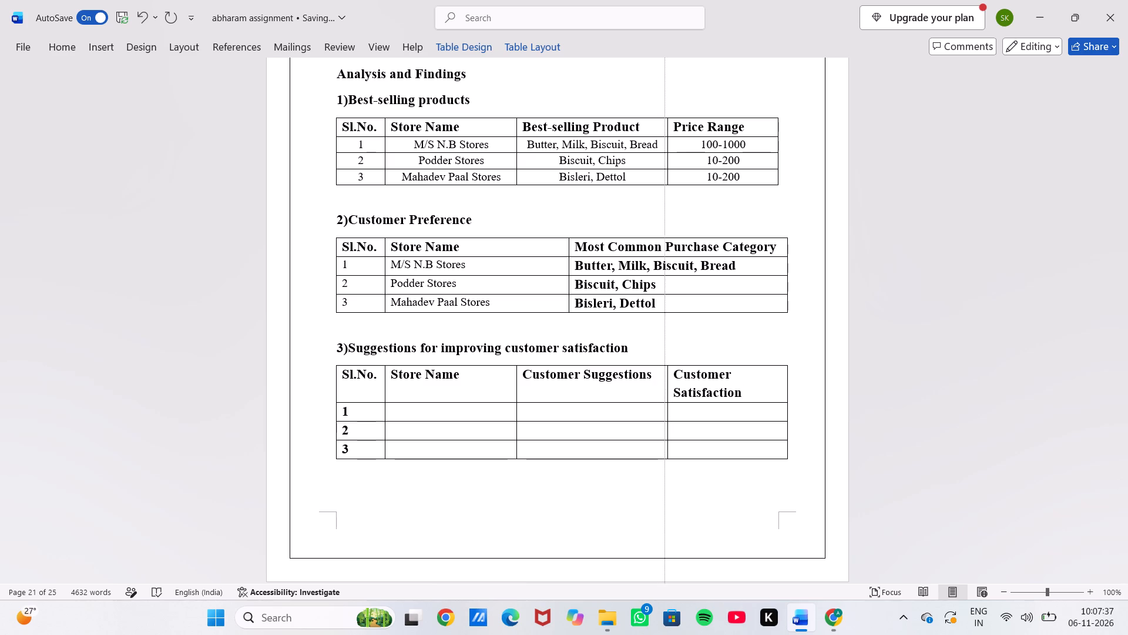
left_click_drag(516, 377, 506, 381)
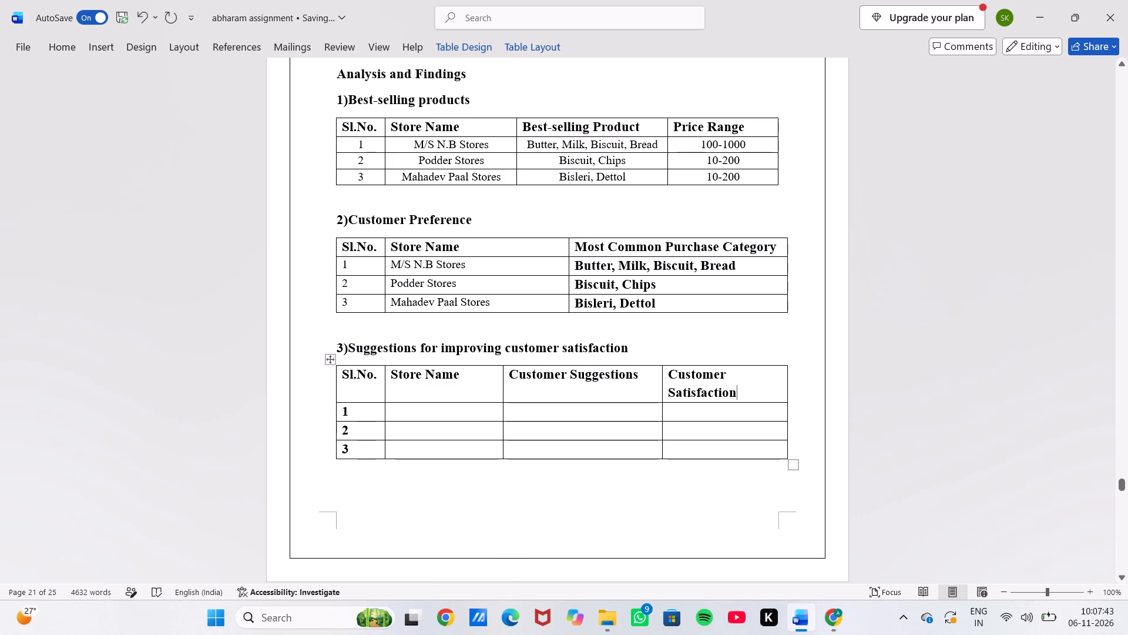
left_click_drag(660, 373, 647, 378)
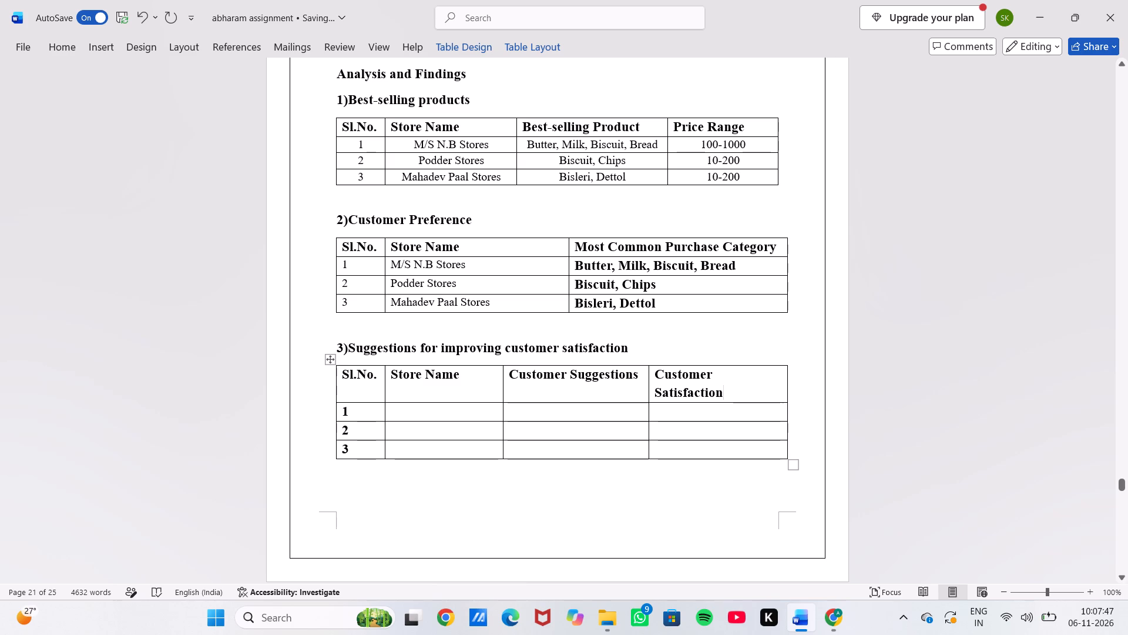
left_click_drag(785, 379, 793, 374)
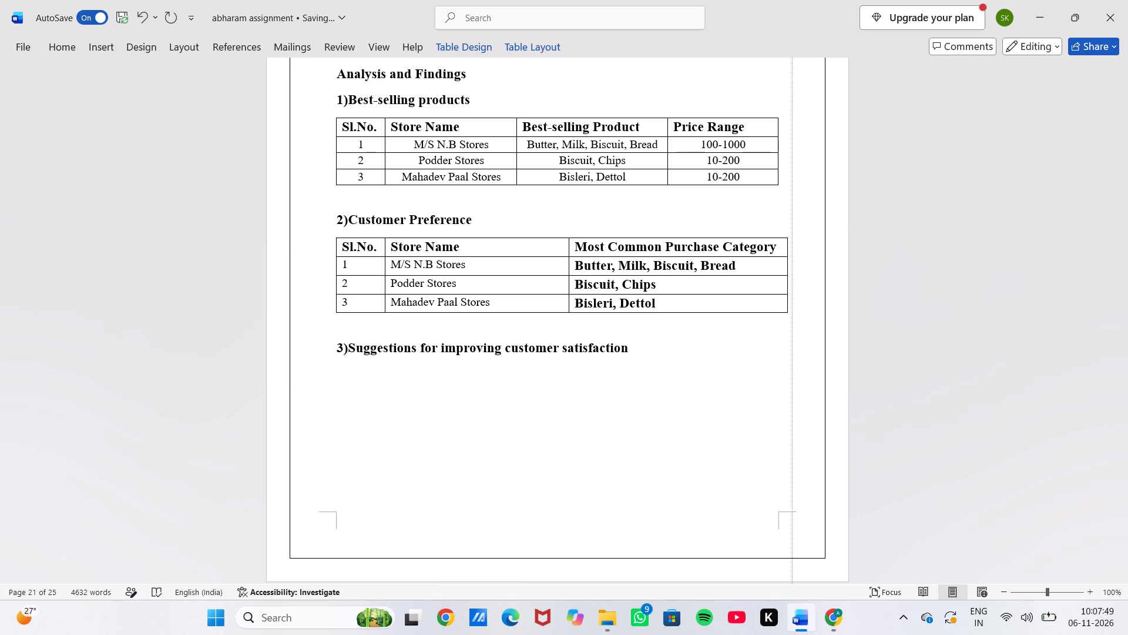
left_click_drag(793, 374, 796, 389)
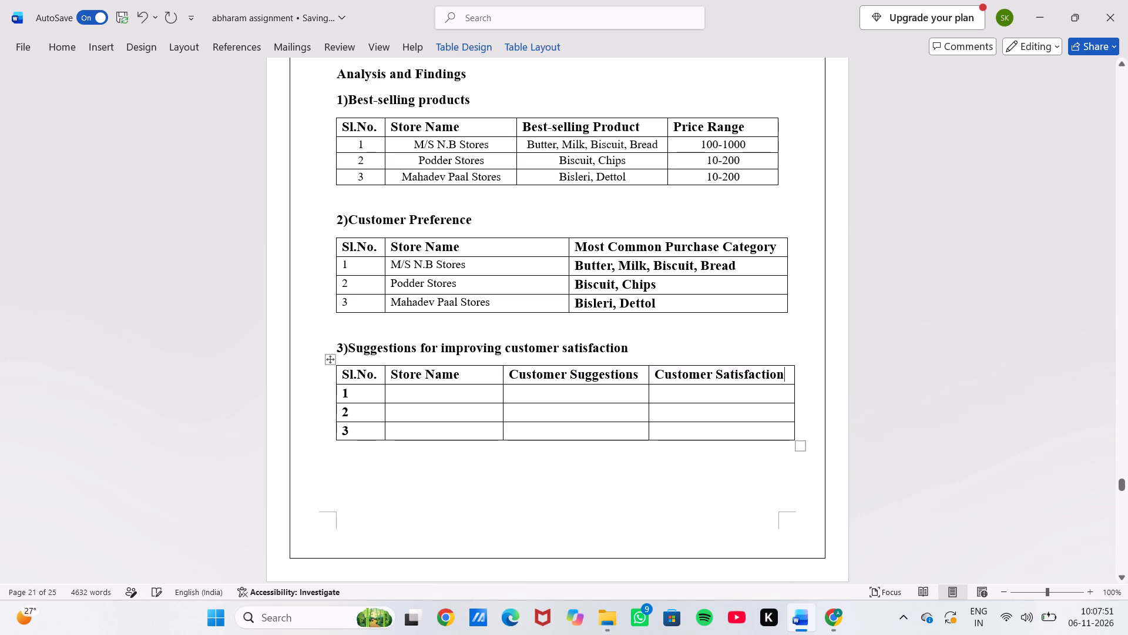
Enter "M/S N.B Stores" and "Podder Store" as the store names in rows 1 and 2 of the suggestions table.
left_click(465, 393)
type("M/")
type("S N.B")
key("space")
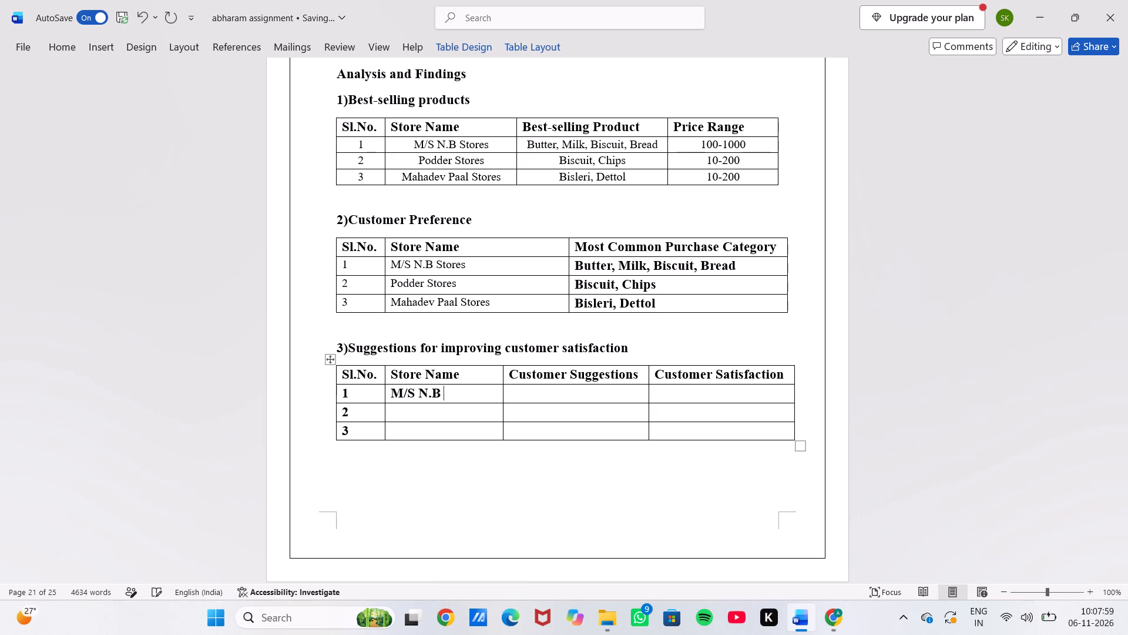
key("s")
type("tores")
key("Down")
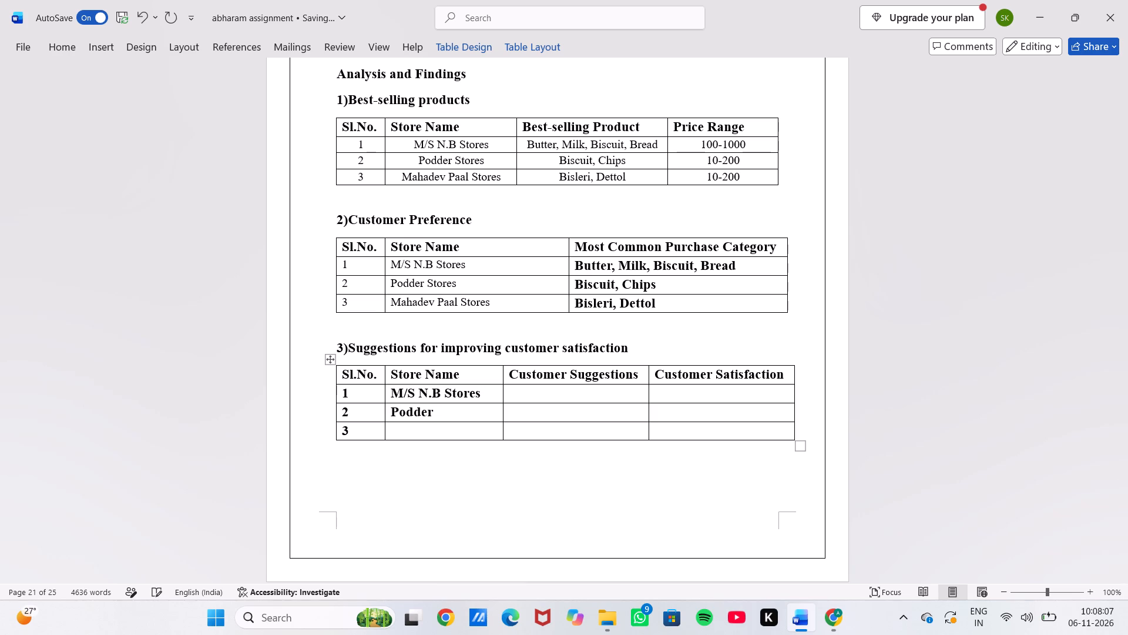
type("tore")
Enter "Mahadev Paal Store" as the store name in row 3 of the suggestions table.
left_click(445, 430)
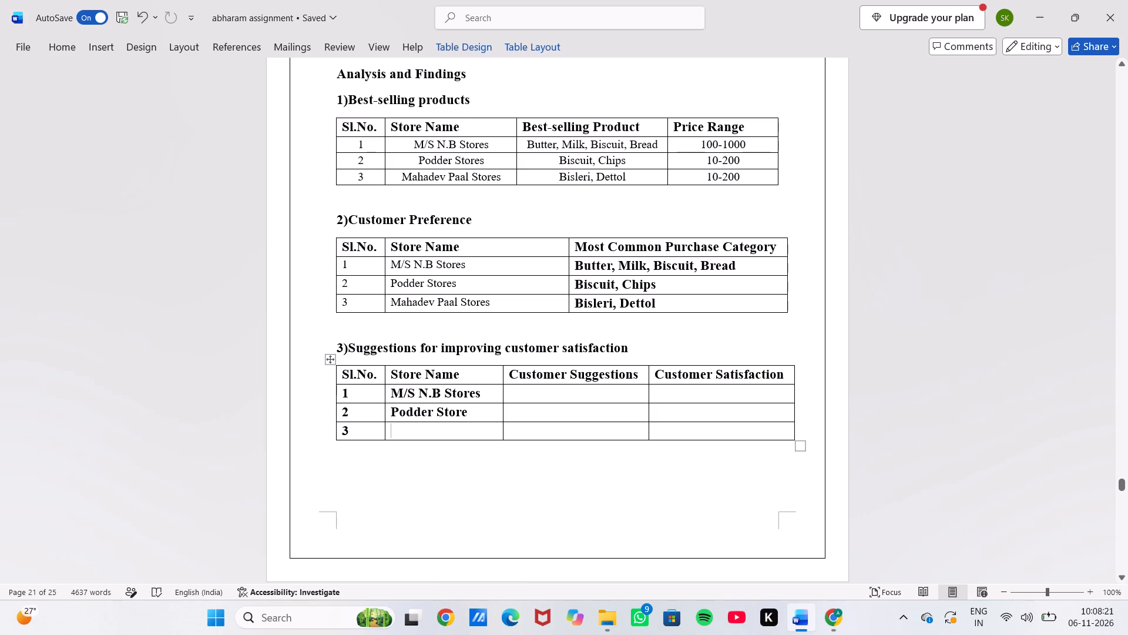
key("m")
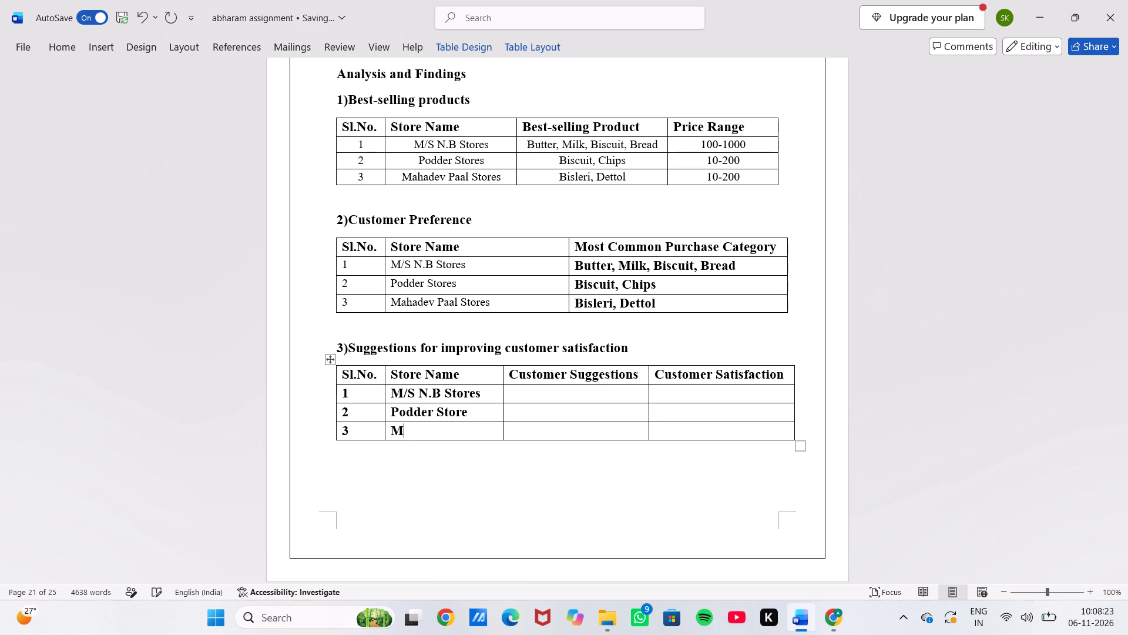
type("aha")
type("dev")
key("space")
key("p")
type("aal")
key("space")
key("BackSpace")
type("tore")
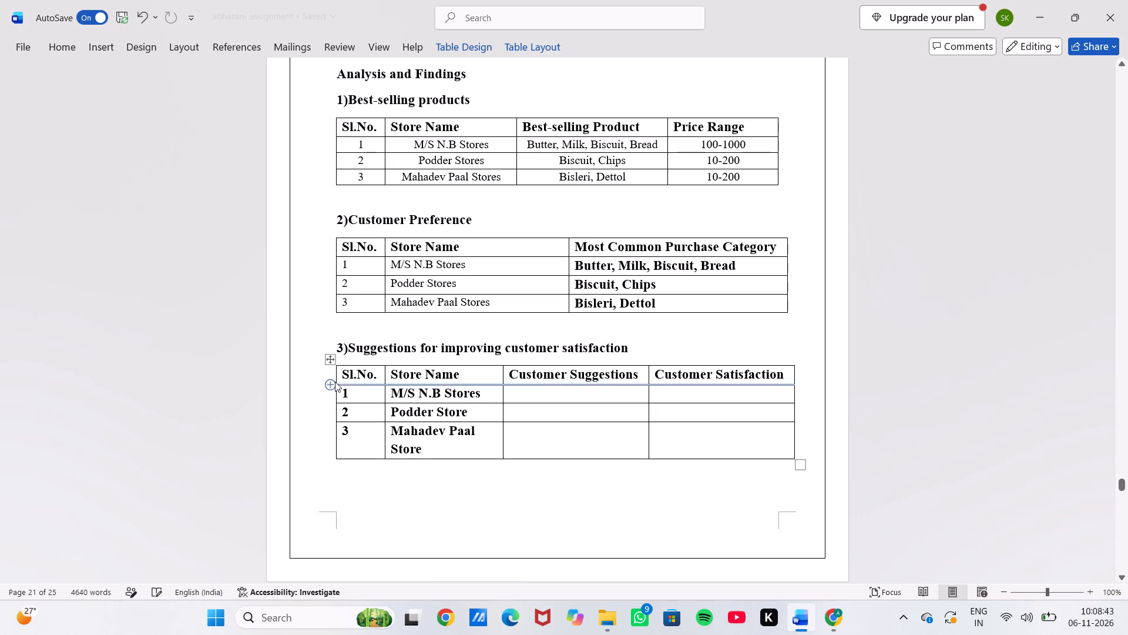
Review the earlier survey report content, including the store visit details, the customer questionnaire and the Analysis and Findings tables.
scroll(353, 375, "up", 1)
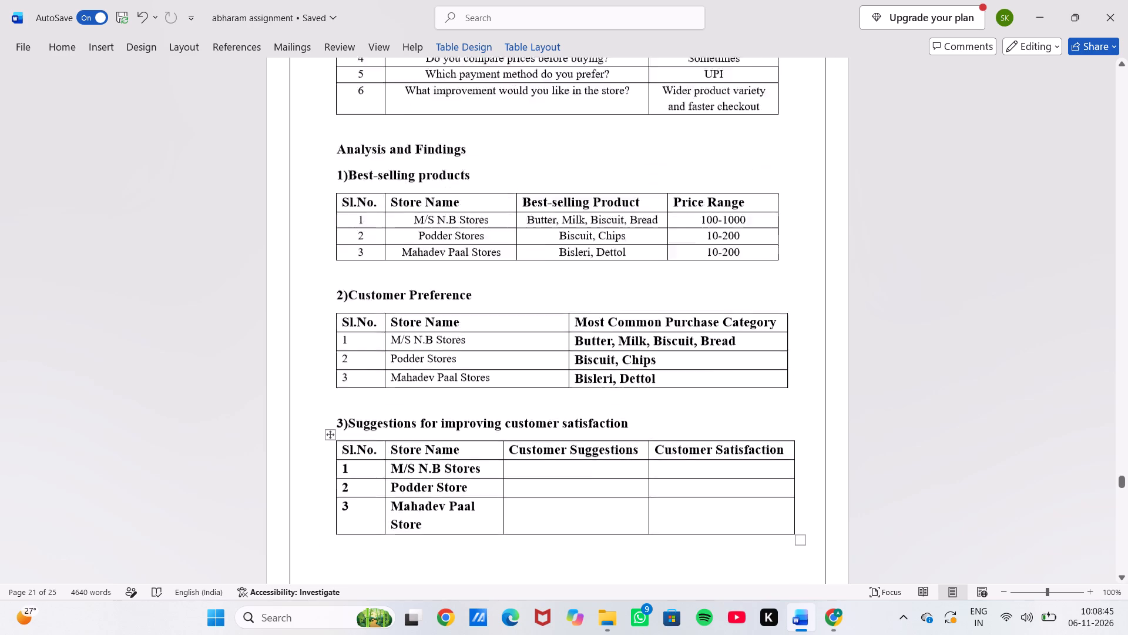
scroll(353, 375, "up", 2)
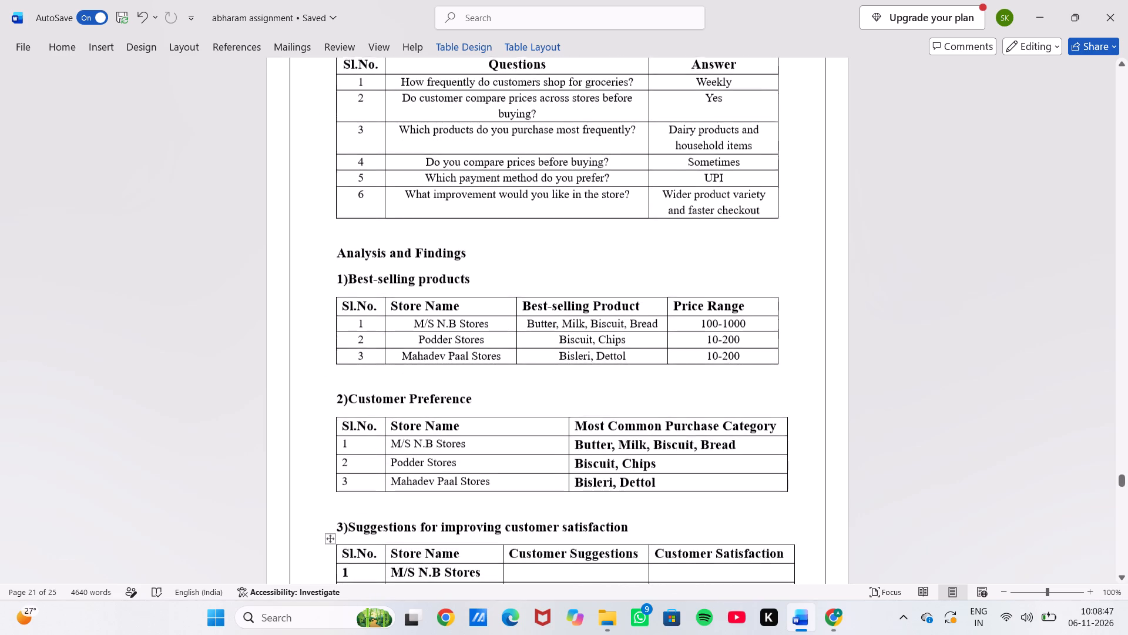
scroll(353, 375, "up", 2)
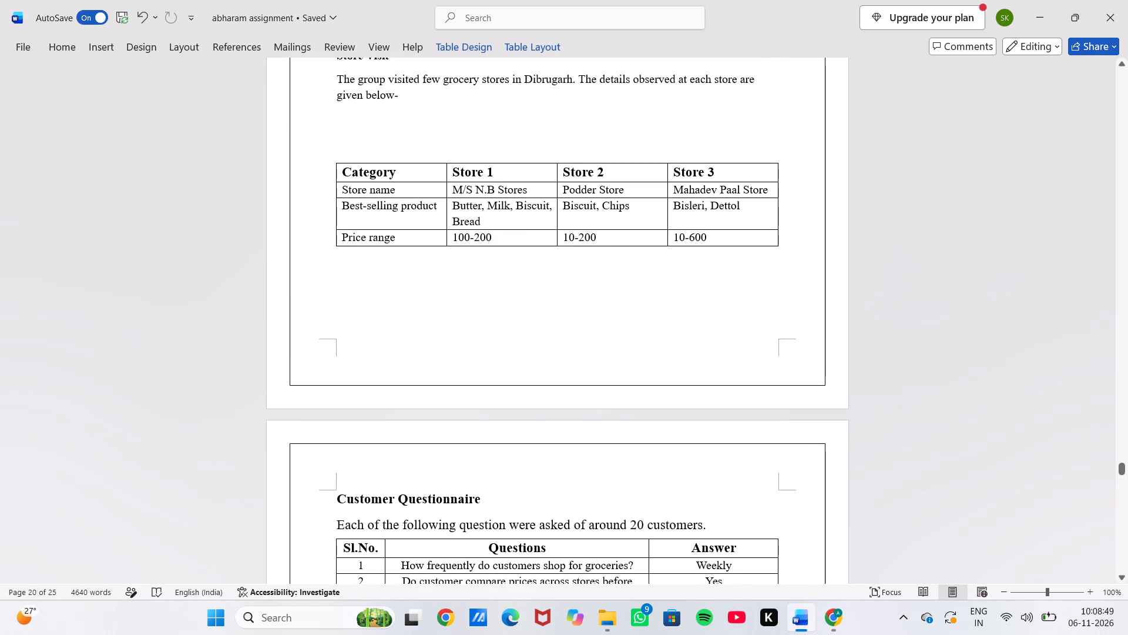
scroll(353, 375, "up", 3)
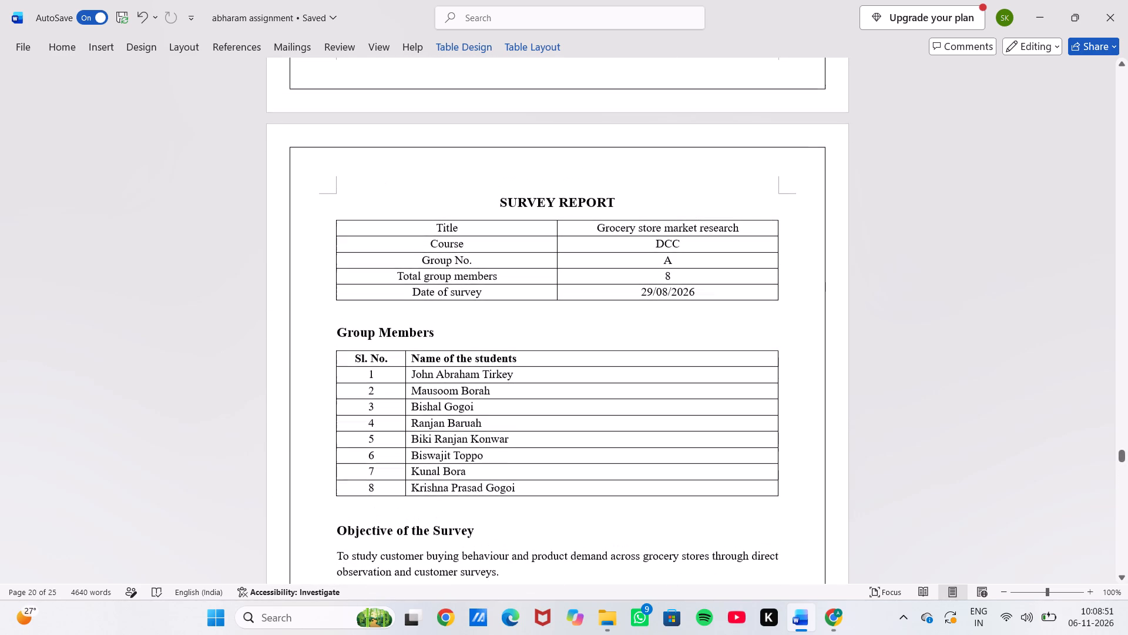
scroll(353, 375, "up", 1)
scroll(353, 375, "down", 5)
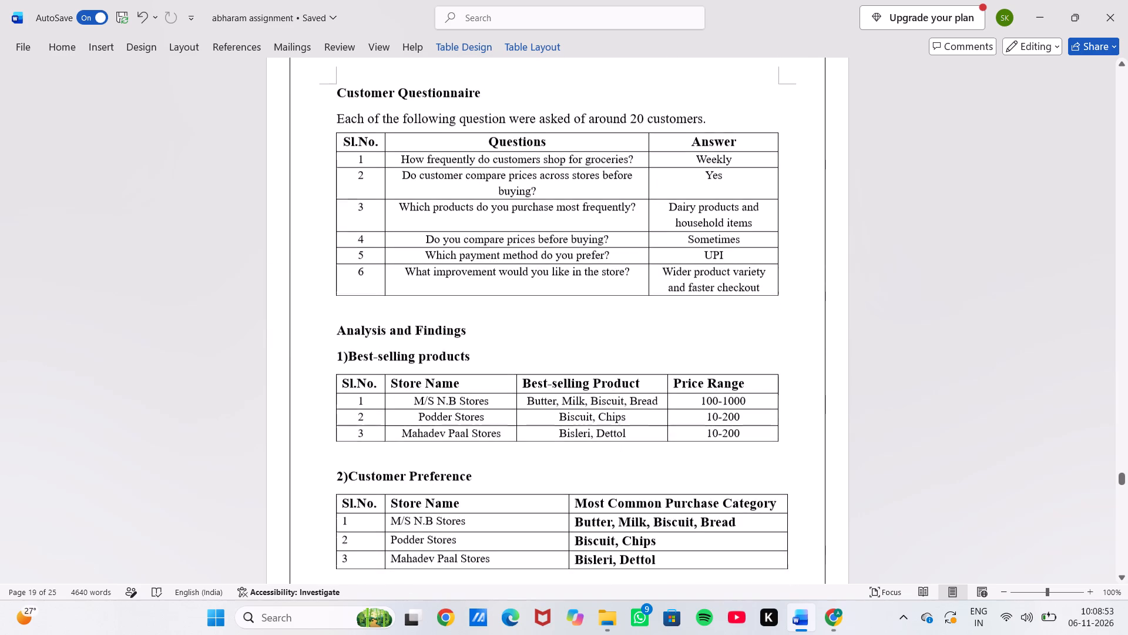
Check the Best-selling products and Customer Preference tables against the suggestions table below them.
scroll(353, 375, "down", 2)
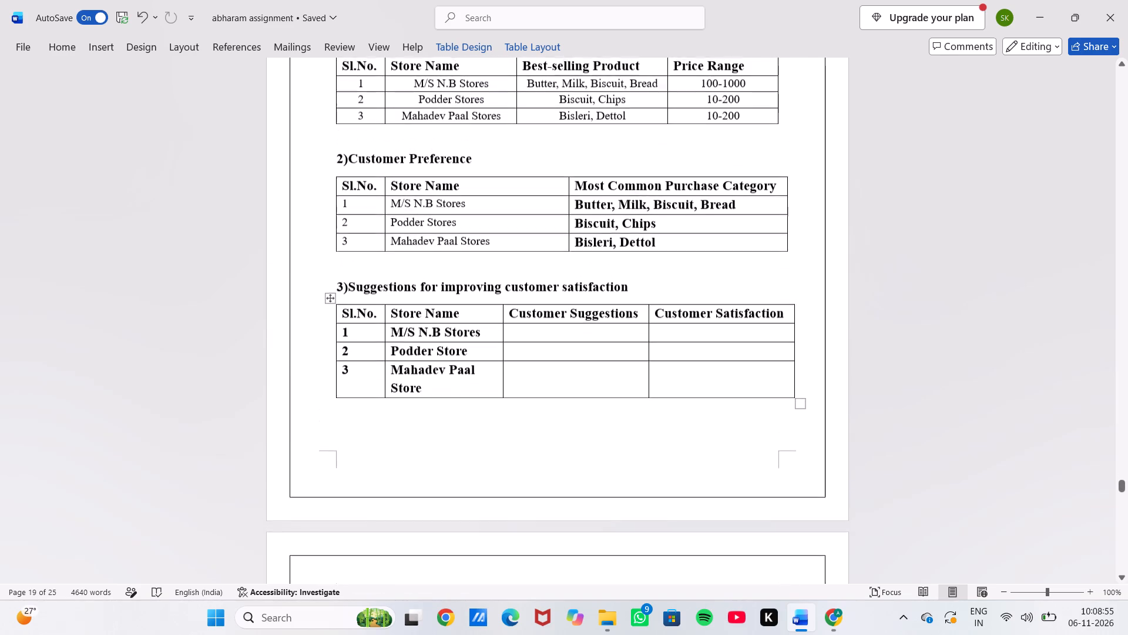
scroll(353, 375, "down", 1)
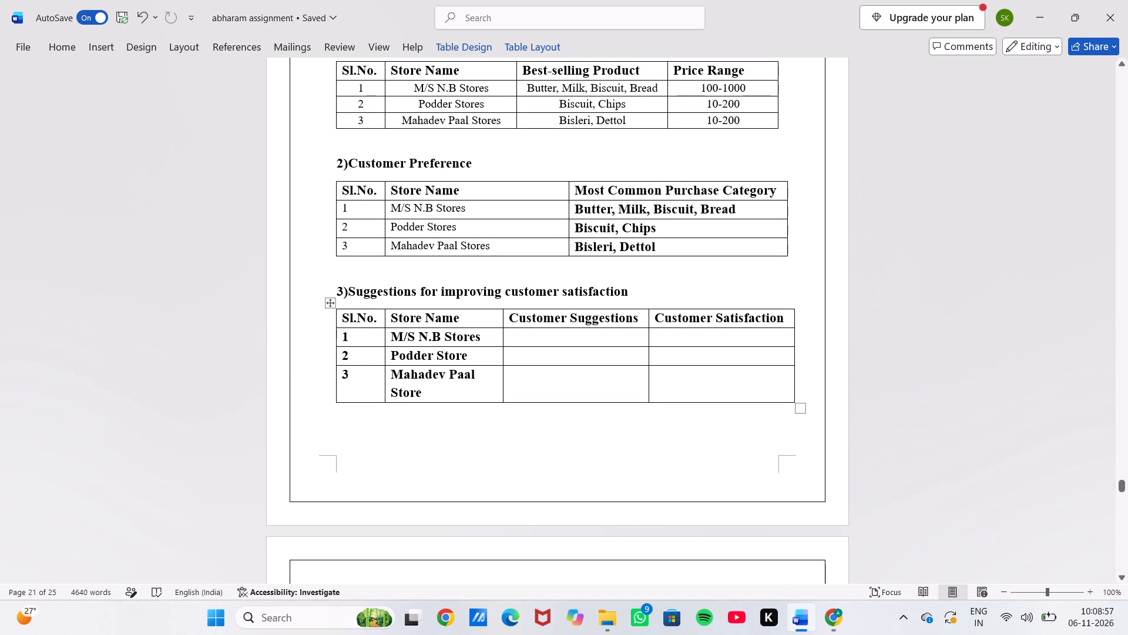
scroll(350, 184, "up", 2)
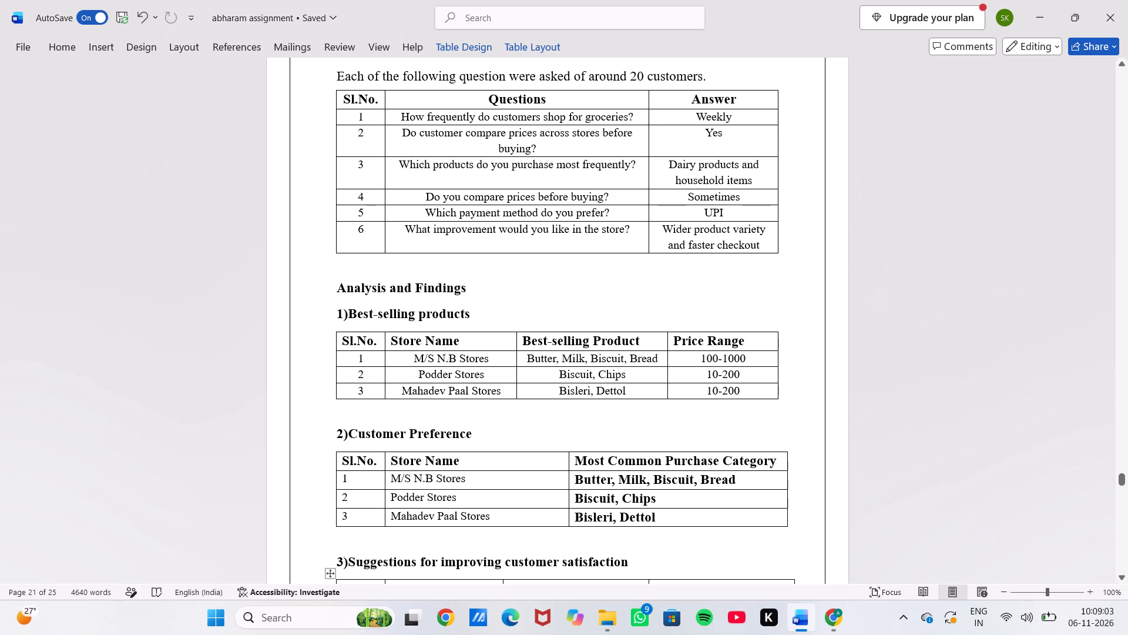
left_click(349, 361)
right_click_drag(349, 361, 771, 394)
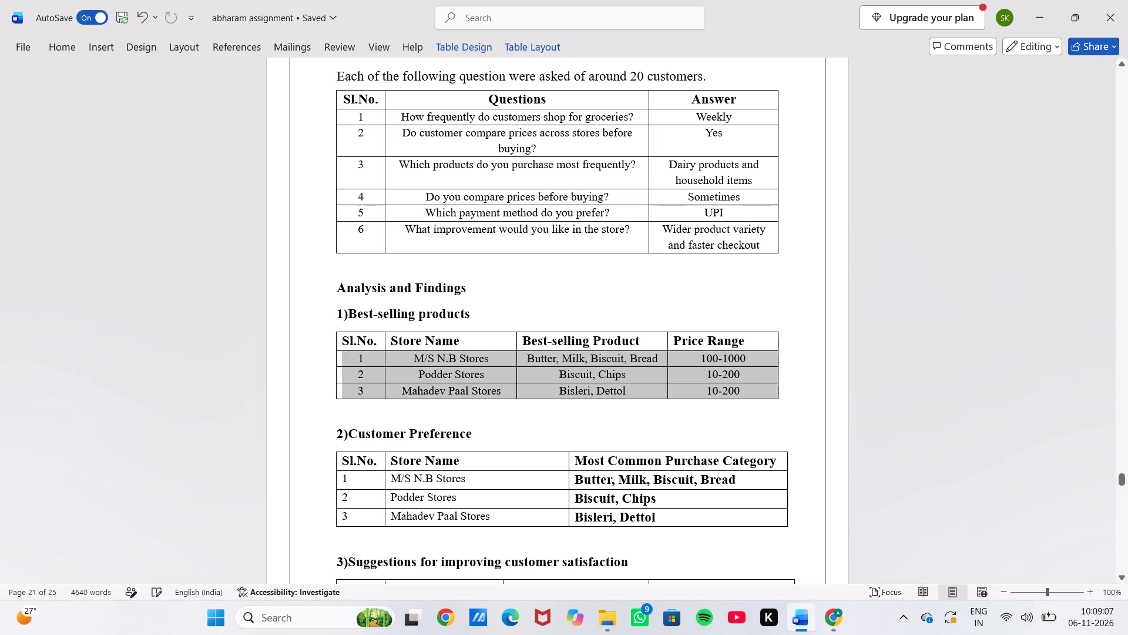
right_click_drag(771, 394, 803, 395)
left_click(629, 450)
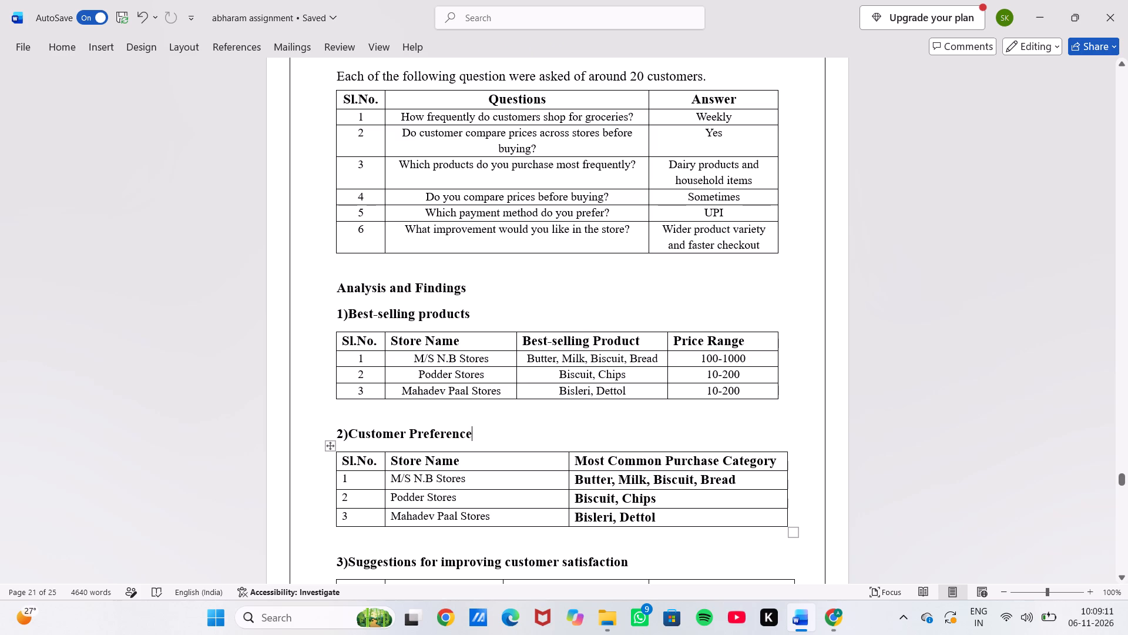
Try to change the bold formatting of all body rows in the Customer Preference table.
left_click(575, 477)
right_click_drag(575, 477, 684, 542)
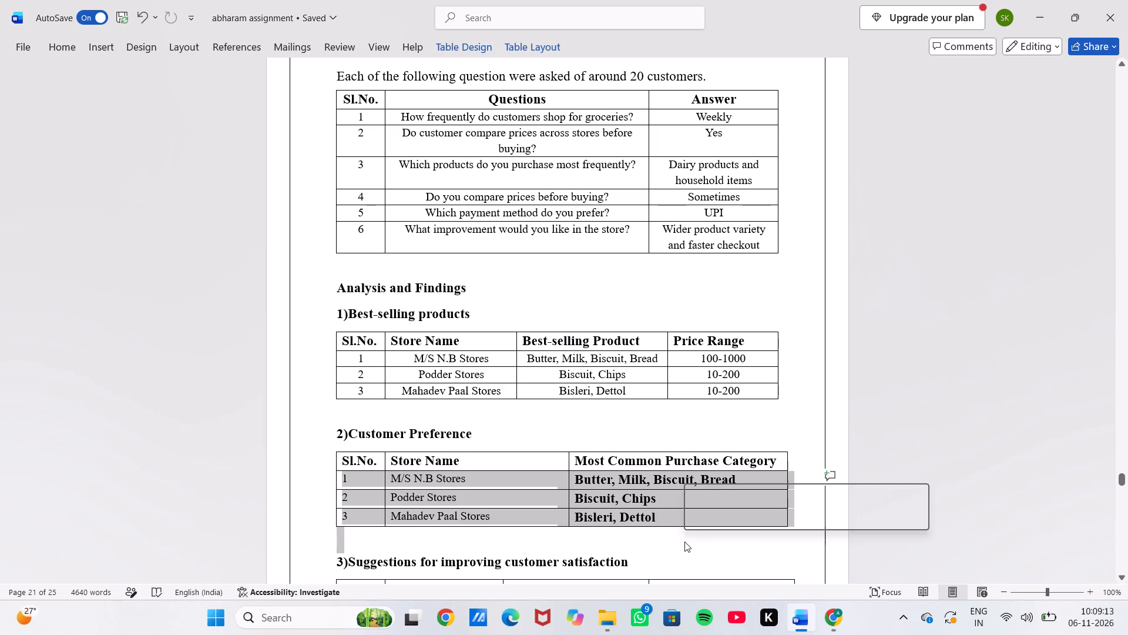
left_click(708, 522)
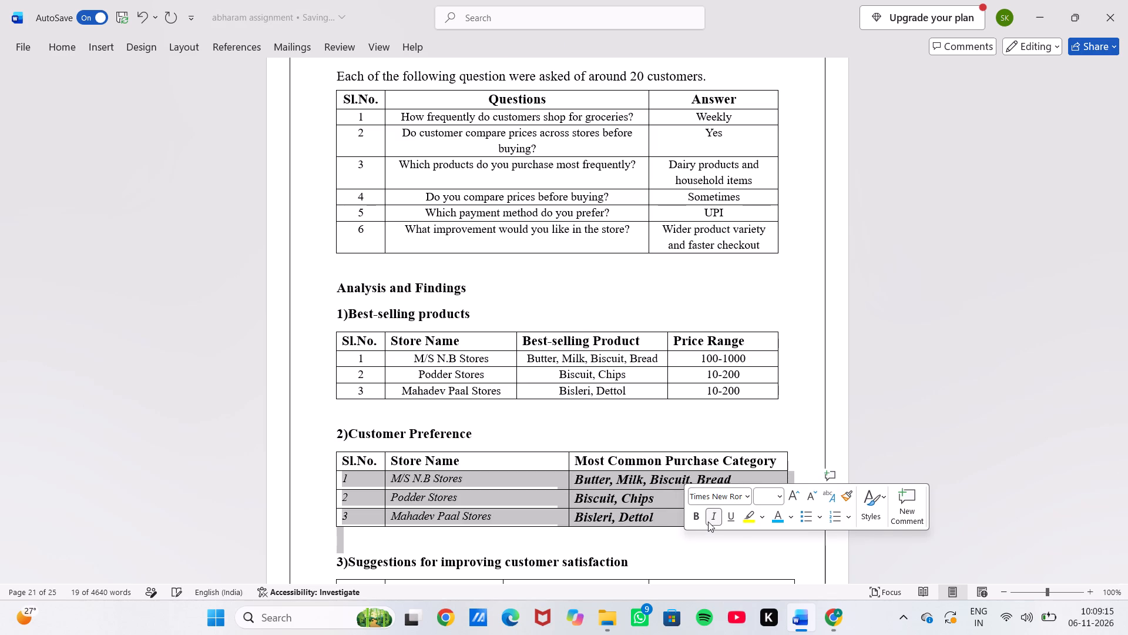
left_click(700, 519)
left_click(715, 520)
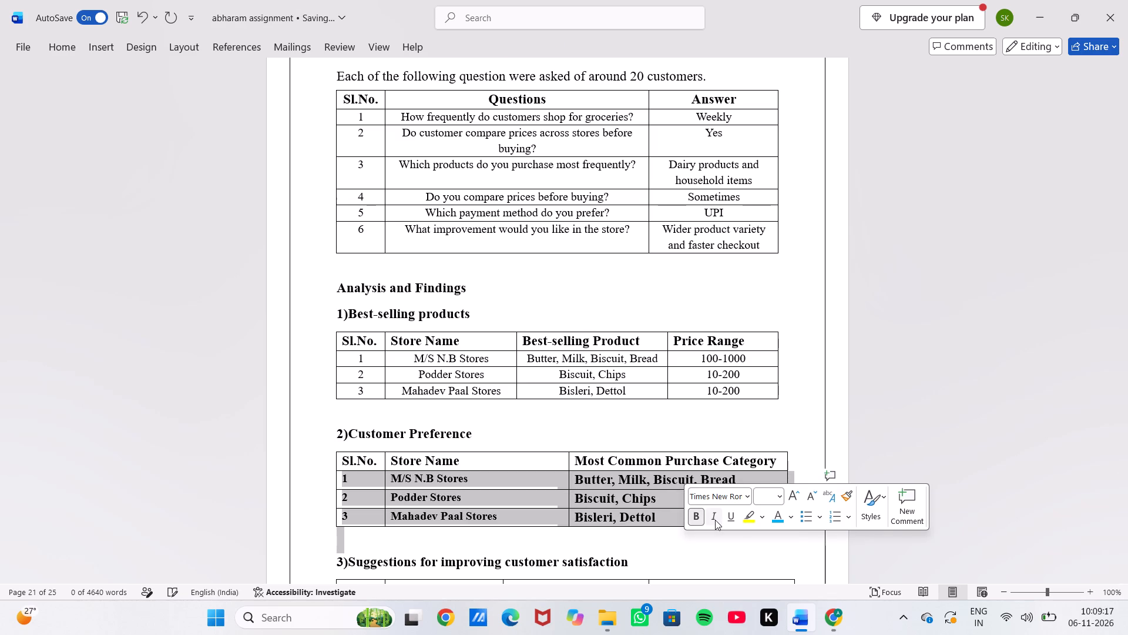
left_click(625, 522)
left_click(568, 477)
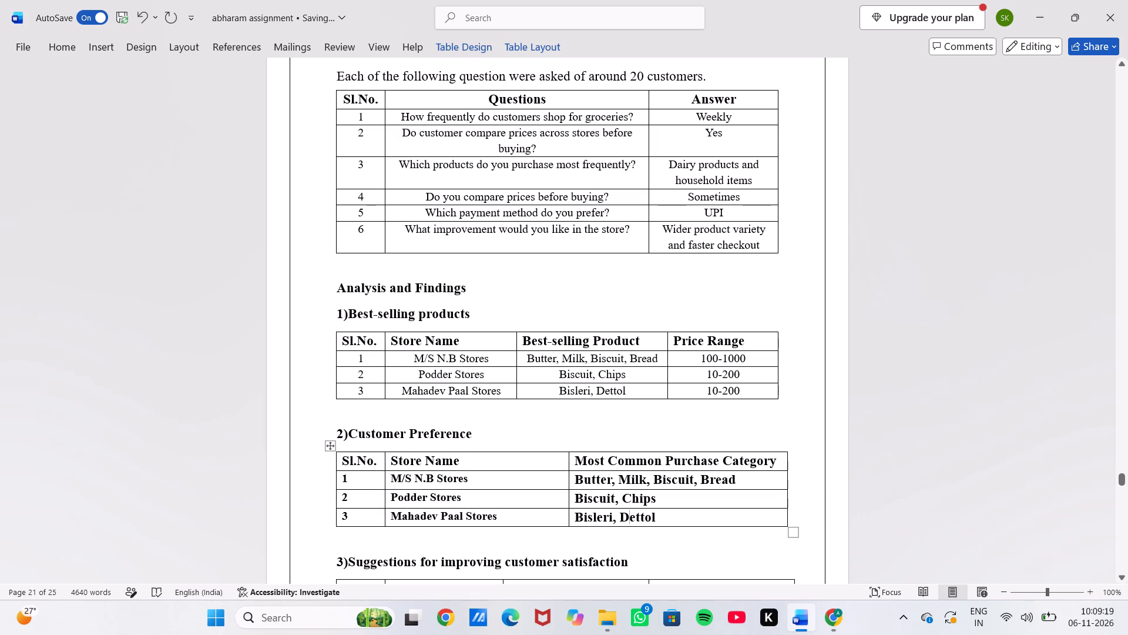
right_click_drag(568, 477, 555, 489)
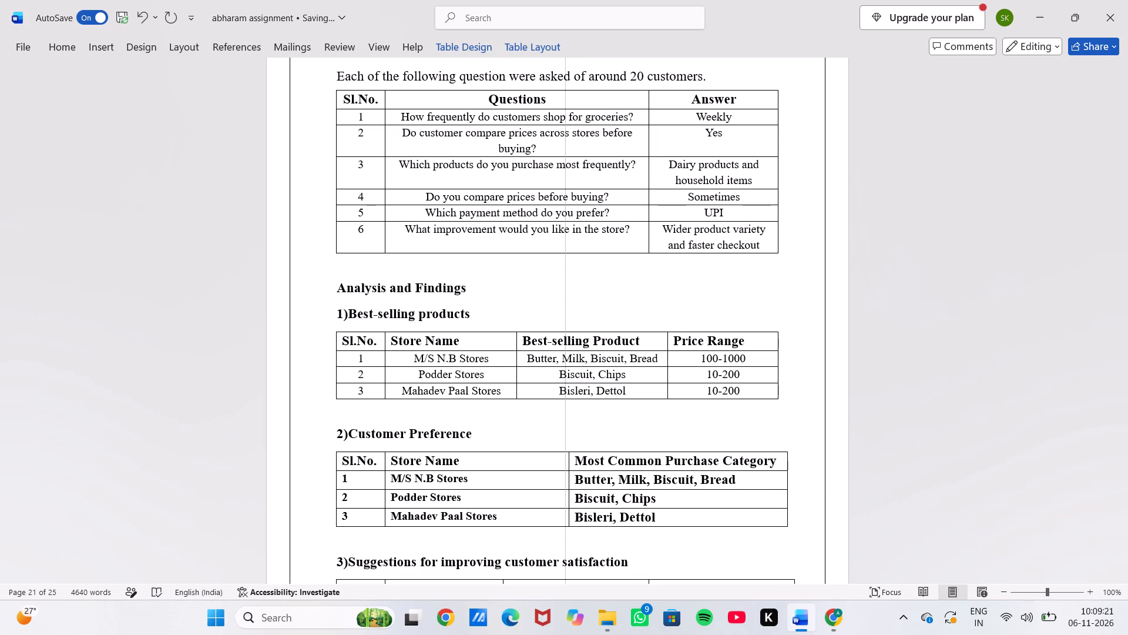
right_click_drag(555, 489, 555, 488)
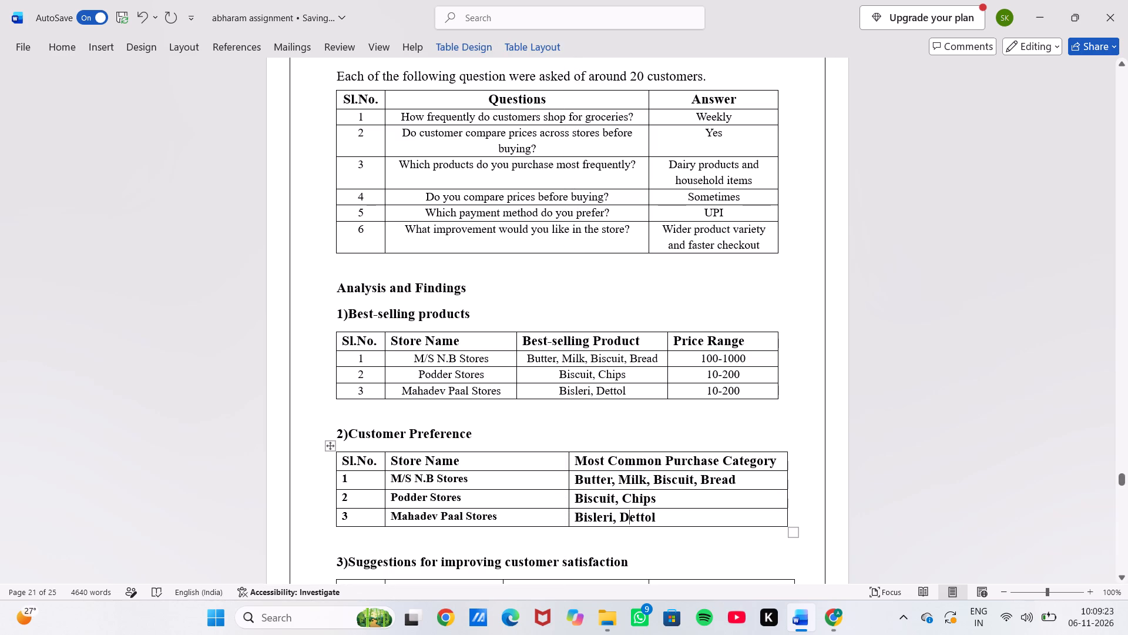
Remove the bold from the three Most Common Purchase Category entries and set their font size to 12.
left_click(579, 476)
right_click_drag(579, 476, 657, 512)
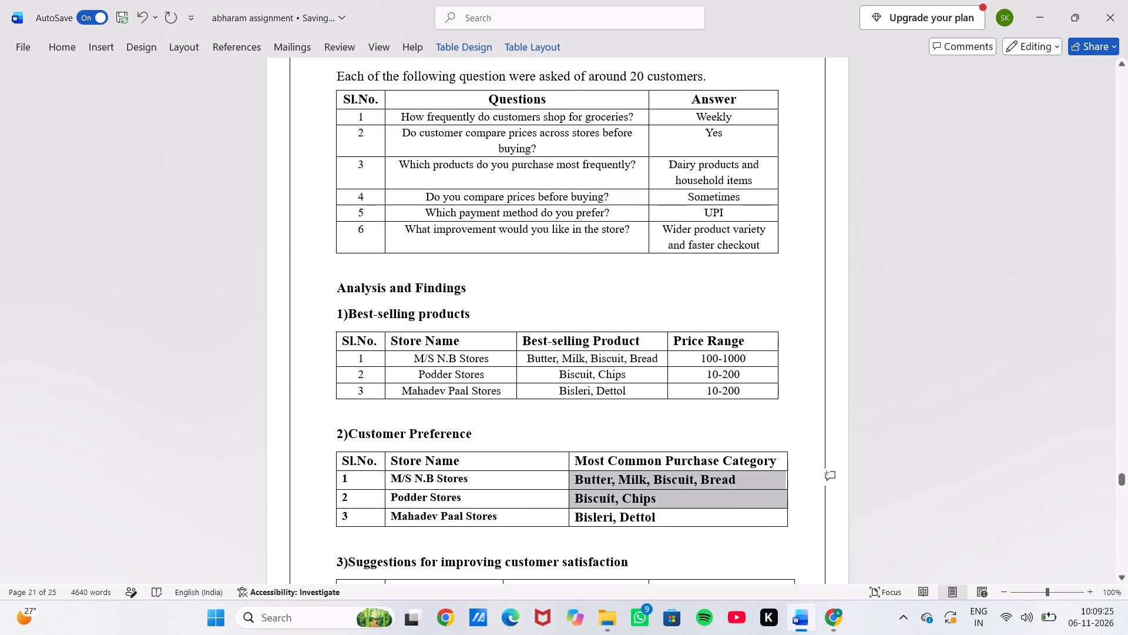
right_click_drag(657, 512, 661, 519)
left_click(670, 485)
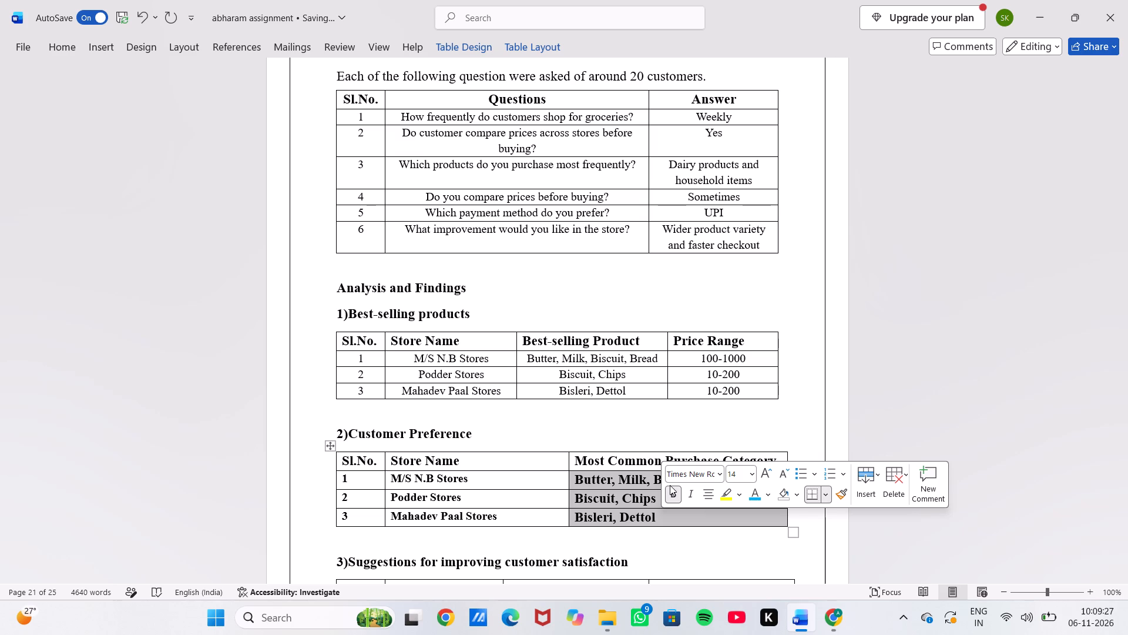
left_click(672, 496)
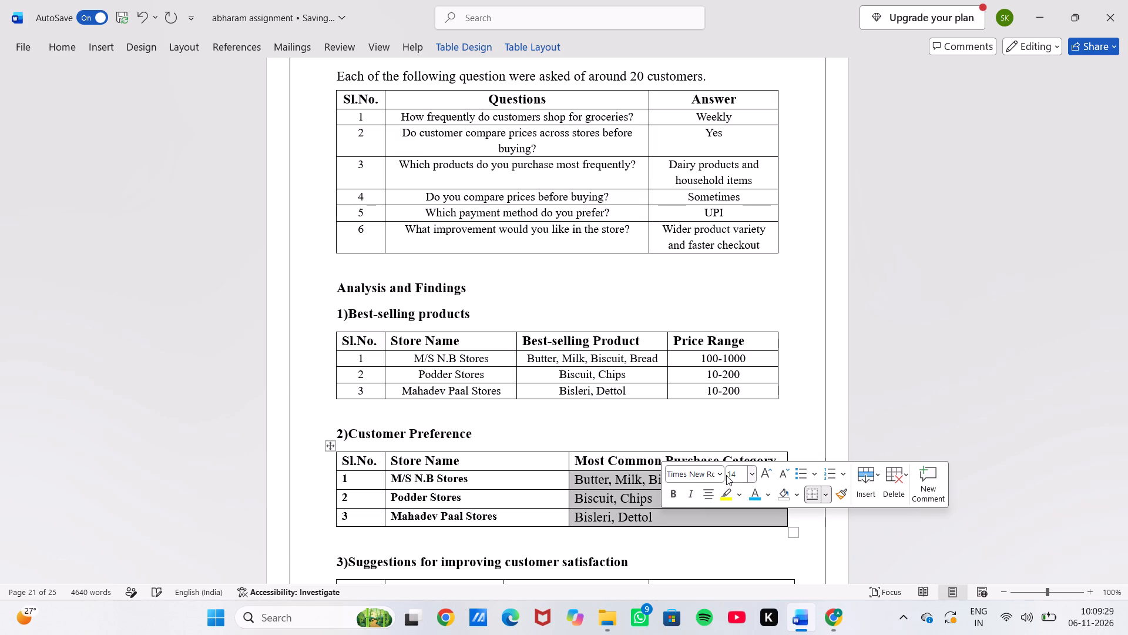
left_click(755, 473)
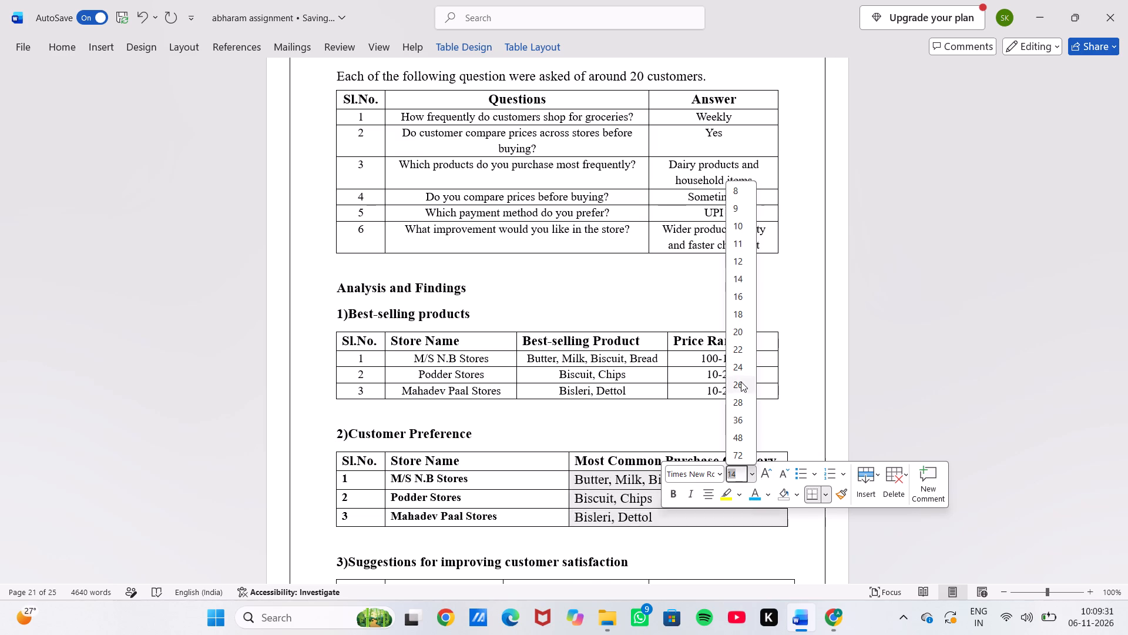
left_click(737, 262)
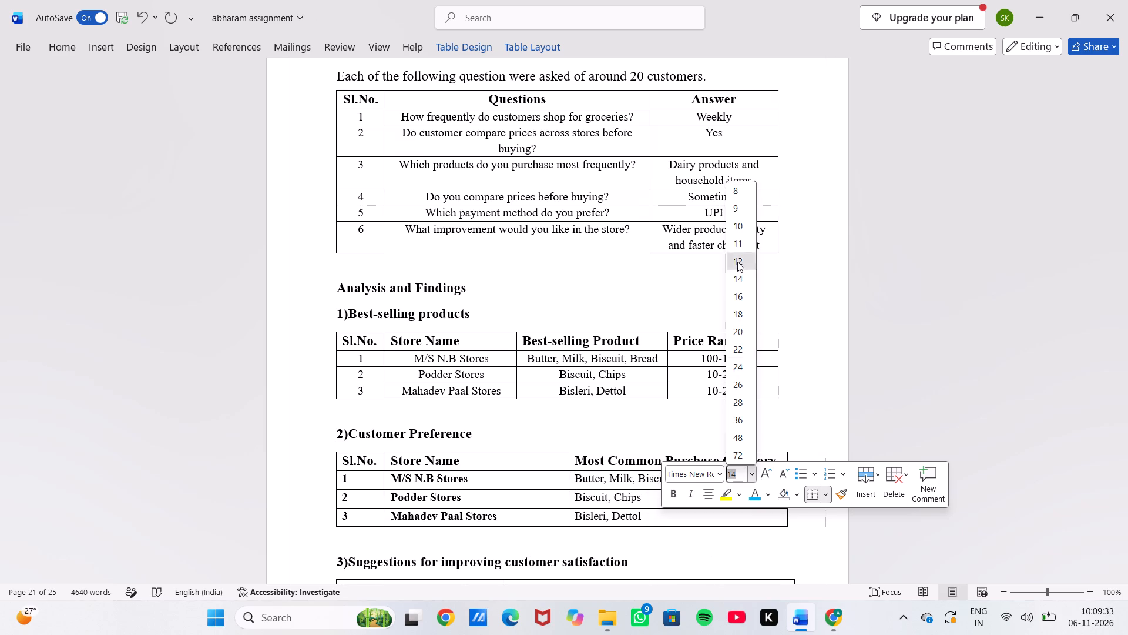
Remove the bold from the serial numbers and store names in the Customer Preference table's body rows.
left_click(364, 485)
right_click_drag(364, 485, 435, 521)
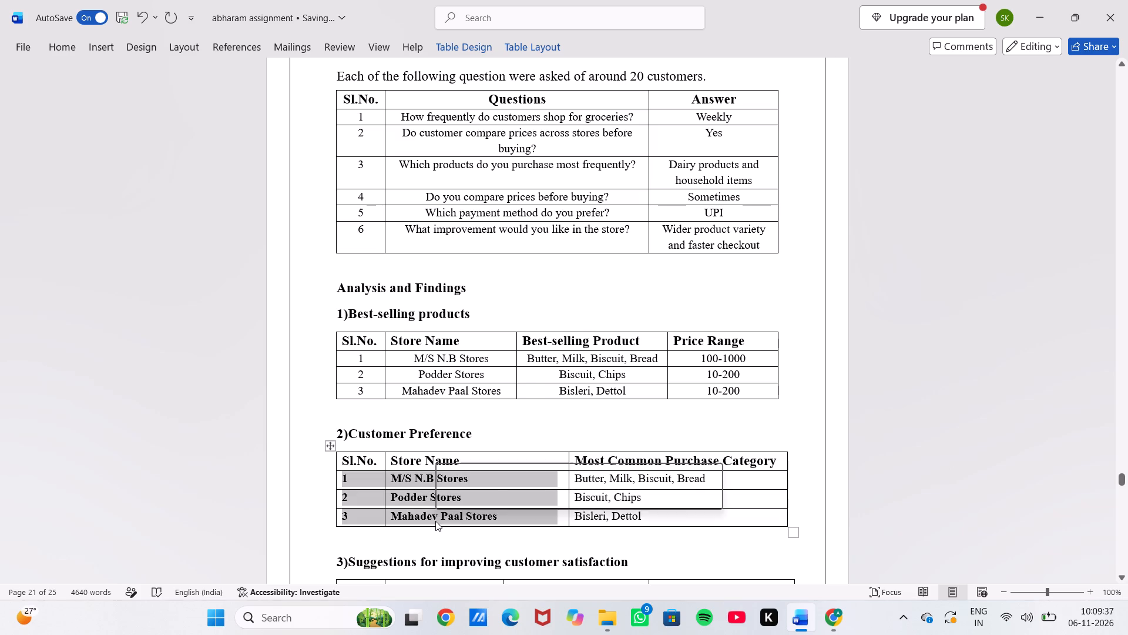
left_click(442, 494)
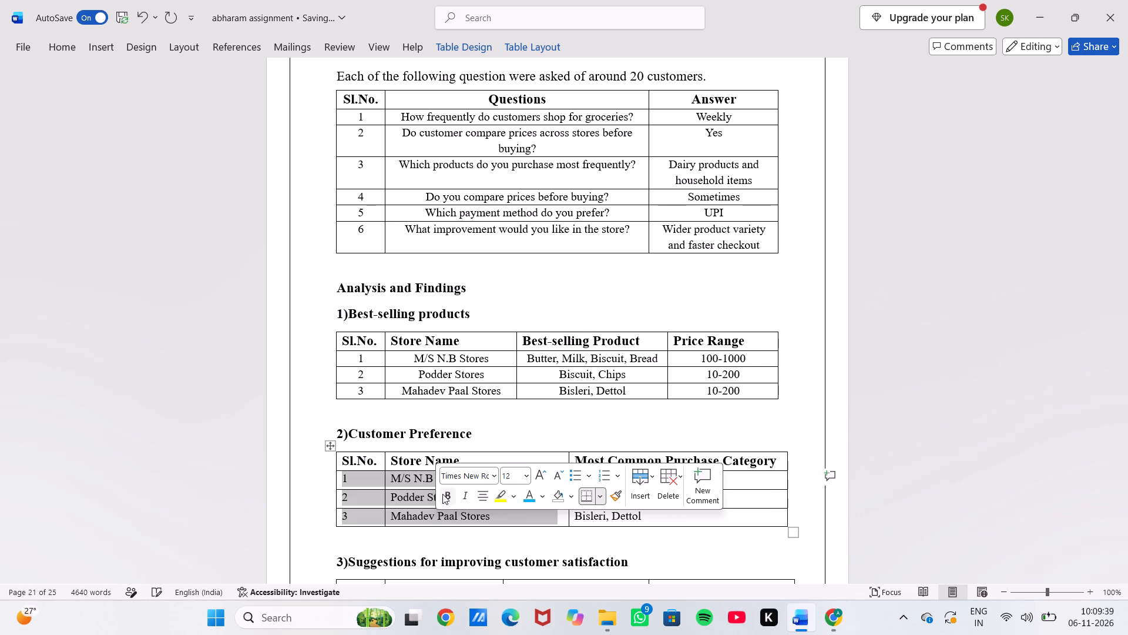
left_click(438, 533)
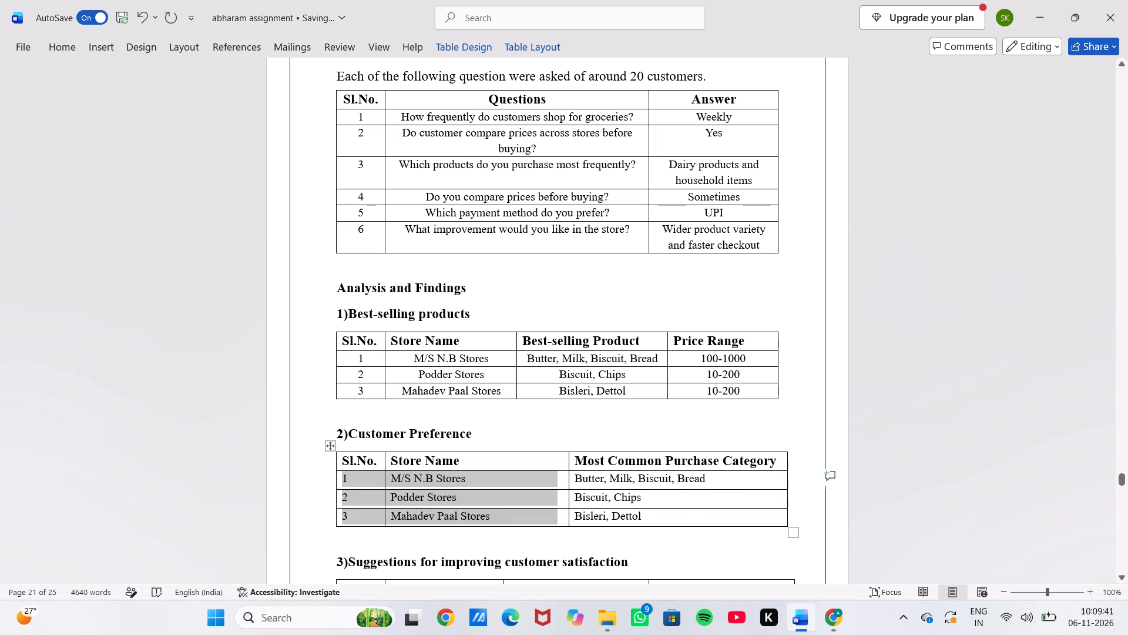
Remove the bold from the serial numbers and store names in the suggestions table's body rows and set their font size to 12.
scroll(496, 530, "down", 2)
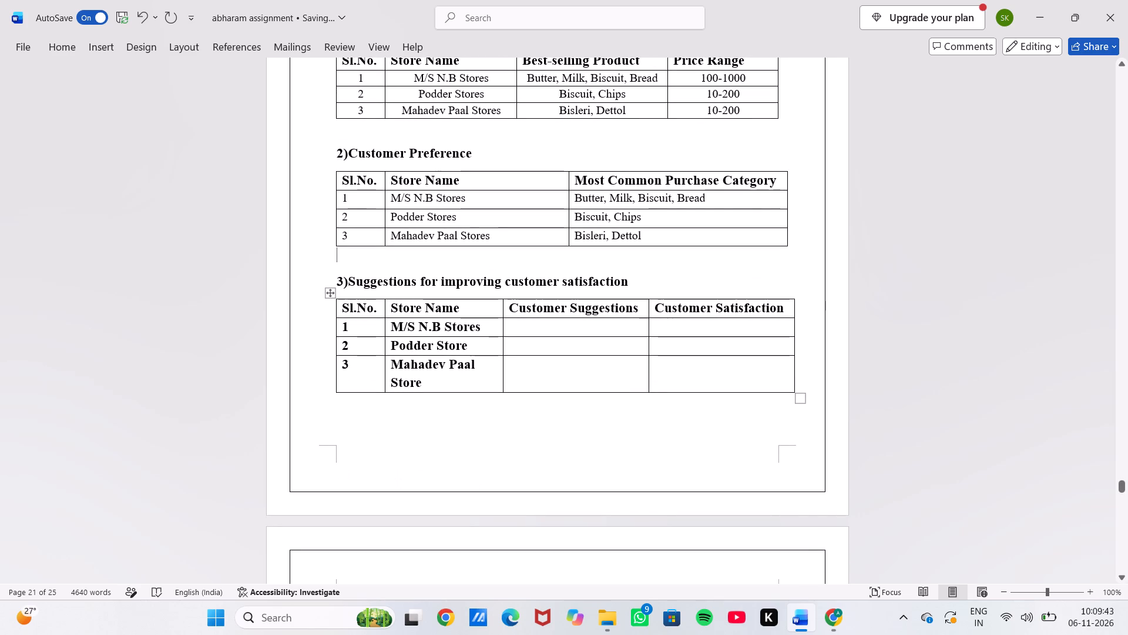
left_click(348, 332)
left_click_drag(348, 332, 439, 376)
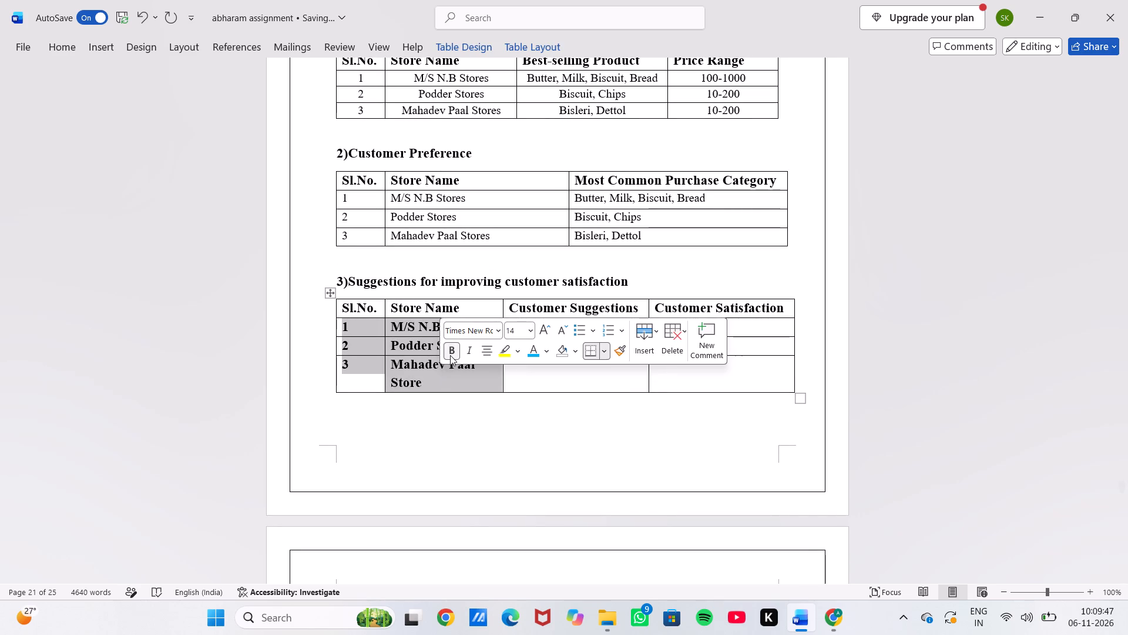
left_click(450, 355)
left_click(532, 328)
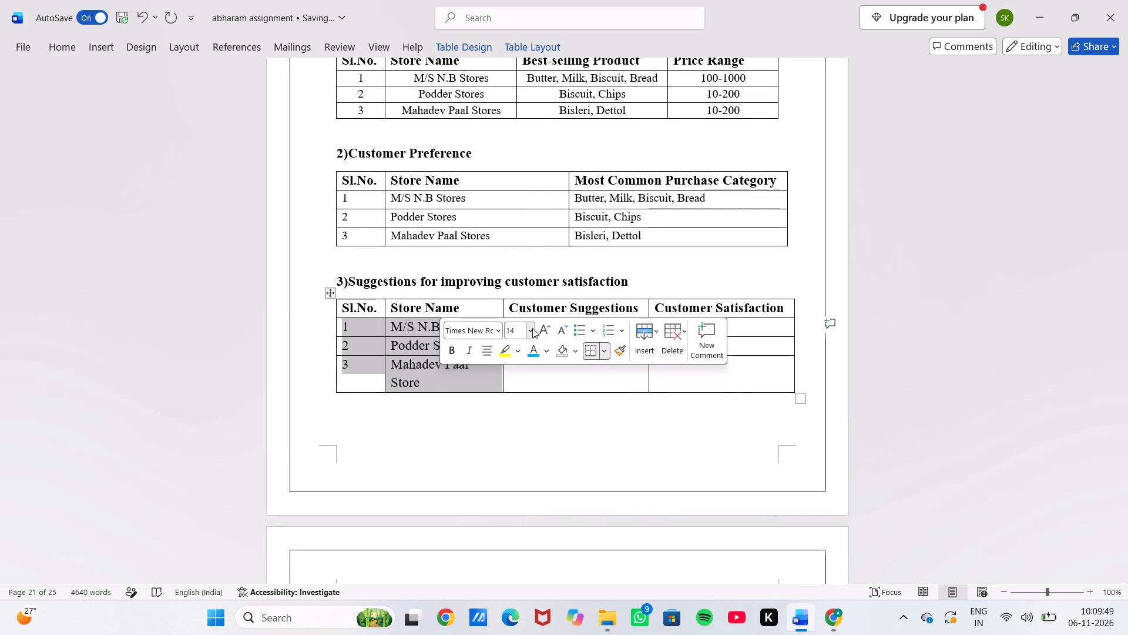
left_click(515, 128)
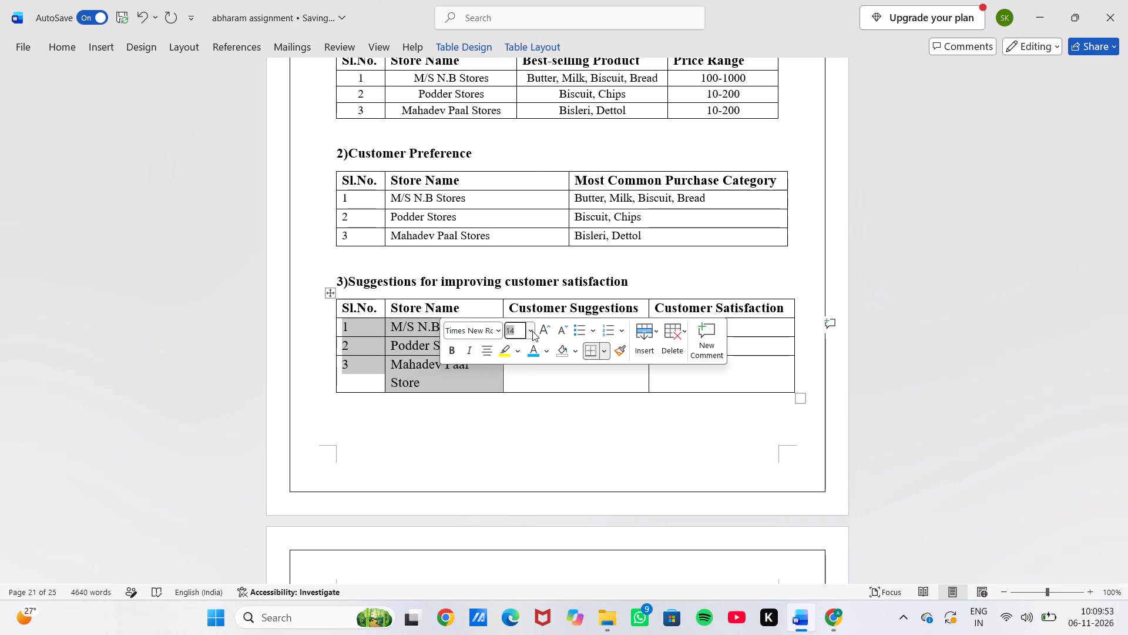
left_click(531, 331)
left_click(513, 119)
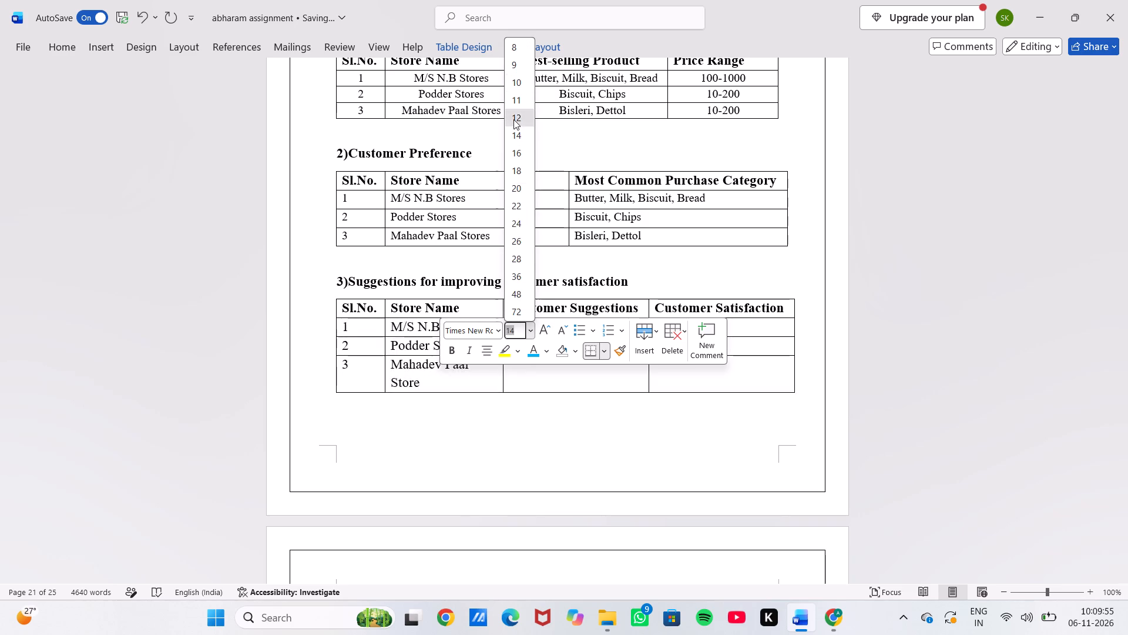
left_click(459, 400)
Enter "Faster Billing" as the customer suggestion for M/S N.B Stores.
left_click(522, 331)
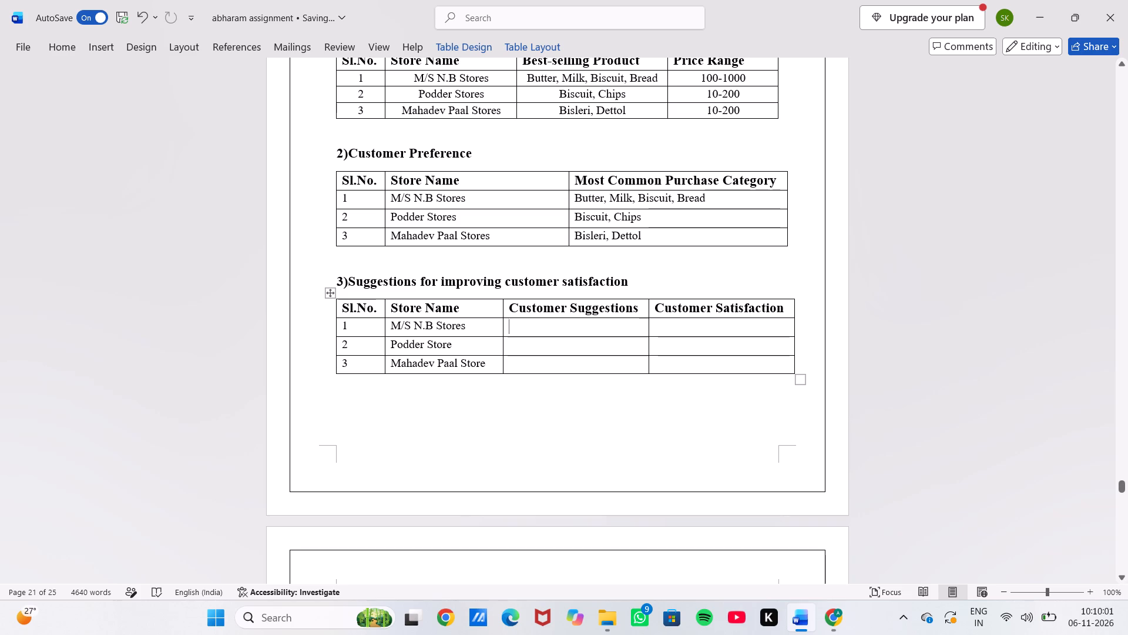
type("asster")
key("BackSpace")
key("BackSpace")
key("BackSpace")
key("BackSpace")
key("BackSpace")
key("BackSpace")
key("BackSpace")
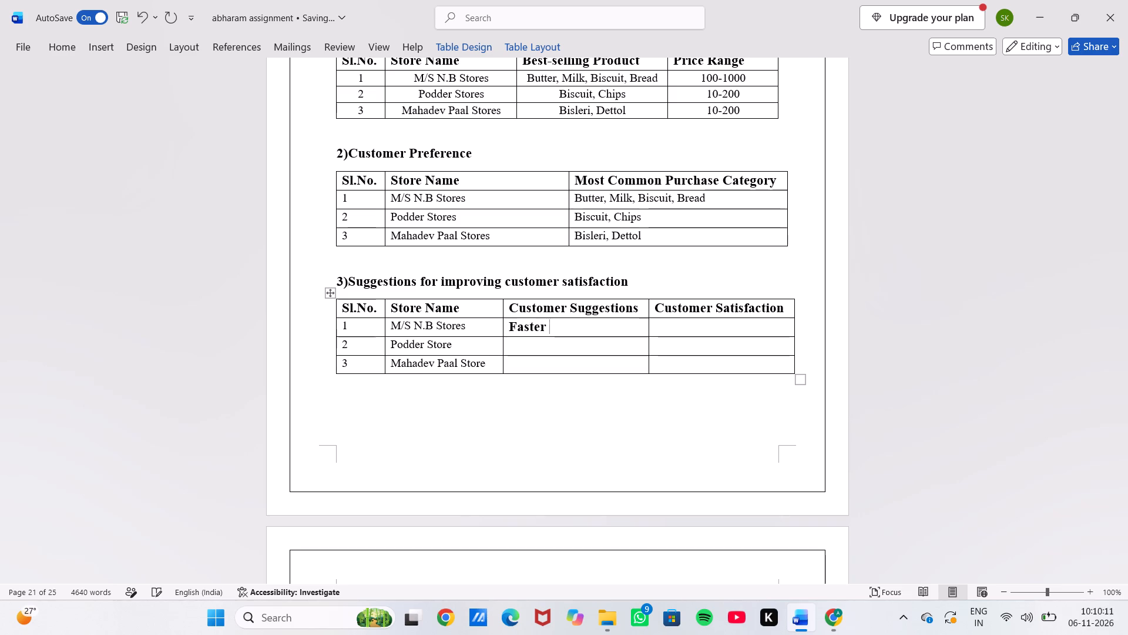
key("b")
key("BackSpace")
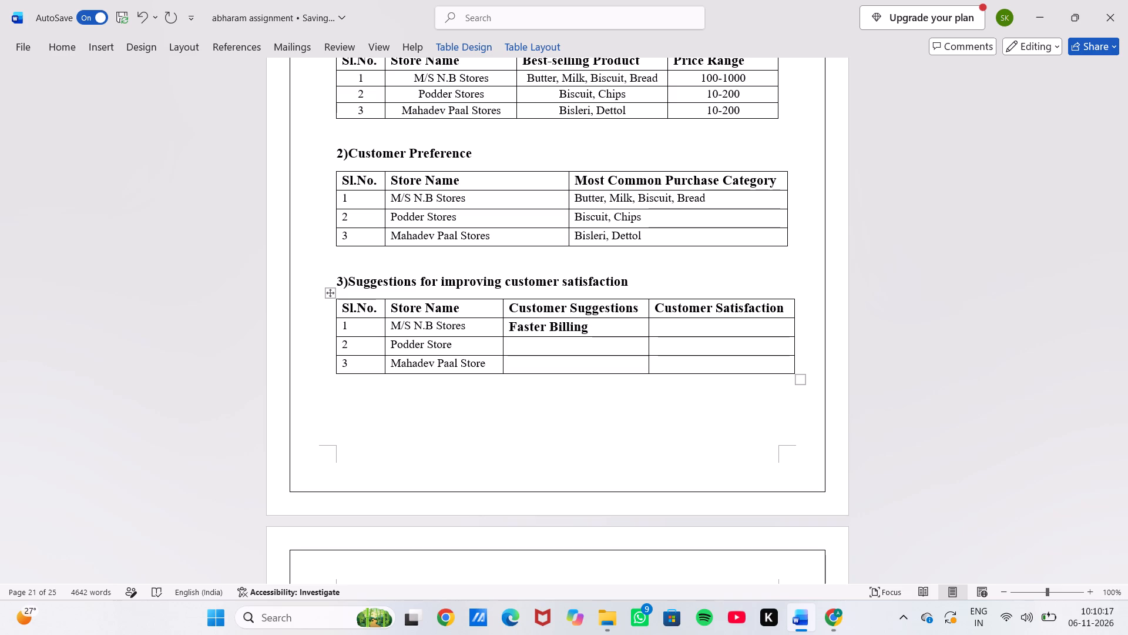
Enter "All Fine" and "Better Layout, etc." as the customer suggestions for Podder Store and Mahadev Paal Store.
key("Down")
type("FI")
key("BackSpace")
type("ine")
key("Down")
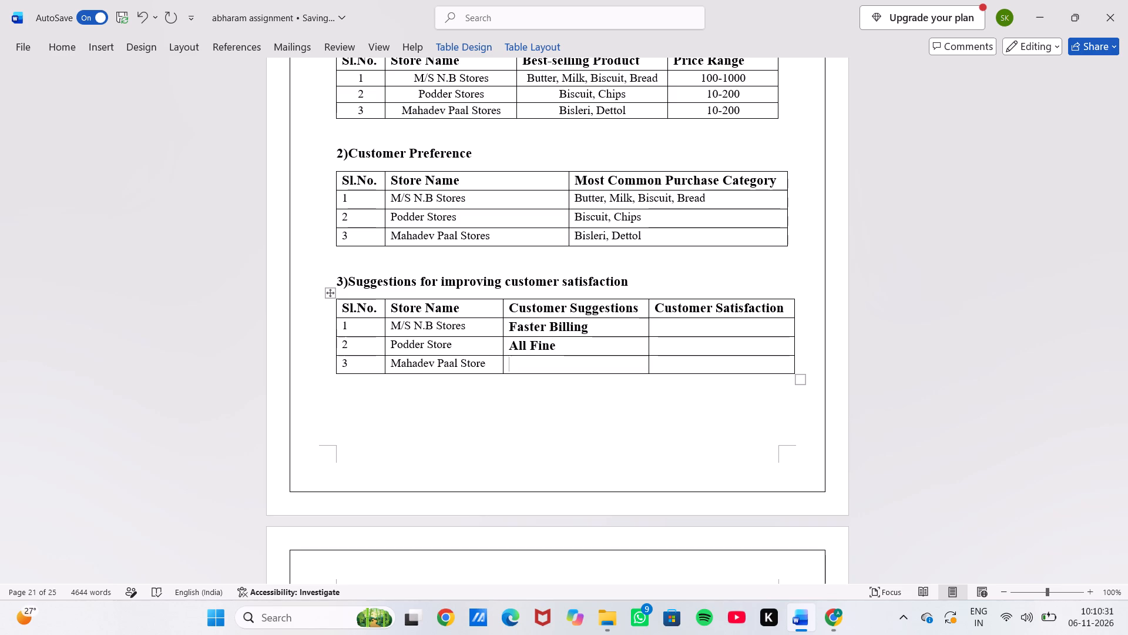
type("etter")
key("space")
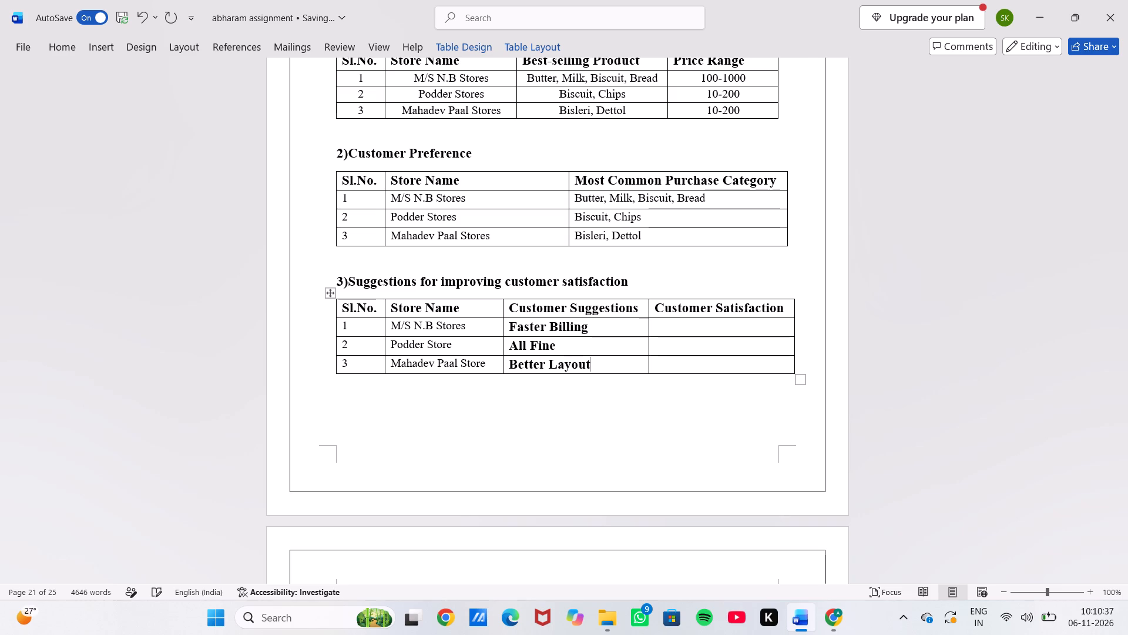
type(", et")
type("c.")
Enter the customer satisfaction as "Good" for M/S N.B Stores, "Excellent" for Podder Store and "Good" for Mahadev Paal Store.
left_click(660, 332)
key("BackSpace")
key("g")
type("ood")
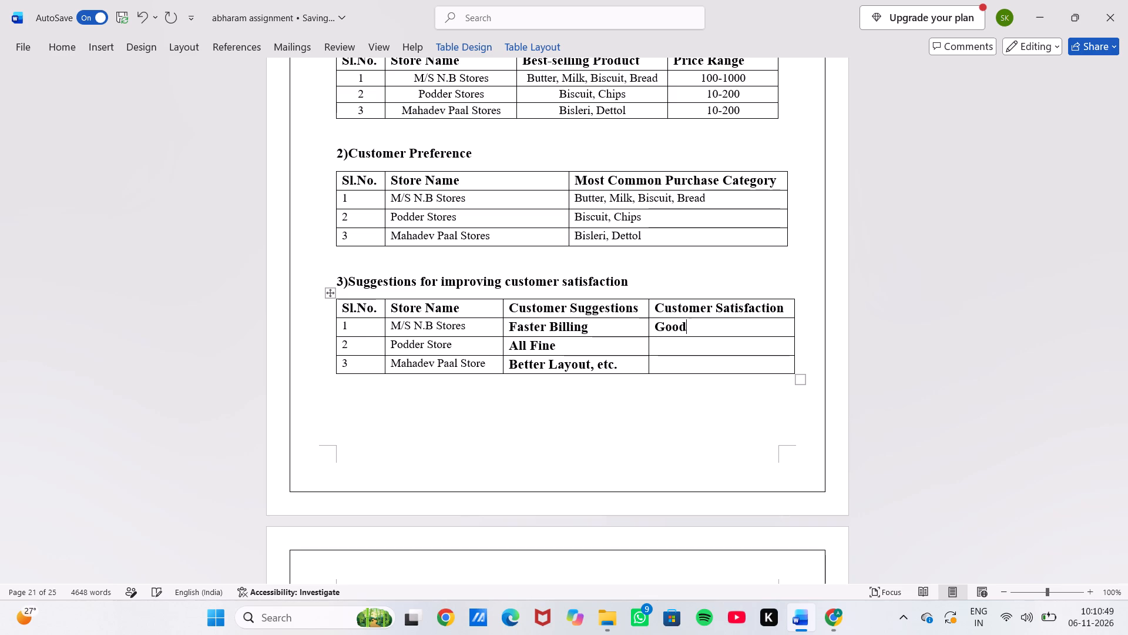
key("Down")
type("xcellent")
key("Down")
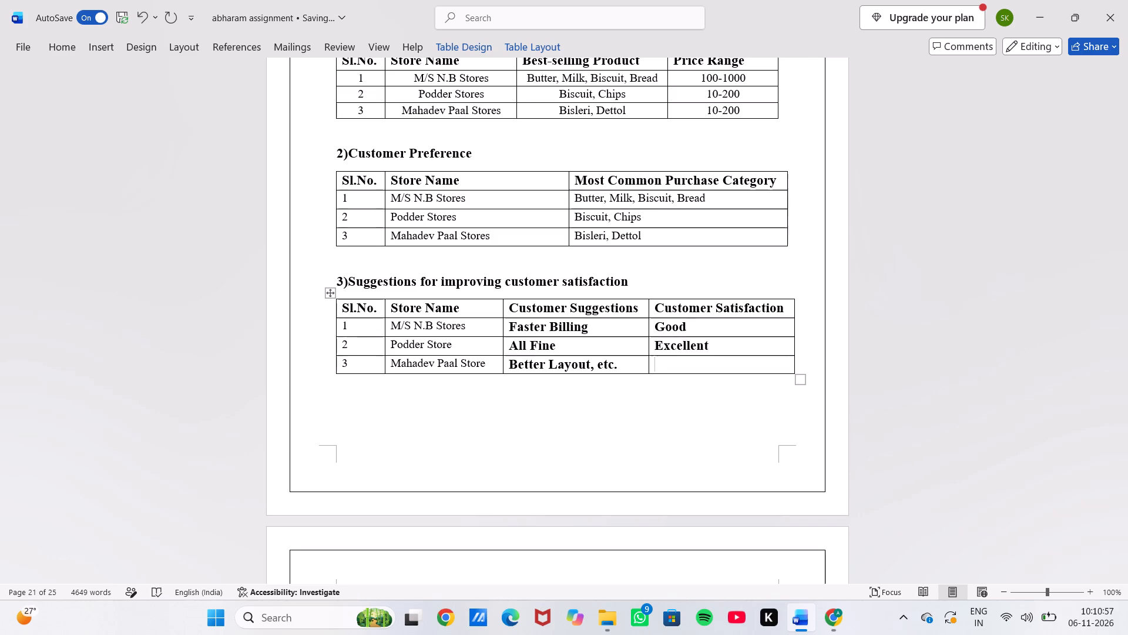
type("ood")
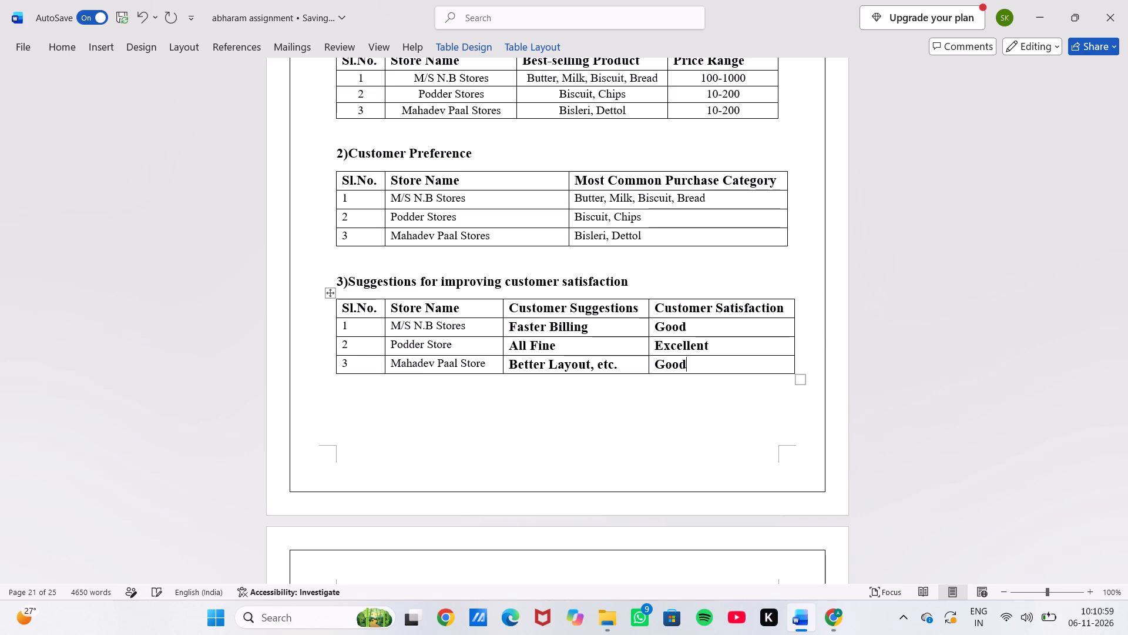
Set the font size of all three body rows in the suggestions table to 12.
left_click(509, 330)
left_click(370, 327)
right_click_drag(370, 327, 644, 396)
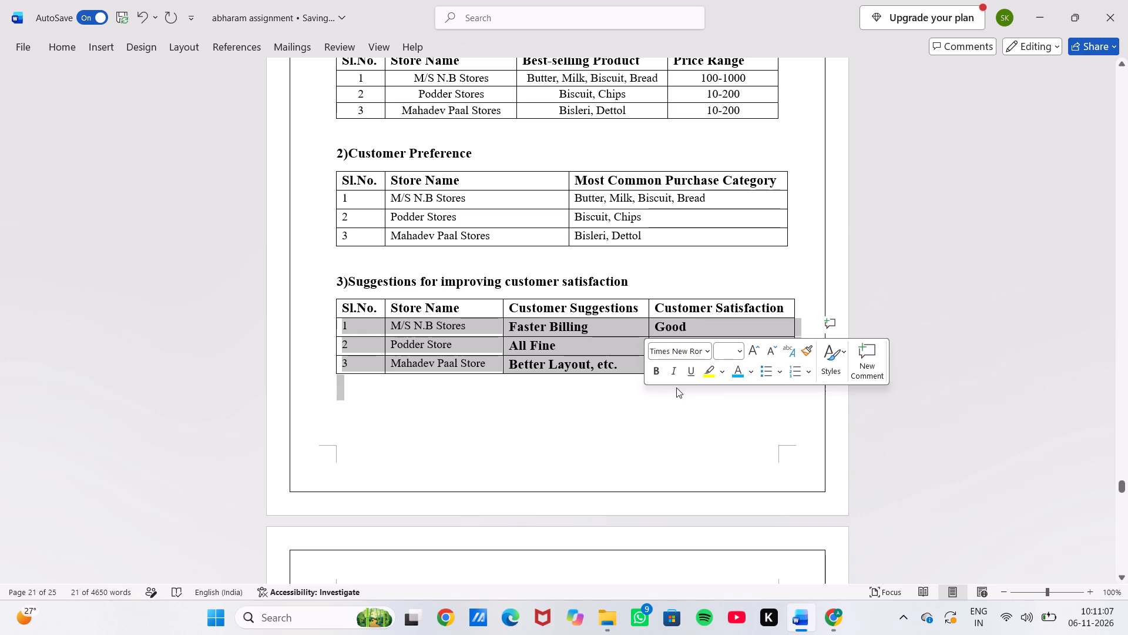
left_click(738, 352)
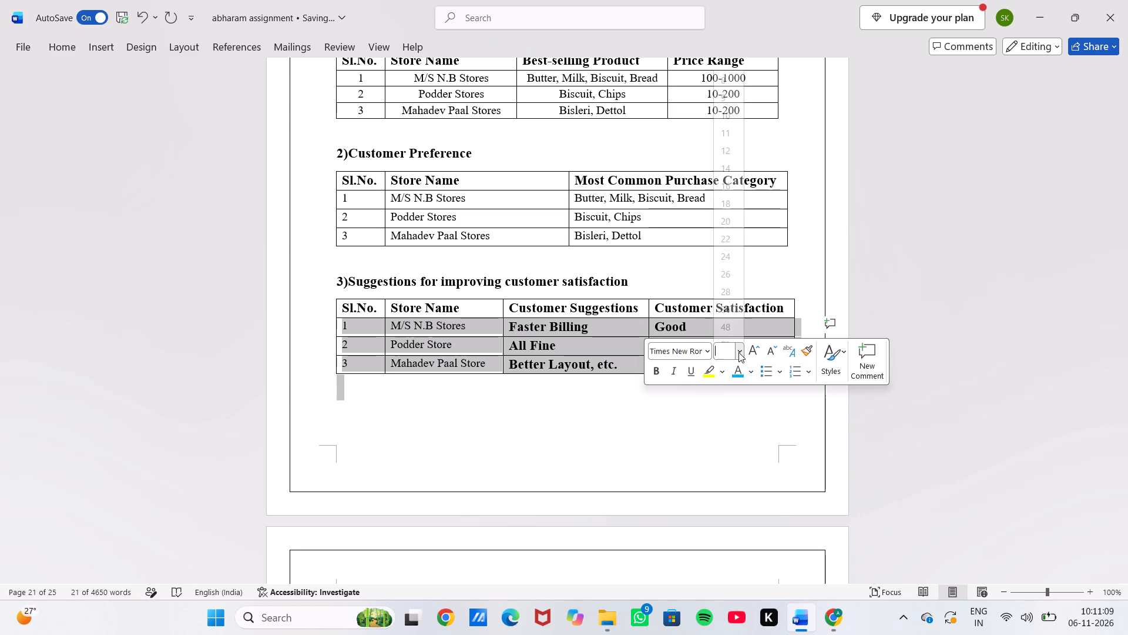
left_click(733, 136)
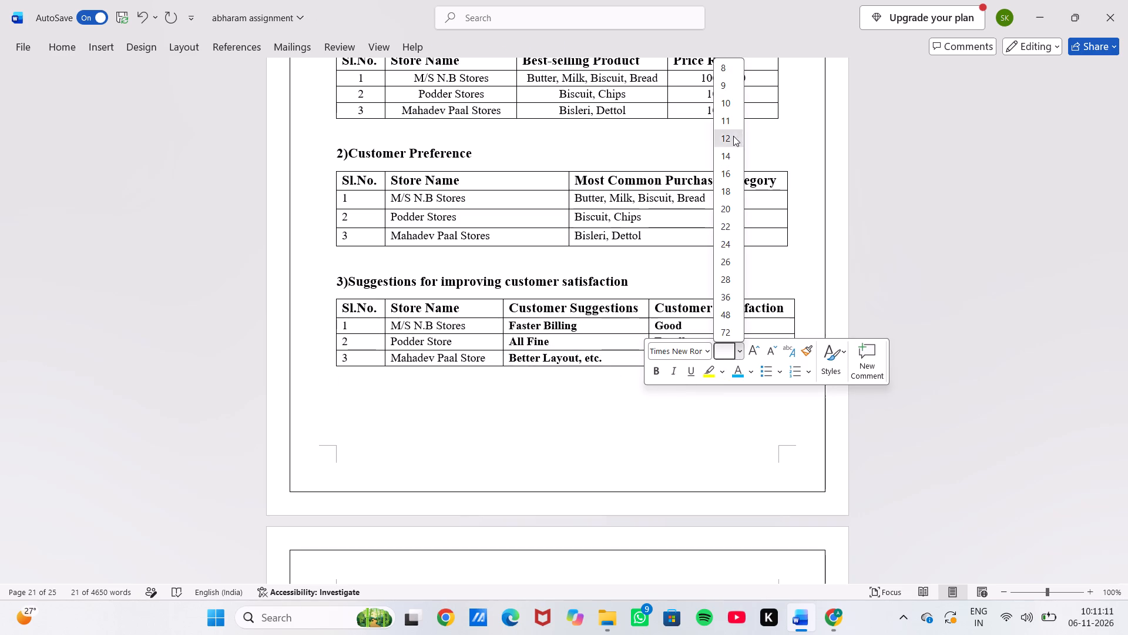
left_click(496, 464)
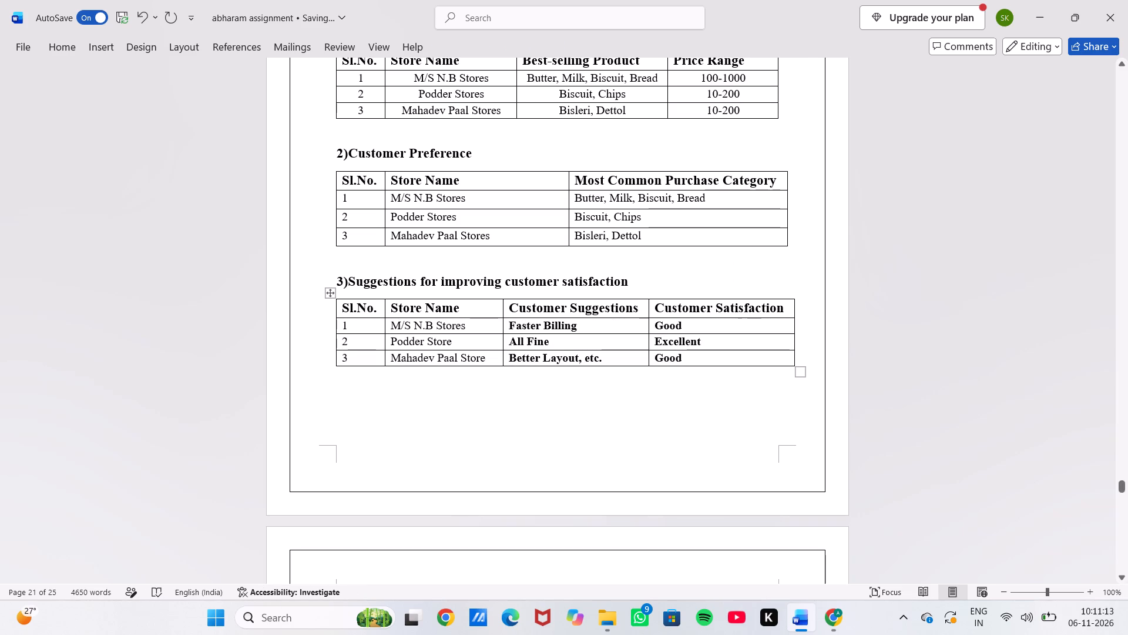
Remove the bold from the customer suggestions and customer satisfaction entries in the suggestions table's body rows.
left_click(509, 323)
right_click_drag(509, 323, 676, 349)
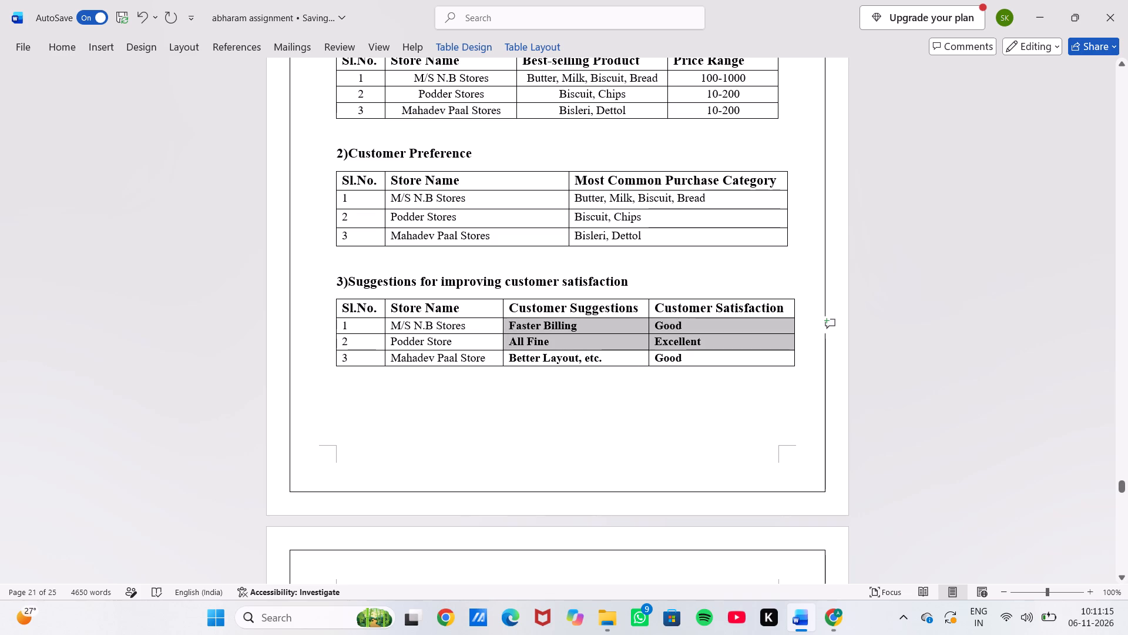
right_click_drag(676, 349, 679, 362)
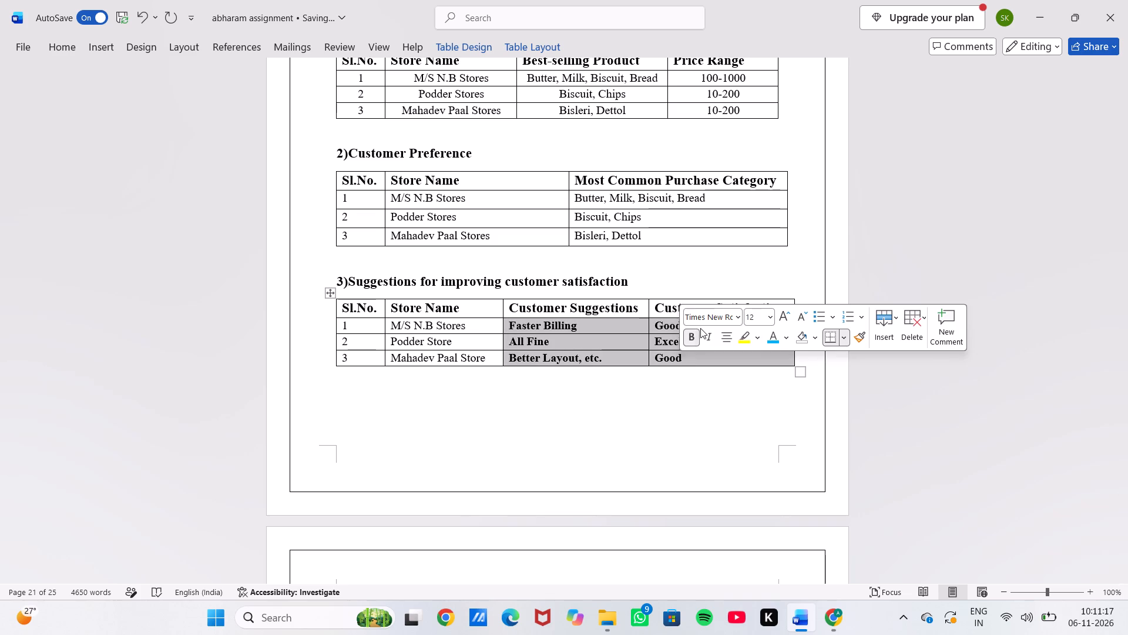
left_click(691, 345)
left_click(630, 406)
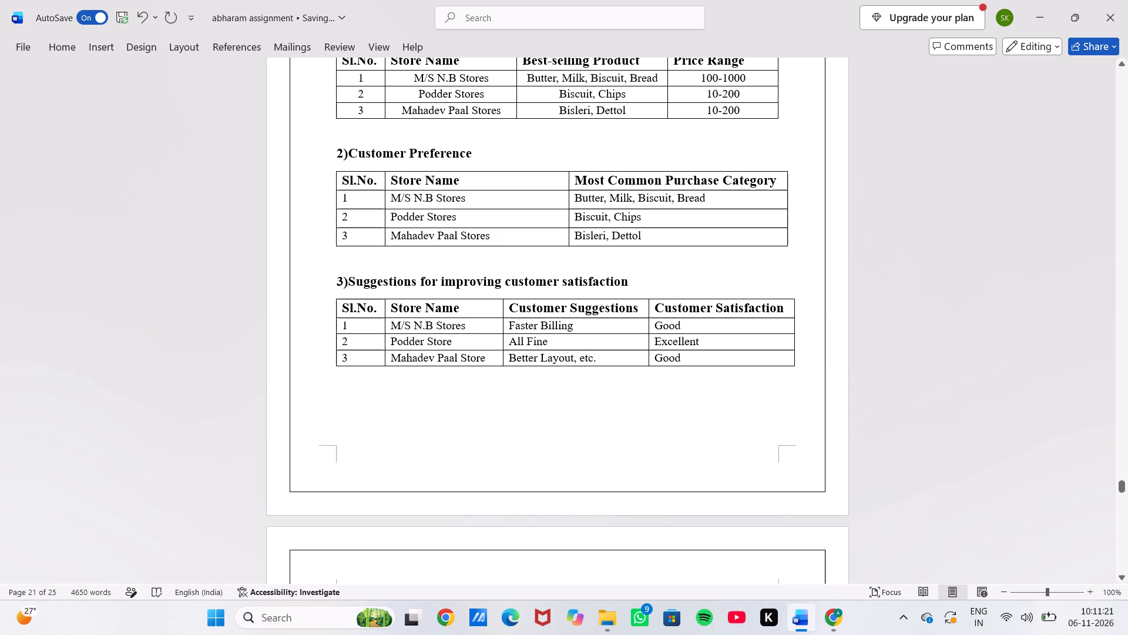
Add the heading "Findings:" directly below the suggestions table.
scroll(547, 353, "up", 1)
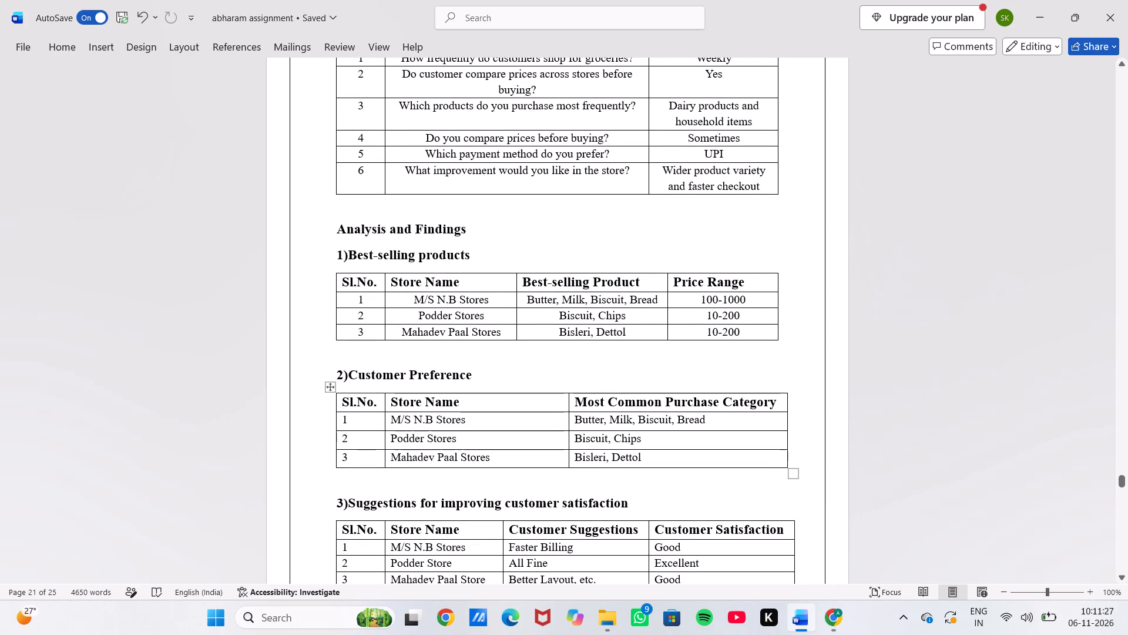
scroll(504, 449, "down", 1)
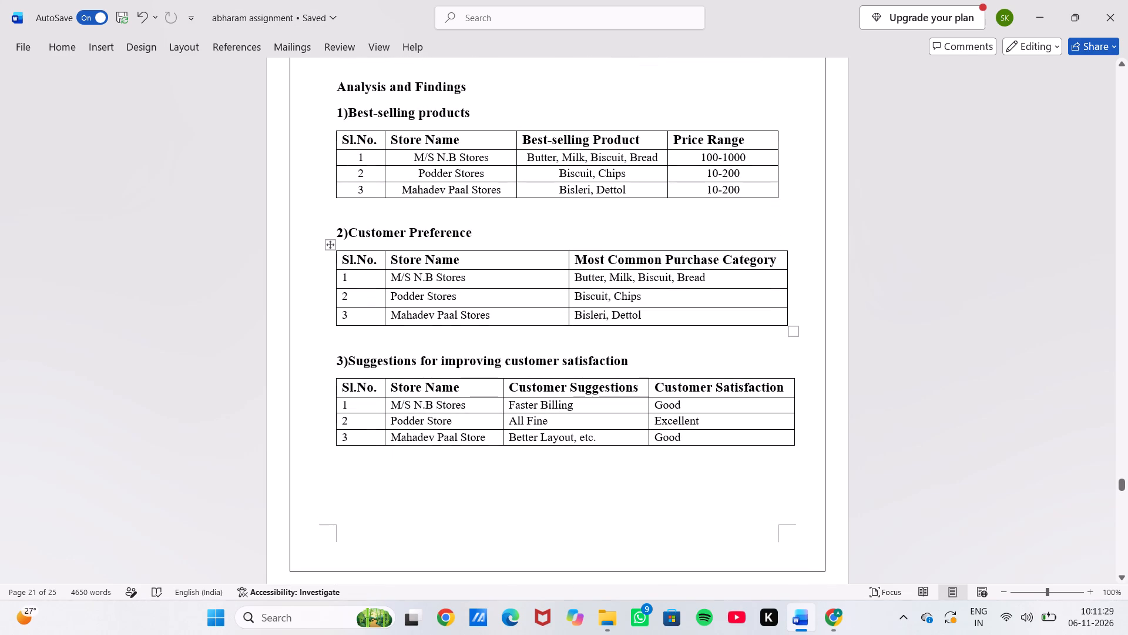
left_click(334, 466)
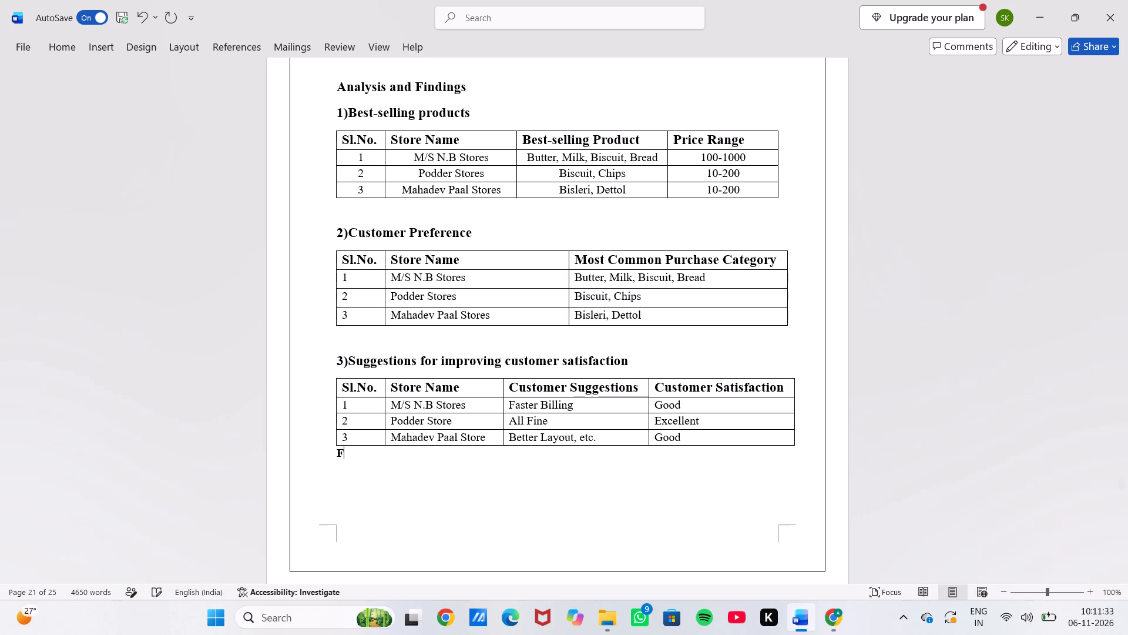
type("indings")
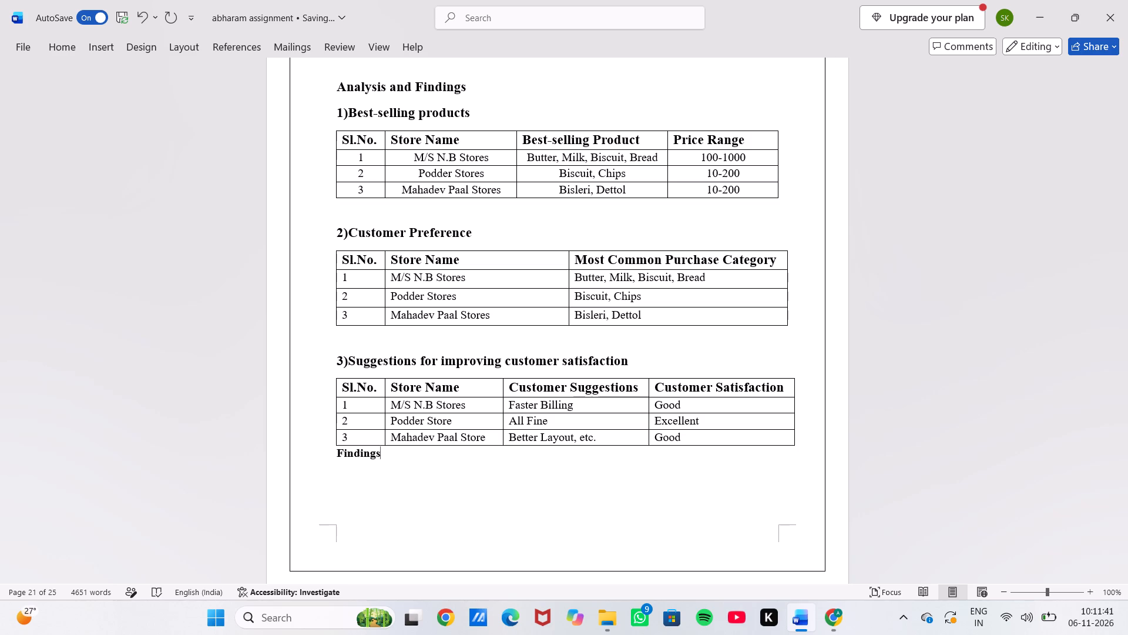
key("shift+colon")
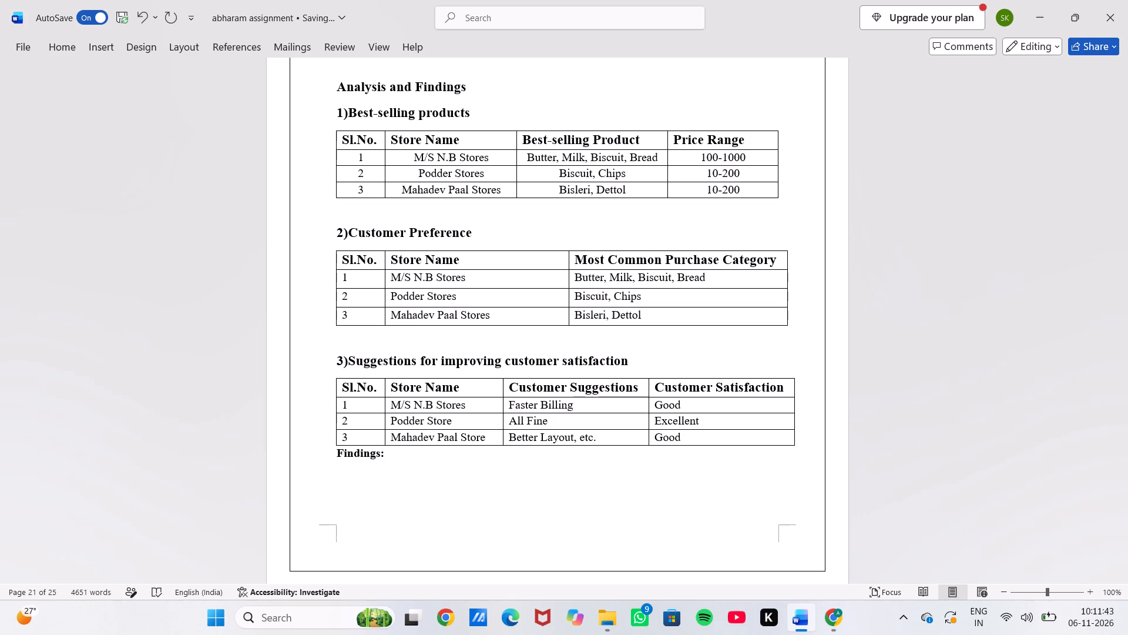
Underline the "Findings:" heading below the suggestions table.
left_click(335, 452)
right_click_drag(337, 454, 392, 456)
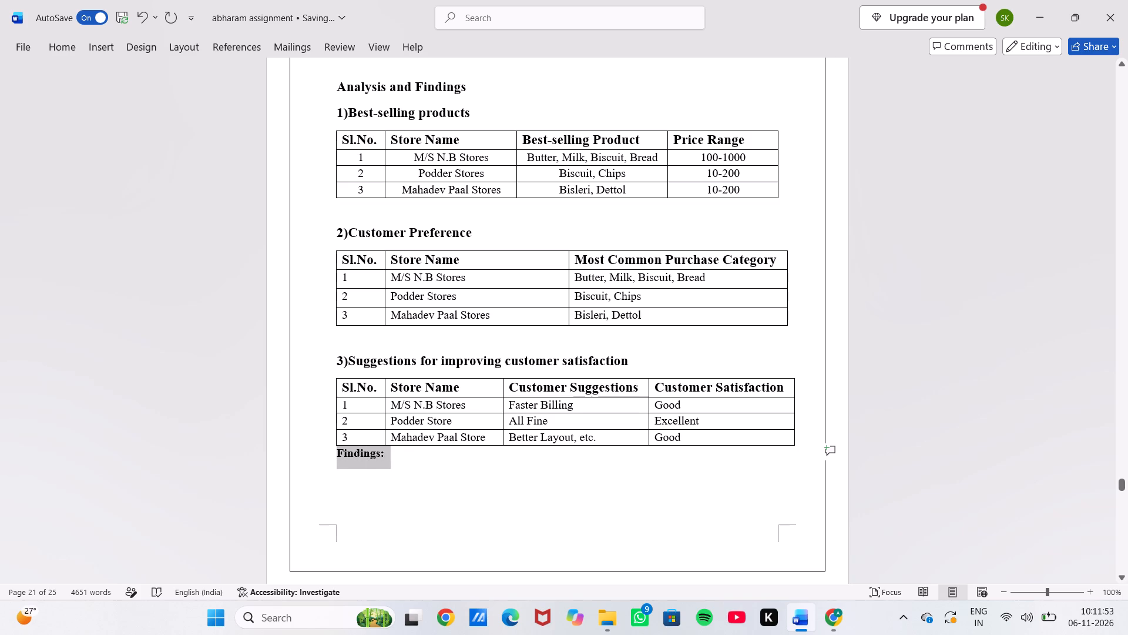
right_click_drag(392, 456, 394, 457)
left_click(443, 433)
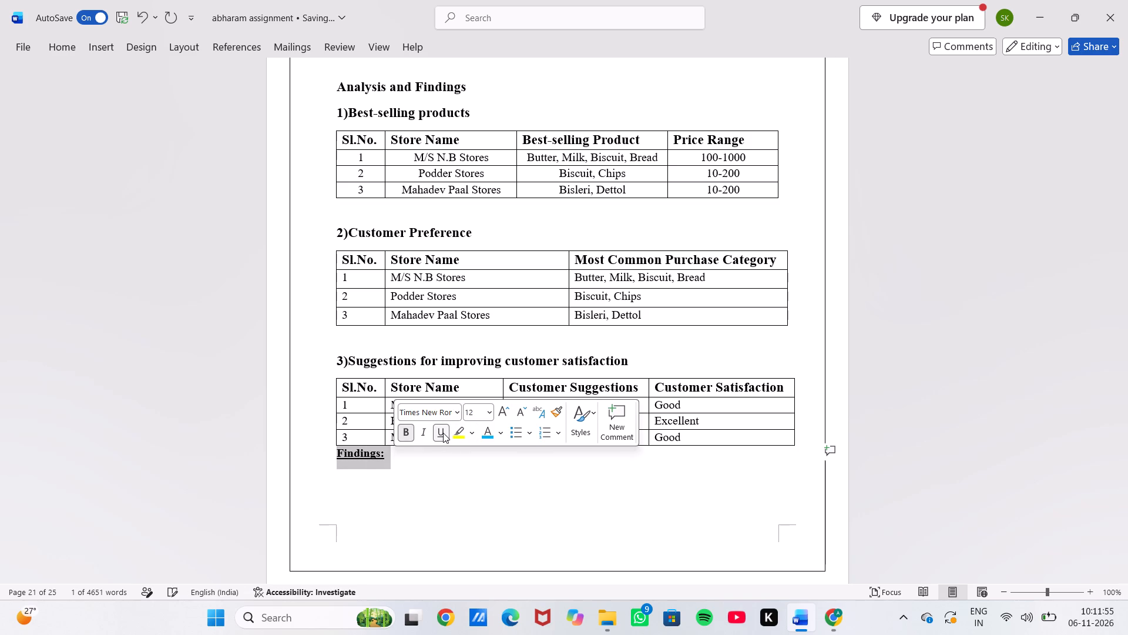
left_click(415, 484)
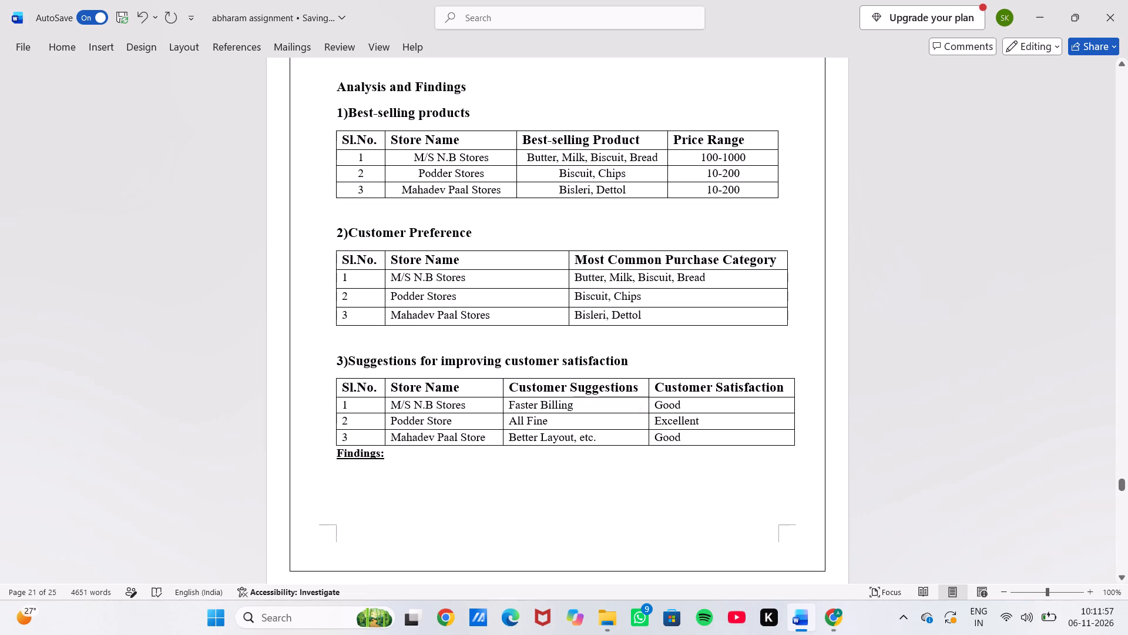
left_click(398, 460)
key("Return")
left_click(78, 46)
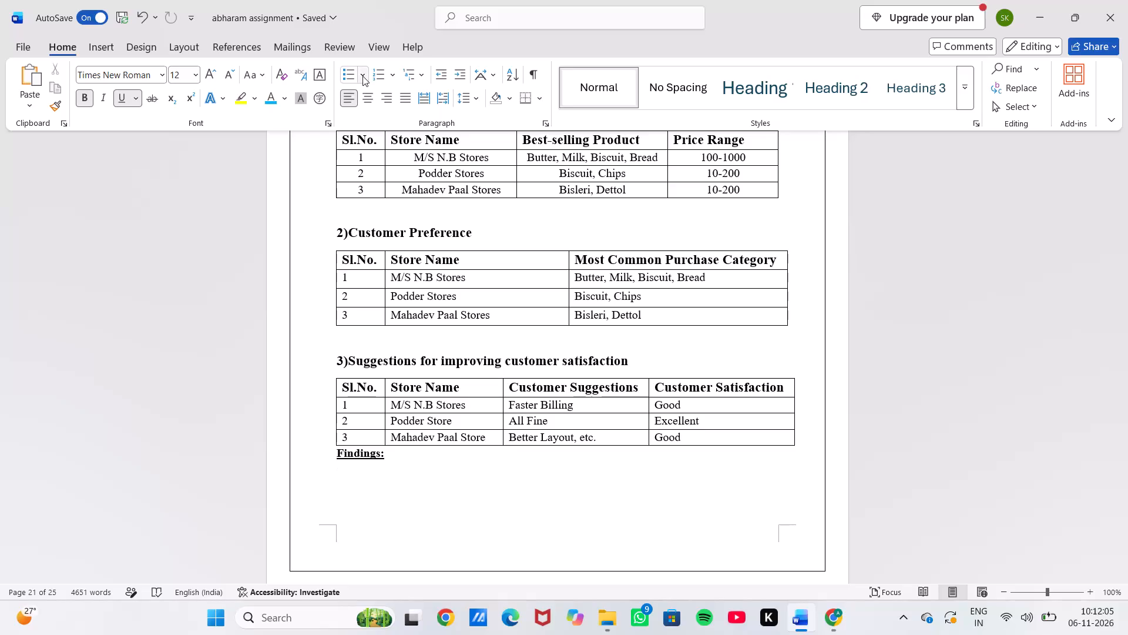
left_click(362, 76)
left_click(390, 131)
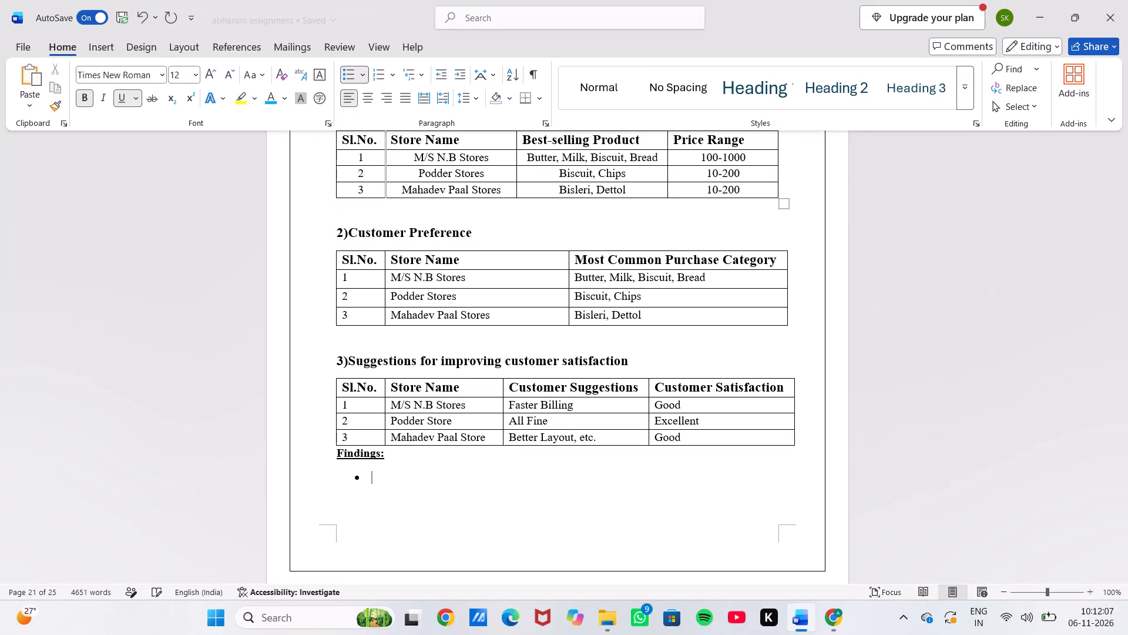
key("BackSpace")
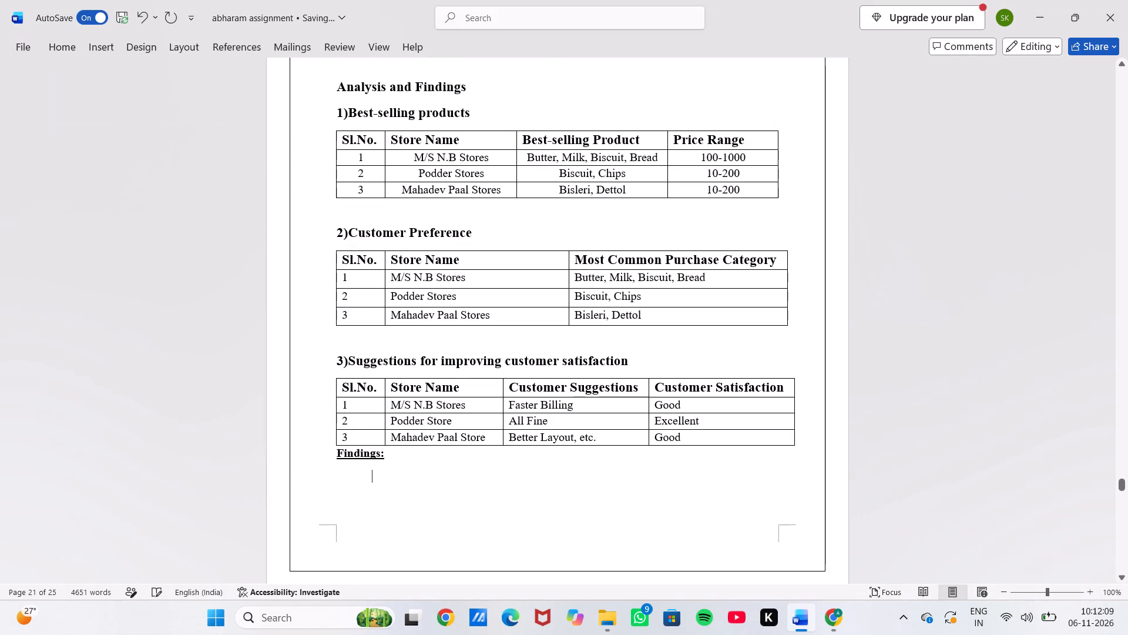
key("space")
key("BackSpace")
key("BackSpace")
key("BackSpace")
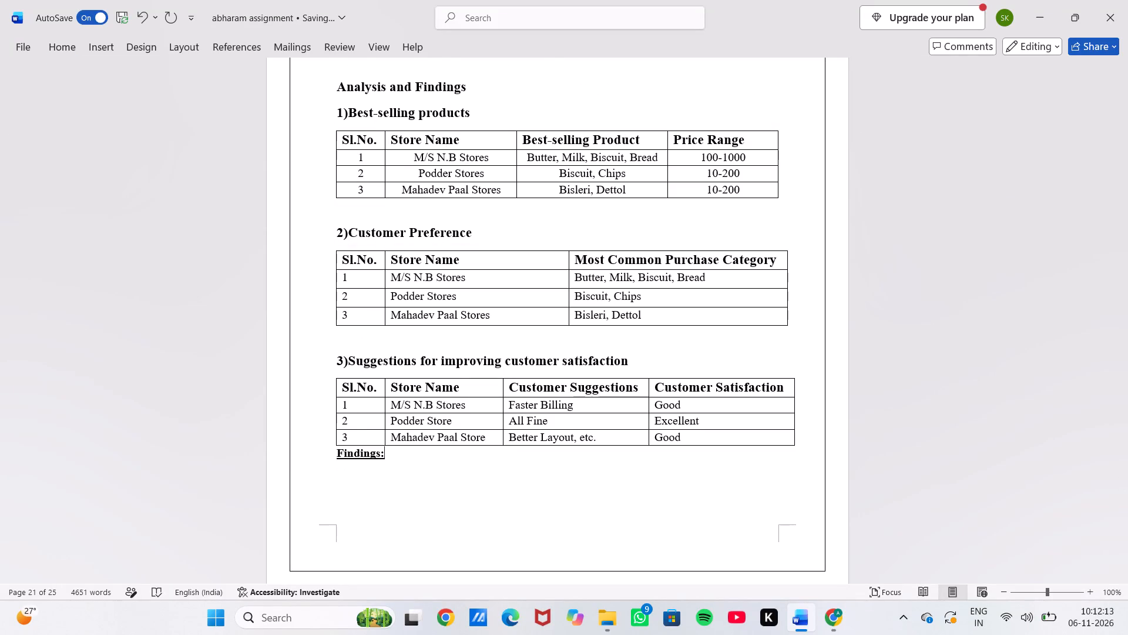
Start a bulleted list on a new line below the "Findings:" heading.
key("Return")
left_click(65, 53)
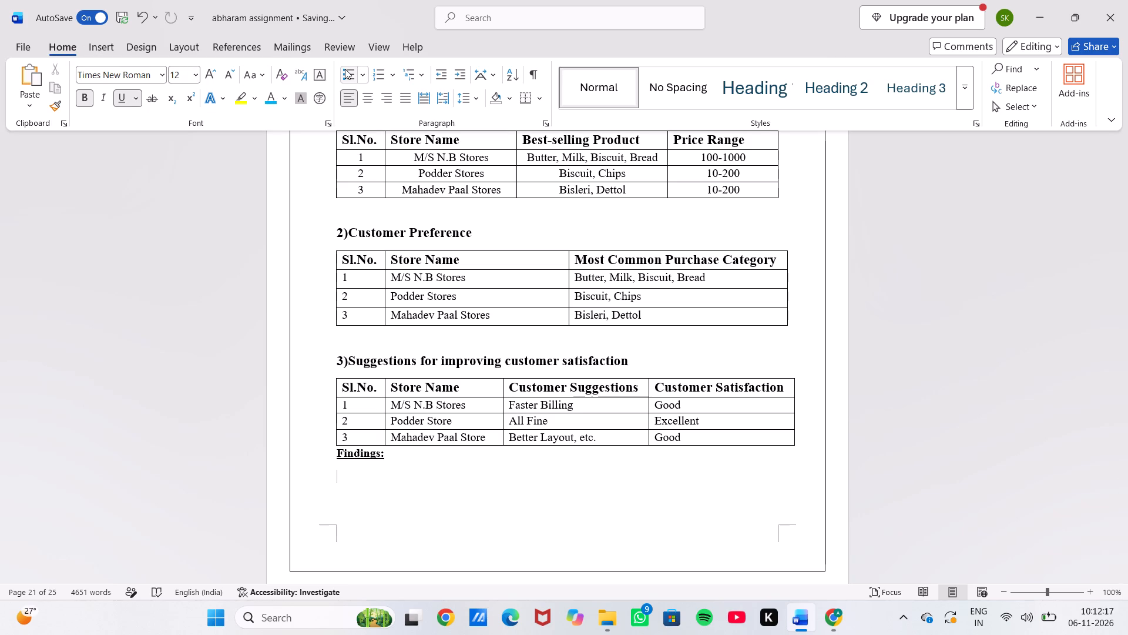
left_click(345, 69)
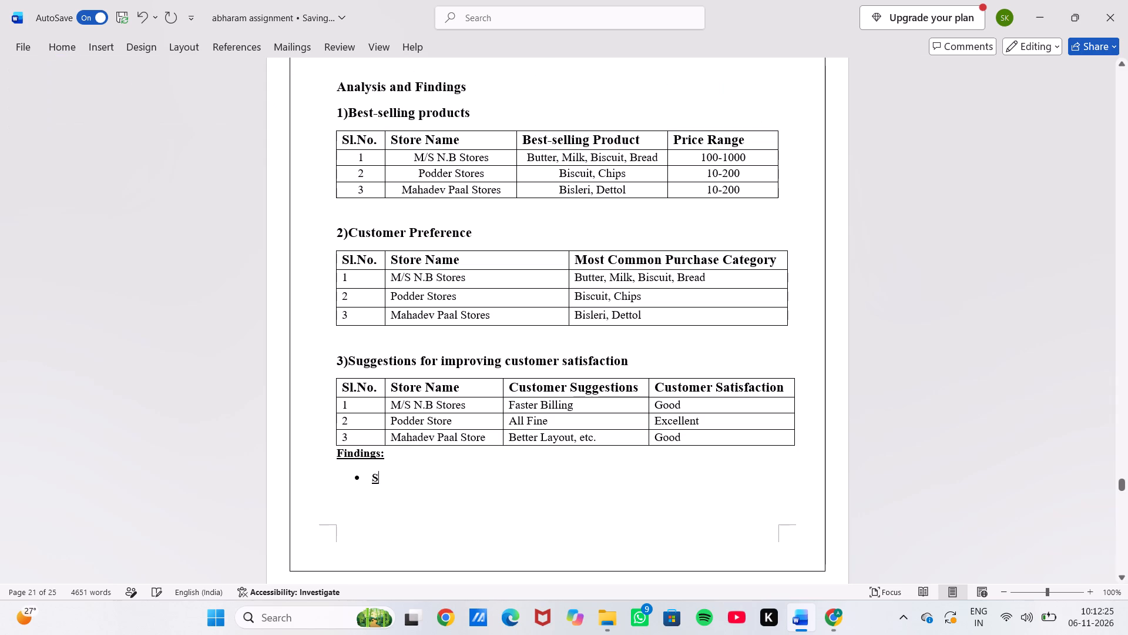
Write the label "Store with the highest customer footfall:" in the first Findings bullet.
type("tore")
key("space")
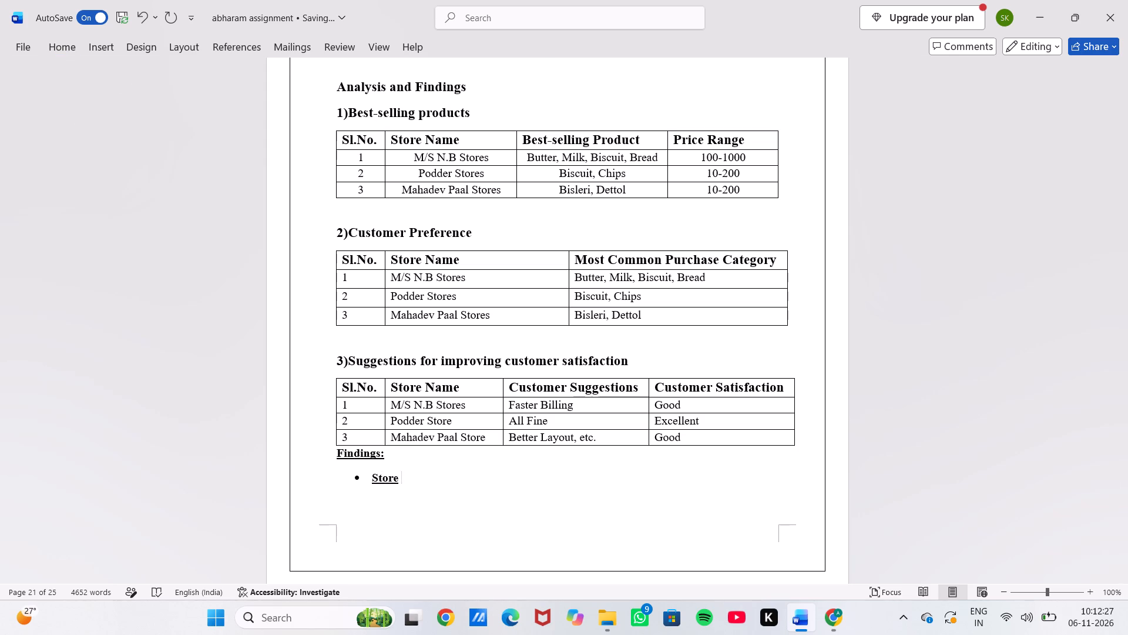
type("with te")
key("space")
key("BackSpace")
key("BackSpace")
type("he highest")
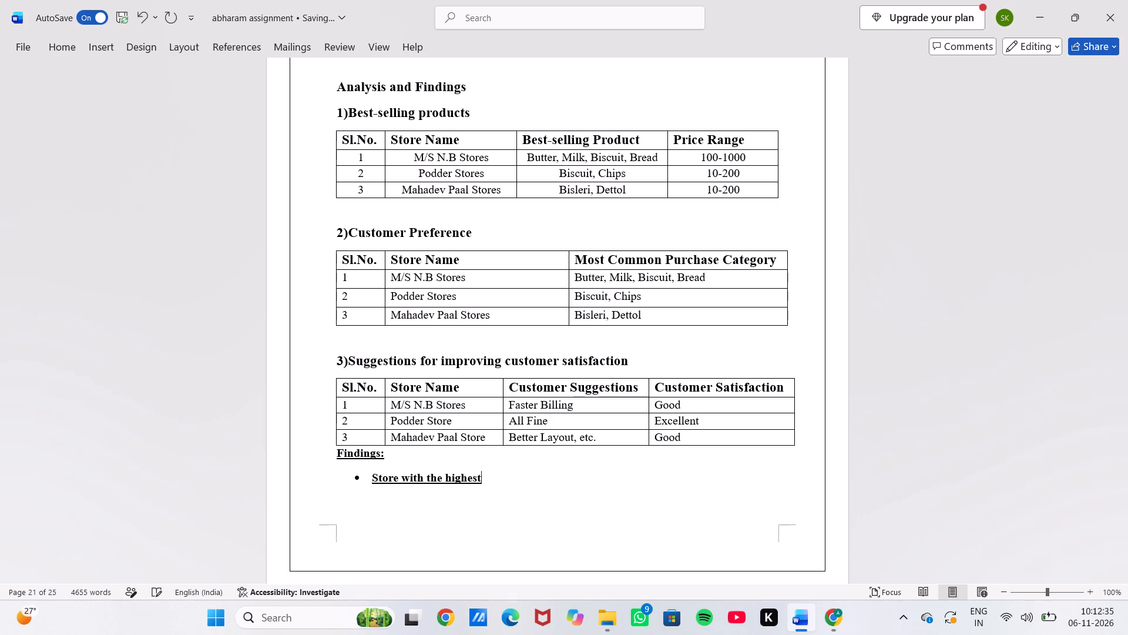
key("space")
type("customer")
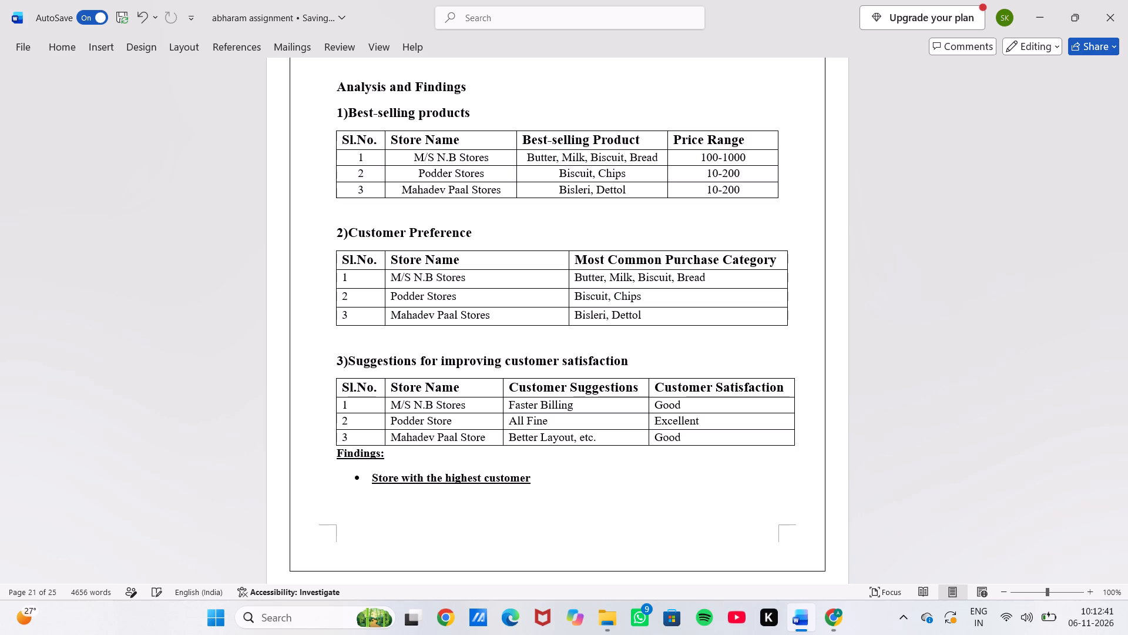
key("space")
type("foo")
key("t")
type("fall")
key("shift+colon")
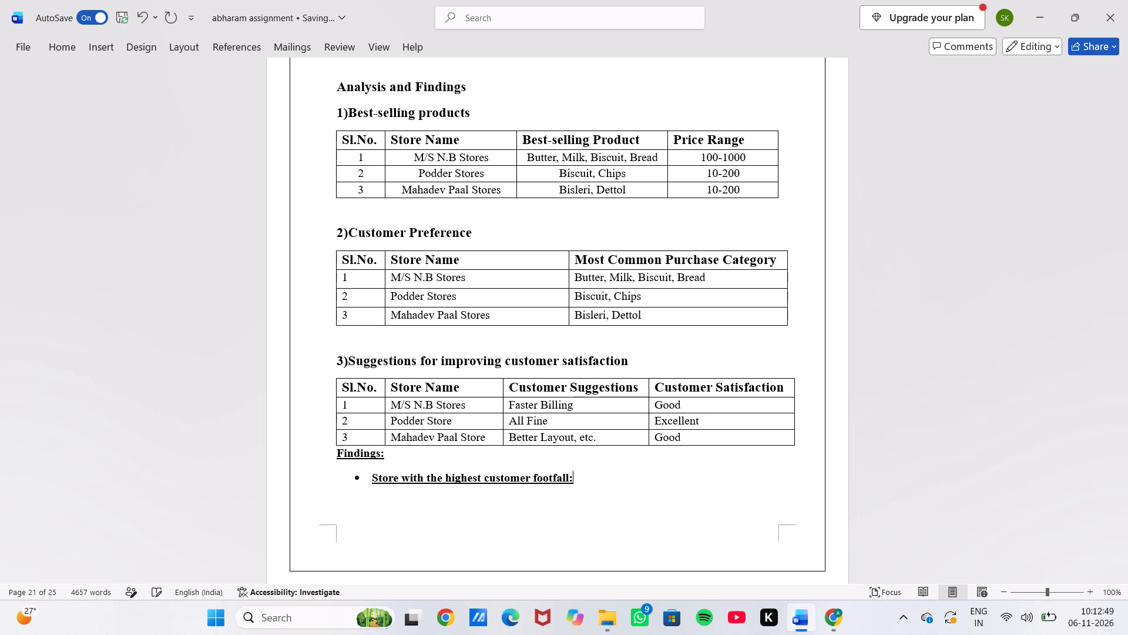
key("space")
List "Butter, Milk, Biscuit, Bread and Dettol products" after the customer footfall label in the first bullet.
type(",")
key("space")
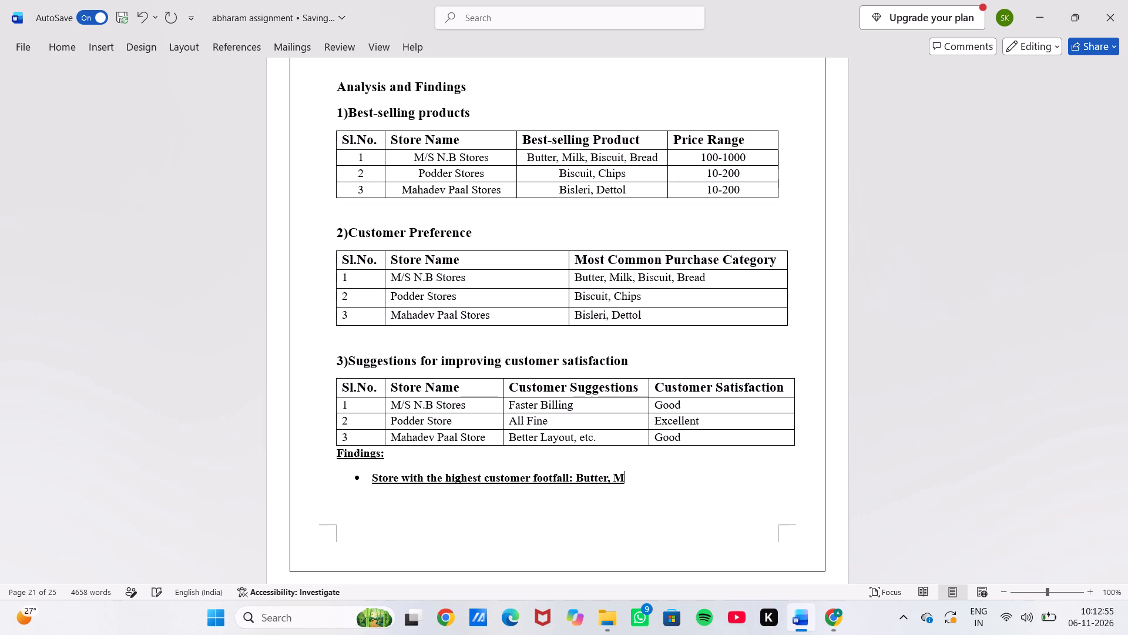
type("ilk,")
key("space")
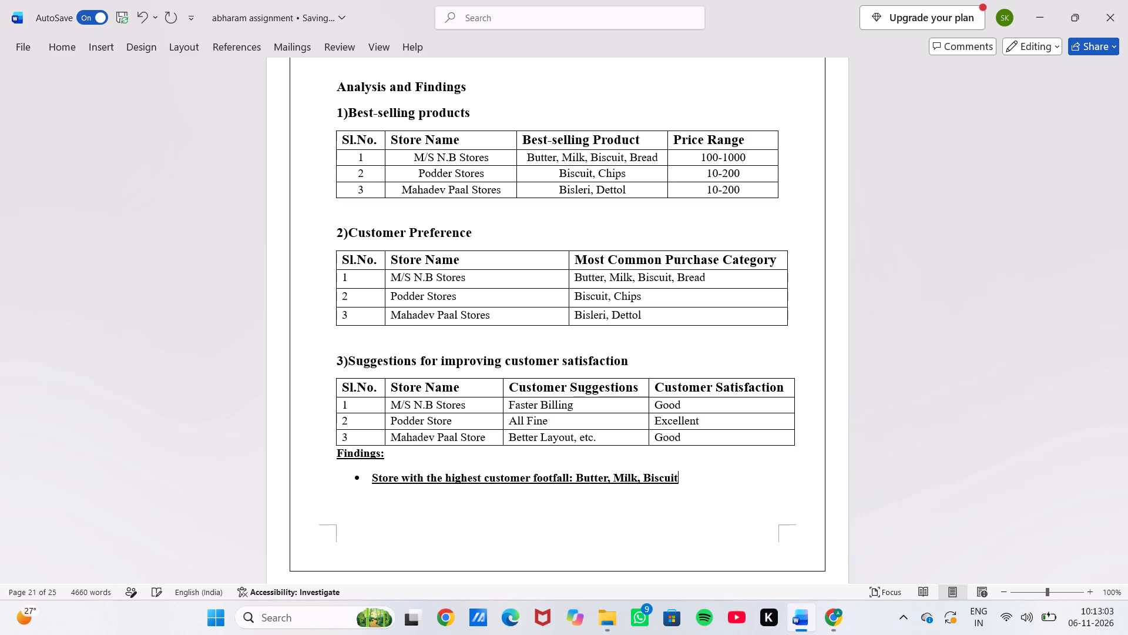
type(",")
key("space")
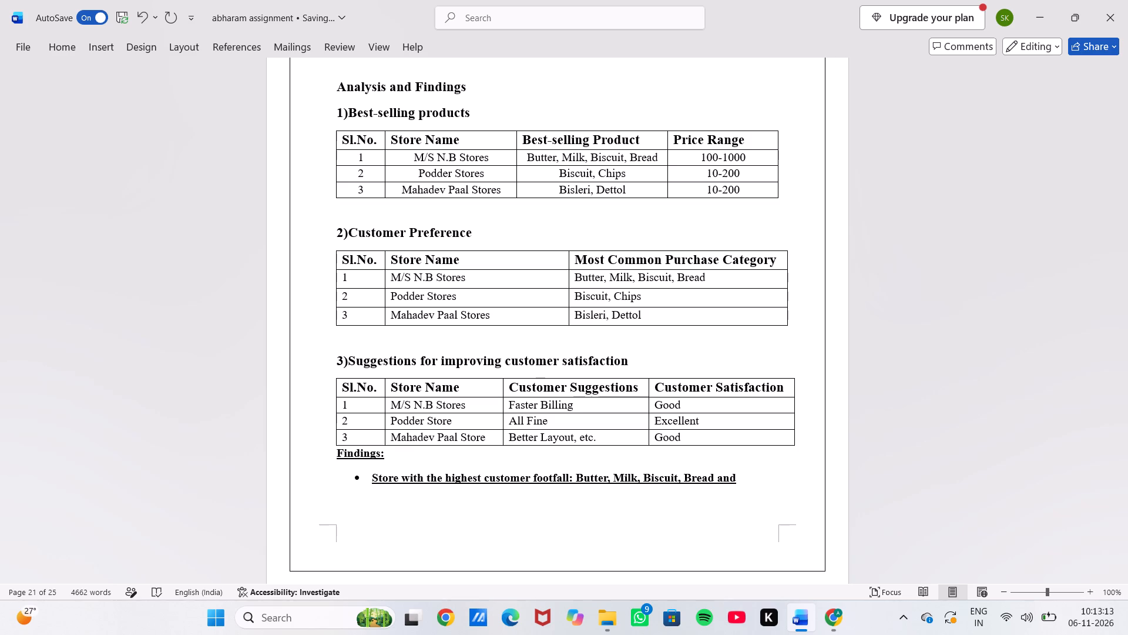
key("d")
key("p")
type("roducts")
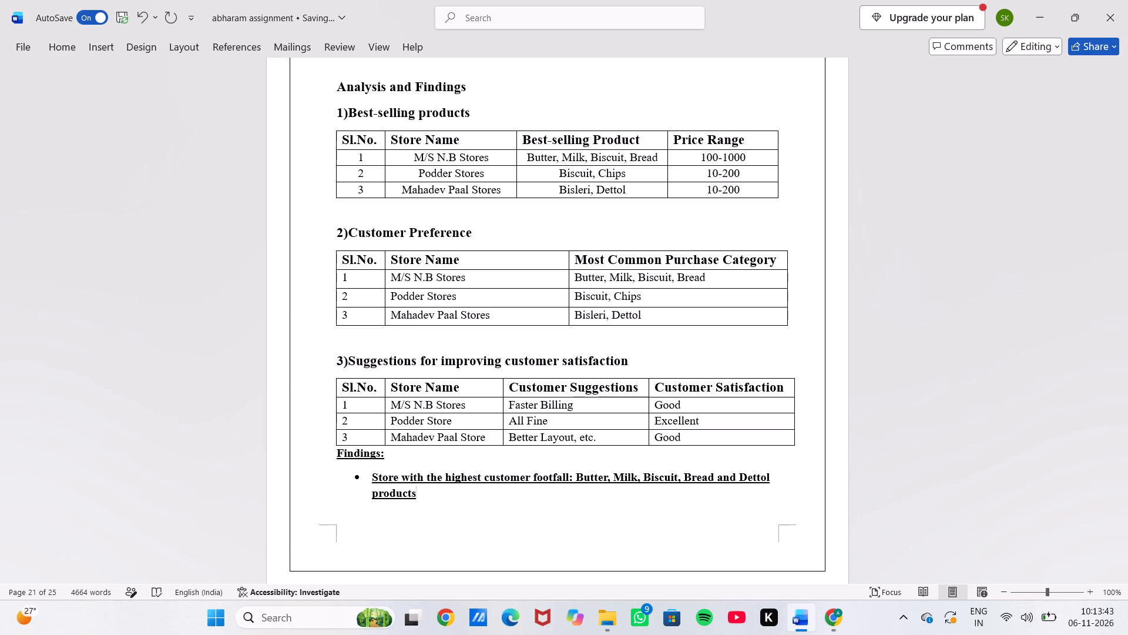
Add the opening-bracketed detail "(soap bars and handwash" after "Dettol products" in the first bullet.
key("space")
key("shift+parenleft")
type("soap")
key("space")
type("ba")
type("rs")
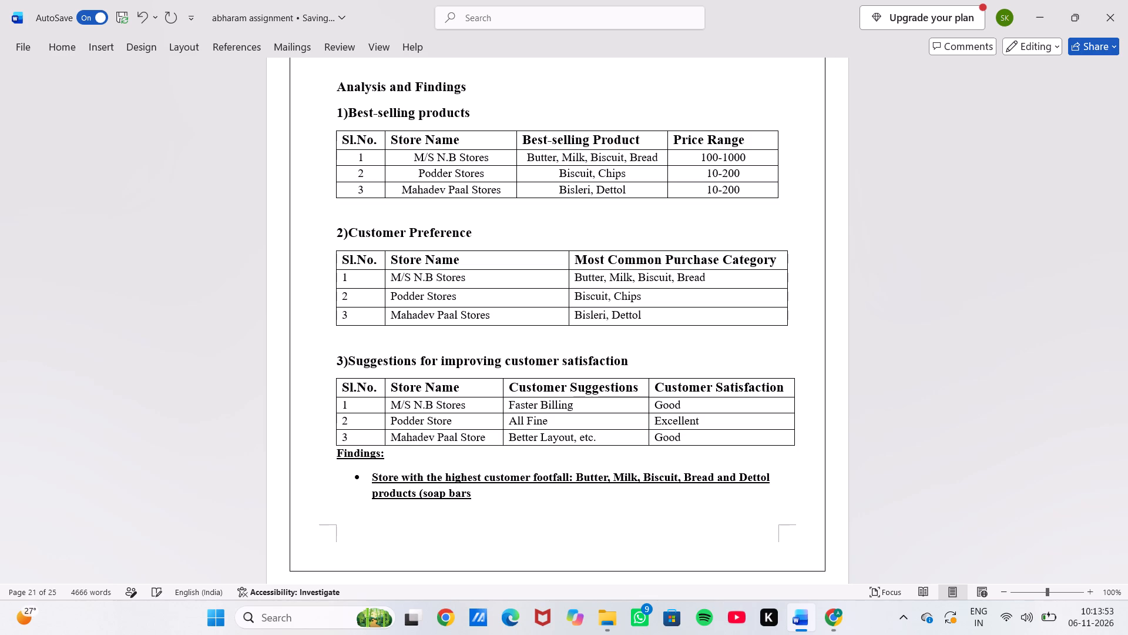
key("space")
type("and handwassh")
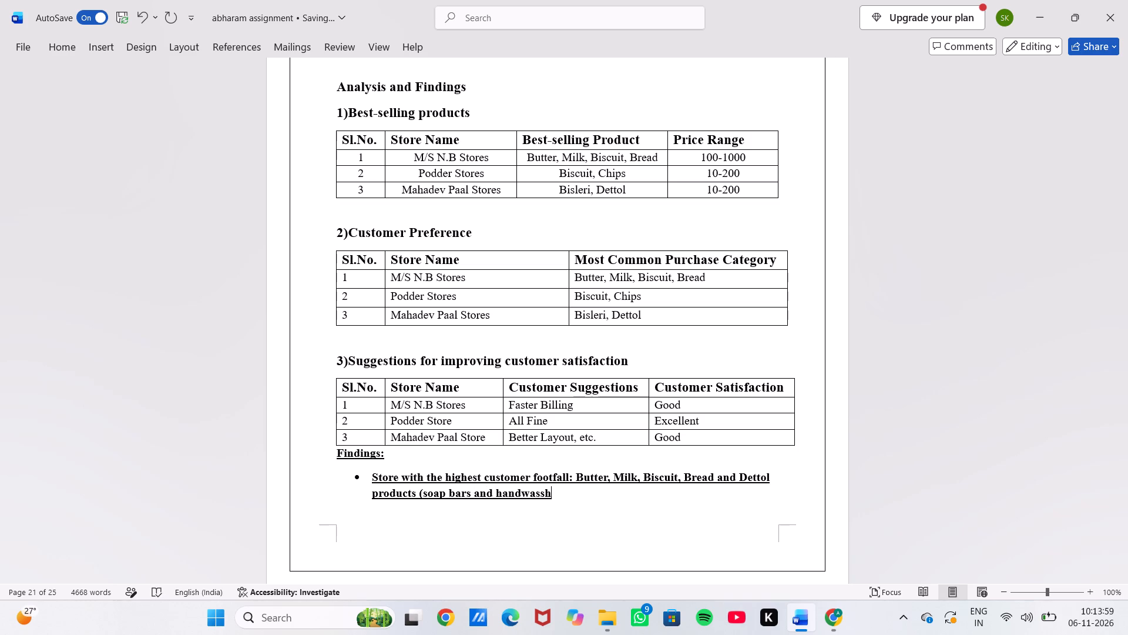
Add a second Findings bullet with the label "Most popular grocery items overall:".
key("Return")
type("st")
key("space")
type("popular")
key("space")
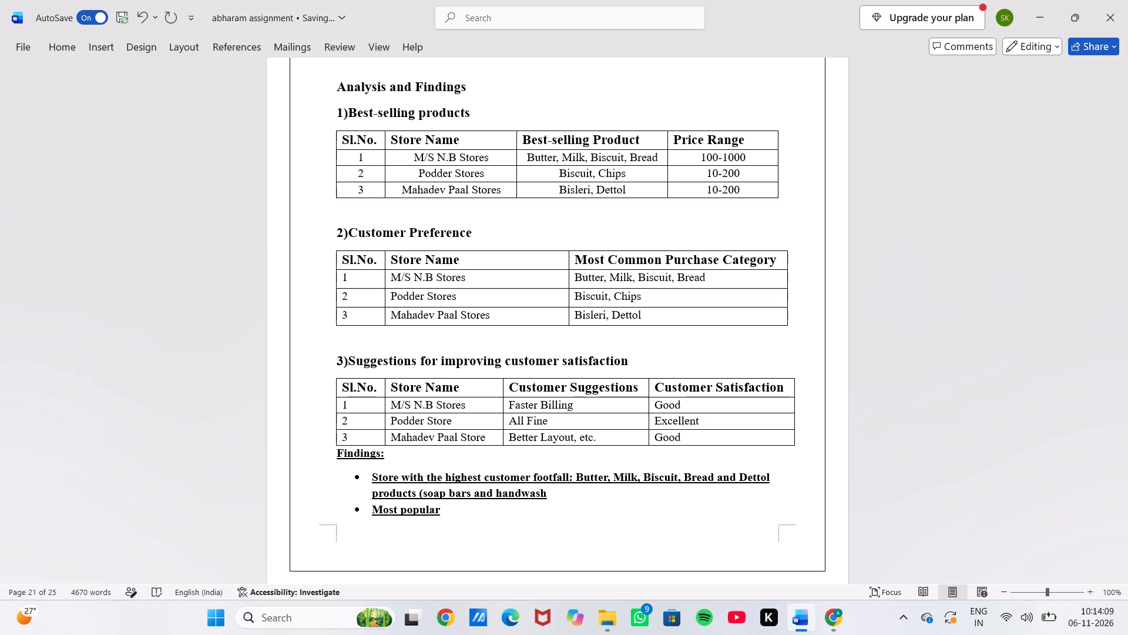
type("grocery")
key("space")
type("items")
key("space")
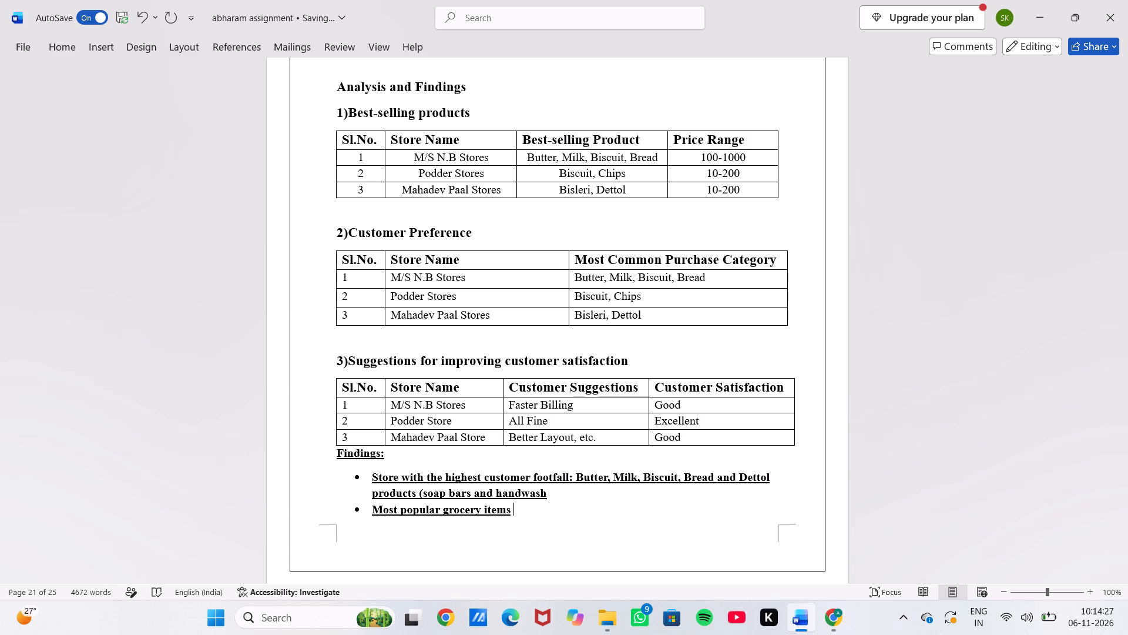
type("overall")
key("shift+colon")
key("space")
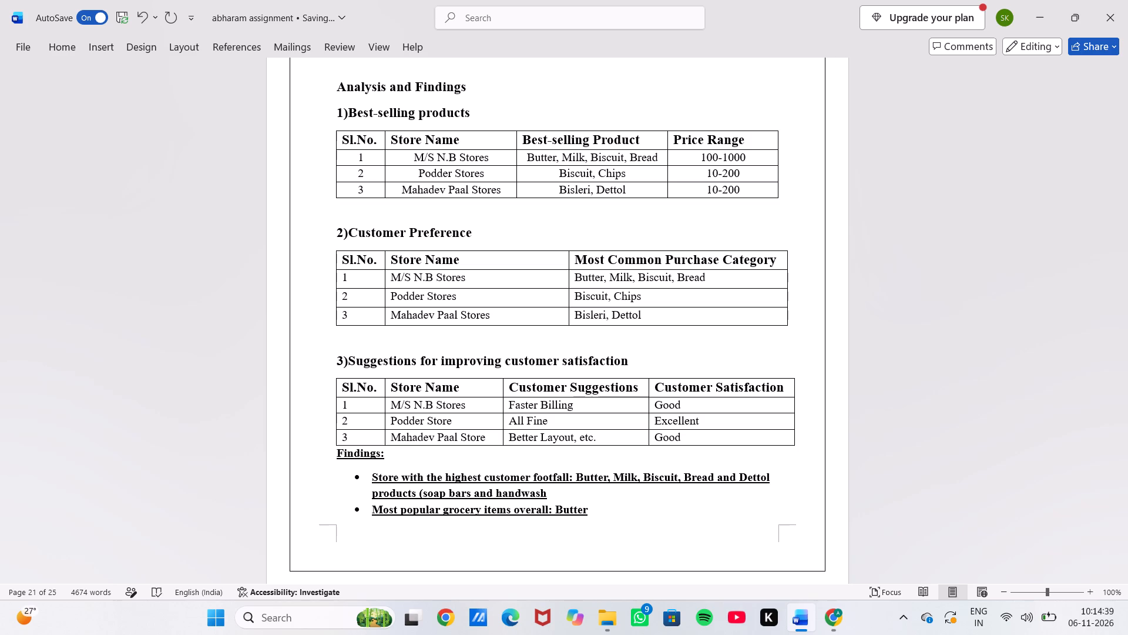
List "Butter, Milk, Biscuit and Bread" after the popular grocery items label in the second bullet.
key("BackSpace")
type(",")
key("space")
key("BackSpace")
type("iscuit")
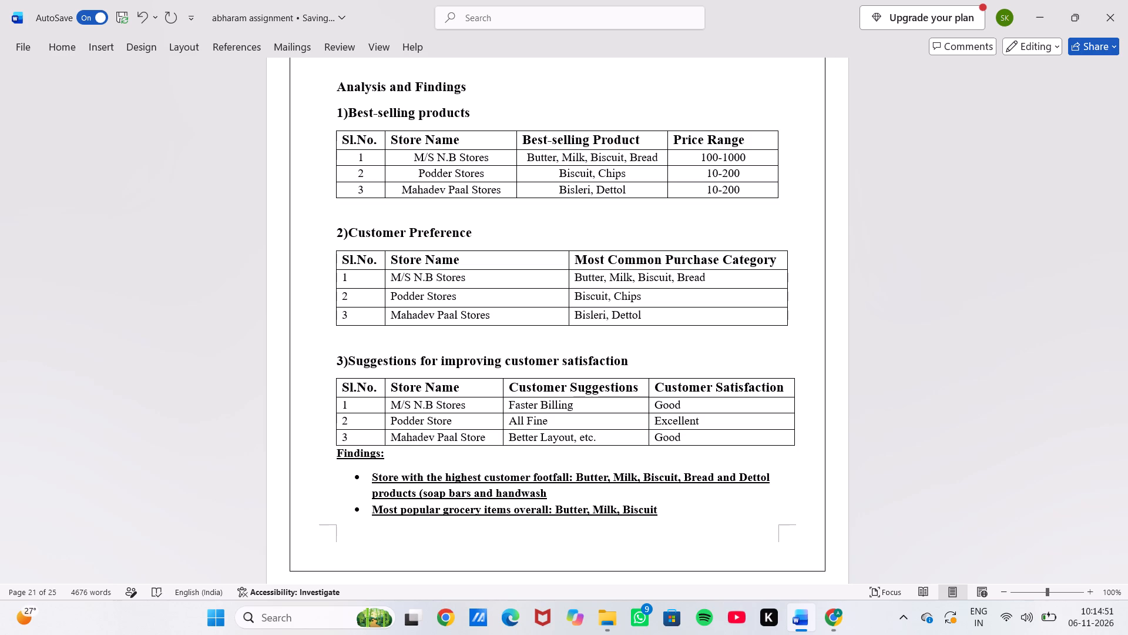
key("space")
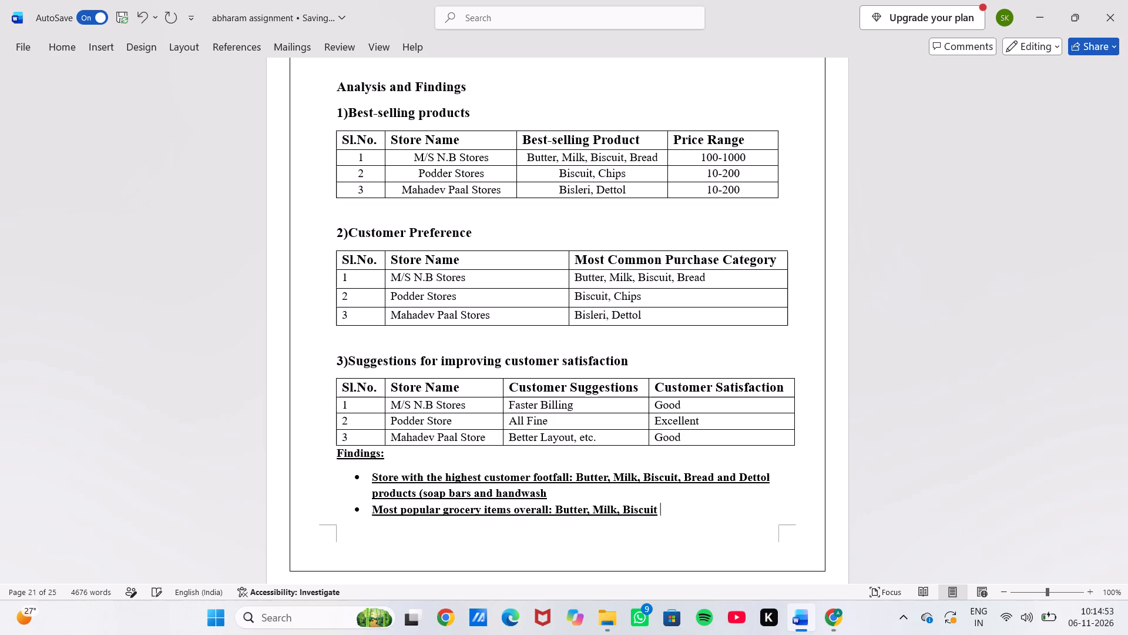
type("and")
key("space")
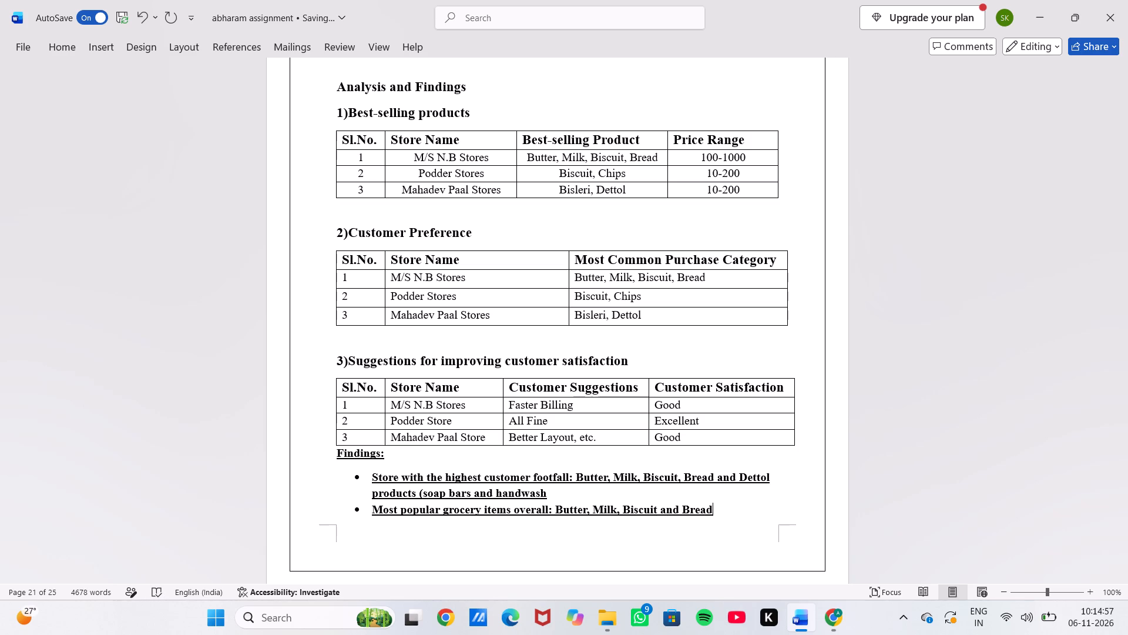
Add a third Findings bullet reading "Highest average spending: 200".
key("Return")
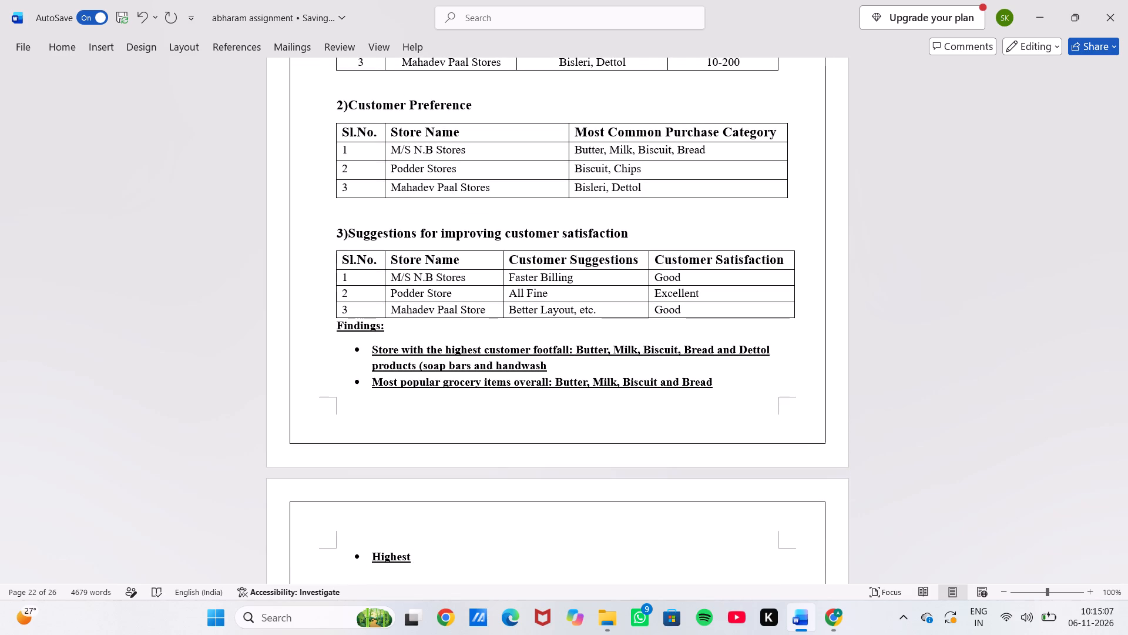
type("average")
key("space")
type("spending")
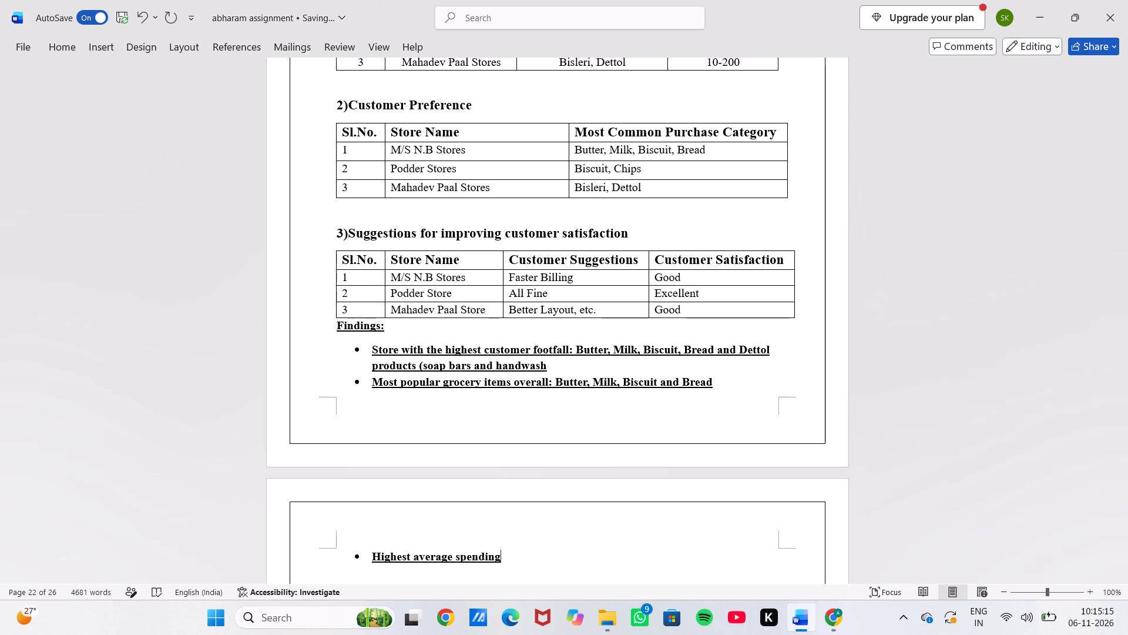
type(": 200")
Add a fourth Findings bullet reading "Most common customer suggestion: Speed of service".
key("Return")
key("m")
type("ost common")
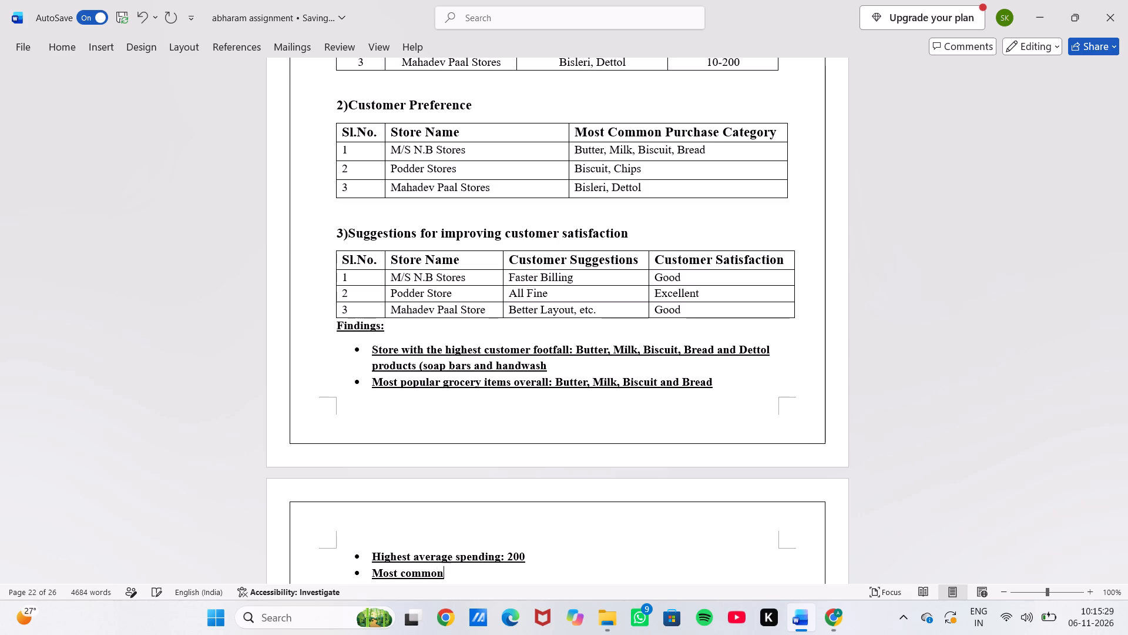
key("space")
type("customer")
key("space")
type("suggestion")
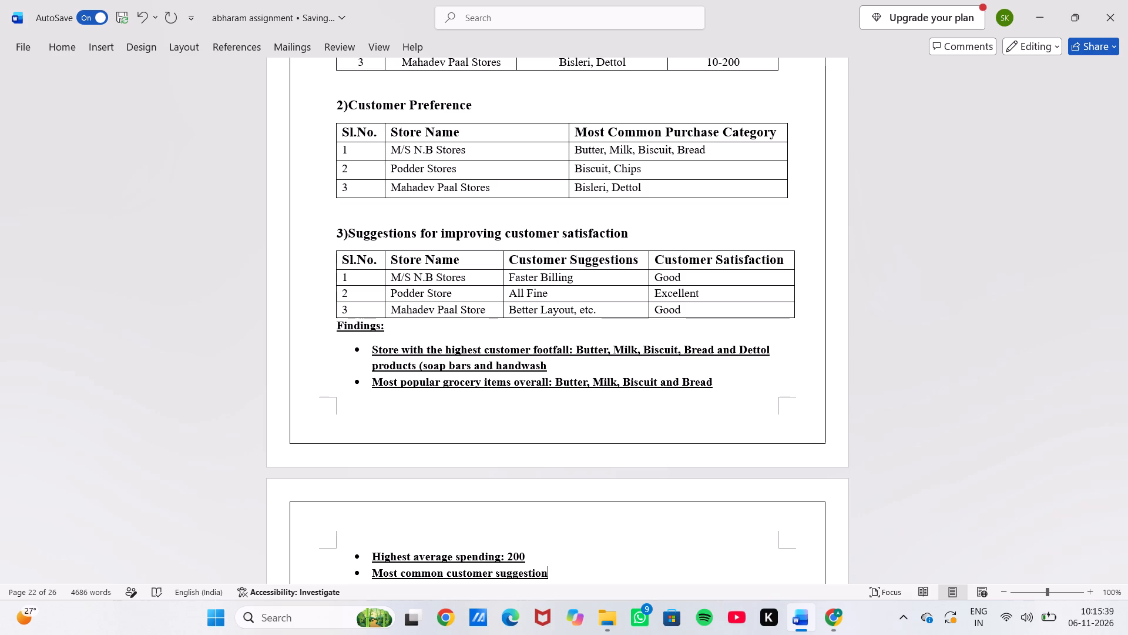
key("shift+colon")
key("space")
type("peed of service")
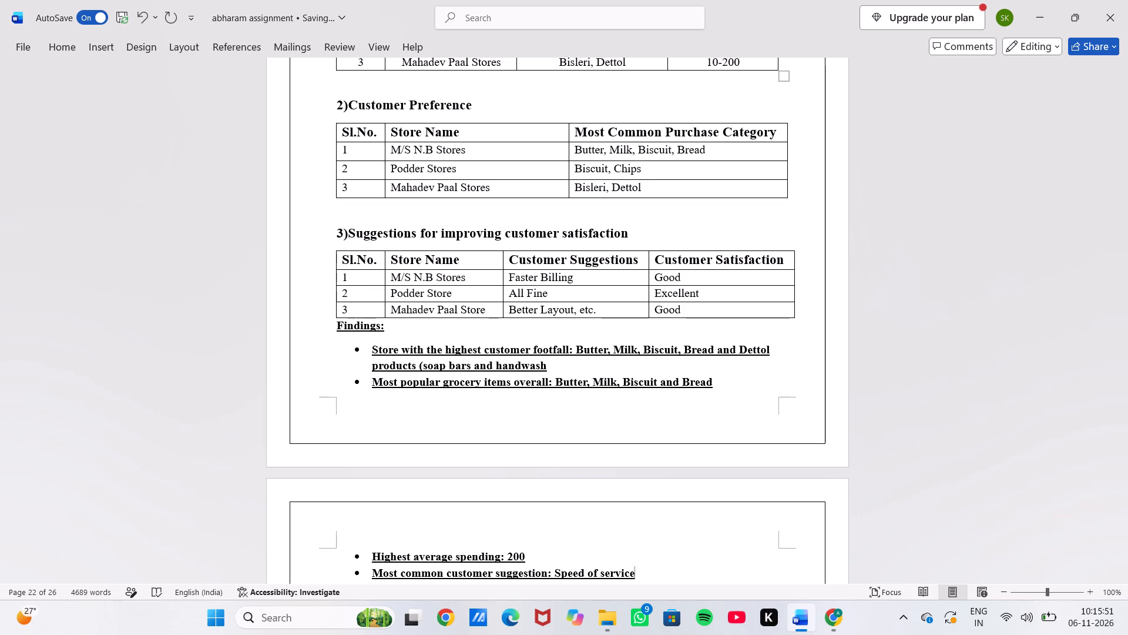
Remove the underline and bold formatting from all four Findings bullets, leaving the "Findings:" heading as it is.
scroll(345, 69, "down", 1)
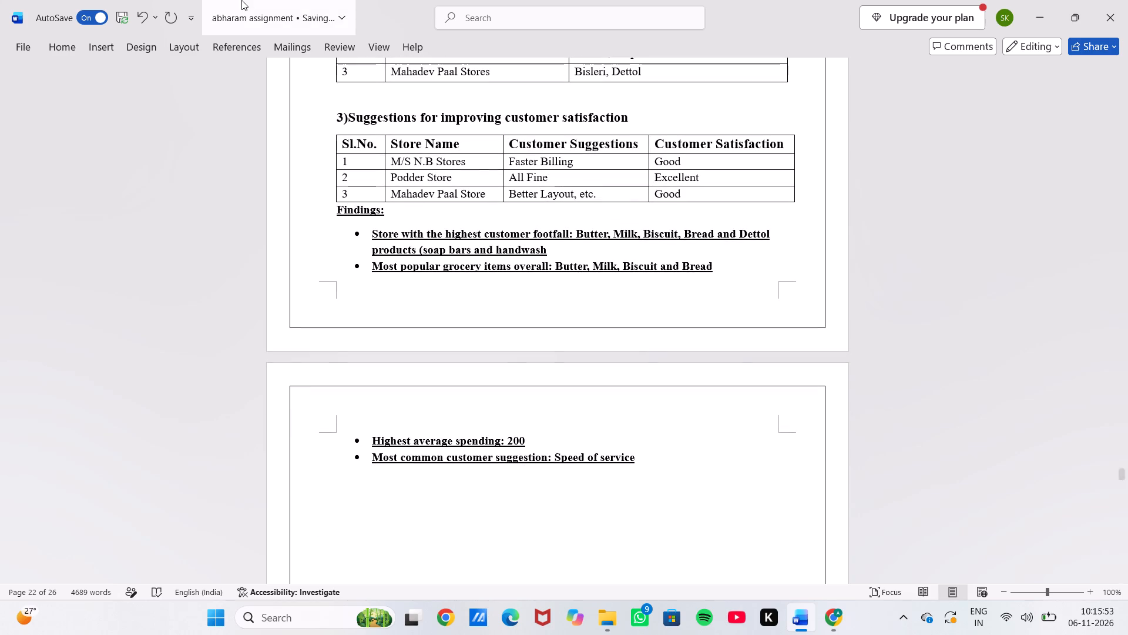
left_click(367, 240)
right_click_drag(367, 240, 553, 493)
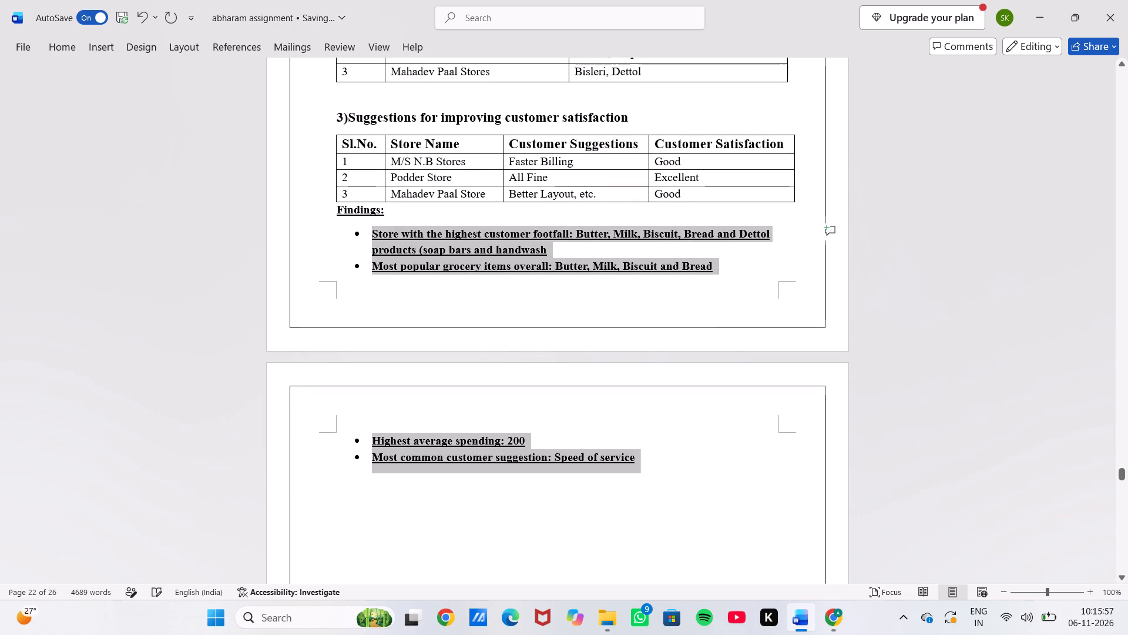
right_click_drag(553, 493, 613, 523)
left_click(659, 496)
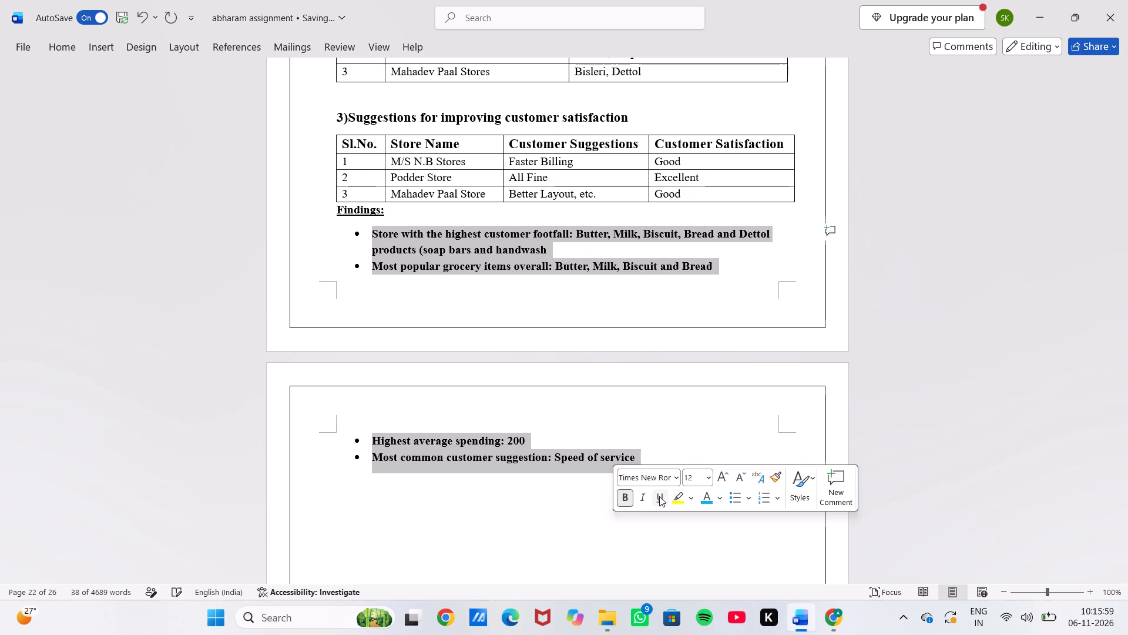
left_click(624, 499)
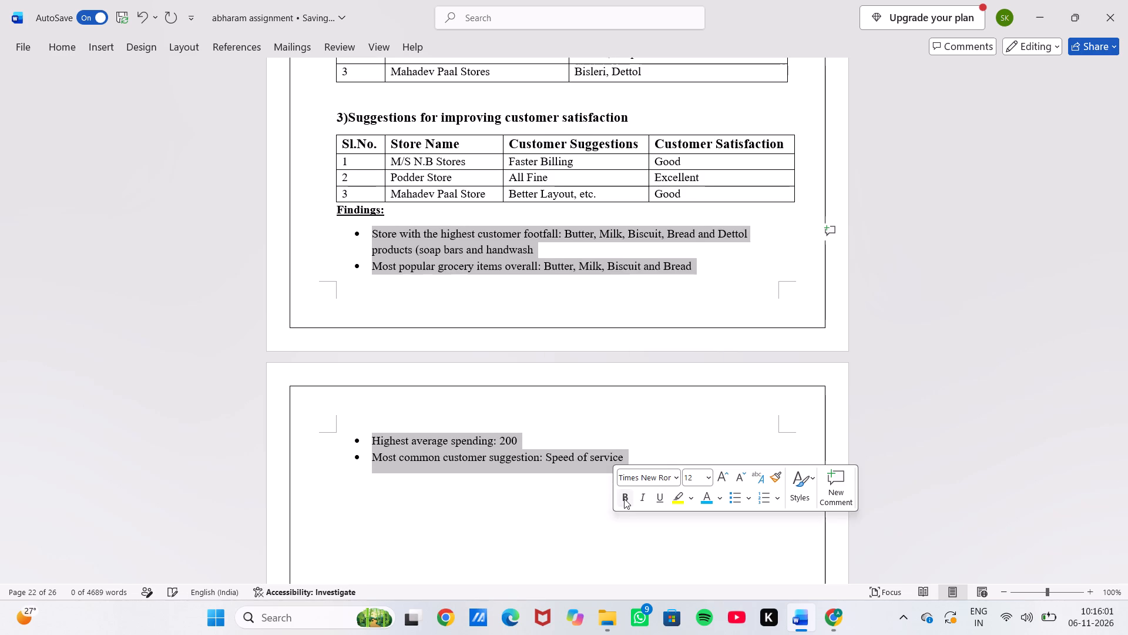
left_click(602, 425)
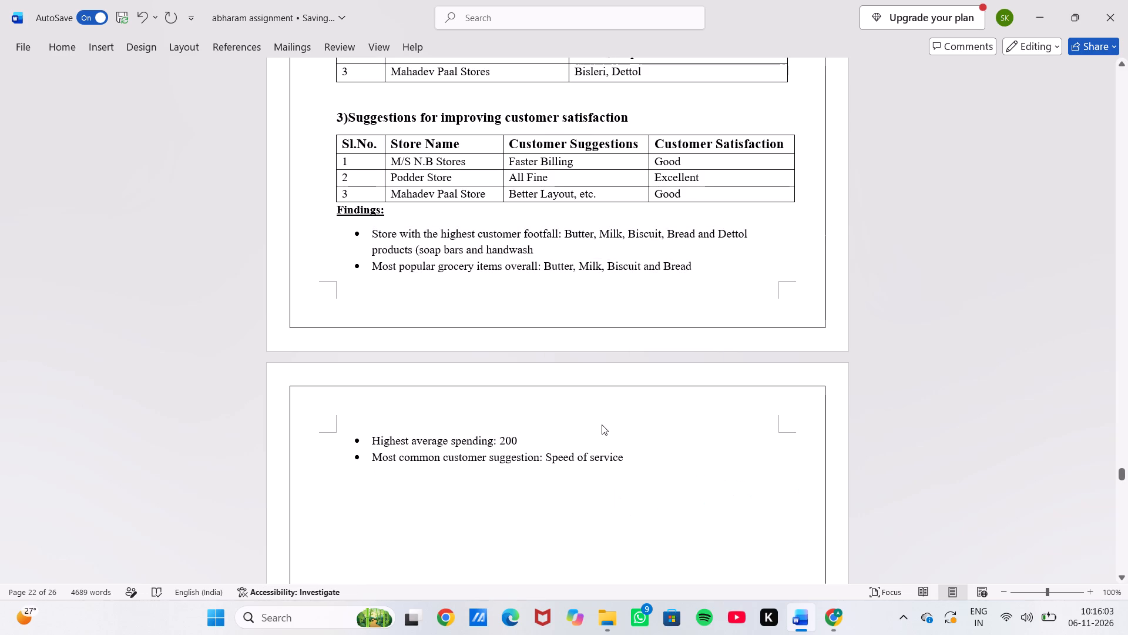
Review the survey report pages from Analysis and Findings back to the SURVEY REPORT title and the Store Visit section.
scroll(473, 270, "up", 3)
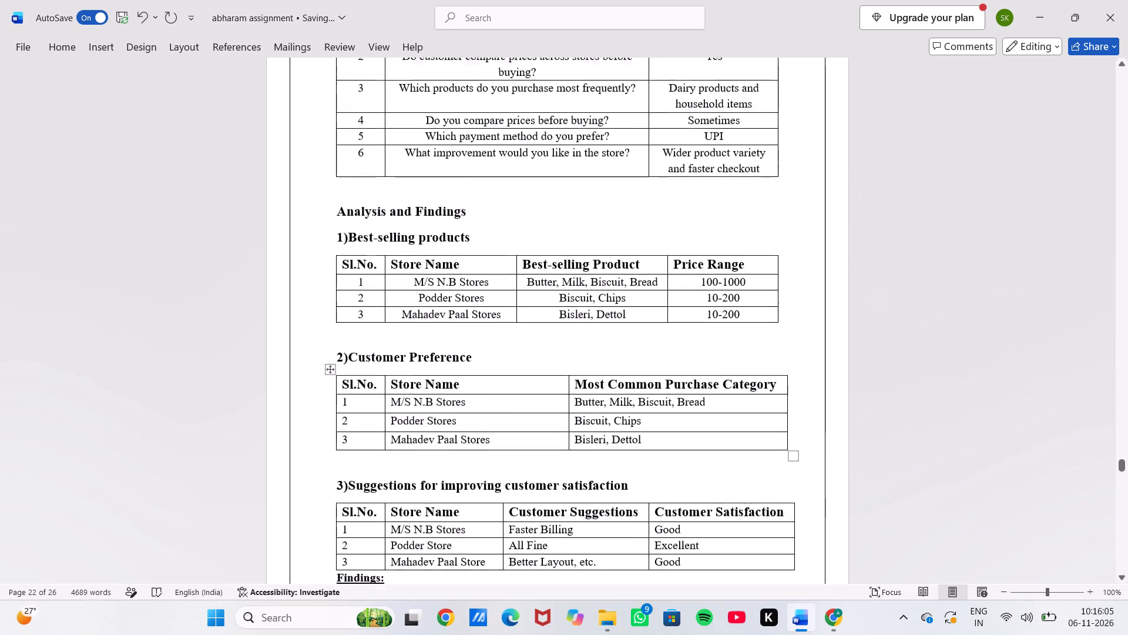
scroll(473, 270, "up", 3)
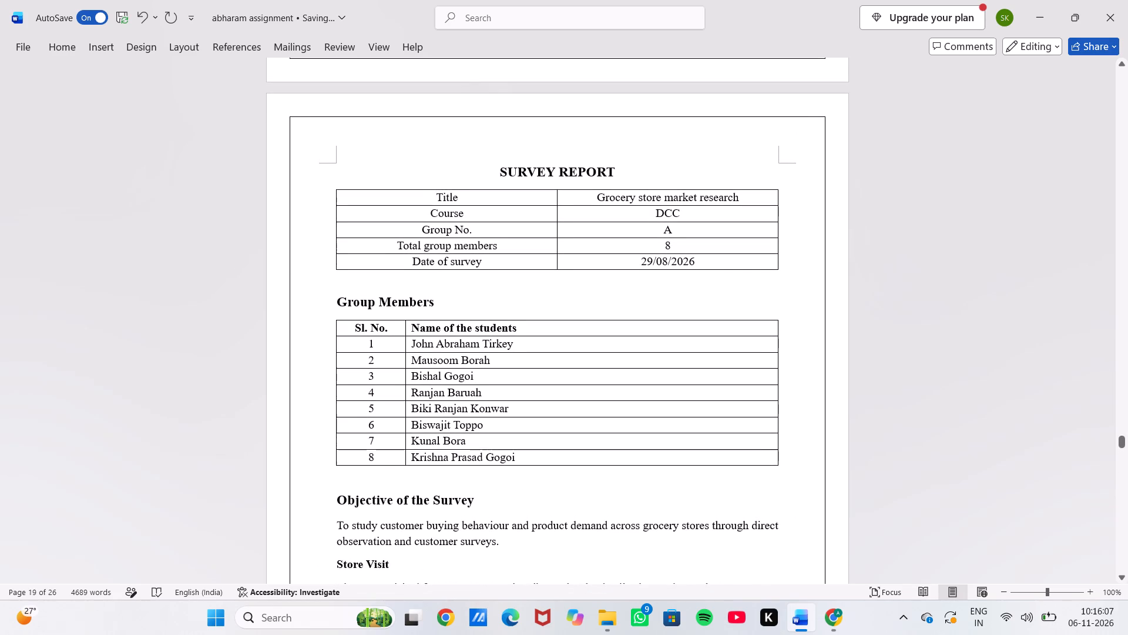
scroll(473, 270, "up", 2)
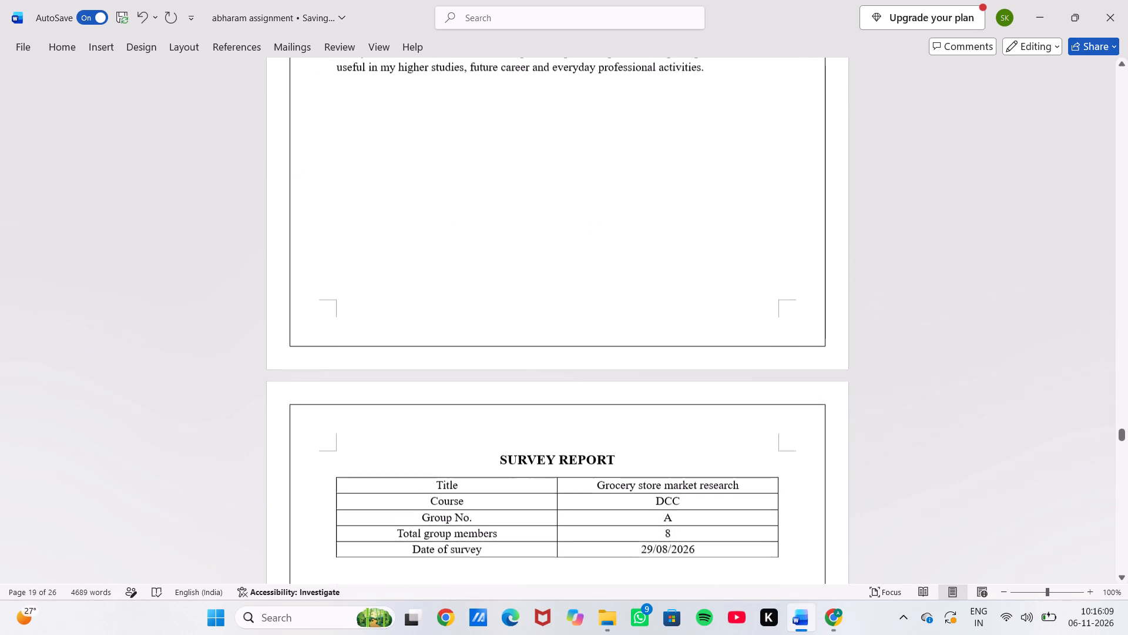
scroll(473, 270, "up", 1)
scroll(473, 270, "down", 4)
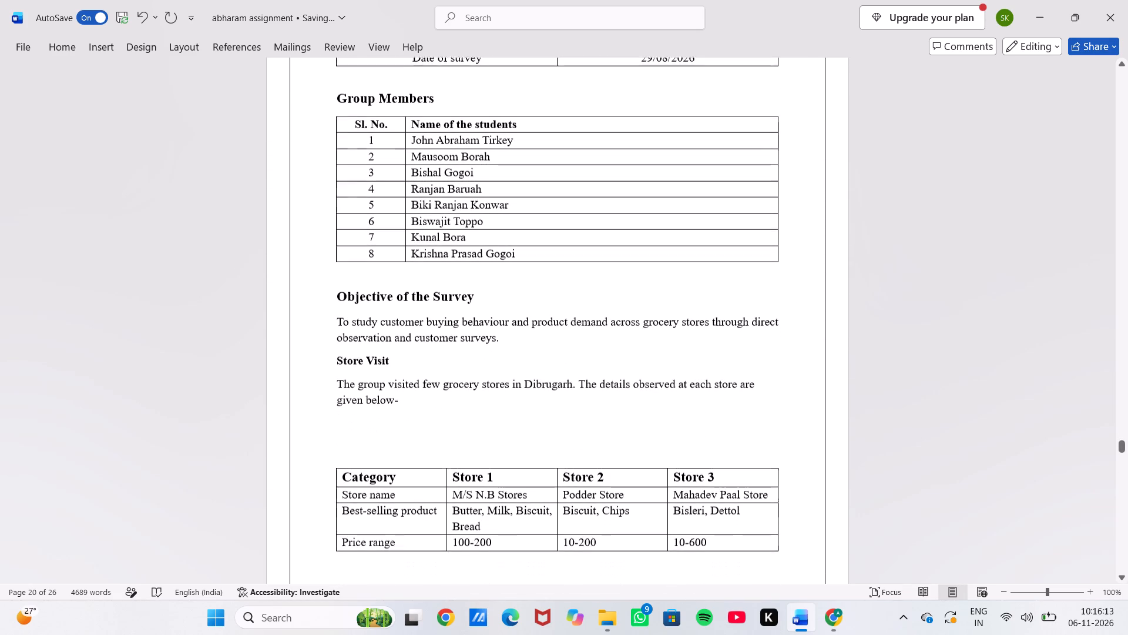
scroll(473, 270, "down", 1)
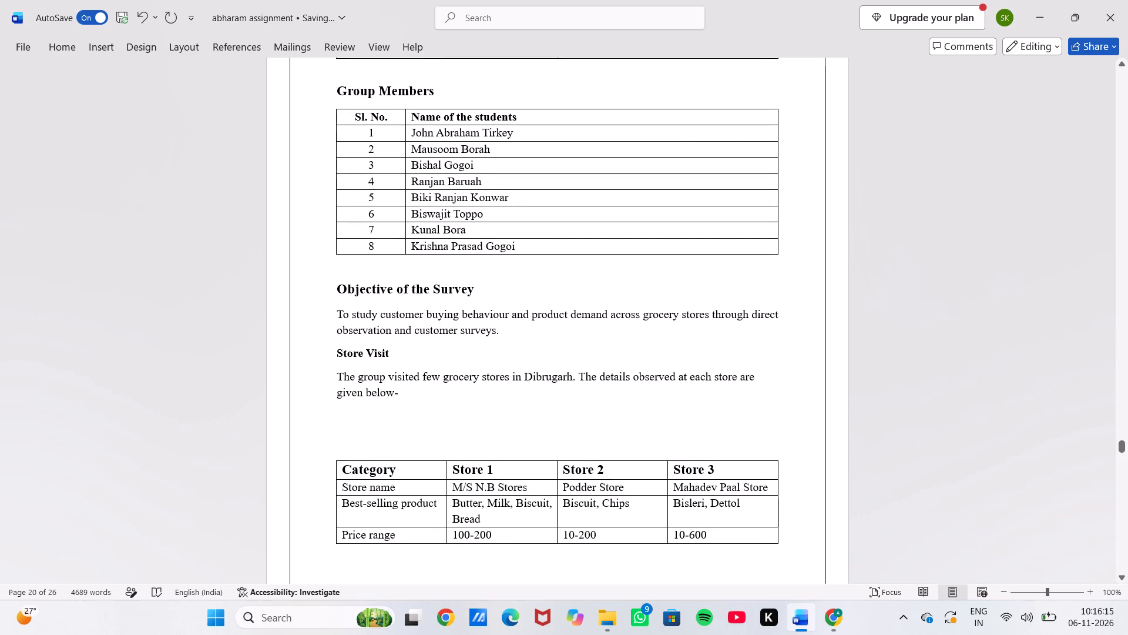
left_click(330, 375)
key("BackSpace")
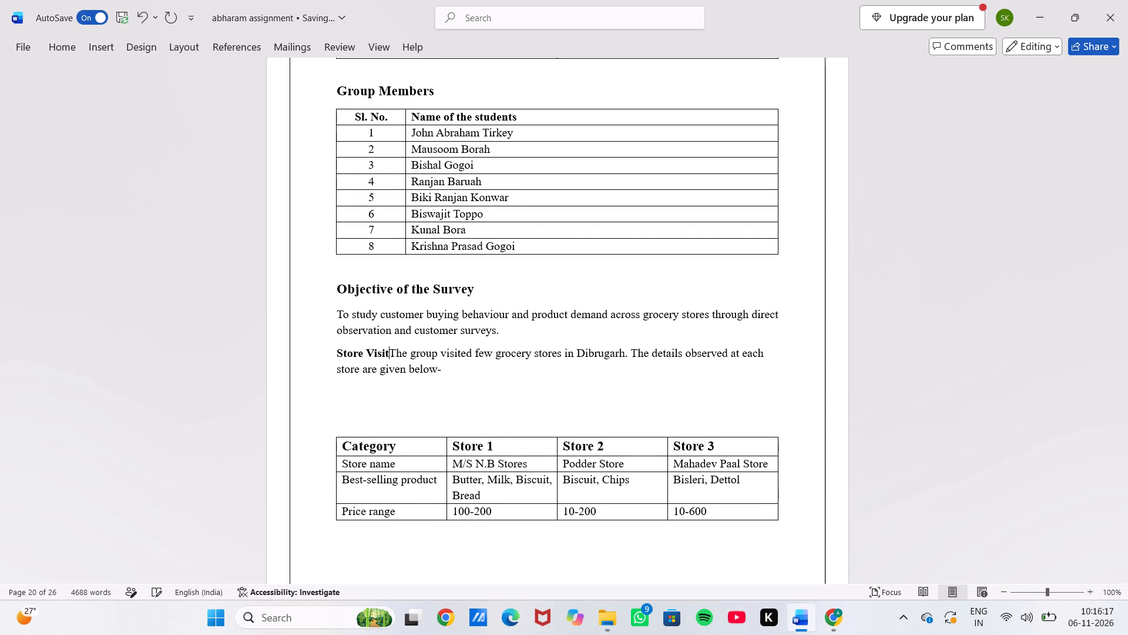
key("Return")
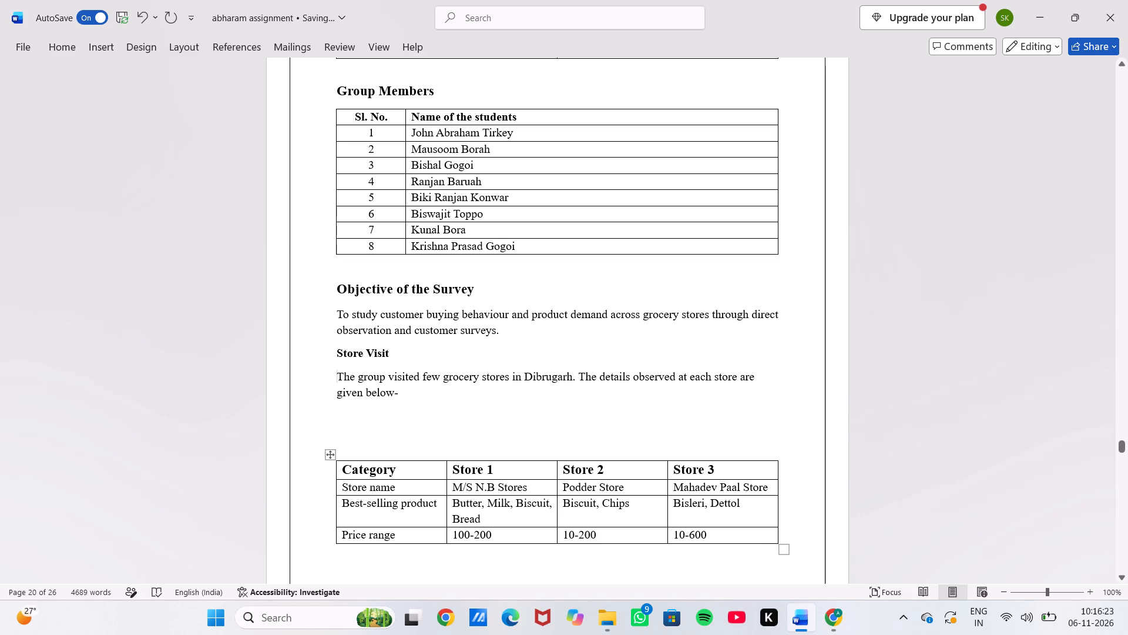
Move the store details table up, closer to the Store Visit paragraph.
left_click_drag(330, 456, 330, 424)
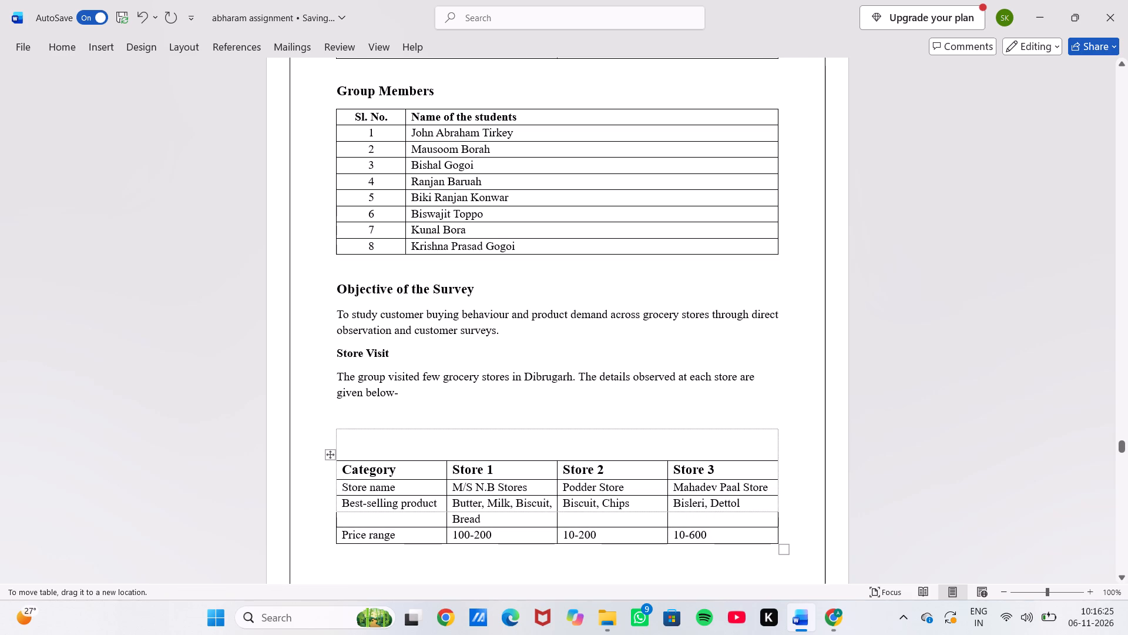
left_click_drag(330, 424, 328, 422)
Check the page layout around the Store Visit table and the Customer Questionnaire page that follows it.
scroll(360, 510, "down", 1)
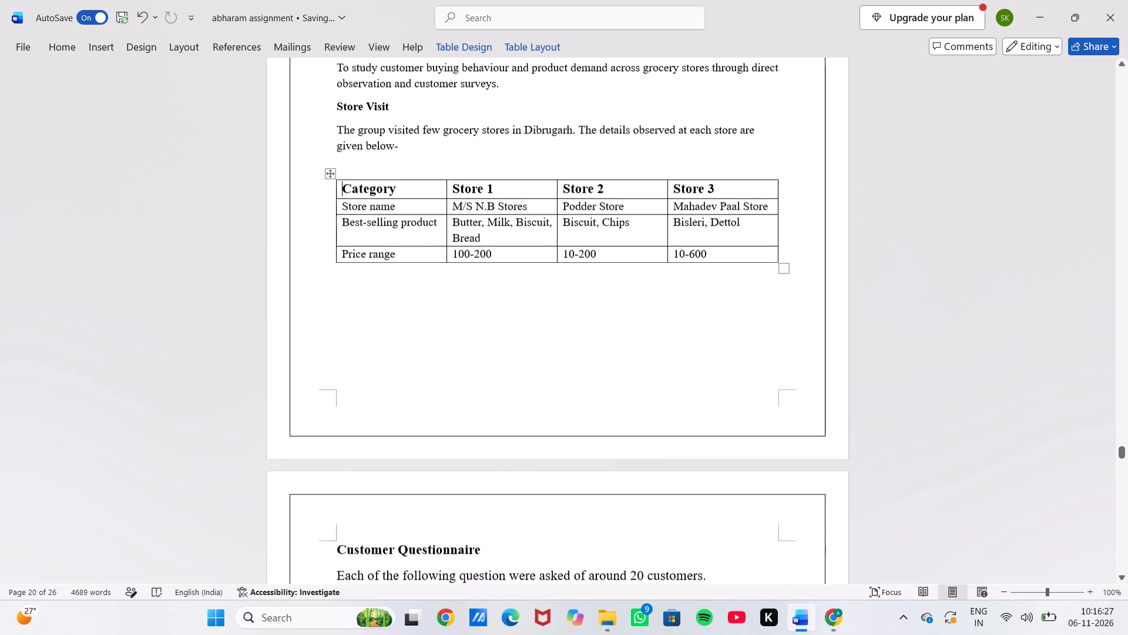
scroll(360, 510, "down", 2)
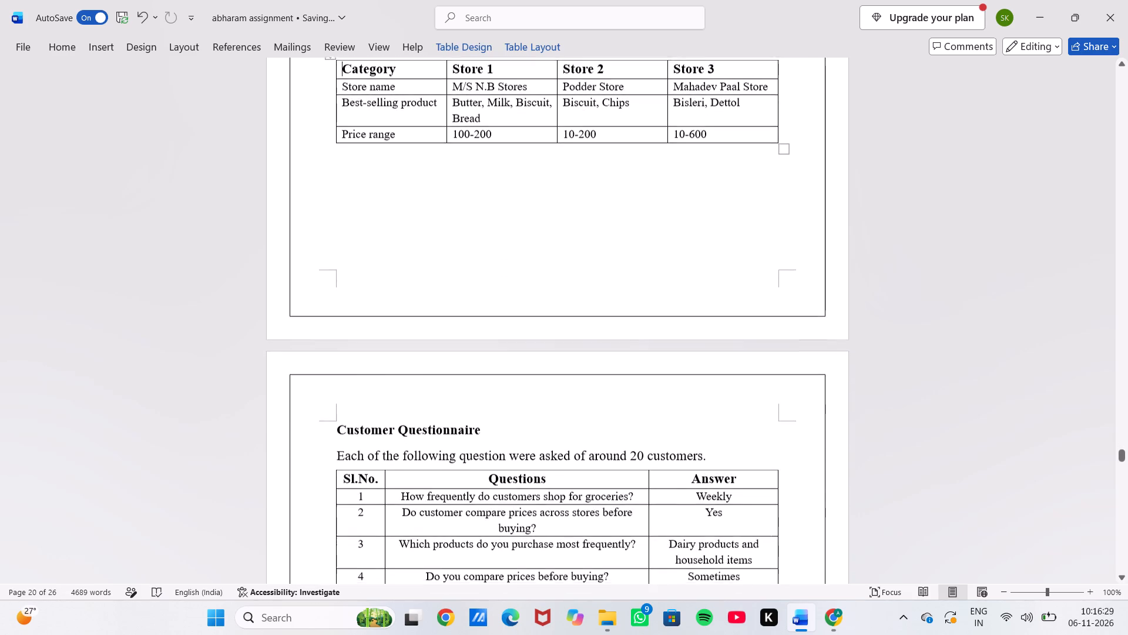
scroll(360, 510, "down", 1)
scroll(360, 510, "up", 2)
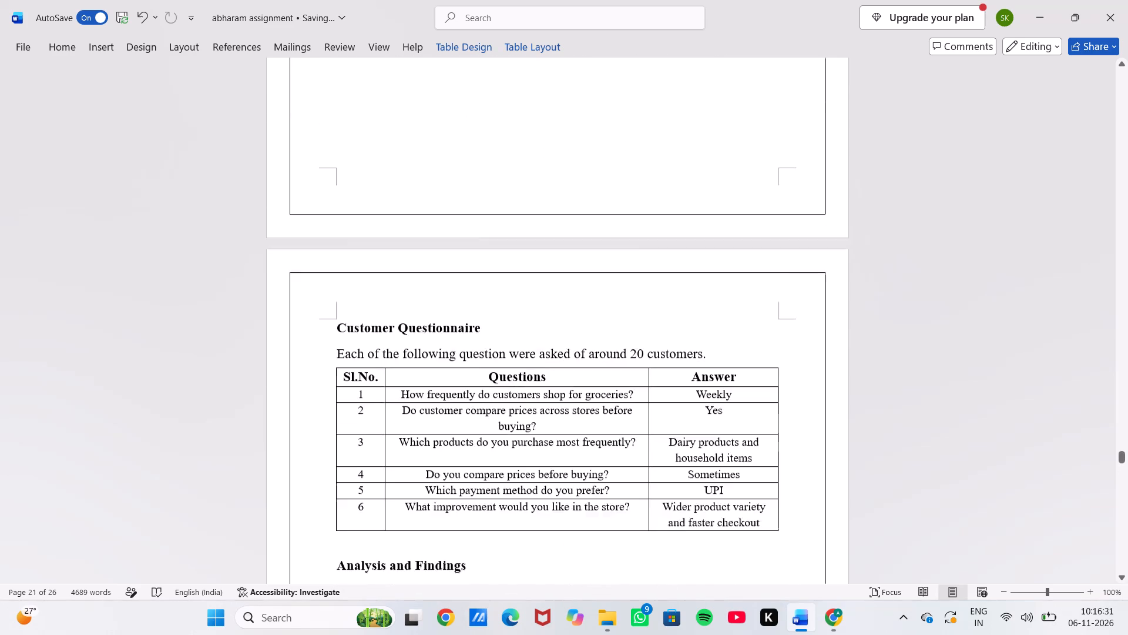
scroll(360, 510, "up", 3)
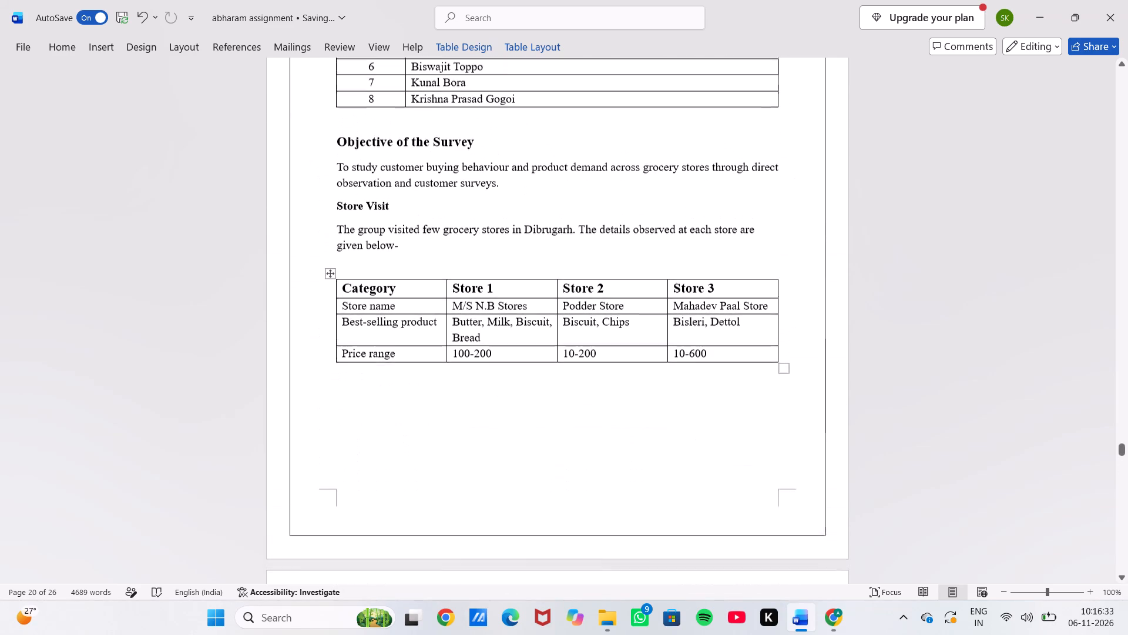
scroll(360, 510, "up", 1)
scroll(360, 510, "down", 3)
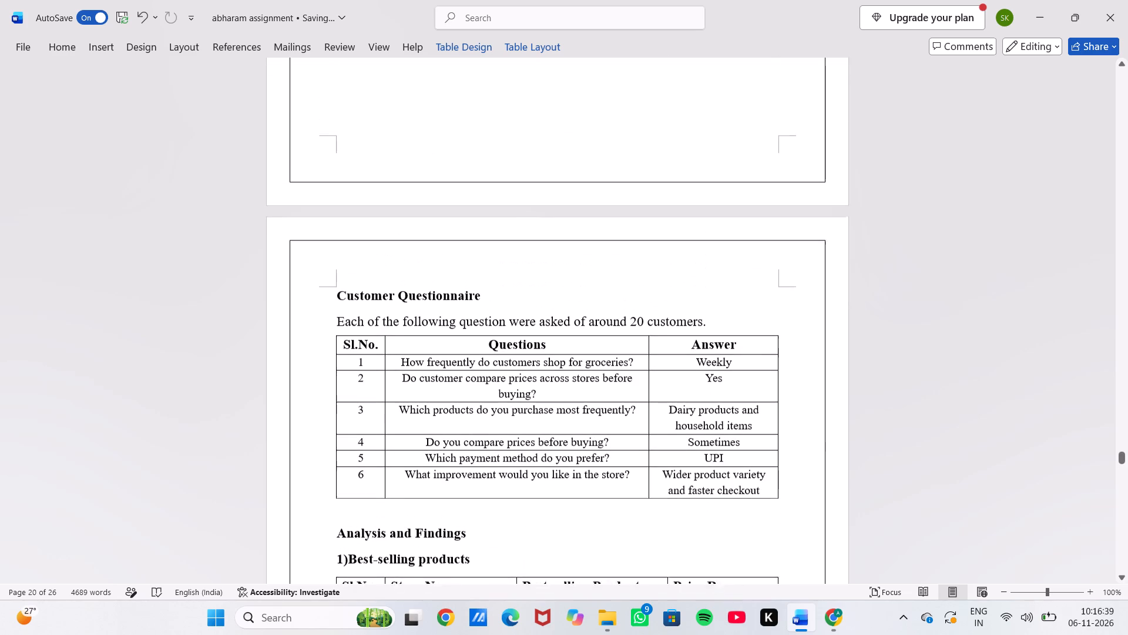
scroll(360, 510, "up", 2)
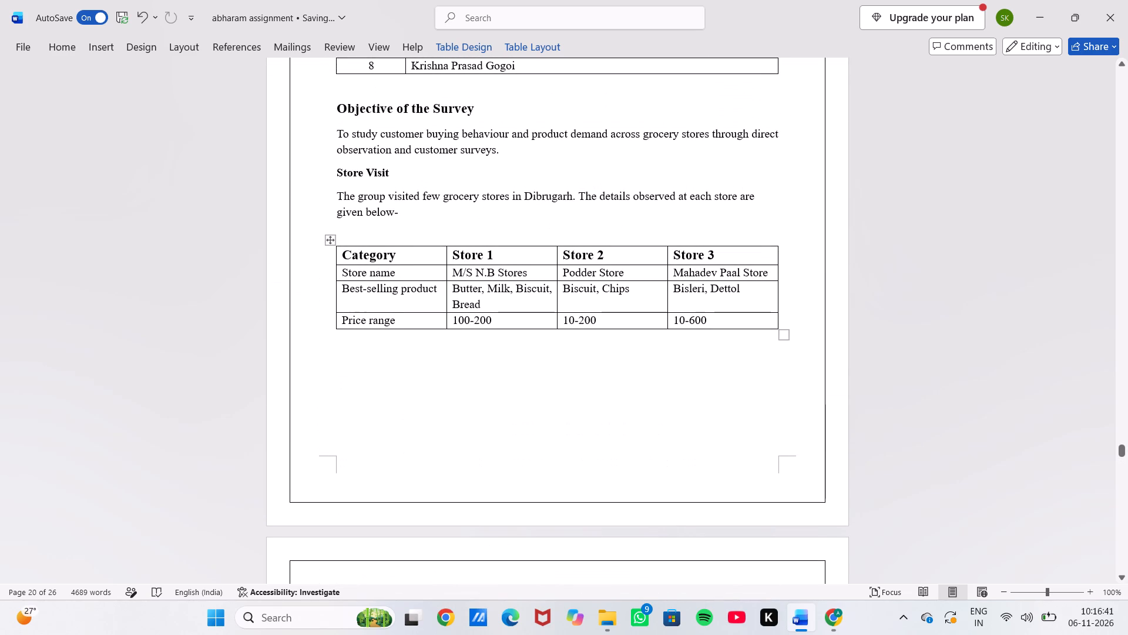
Move the store details table down, leaving a wider gap beneath the Store Visit paragraph.
left_click_drag(330, 239, 328, 283)
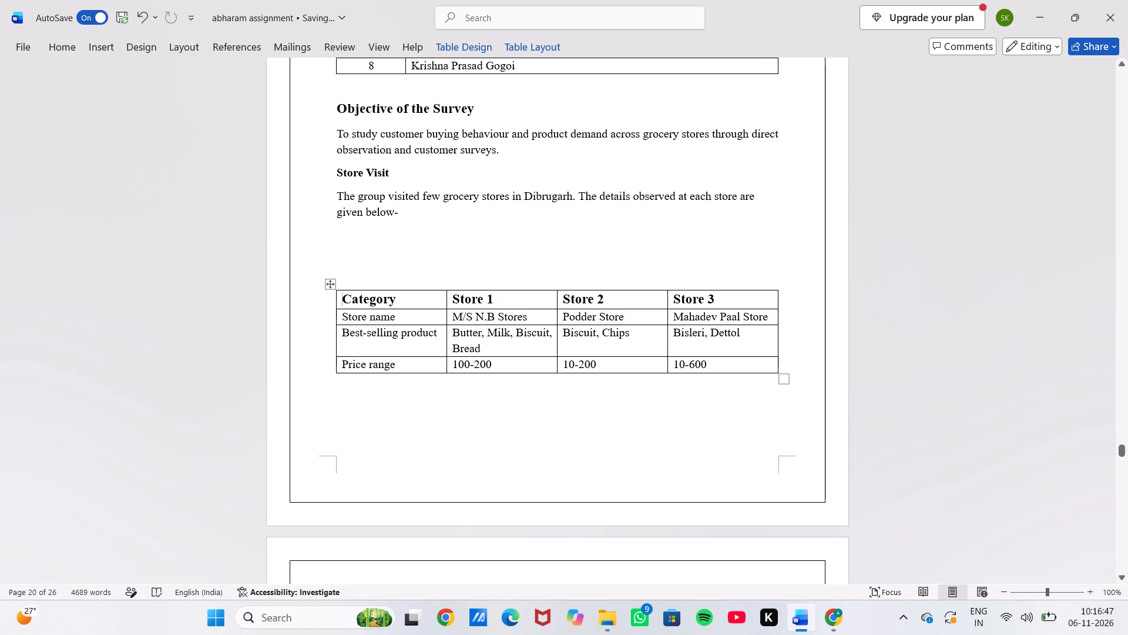
left_click(330, 191)
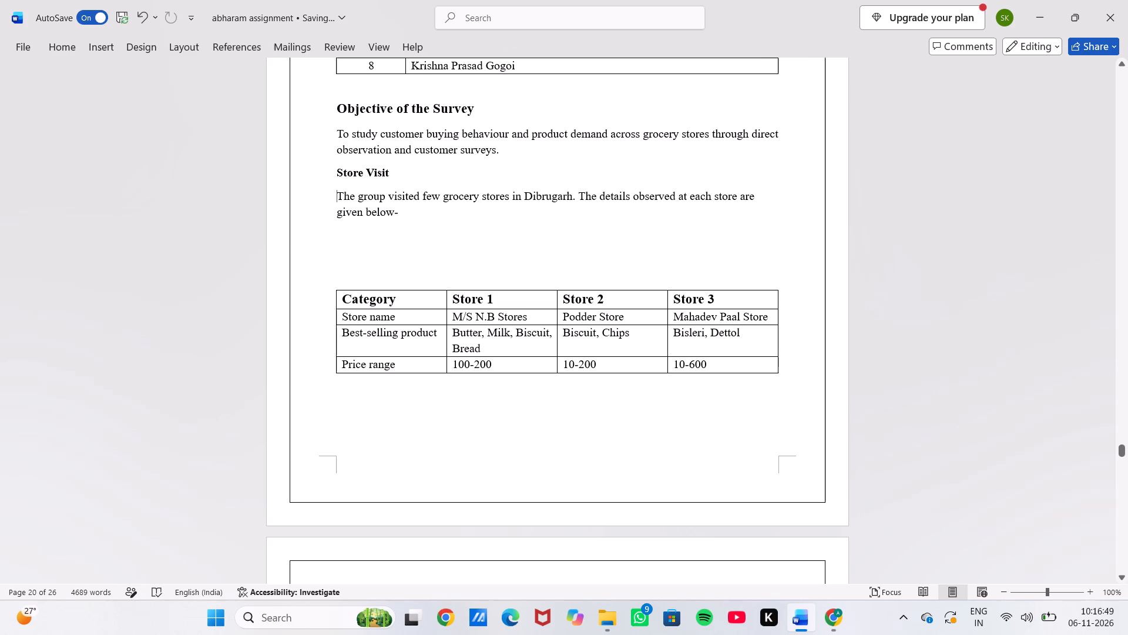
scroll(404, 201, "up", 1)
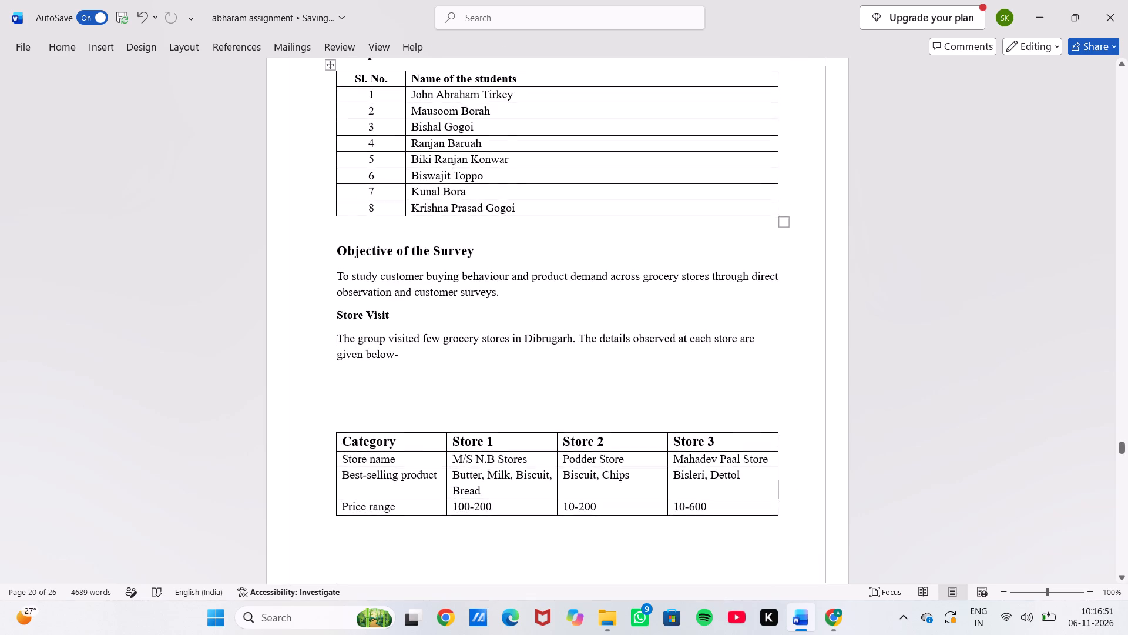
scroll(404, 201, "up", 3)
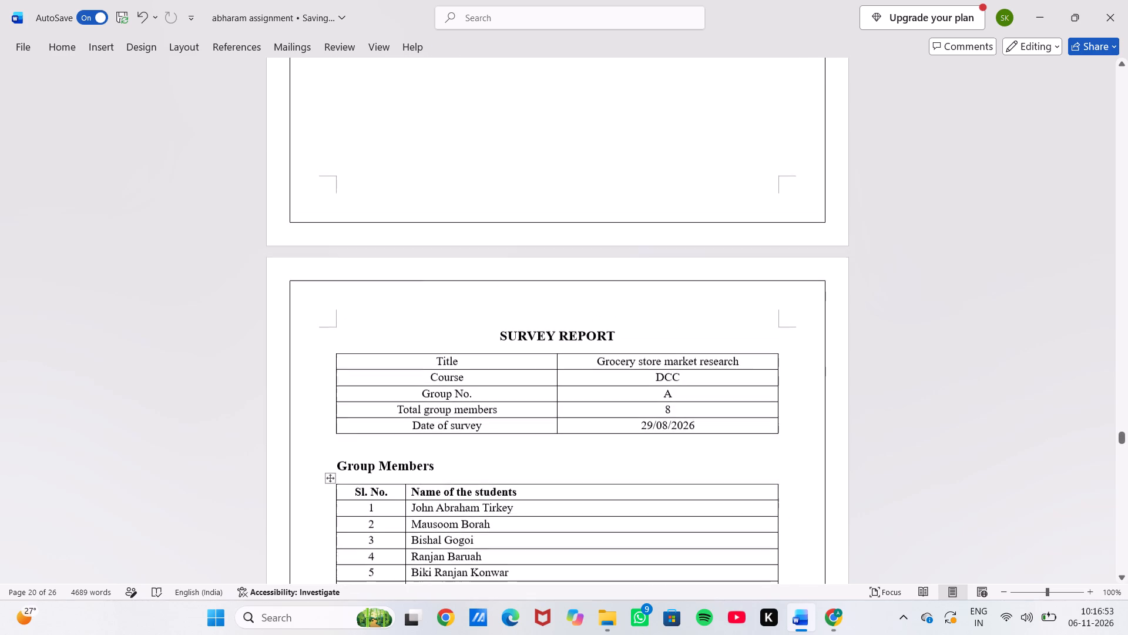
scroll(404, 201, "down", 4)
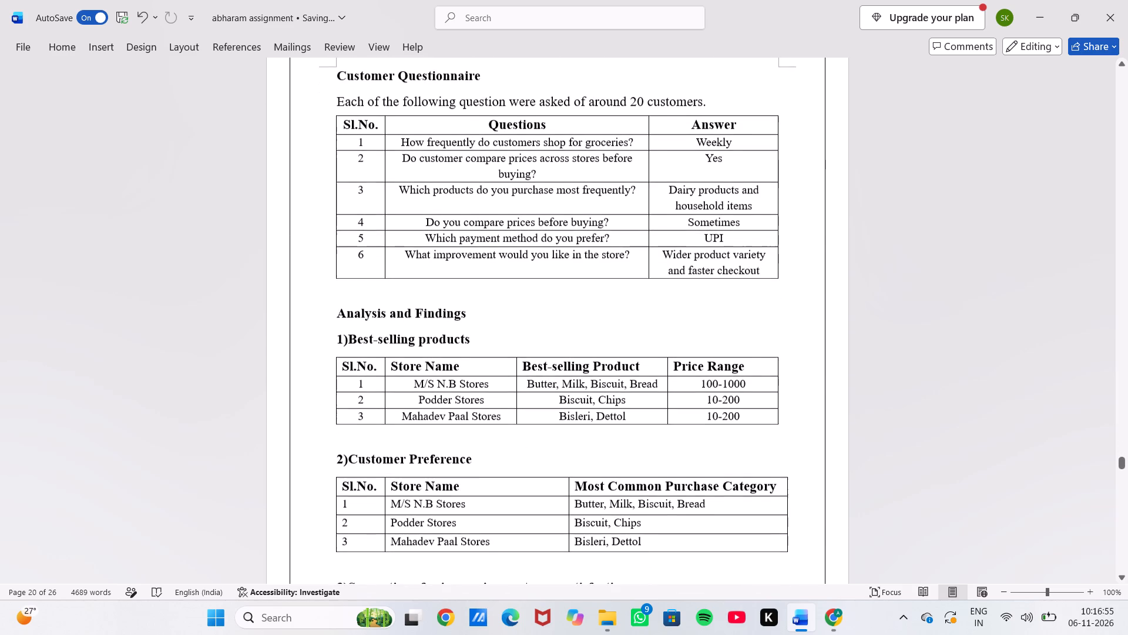
Review the pages from Customer Questionnaire through the Findings list to the Conclusion for spacing and page overflow.
scroll(404, 201, "down", 3)
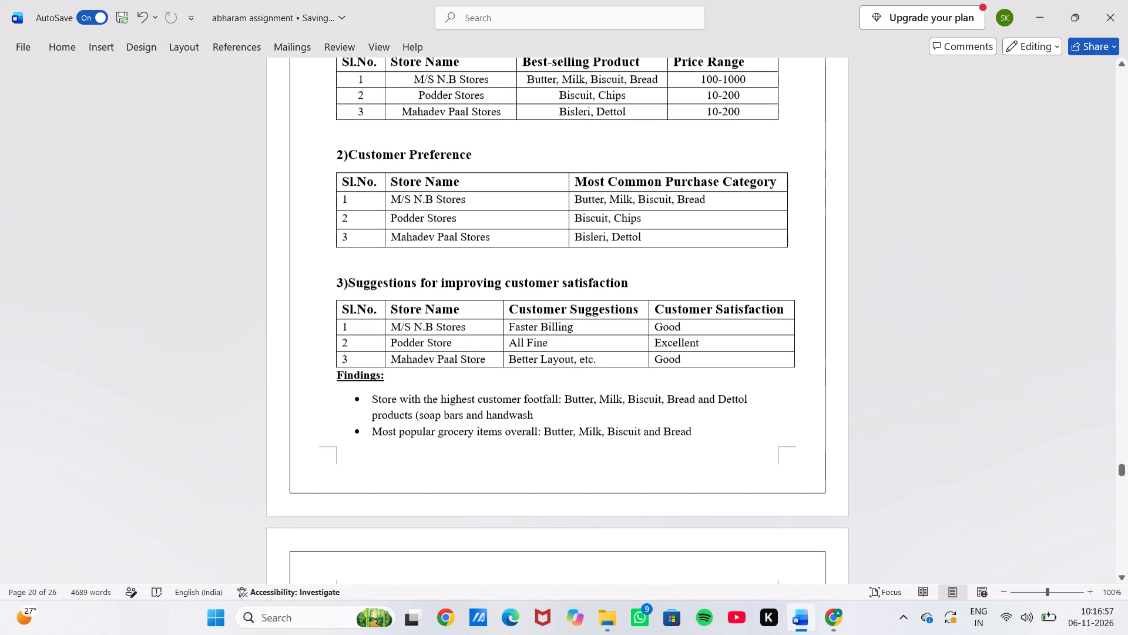
scroll(404, 201, "down", 1)
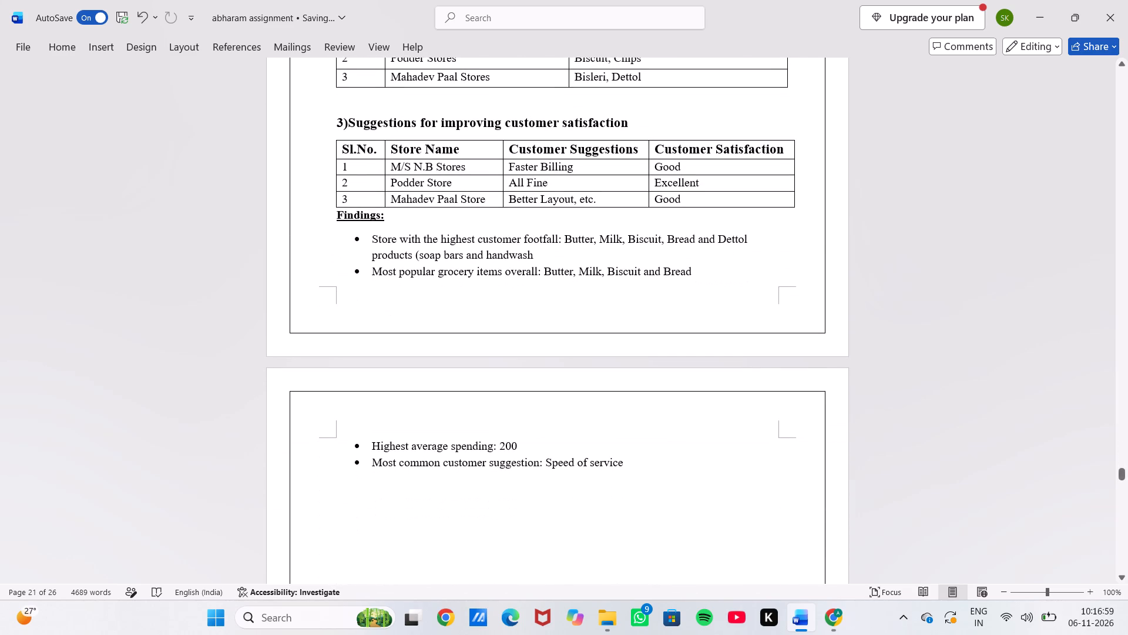
scroll(404, 201, "down", 2)
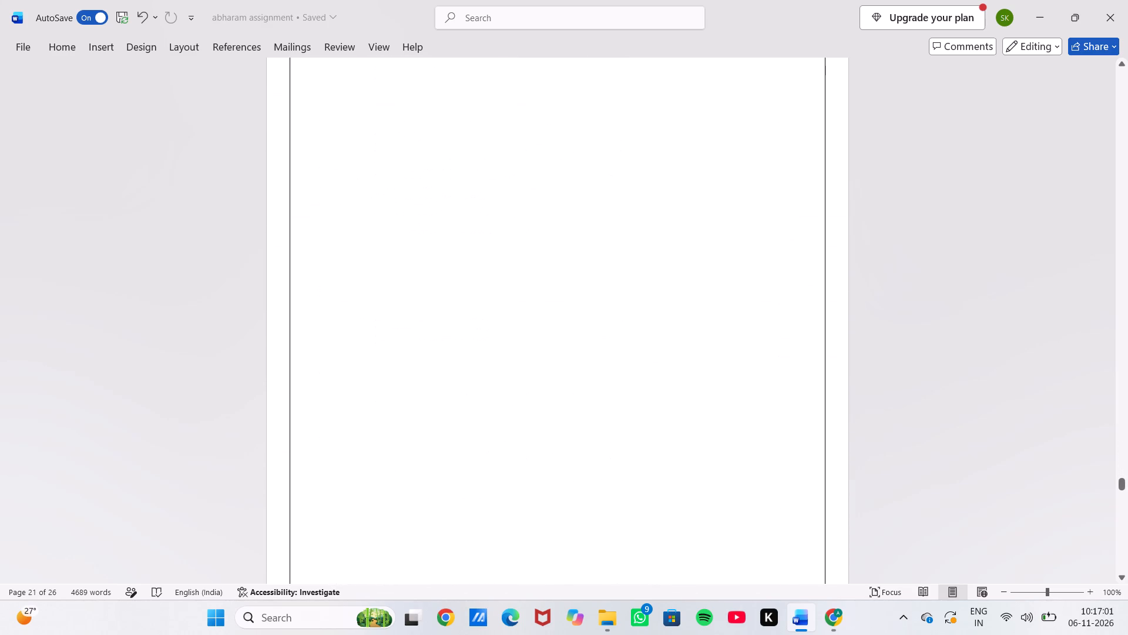
scroll(404, 201, "down", 5)
scroll(404, 201, "up", 3)
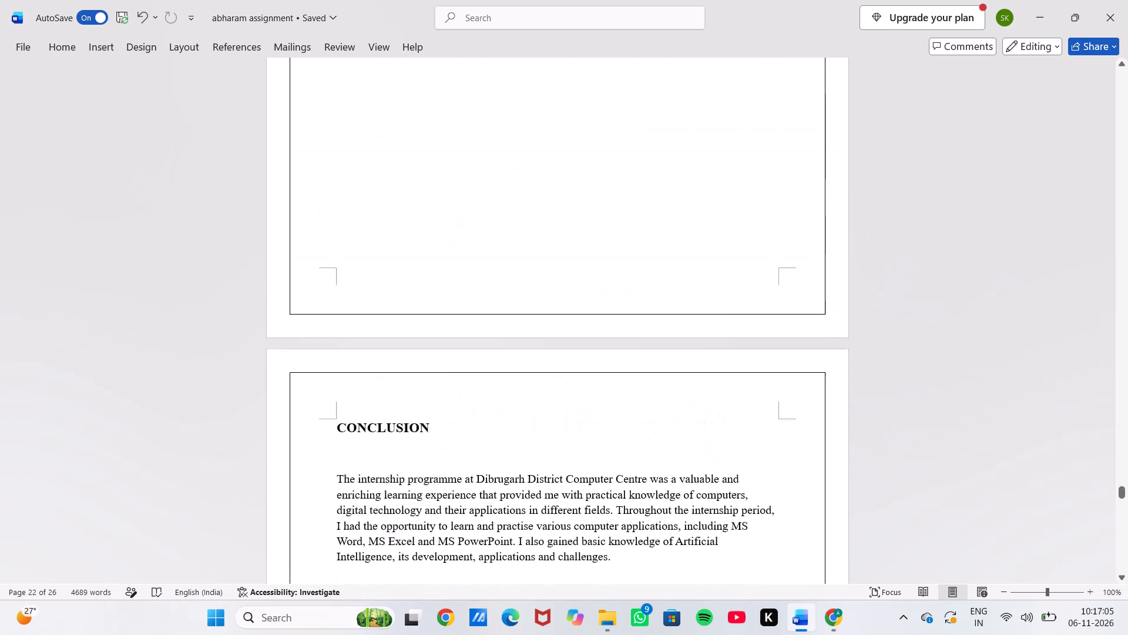
scroll(404, 201, "up", 6)
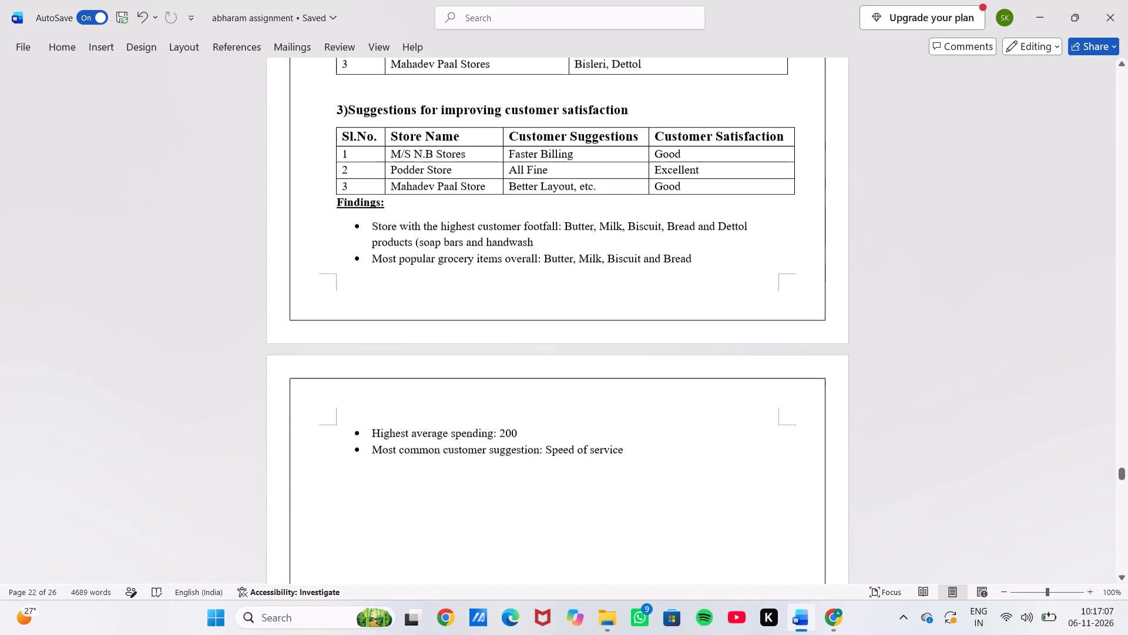
scroll(404, 201, "up", 4)
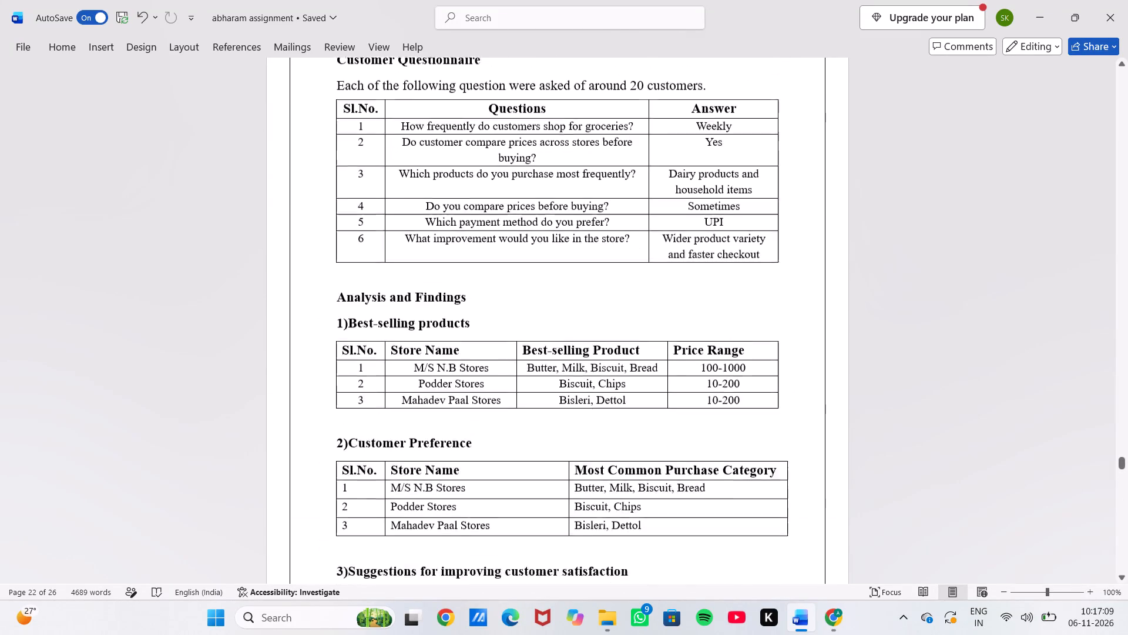
Remove the blank line between the customer questionnaire table and the Analysis and Findings heading.
scroll(404, 201, "up", 2)
scroll(400, 212, "down", 1)
left_click(334, 366)
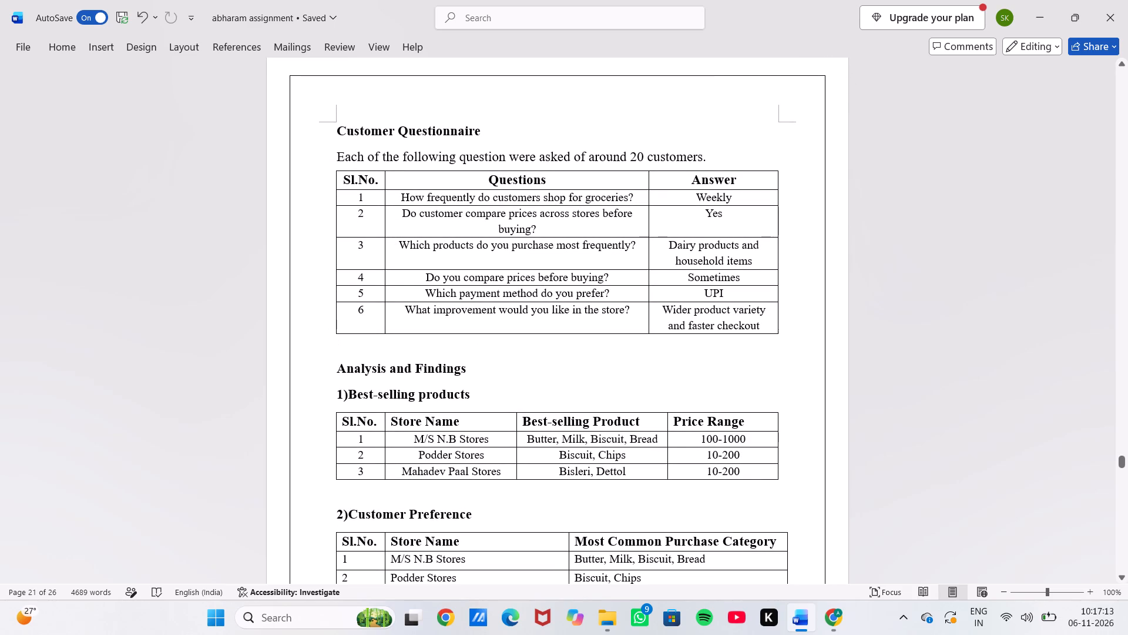
key("BackSpace")
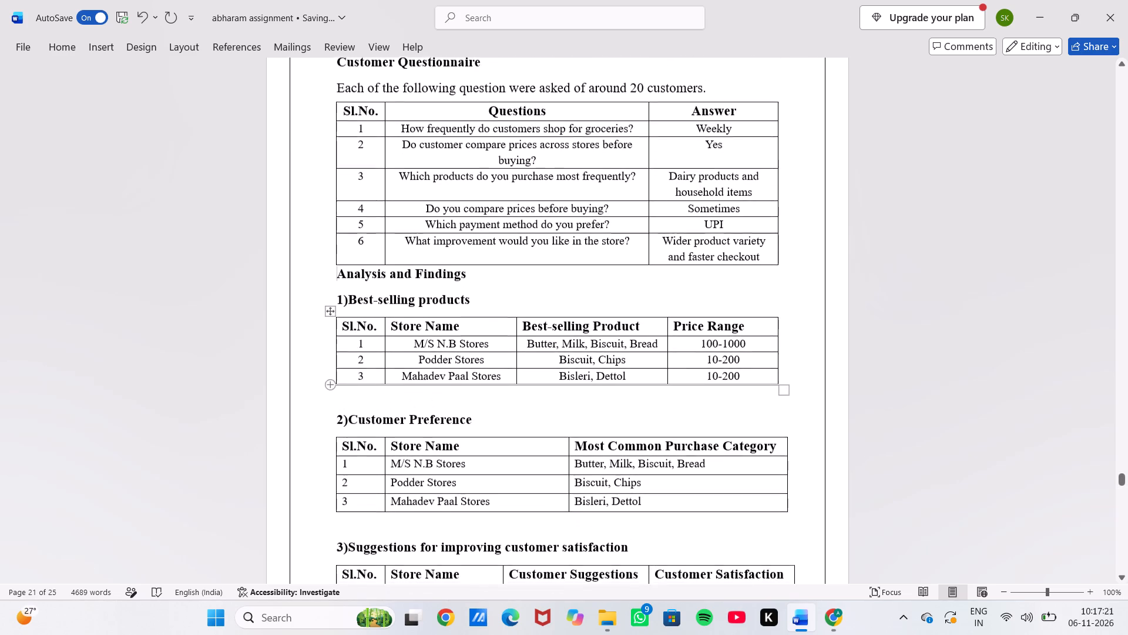
Underline the Customer Questionnaire and Analysis and Findings headings.
scroll(337, 393, "up", 1)
left_click(336, 199)
right_click_drag(336, 199, 497, 190)
left_click(540, 168)
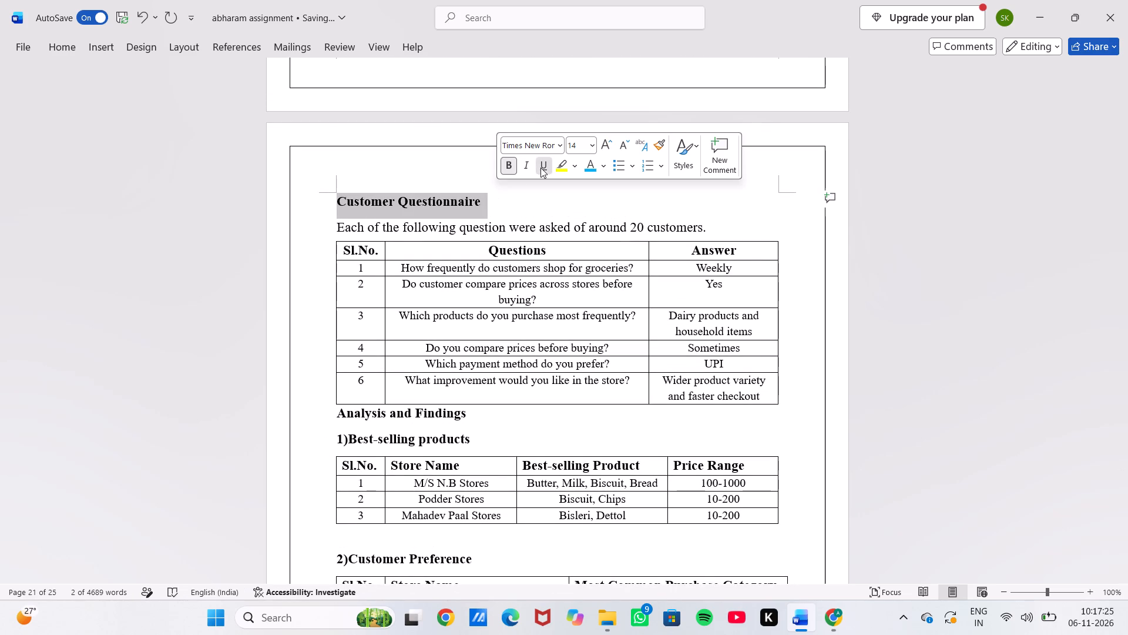
left_click(337, 413)
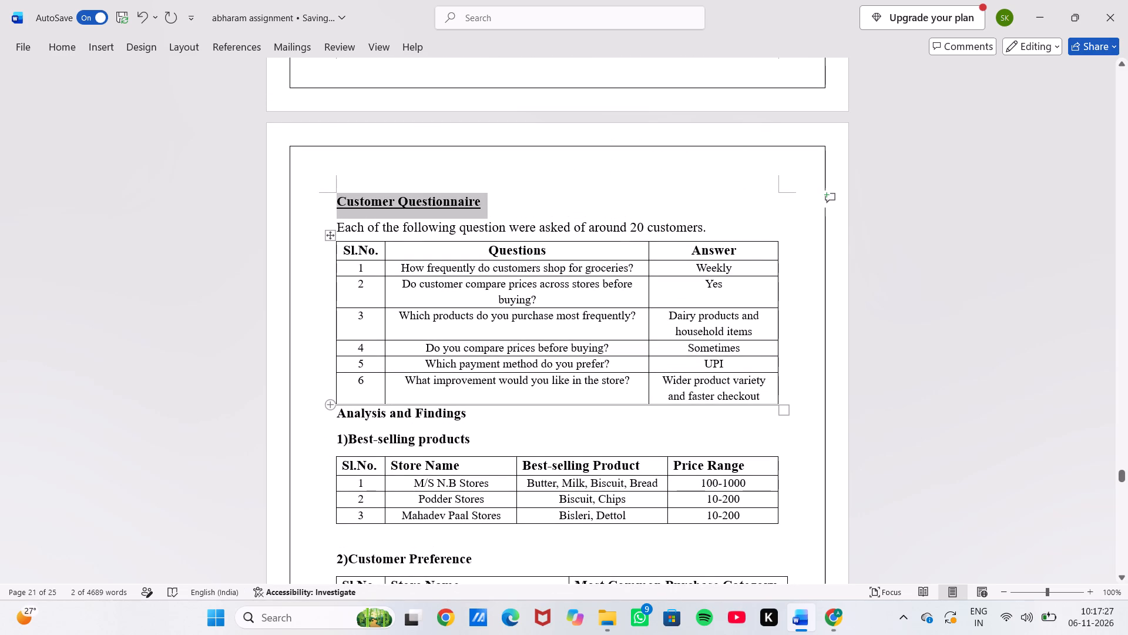
right_click_drag(337, 413, 485, 422)
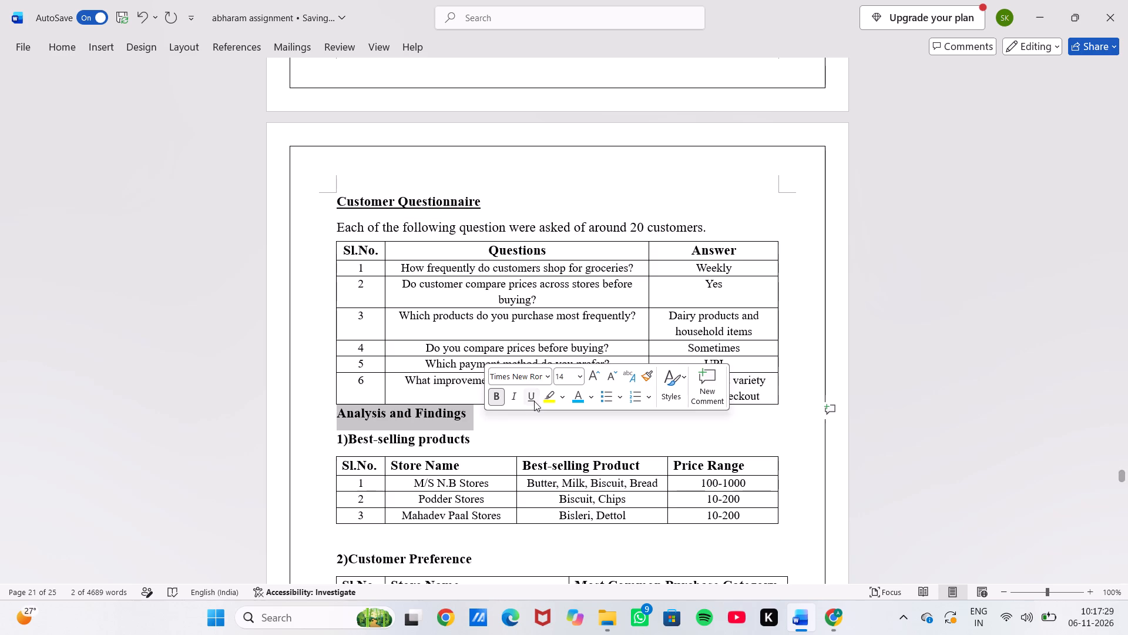
left_click(535, 401)
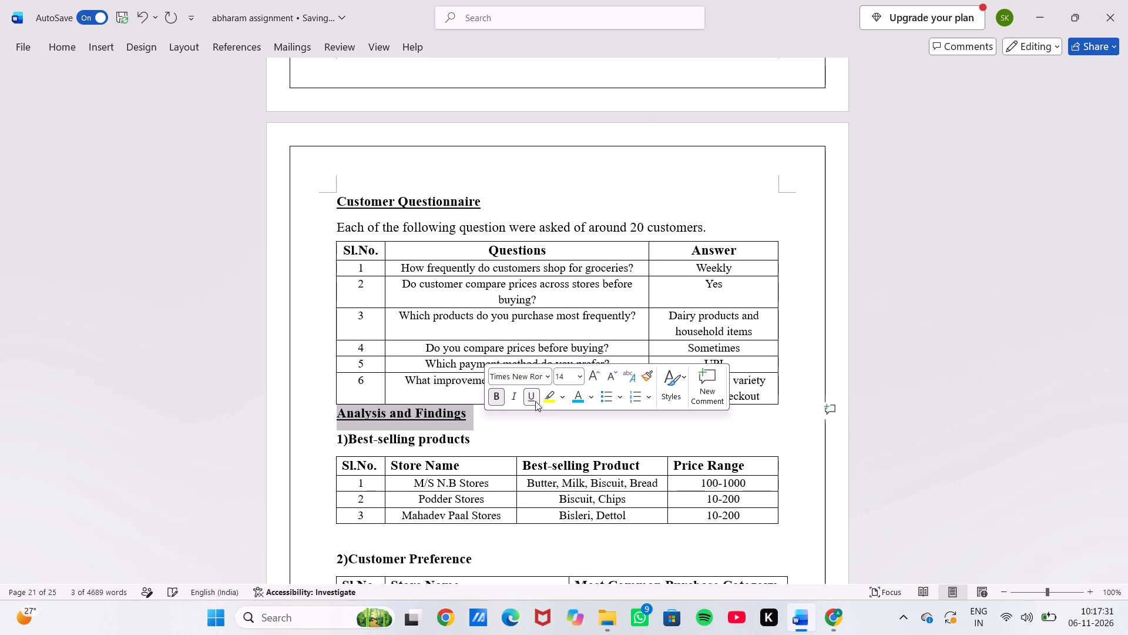
Set the font size of the Findings: heading below the customer suggestions table to 14.
scroll(502, 439, "down", 1)
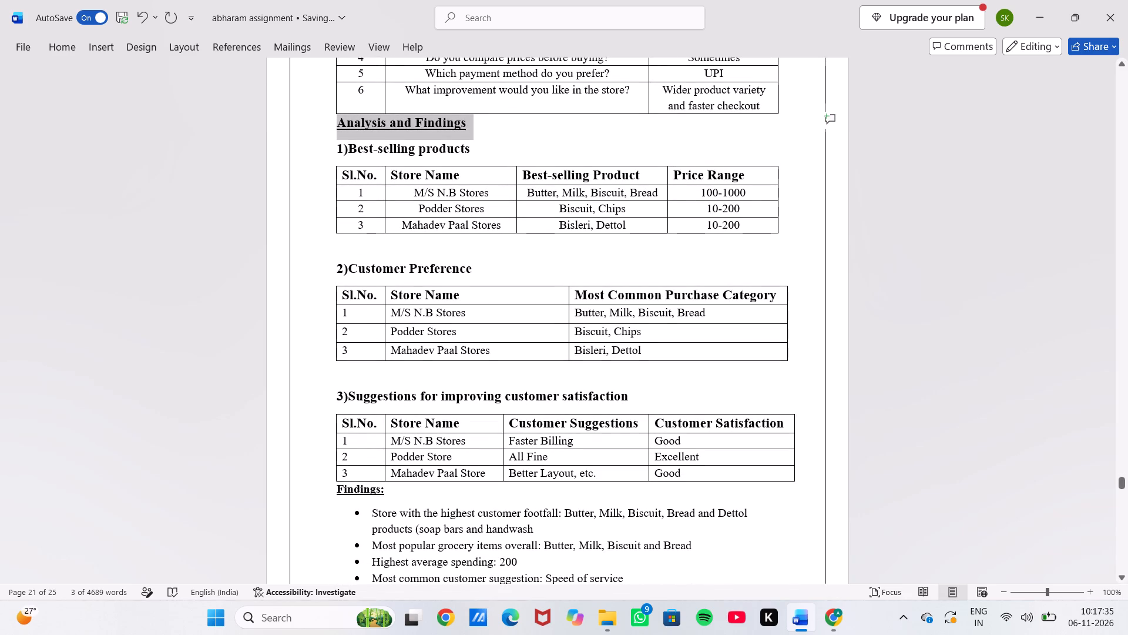
scroll(382, 381, "down", 1)
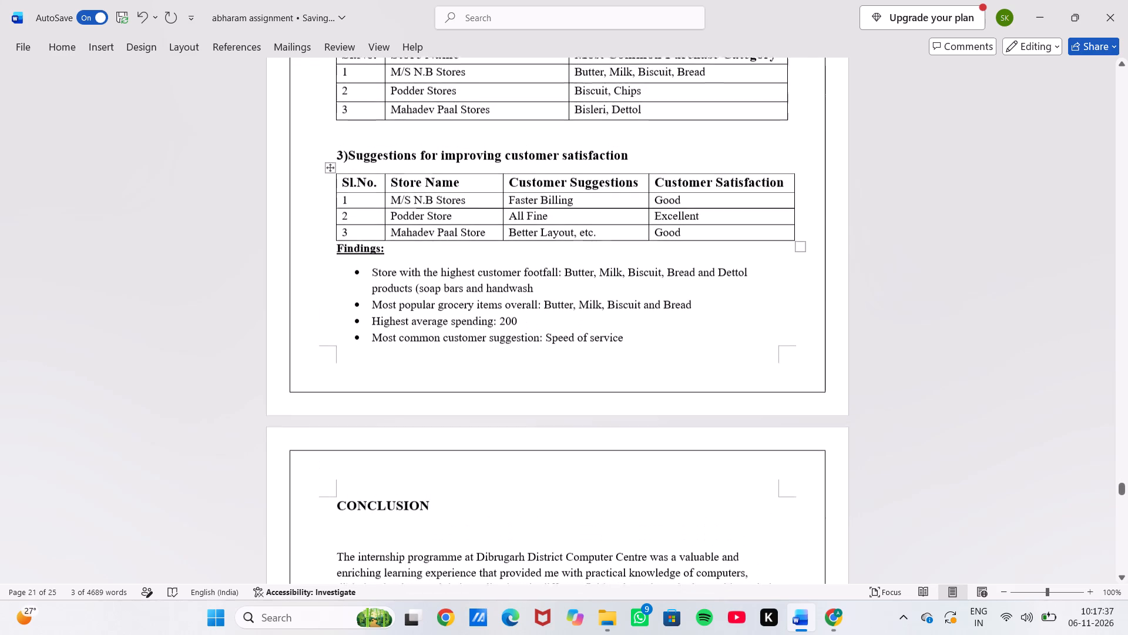
scroll(382, 381, "up", 1)
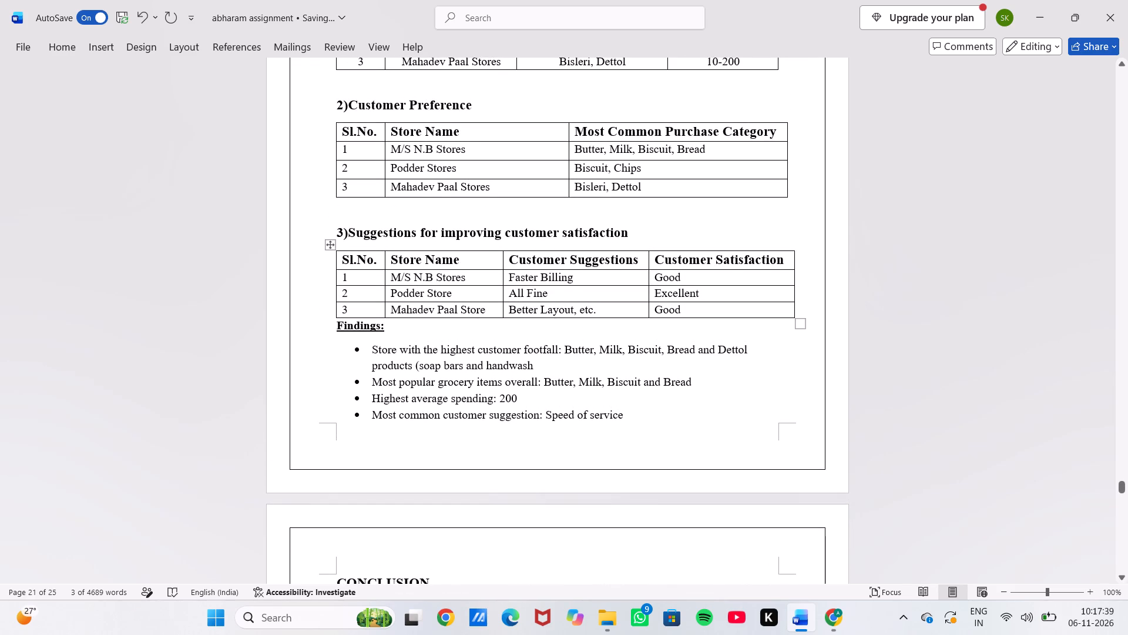
right_click(350, 331)
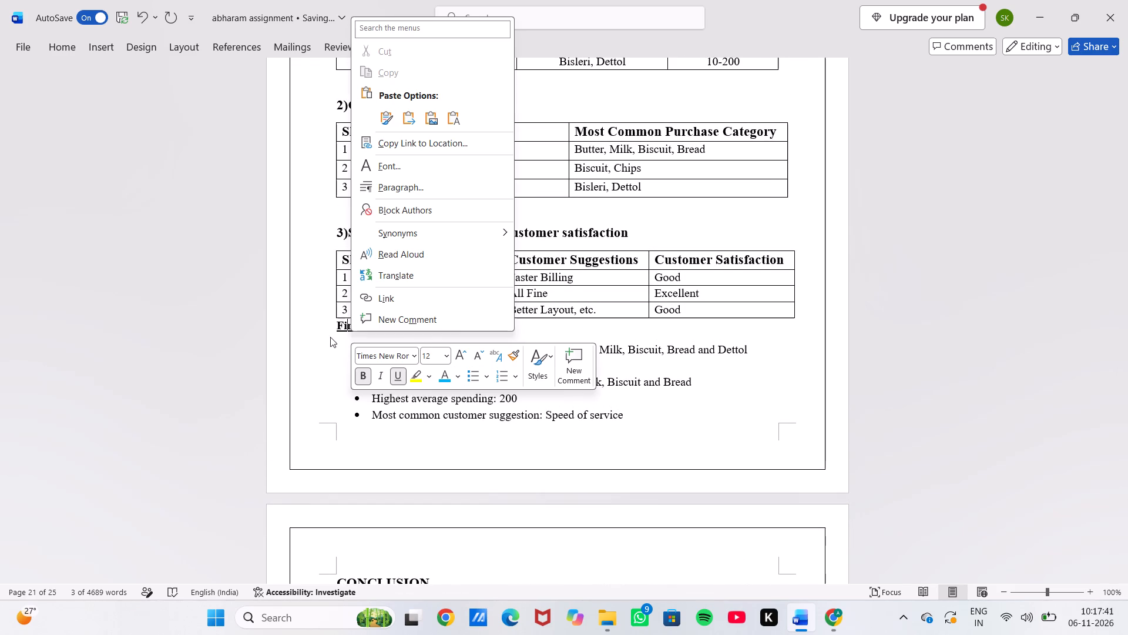
left_click(332, 333)
left_click(333, 330)
right_click_drag(333, 330, 392, 345)
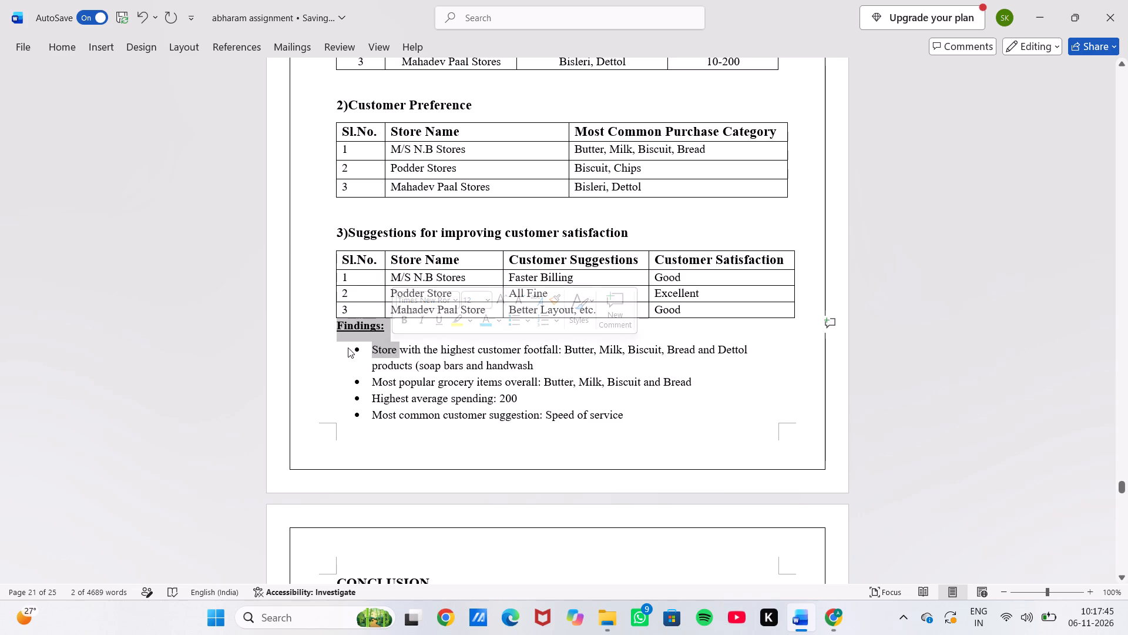
left_click(348, 347)
left_click(338, 323)
right_click_drag(338, 323, 387, 326)
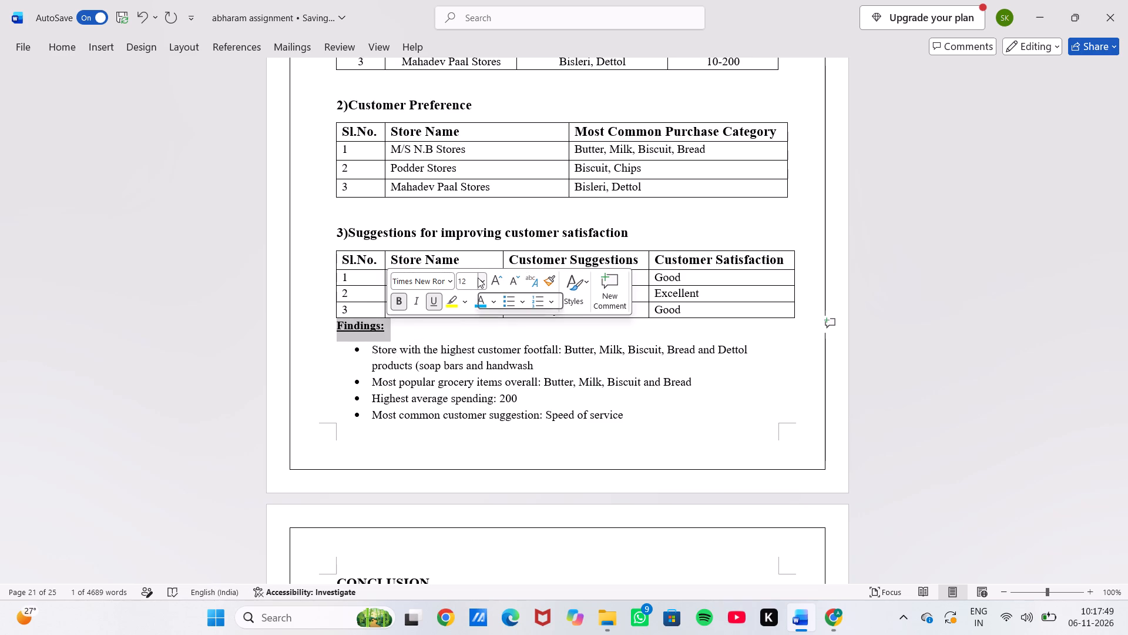
left_click(478, 278)
left_click(476, 385)
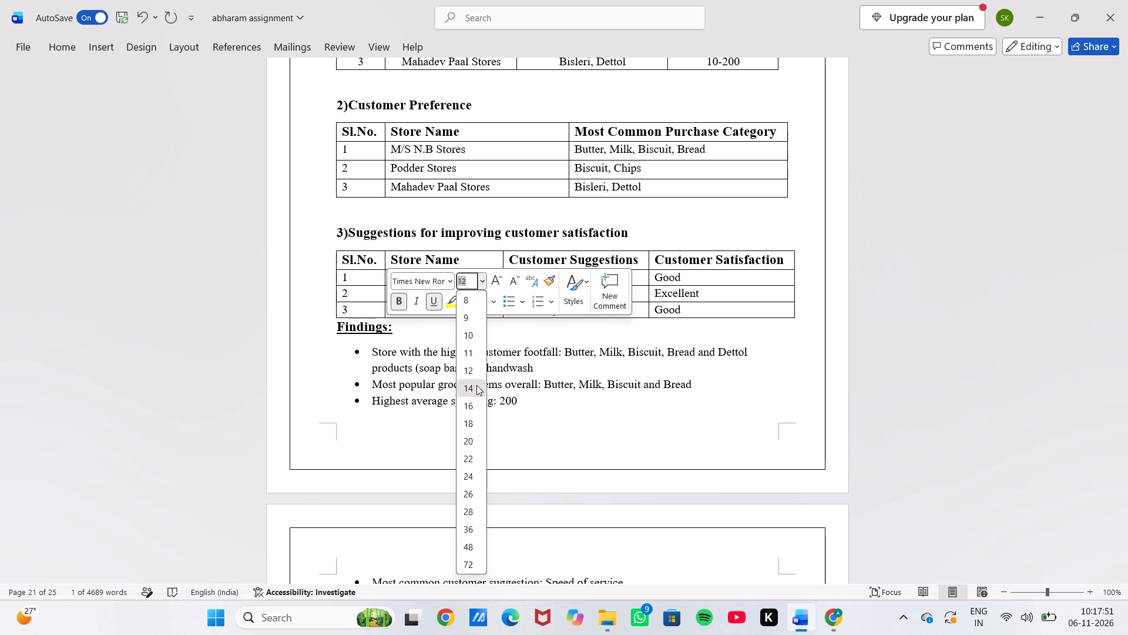
Remove the blank lines above the 2)Customer Preference and 3)Suggestions for improving customer satisfaction headings.
scroll(476, 406, "down", 2)
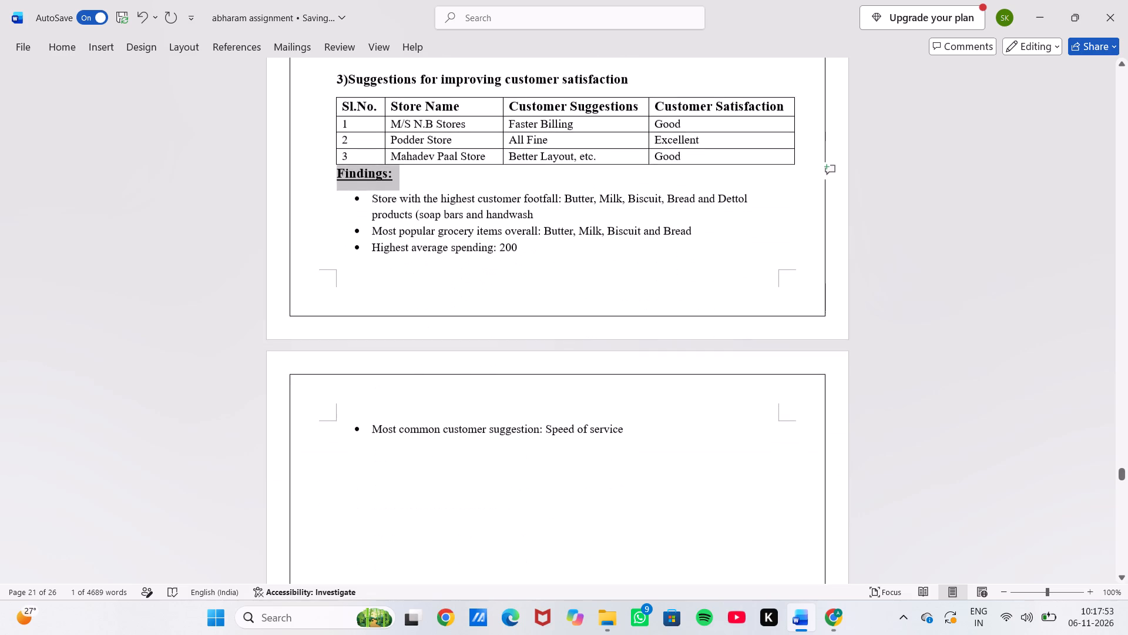
scroll(476, 406, "up", 1)
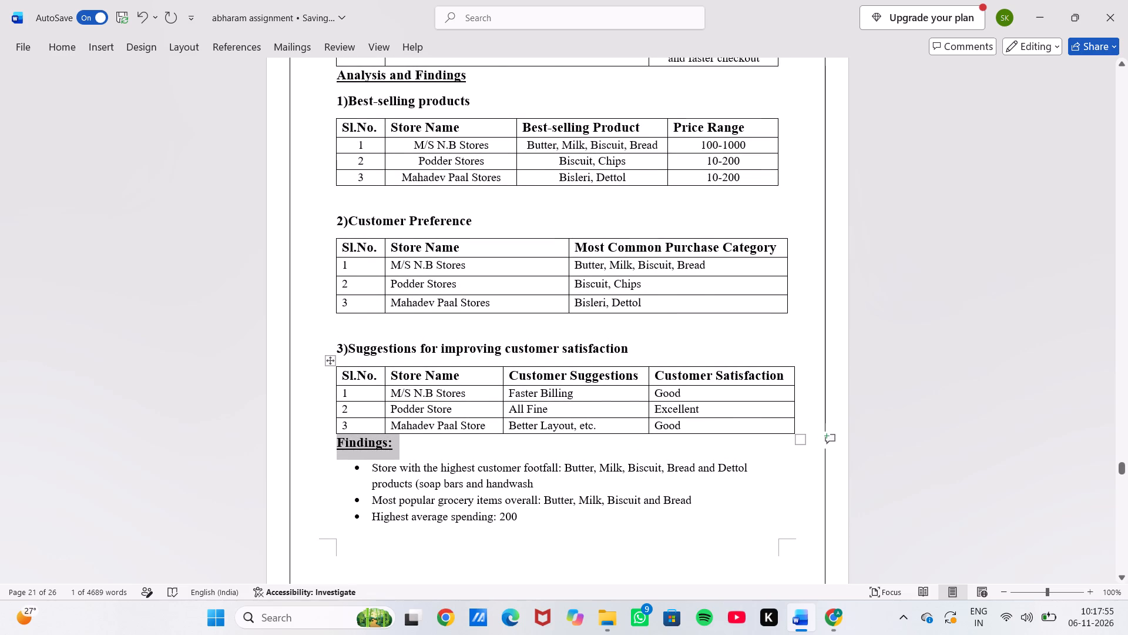
scroll(476, 406, "up", 6)
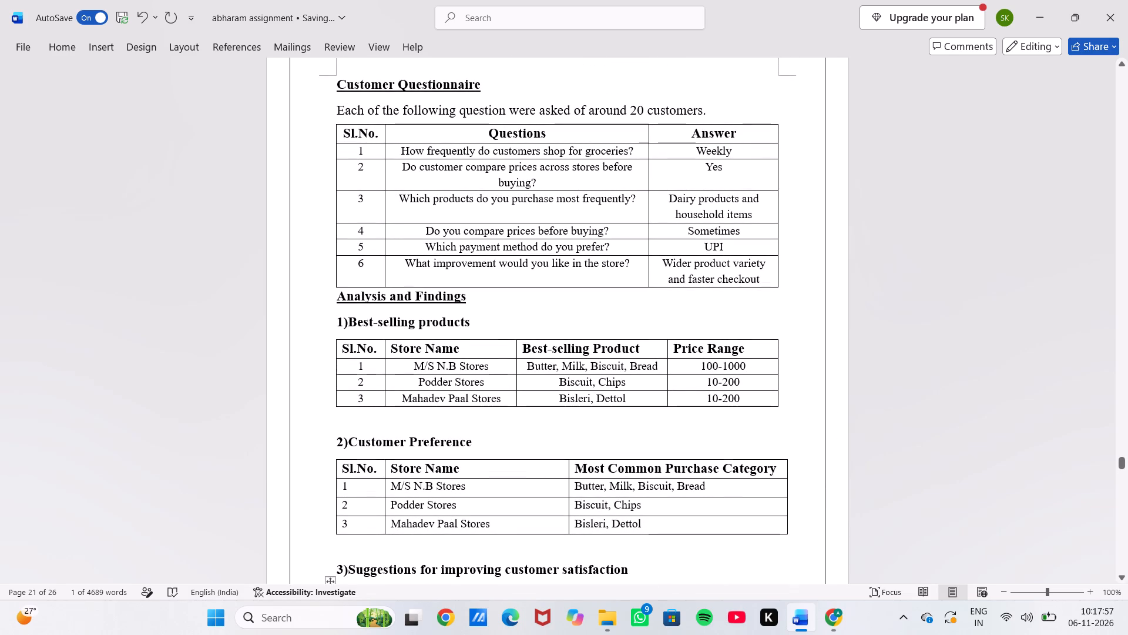
left_click(331, 440)
key("BackSpace")
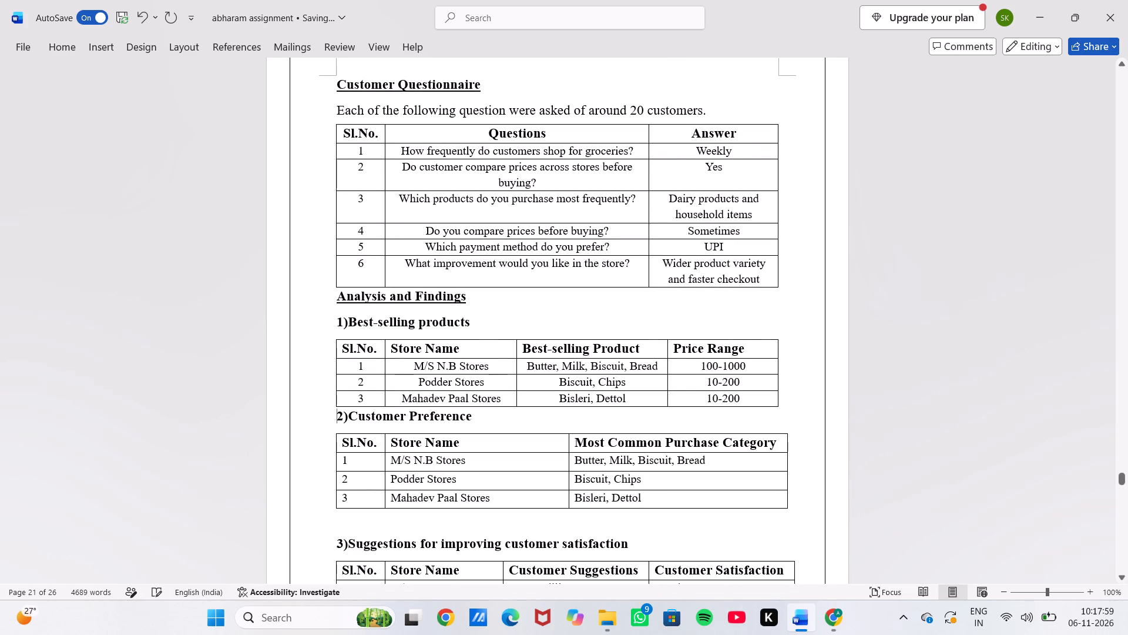
scroll(335, 460, "down", 3)
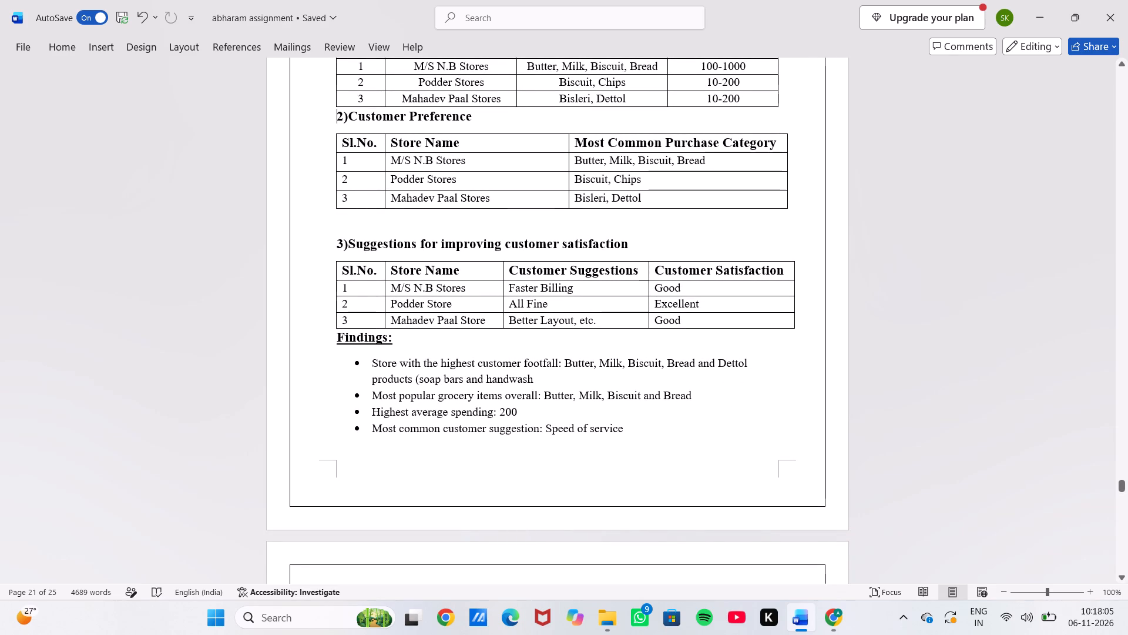
left_click(330, 245)
key("BackSpace")
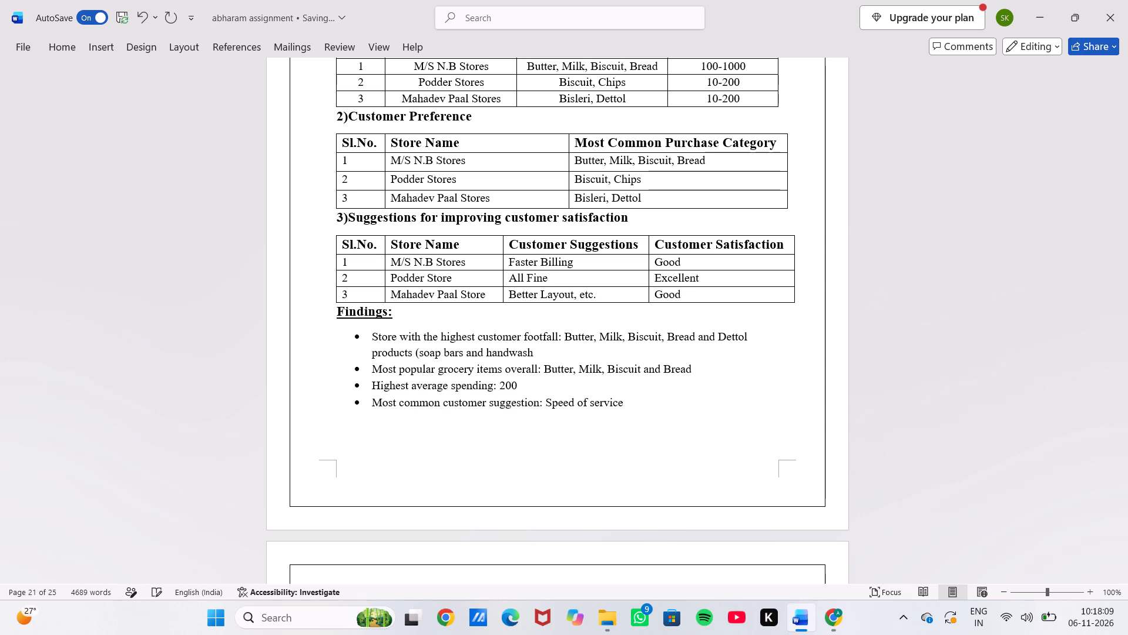
Insert a blank line between the customer suggestions table and the Findings: heading.
left_click(332, 312)
key("Return")
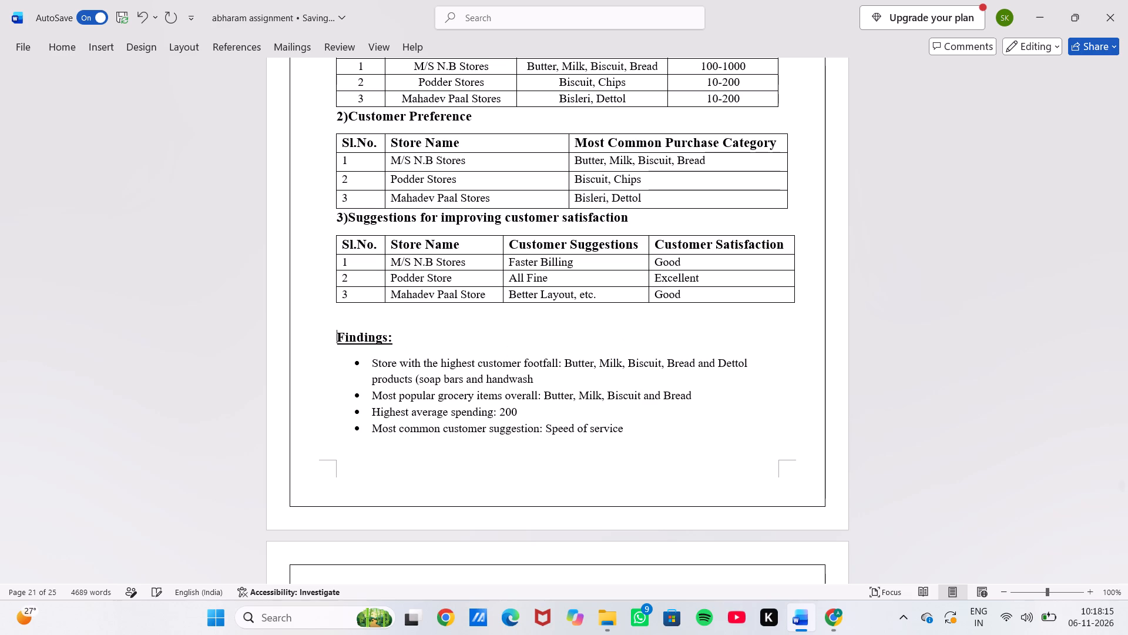
Review the formatting from the Customer Questionnaire page back to the Learning Outcome section, and return to the SURVEY REPORT page.
scroll(367, 296, "up", 1)
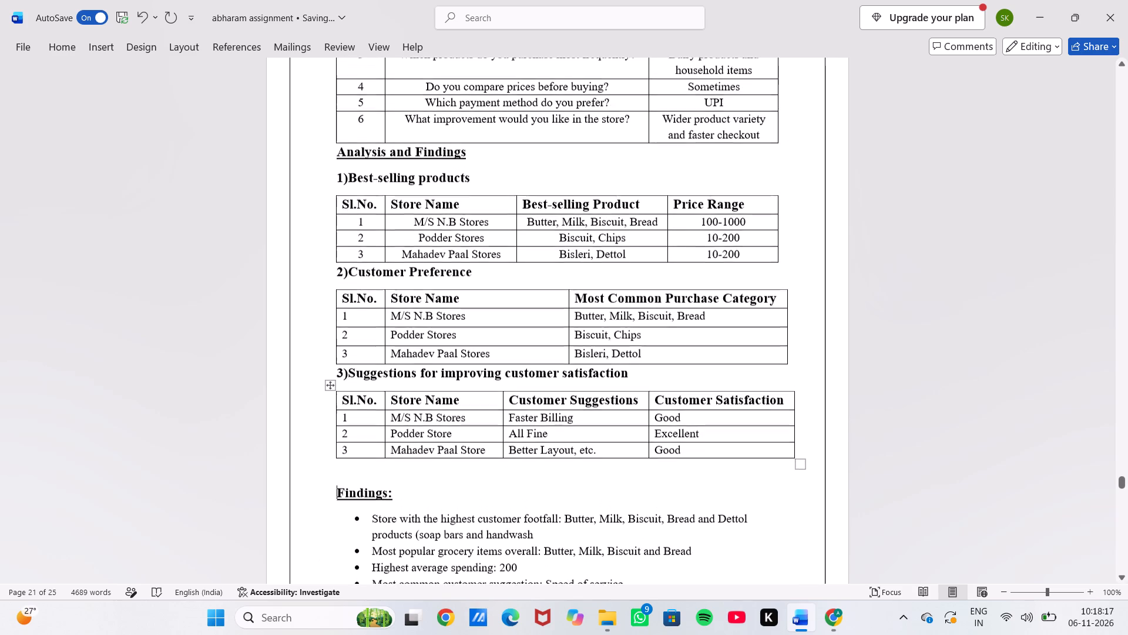
scroll(367, 296, "up", 2)
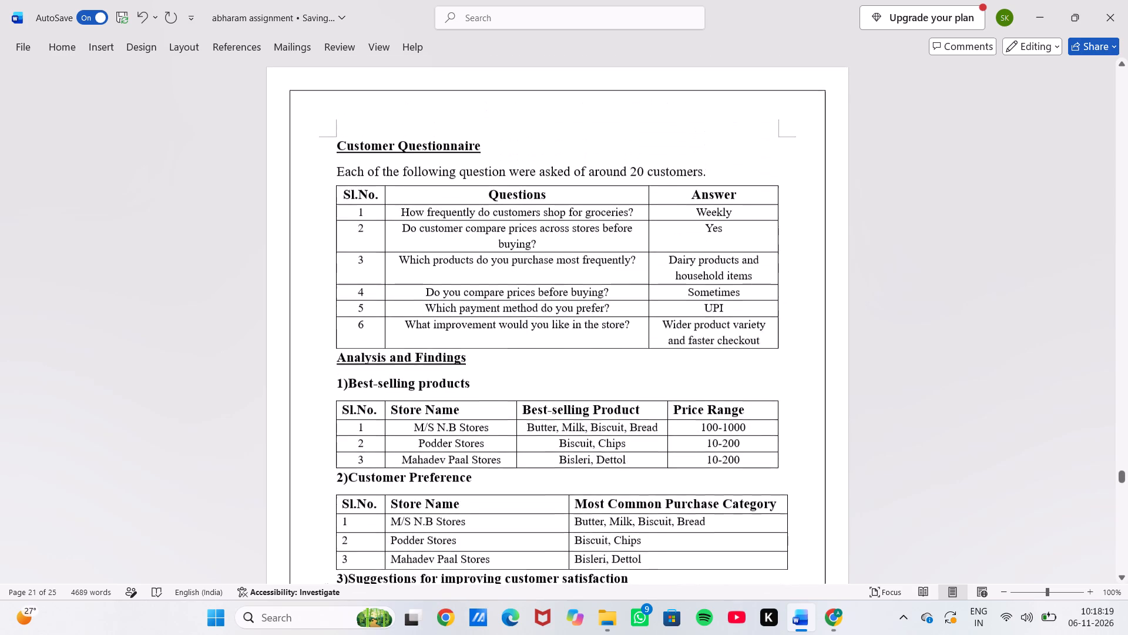
scroll(367, 296, "up", 6)
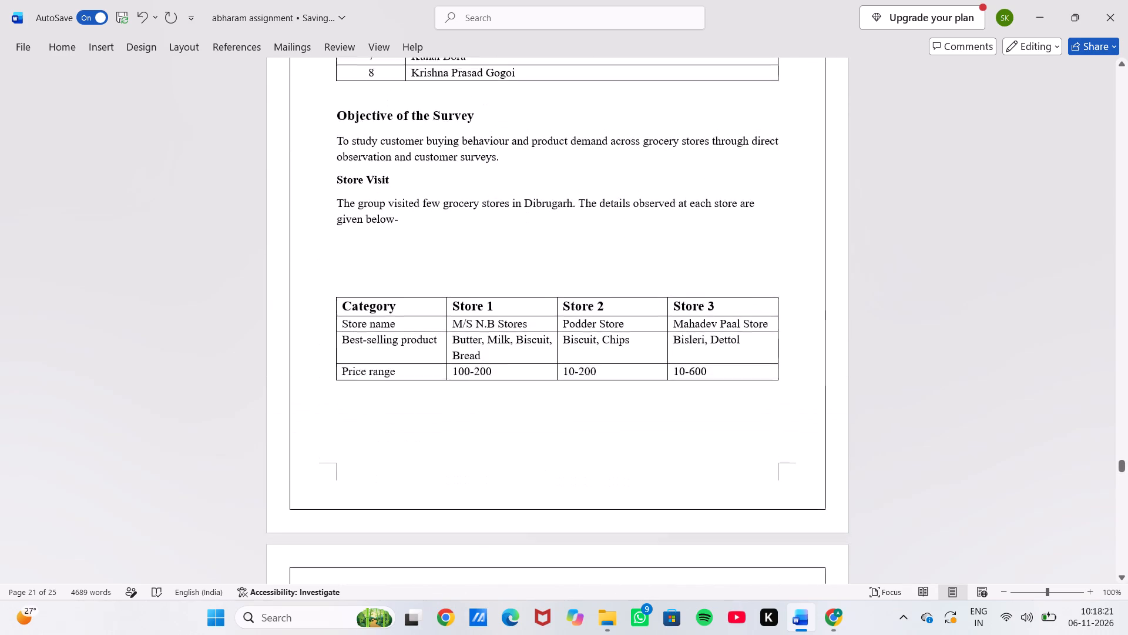
scroll(367, 296, "up", 7)
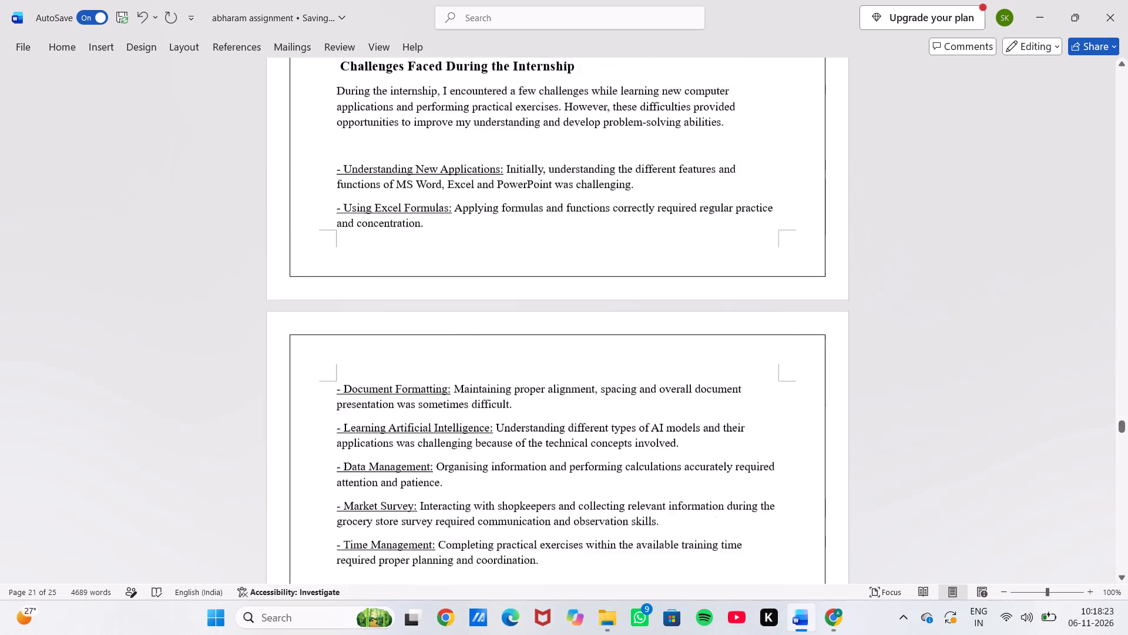
scroll(367, 296, "up", 5)
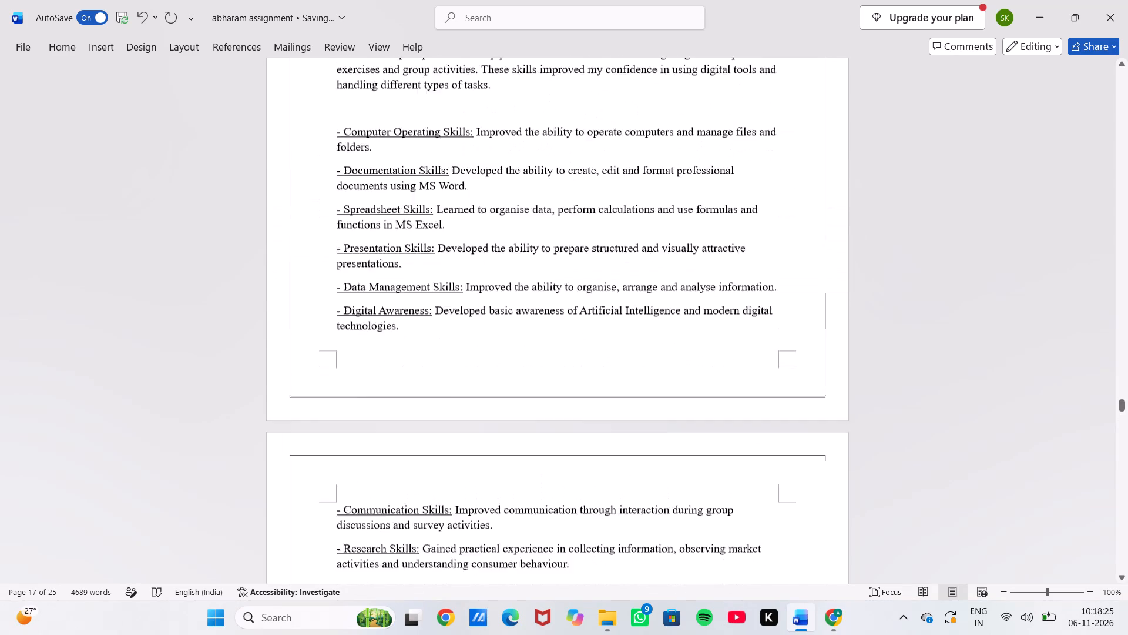
scroll(367, 296, "up", 4)
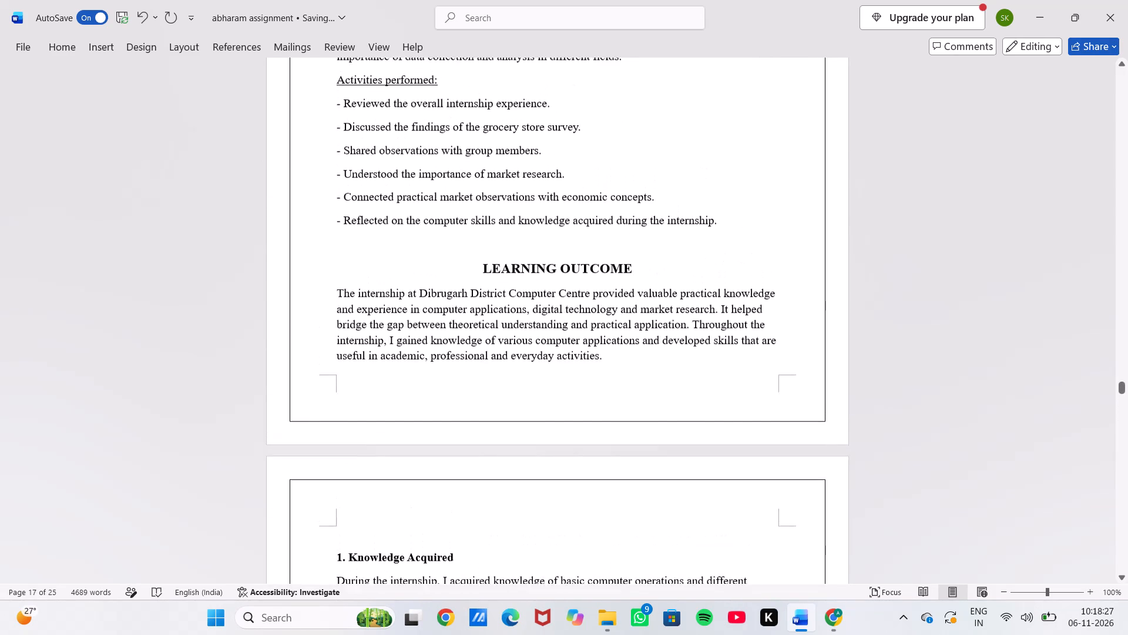
scroll(367, 296, "up", 3)
scroll(367, 296, "down", 6)
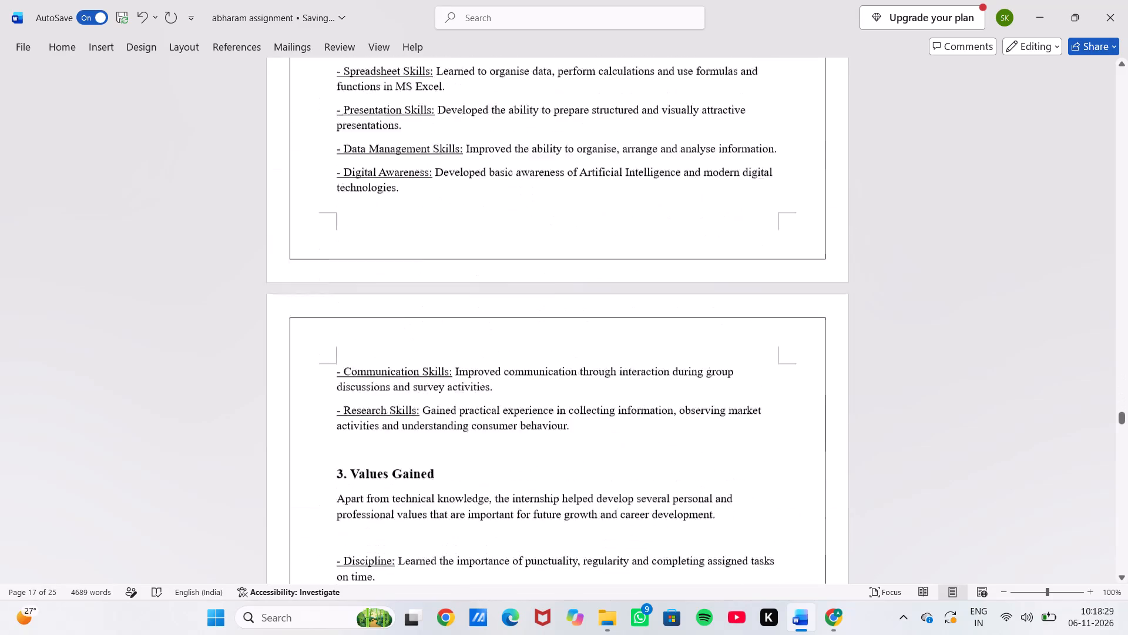
scroll(367, 296, "down", 7)
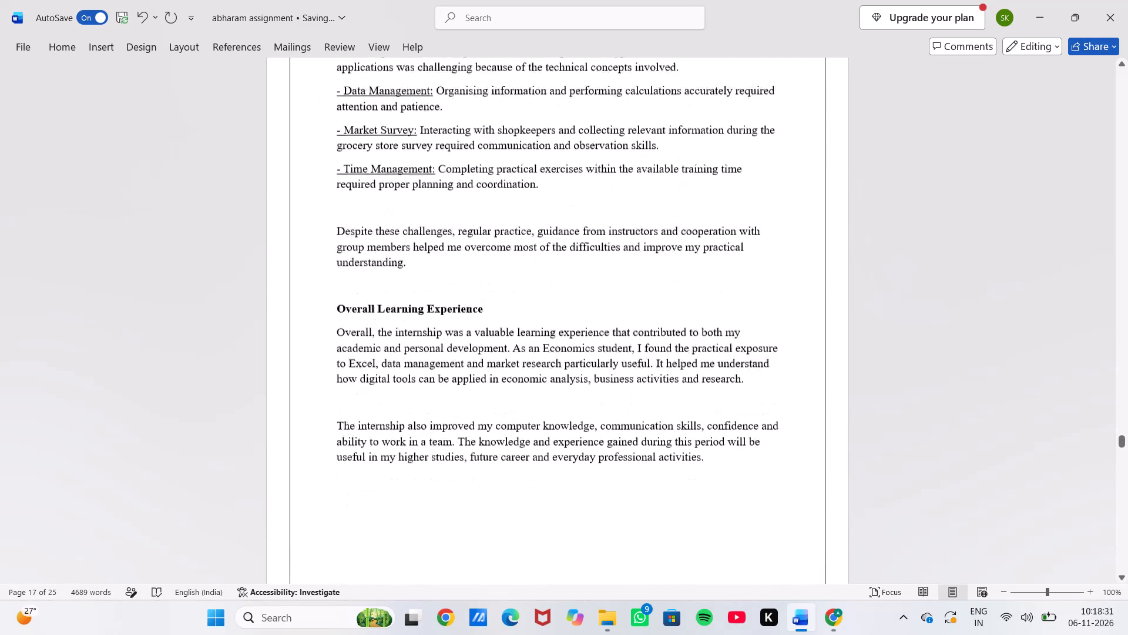
scroll(367, 296, "down", 4)
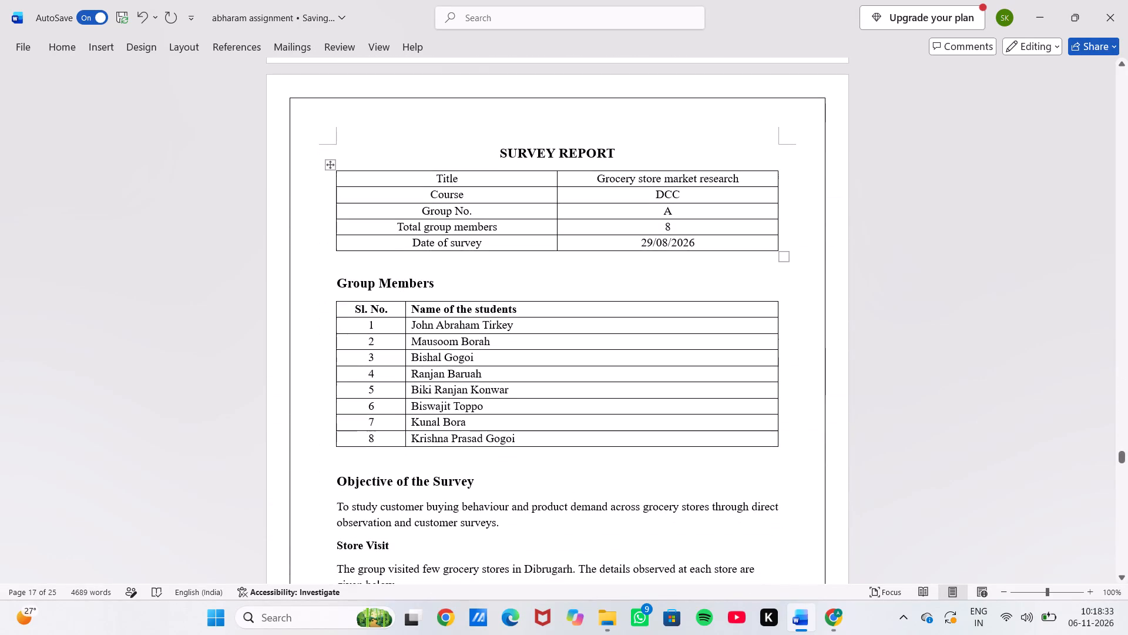
Centre the CONCLUSION heading on the page after the survey's Findings list.
scroll(367, 296, "down", 2)
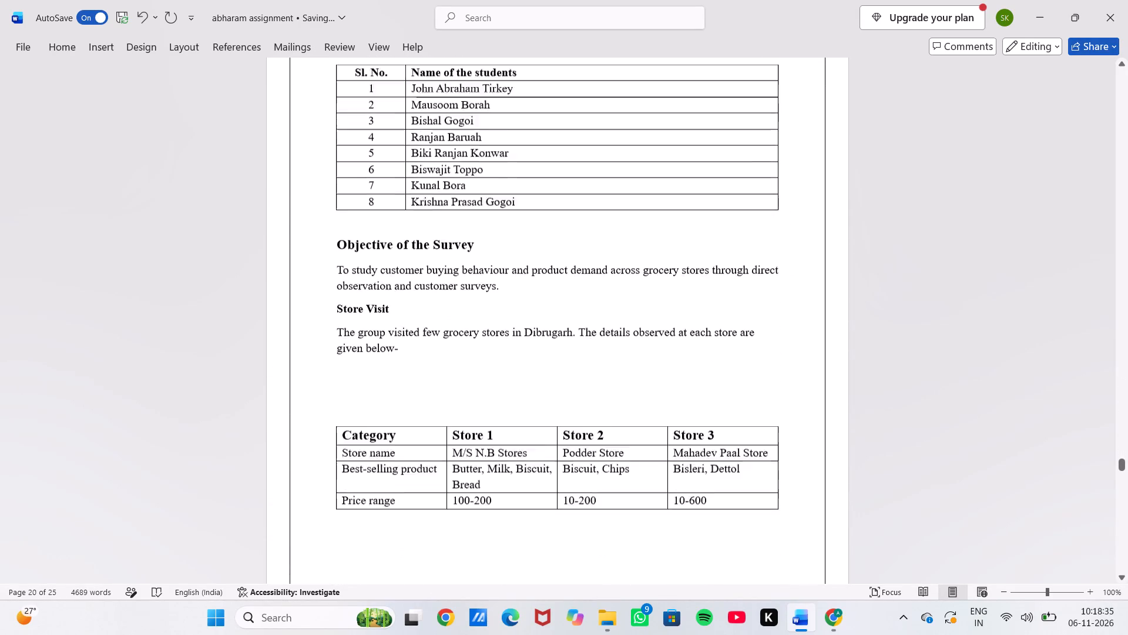
scroll(367, 296, "down", 3)
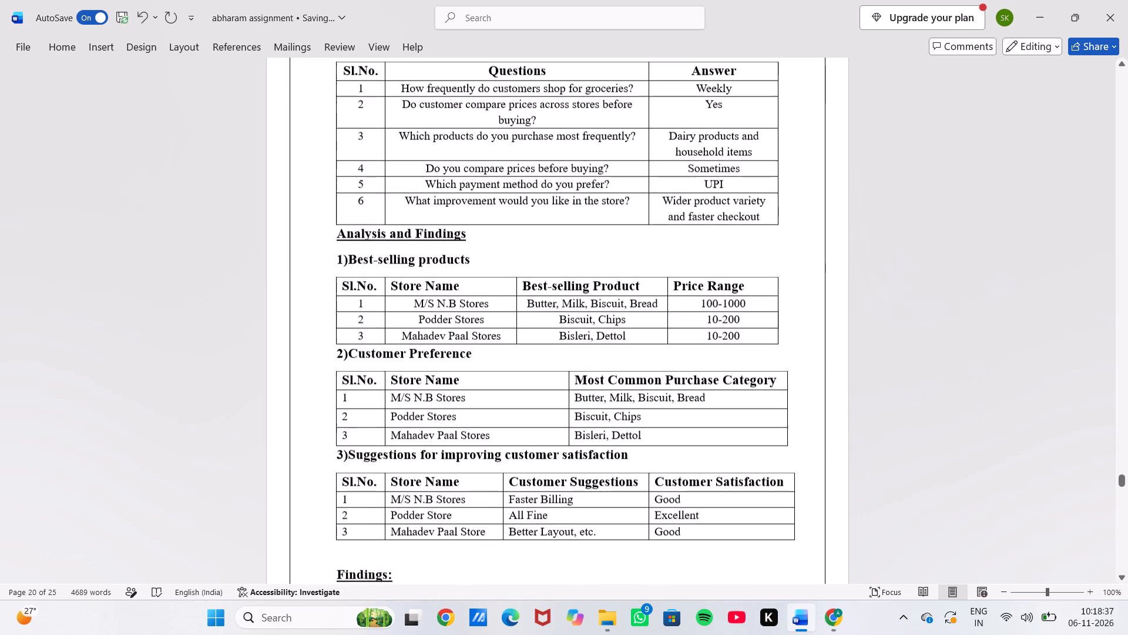
scroll(367, 296, "down", 2)
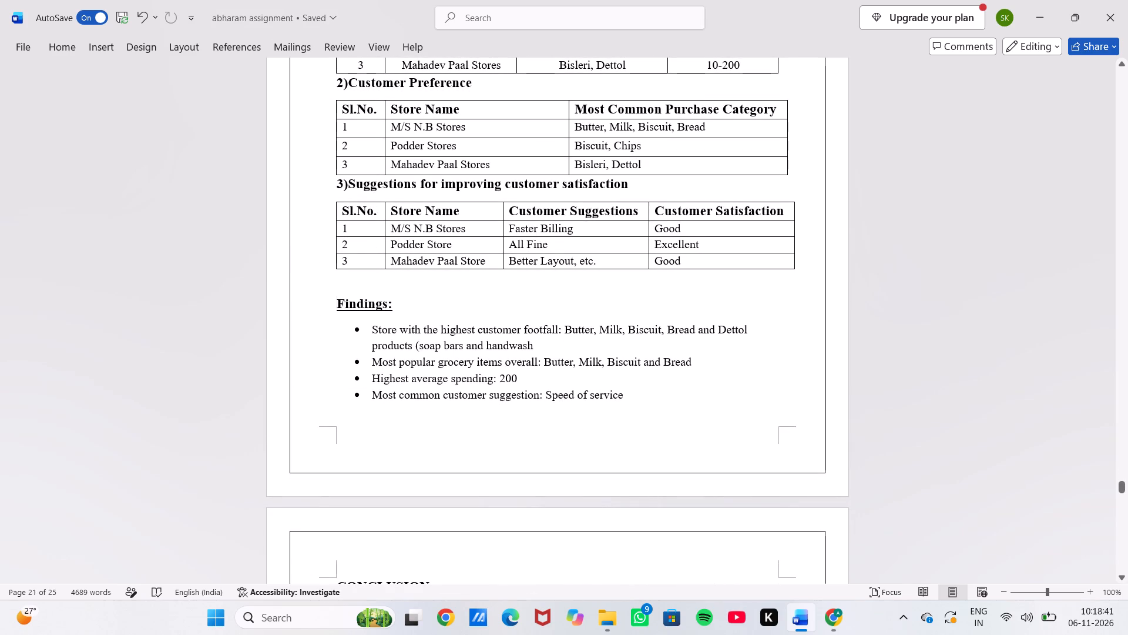
scroll(438, 354, "down", 1)
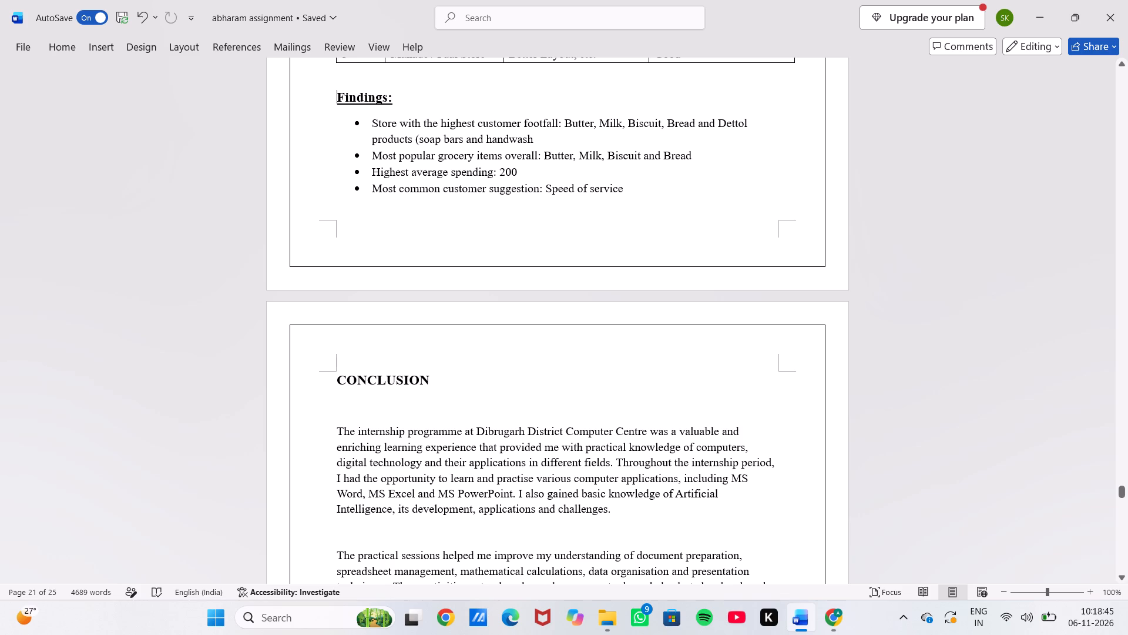
scroll(457, 397, "down", 1)
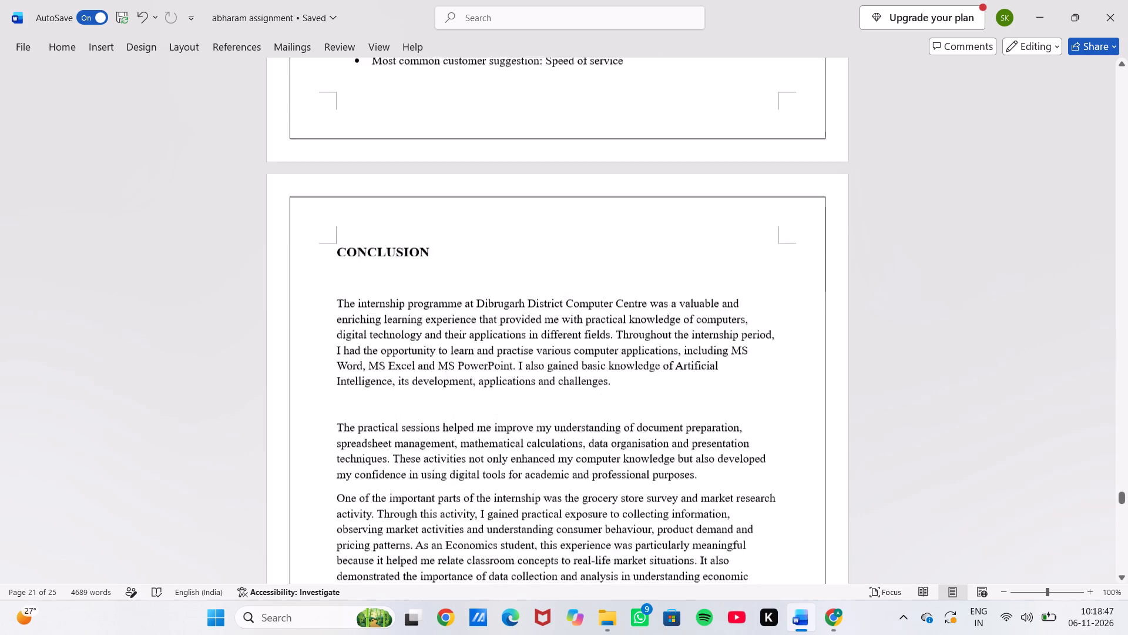
scroll(457, 397, "down", 1)
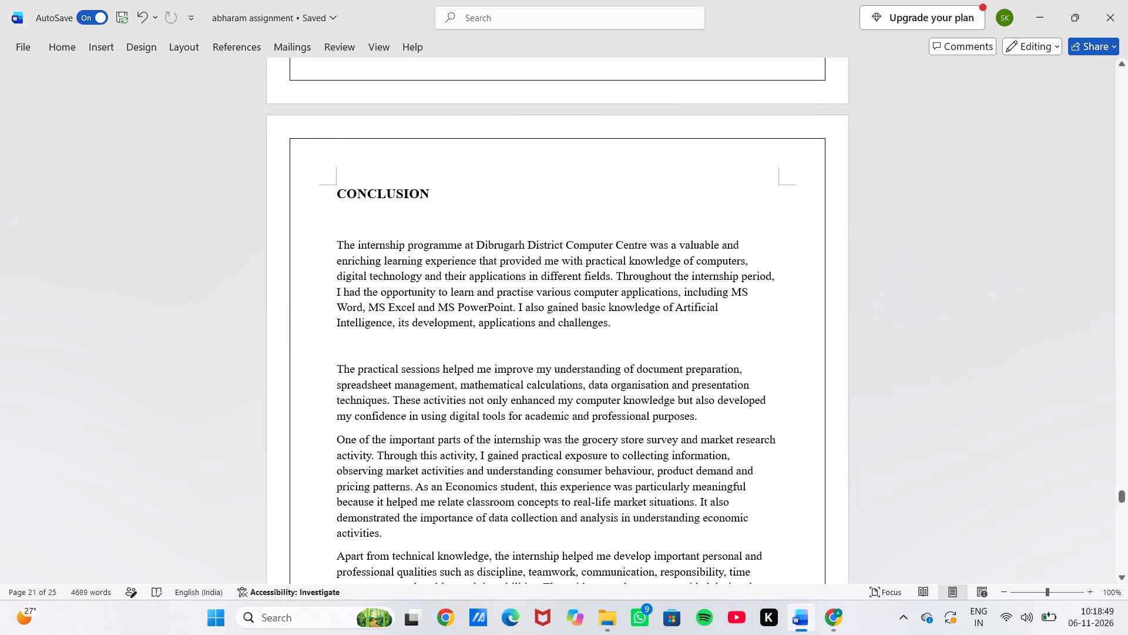
left_click(336, 193)
right_click_drag(336, 193, 452, 180)
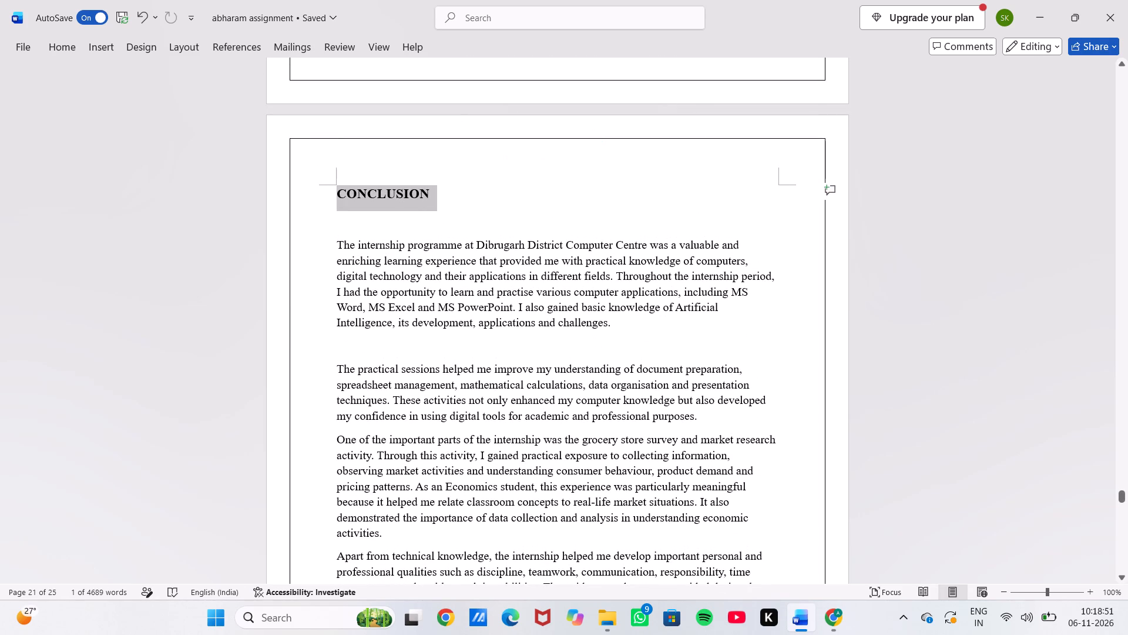
left_click(69, 51)
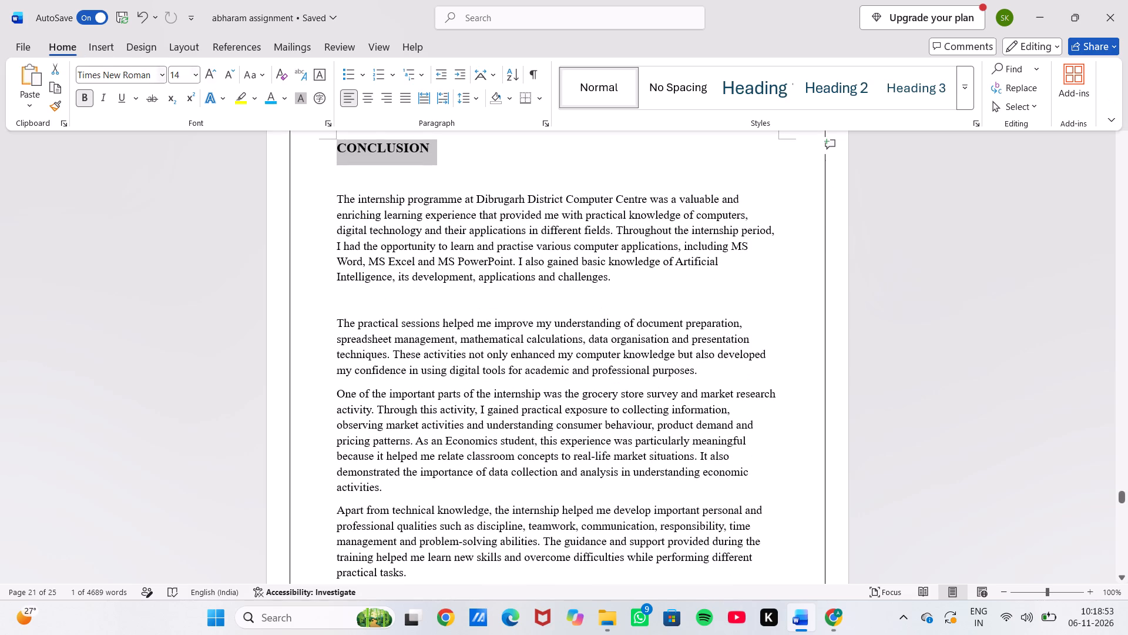
left_click(372, 101)
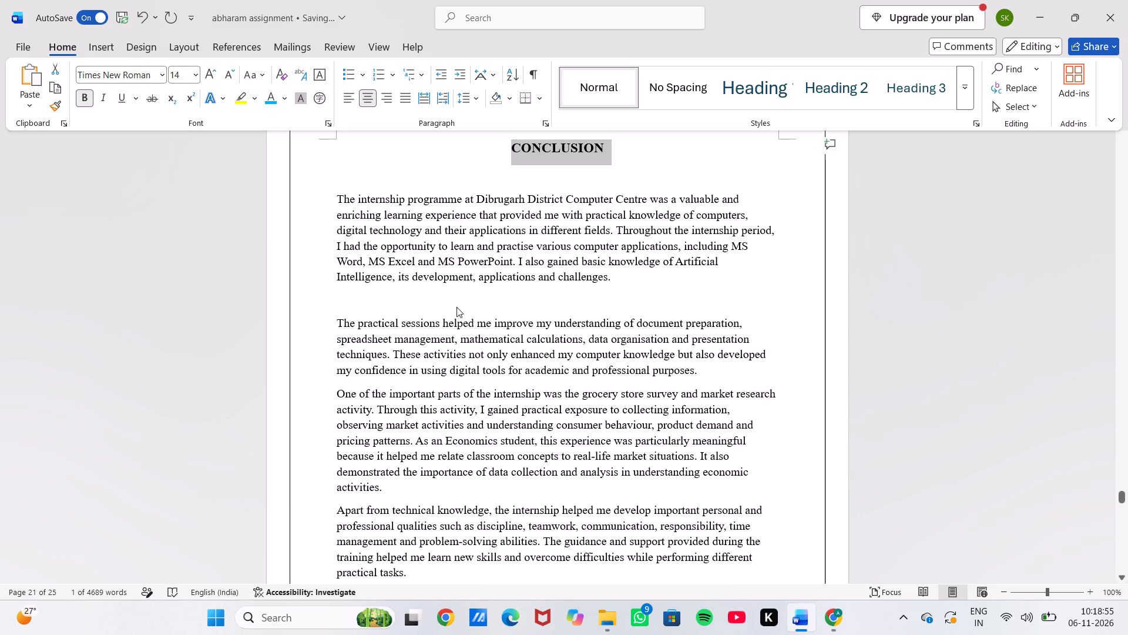
Change the Answer column header in the Customer Questionnaire table to Answers.
scroll(452, 297, "down", 1)
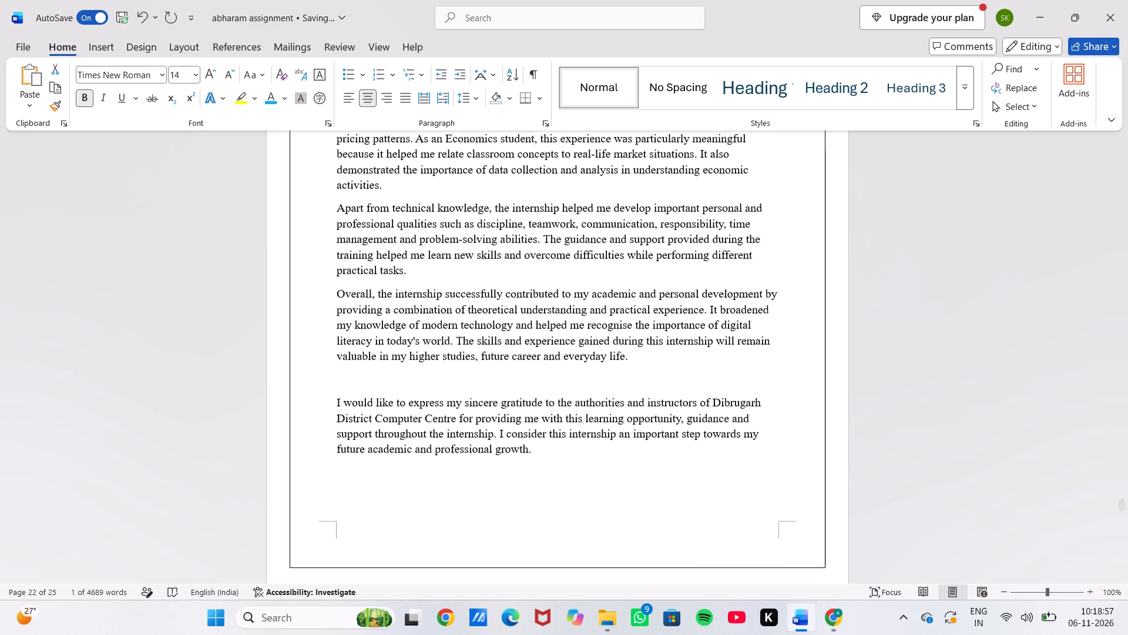
scroll(452, 297, "down", 2)
scroll(452, 297, "up", 3)
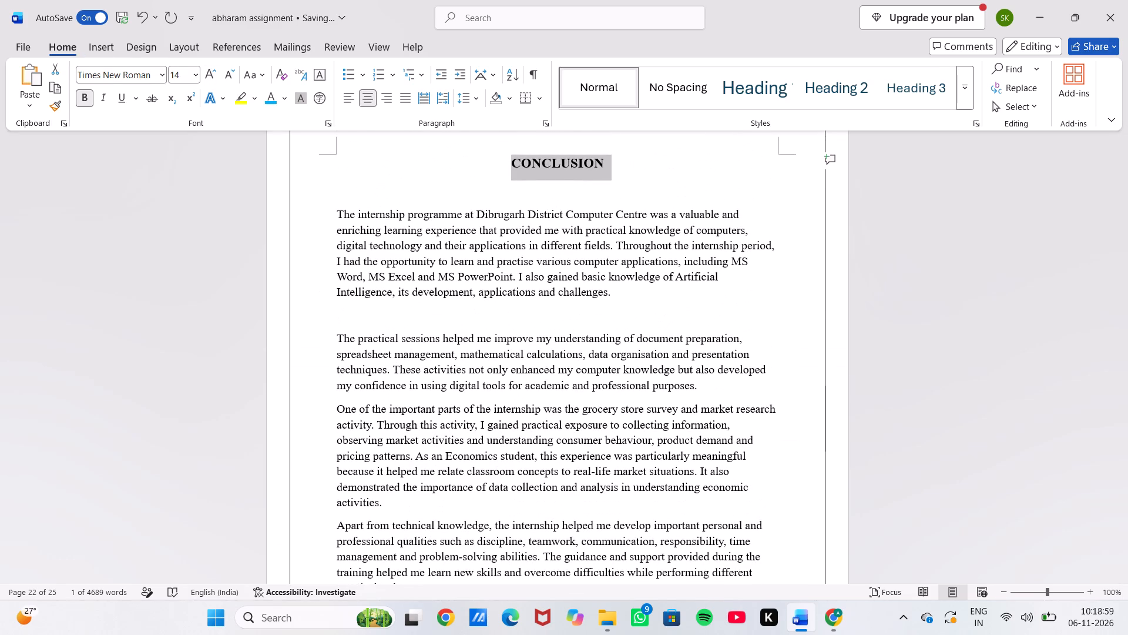
scroll(452, 297, "up", 3)
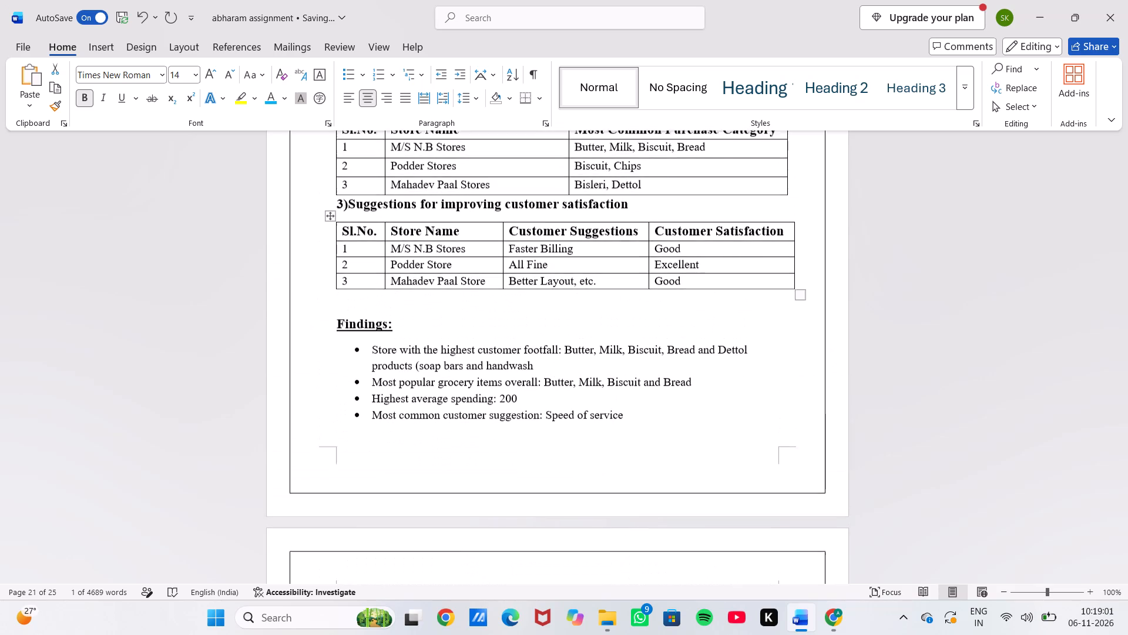
scroll(452, 297, "up", 2)
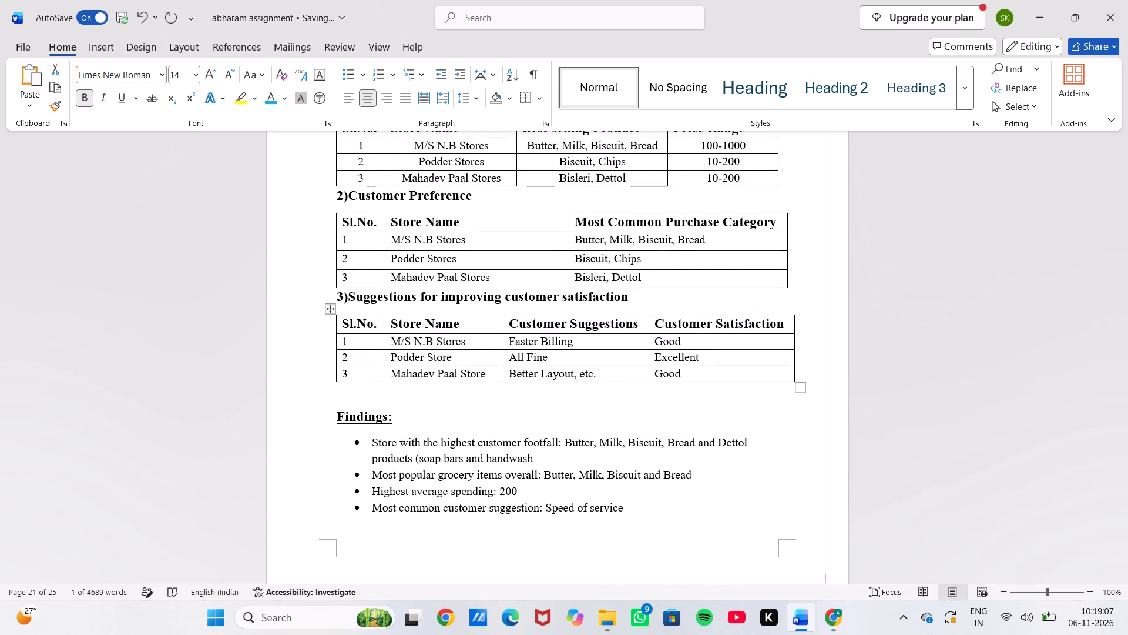
scroll(452, 297, "up", 1)
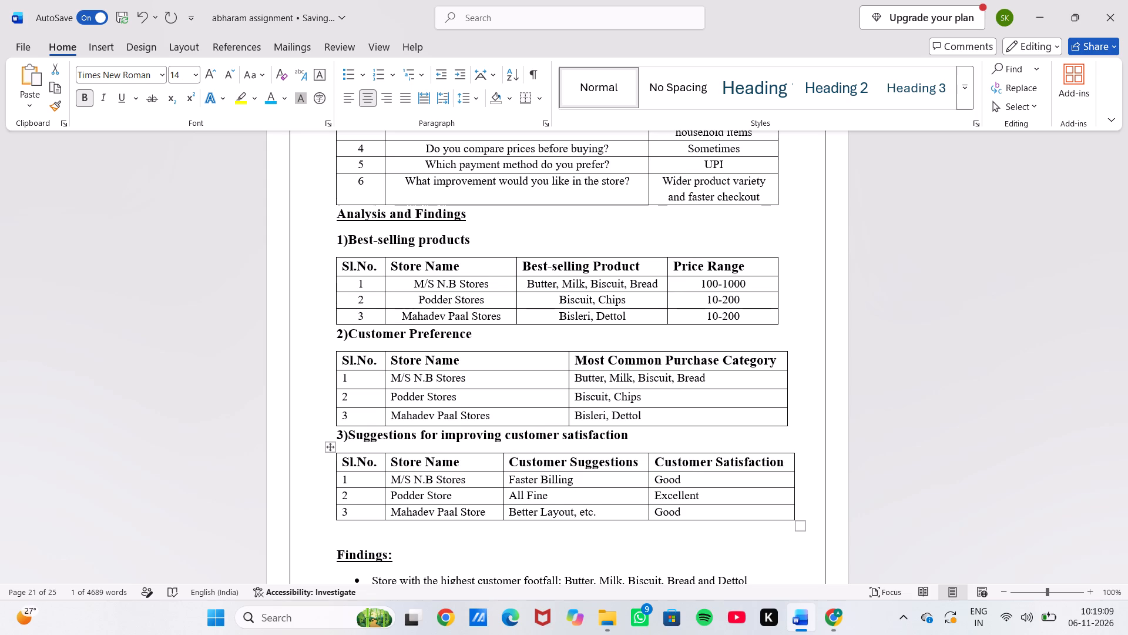
scroll(452, 297, "up", 1)
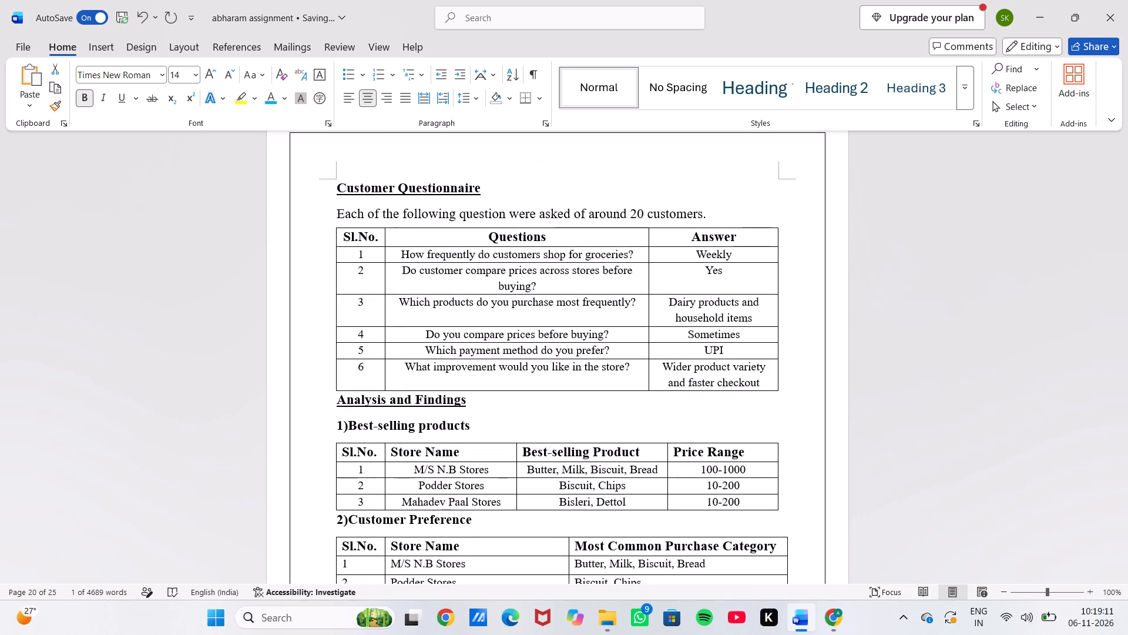
scroll(452, 297, "up", 1)
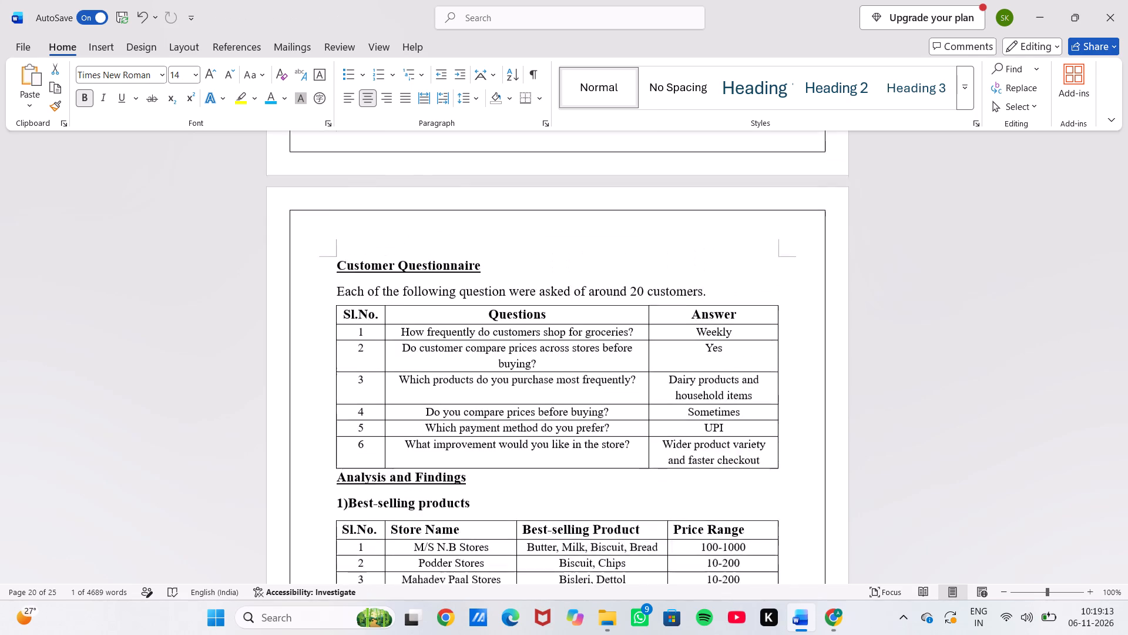
scroll(452, 297, "up", 1)
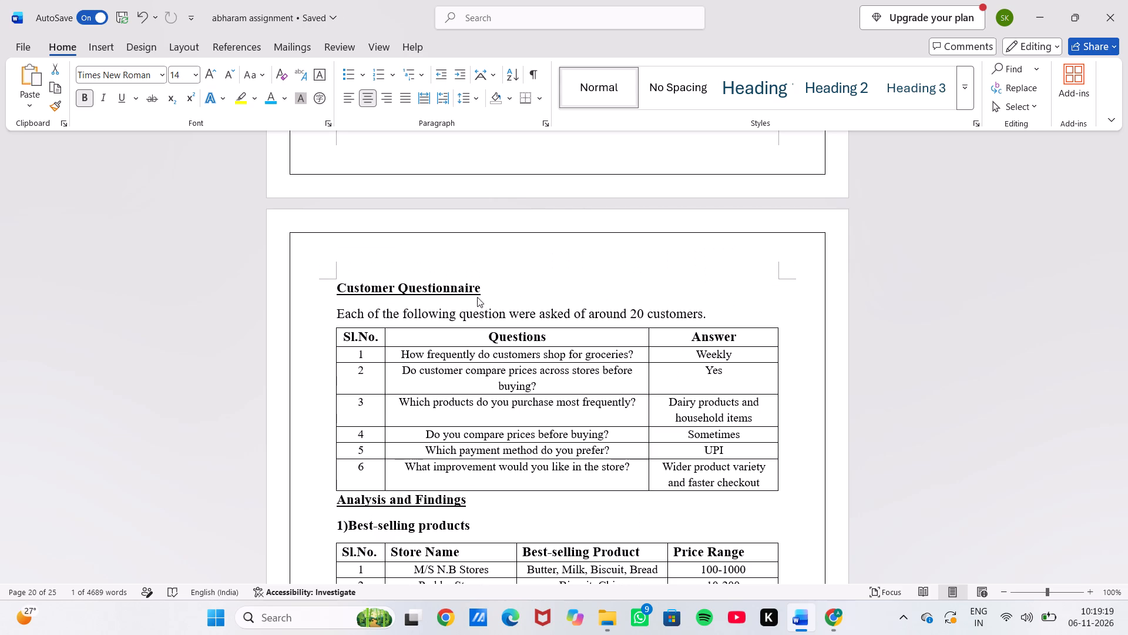
left_click(739, 337)
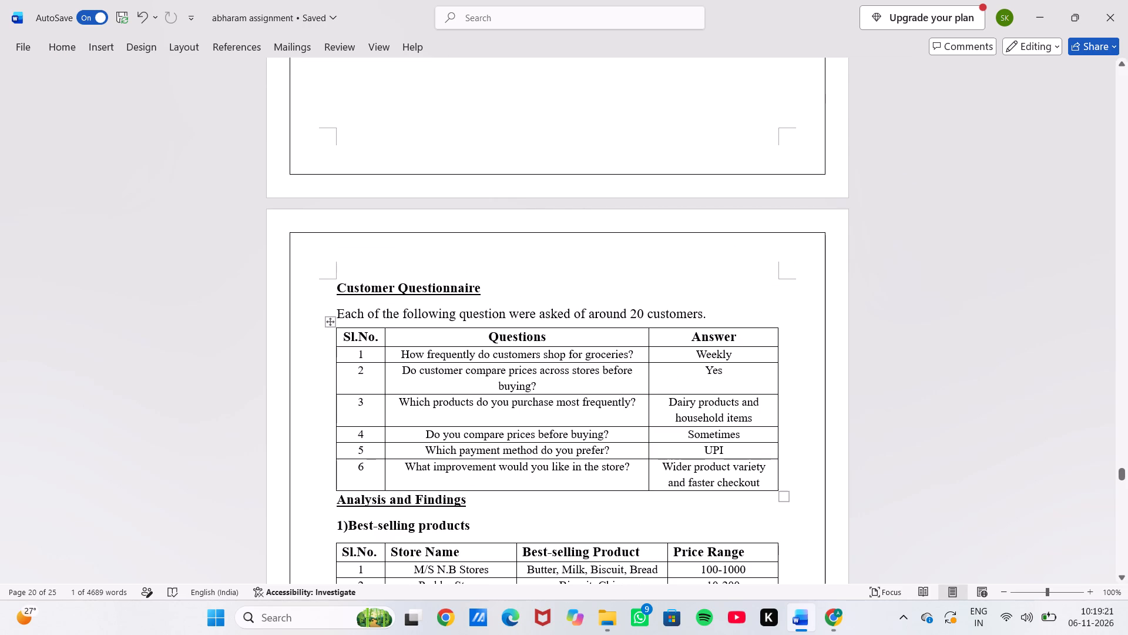
left_click(739, 337)
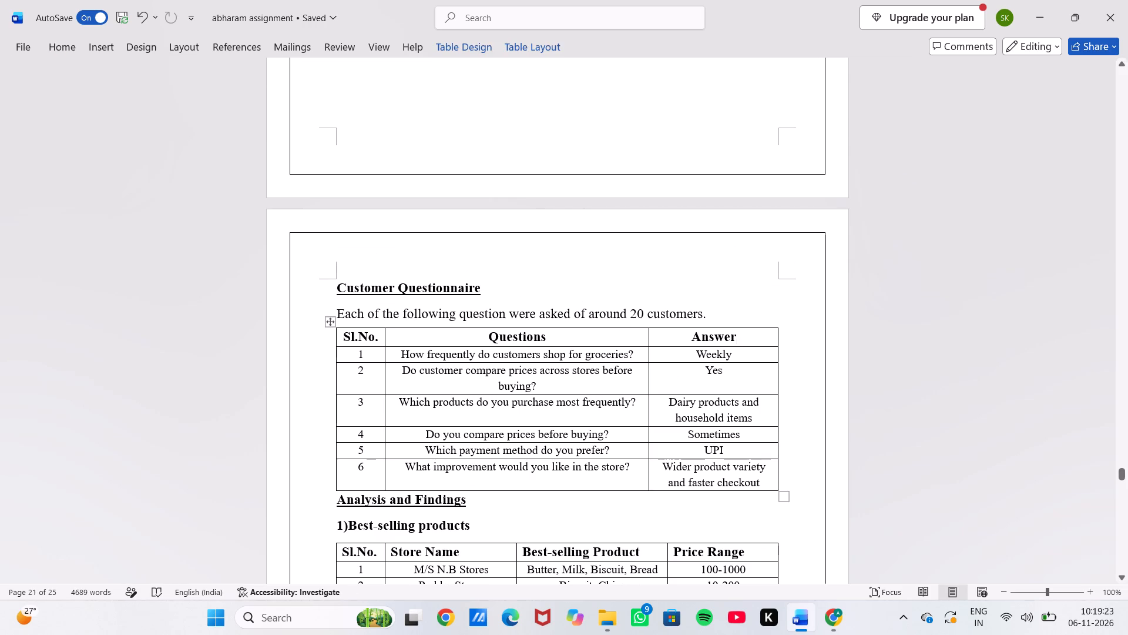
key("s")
Review the report's layout from the Customer Questionnaire through the Conclusion, back to About the Organisation, and on to the blank end pages.
scroll(662, 342, "down", 1)
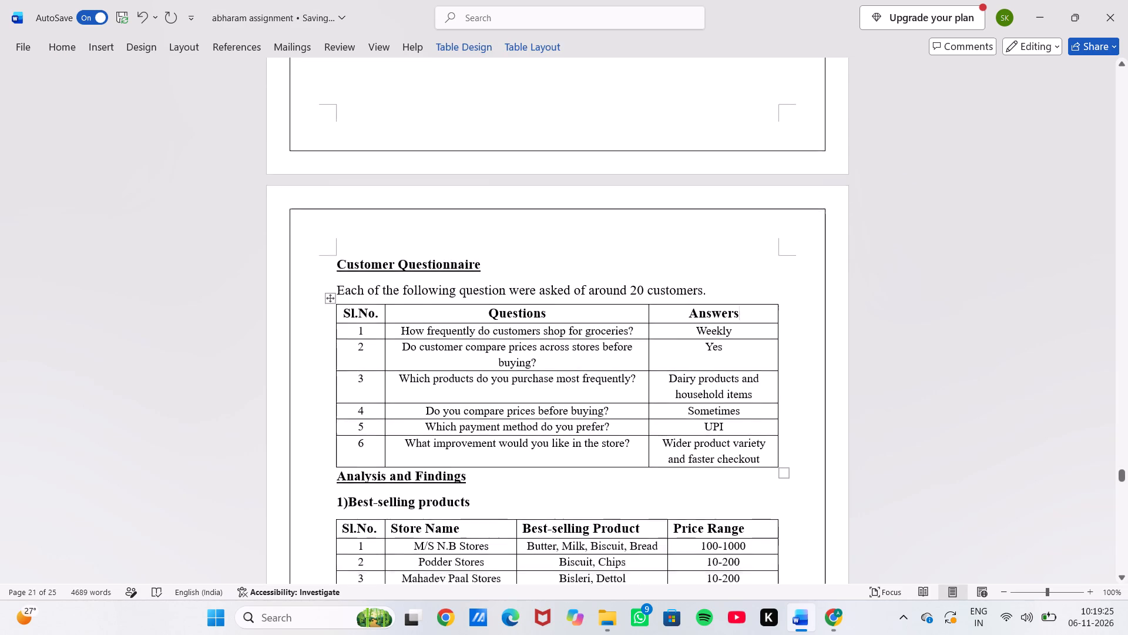
scroll(662, 342, "down", 3)
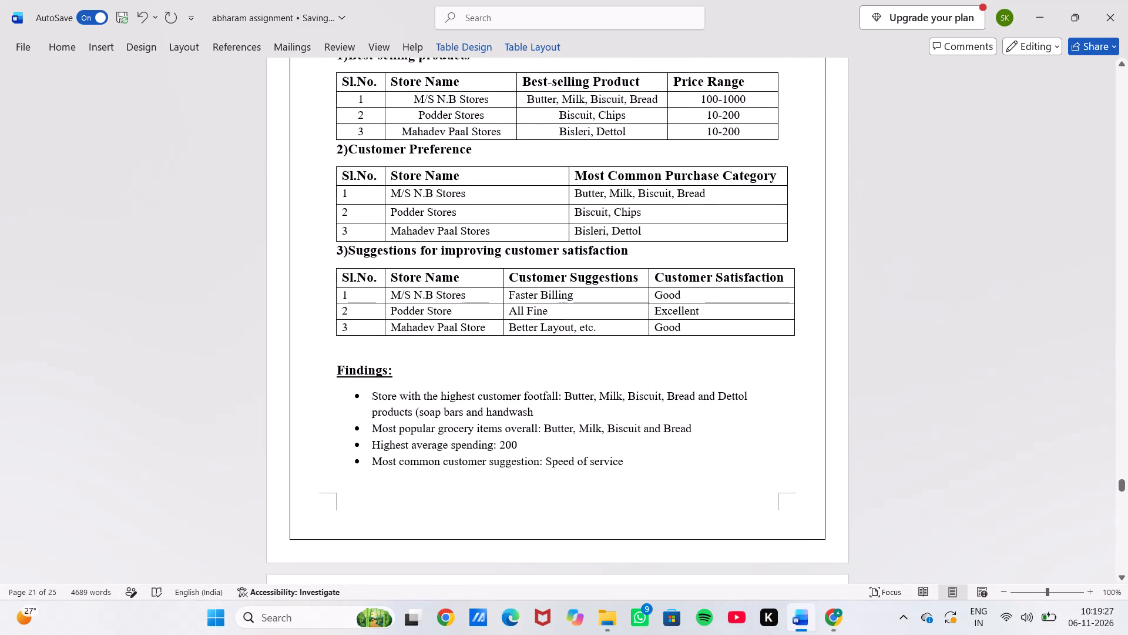
scroll(662, 342, "down", 1)
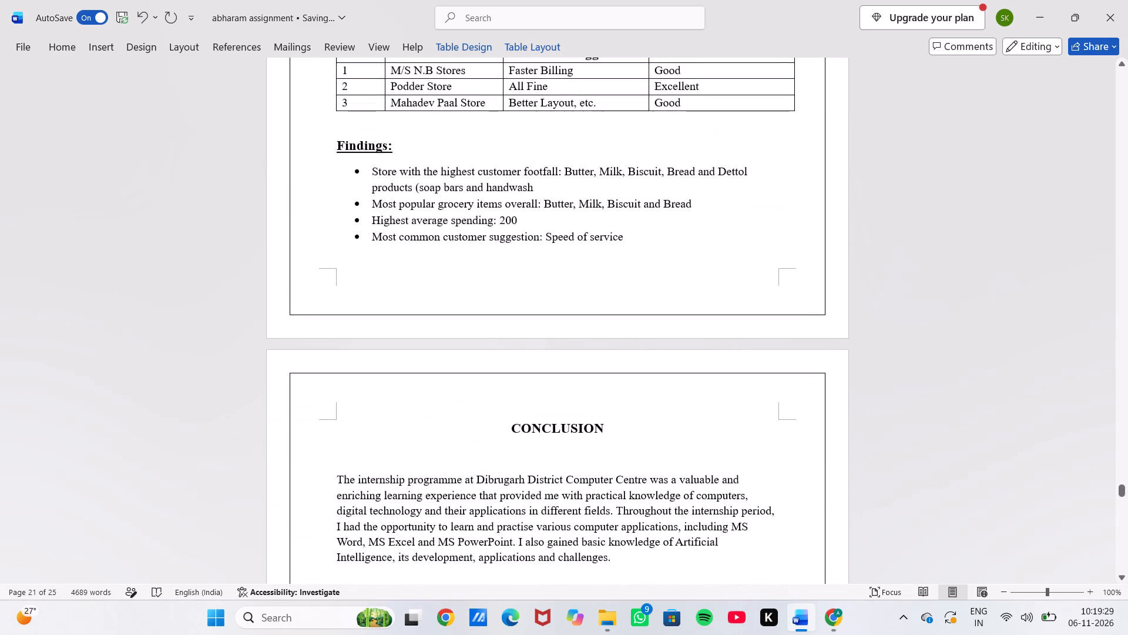
scroll(662, 342, "down", 2)
scroll(662, 342, "up", 1)
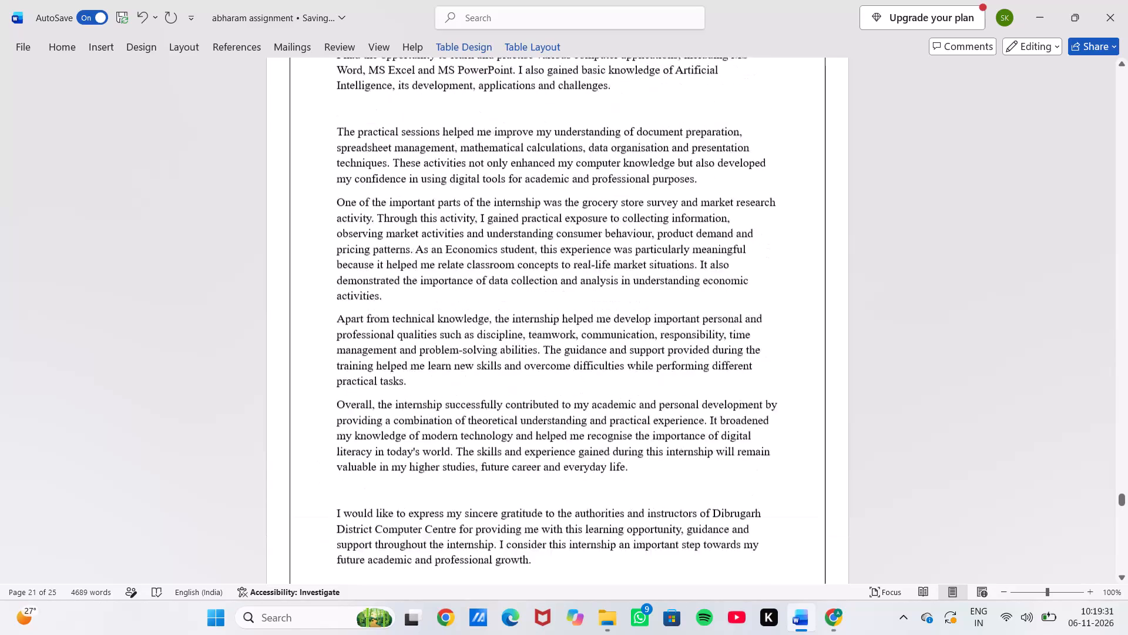
scroll(662, 342, "up", 5)
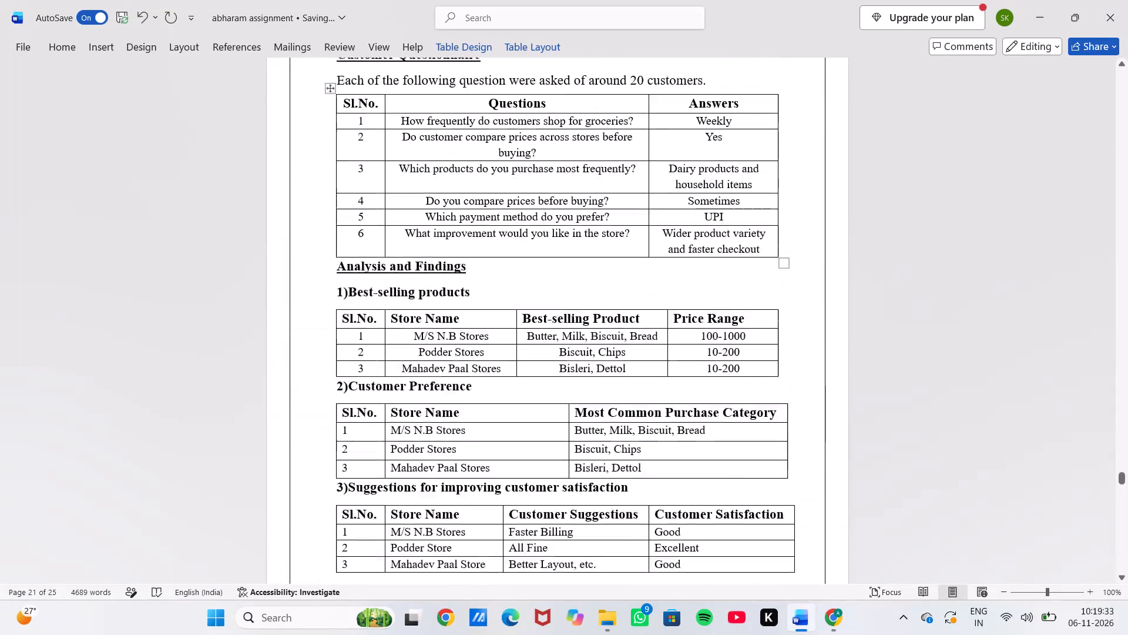
scroll(662, 342, "up", 6)
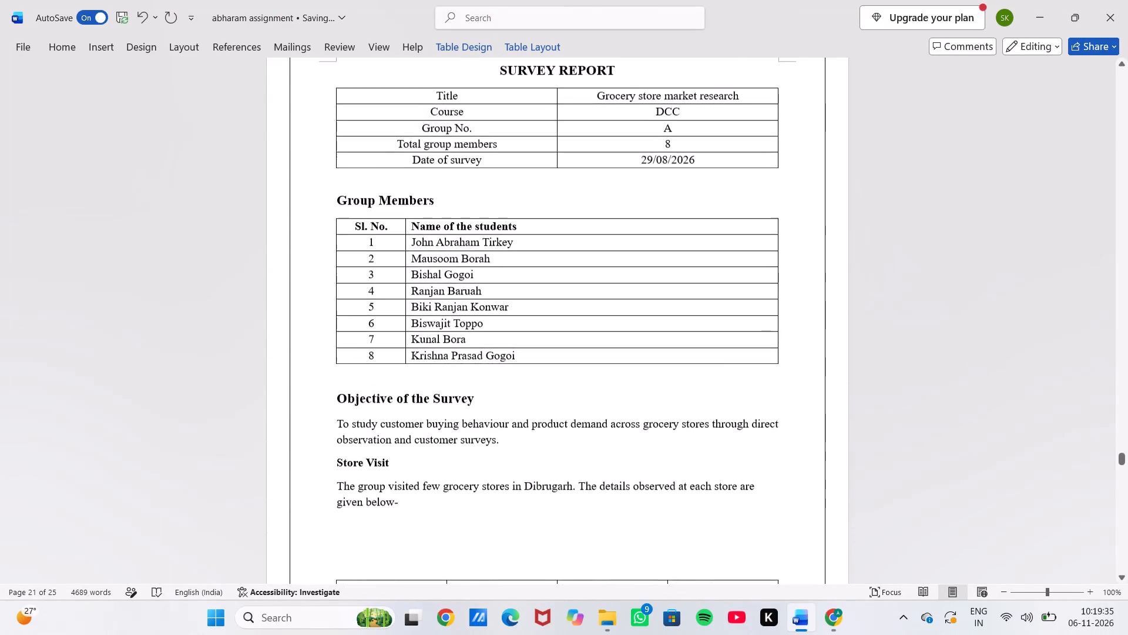
scroll(662, 342, "up", 8)
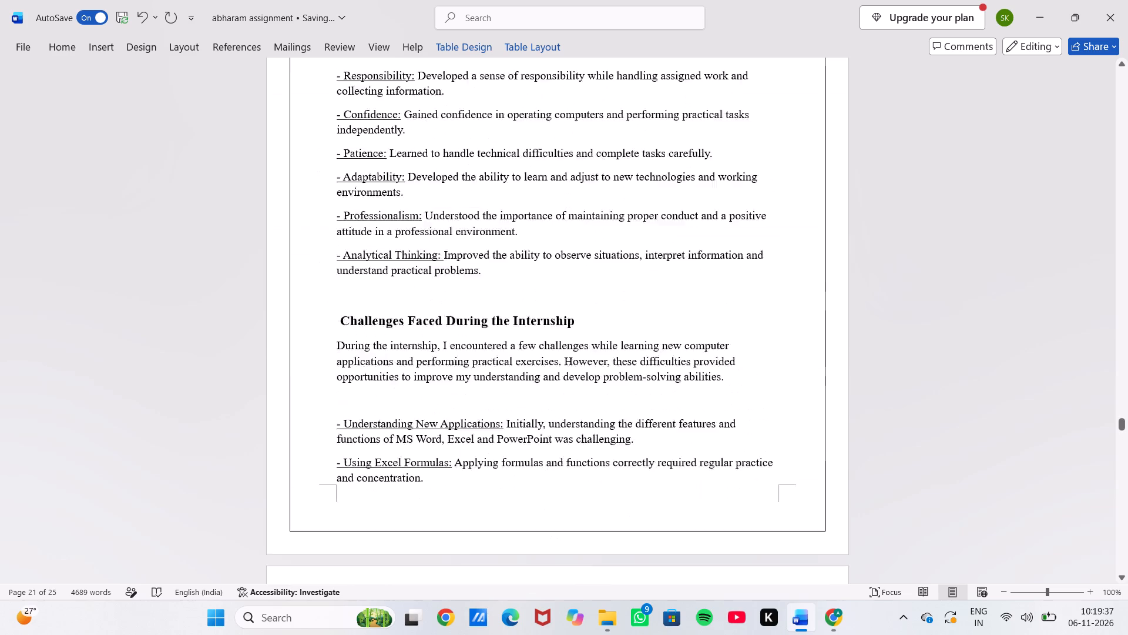
scroll(662, 342, "up", 13)
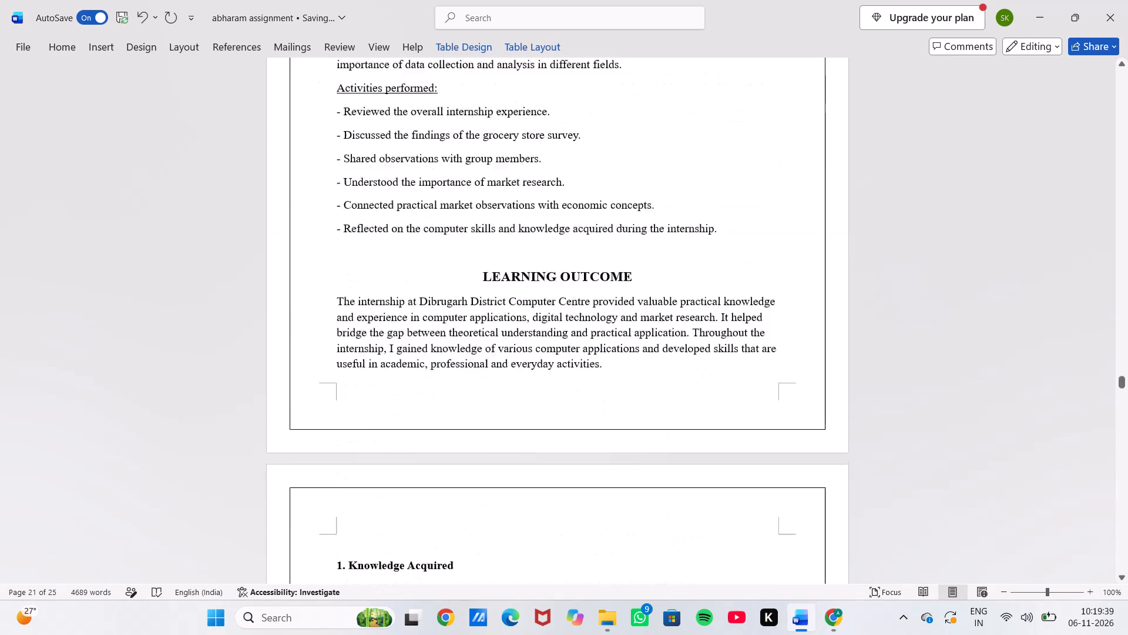
scroll(662, 342, "up", 18)
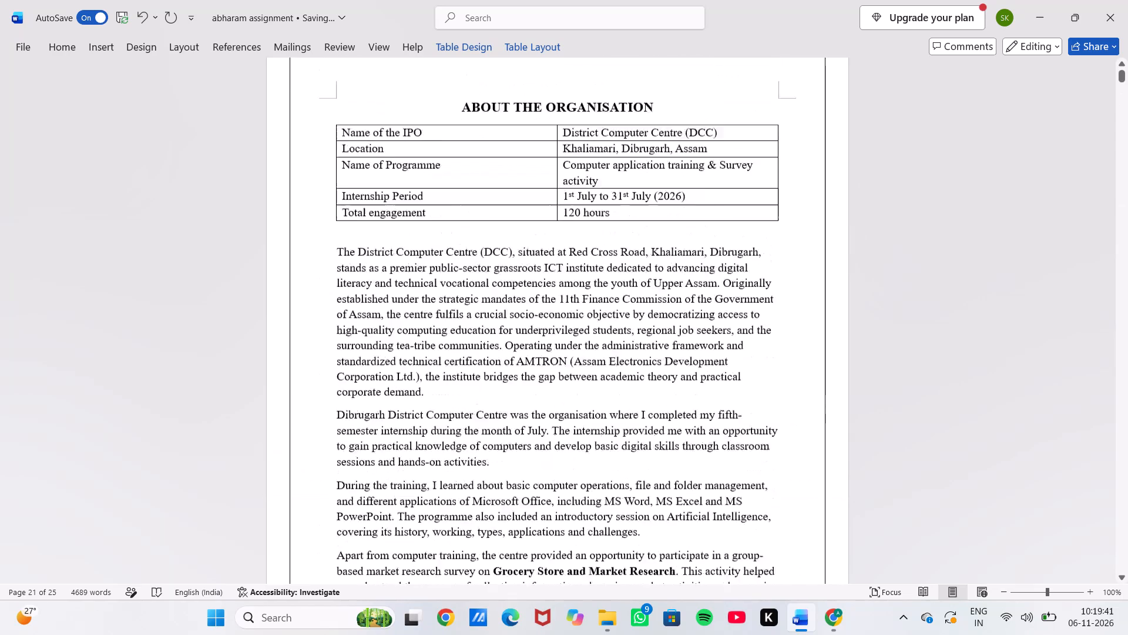
scroll(662, 342, "up", 6)
scroll(662, 342, "down", 11)
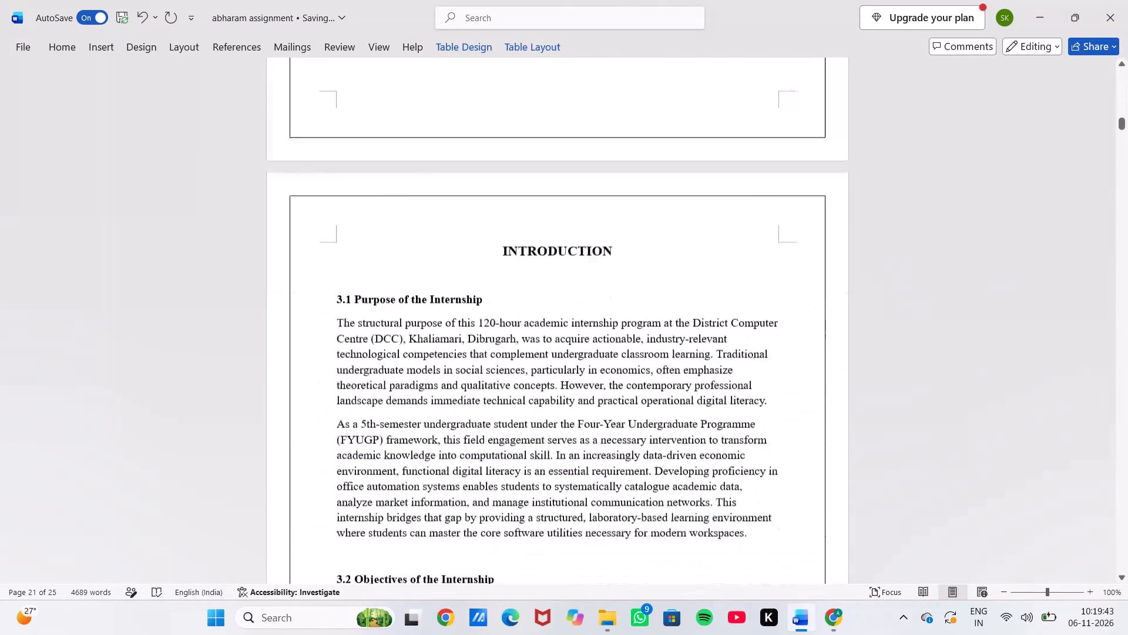
scroll(662, 342, "down", 18)
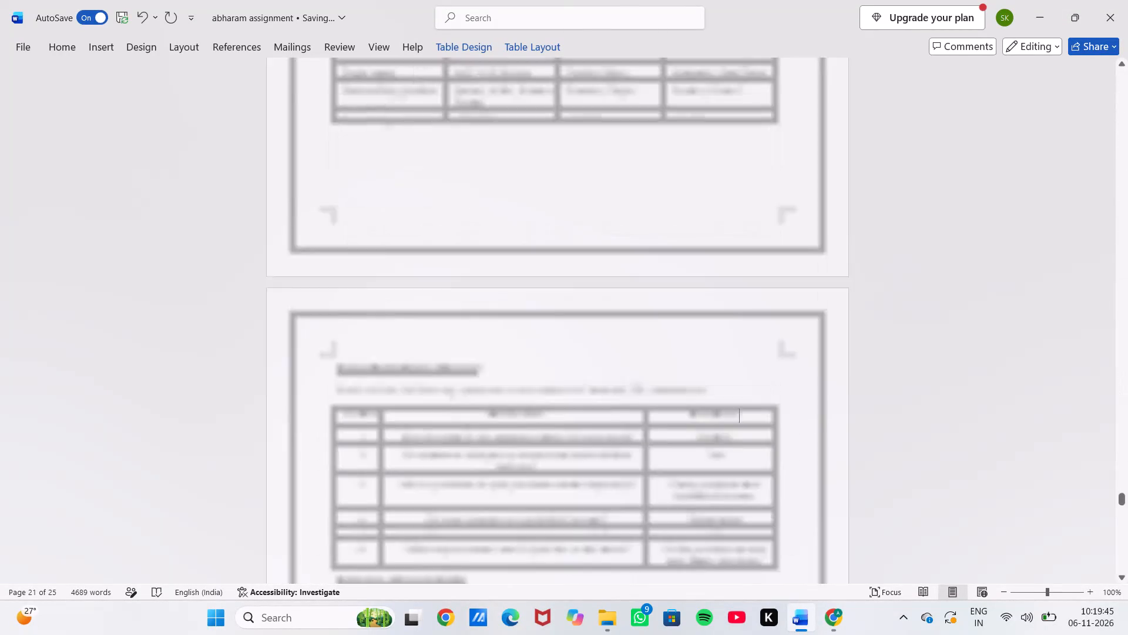
scroll(662, 342, "down", 13)
scroll(662, 342, "up", 2)
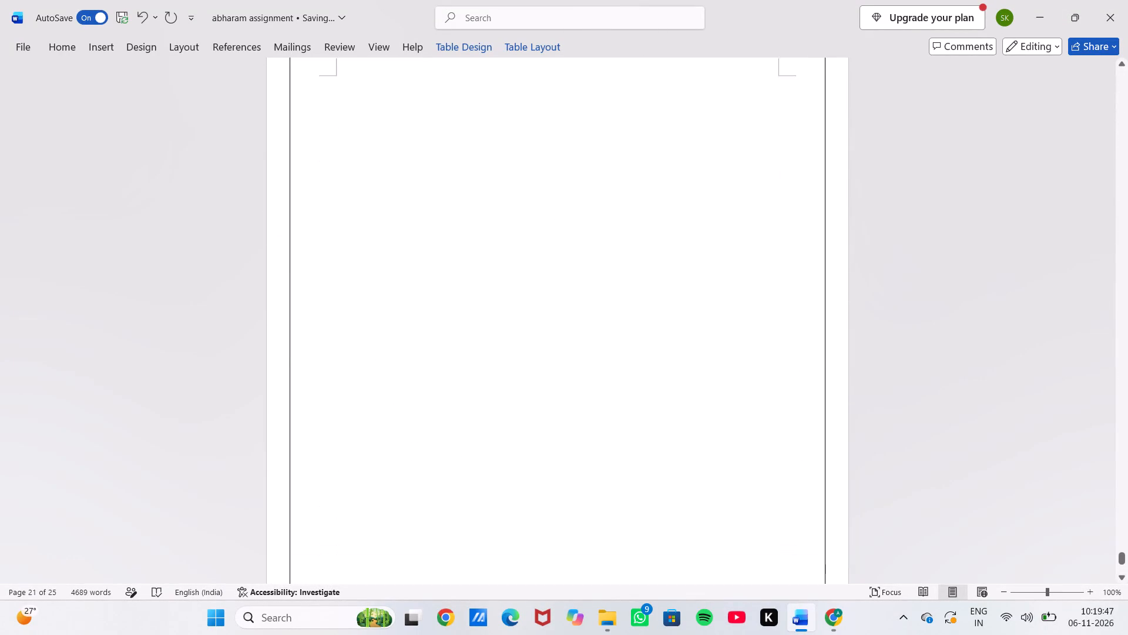
scroll(662, 342, "up", 6)
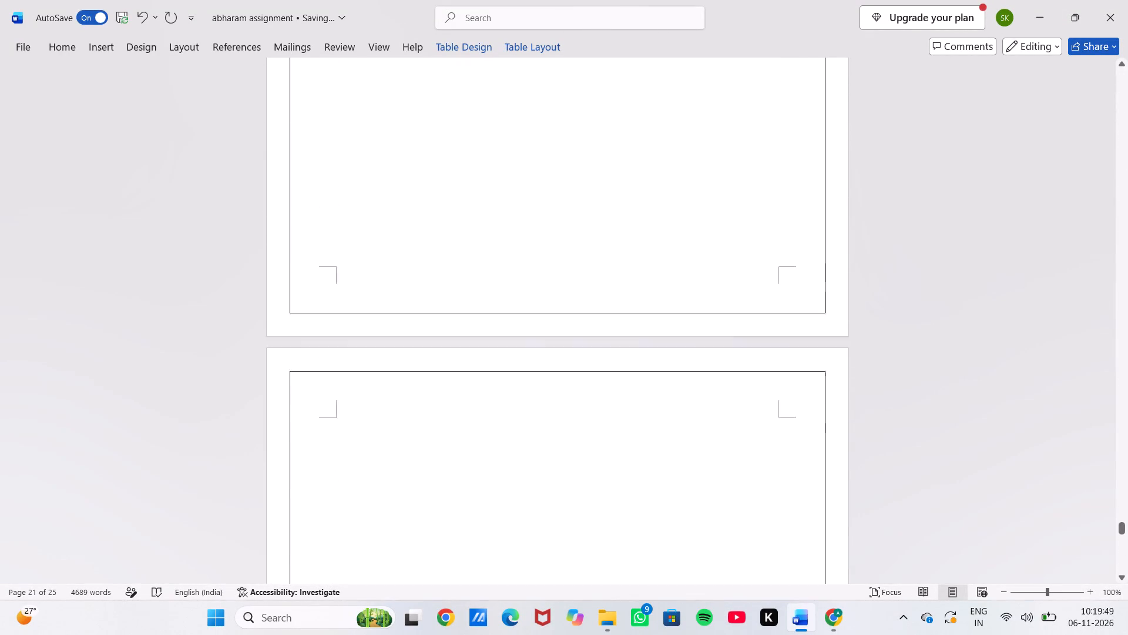
scroll(662, 342, "up", 5)
Centre the first line of the blank page that follows the Conclusion.
scroll(662, 342, "down", 1)
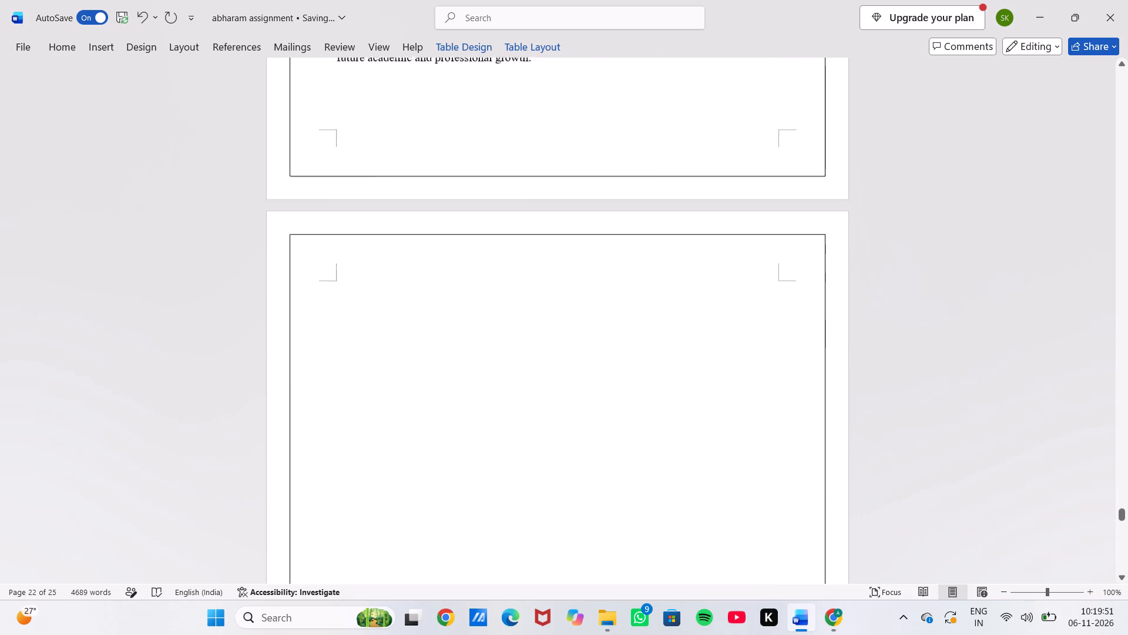
scroll(662, 342, "down", 1)
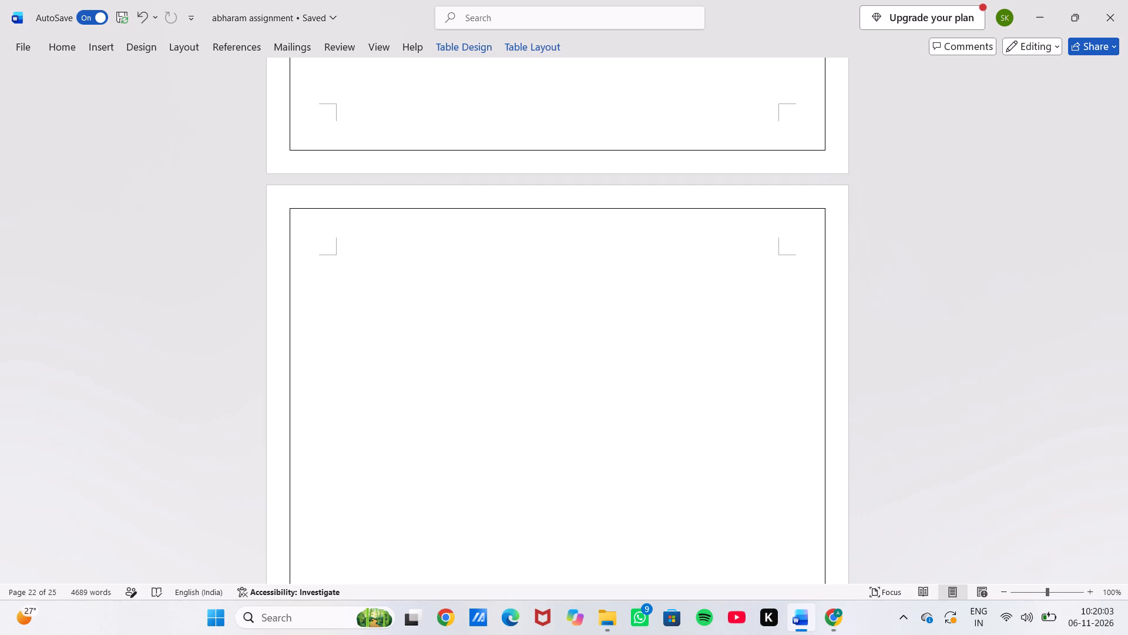
left_click(476, 253)
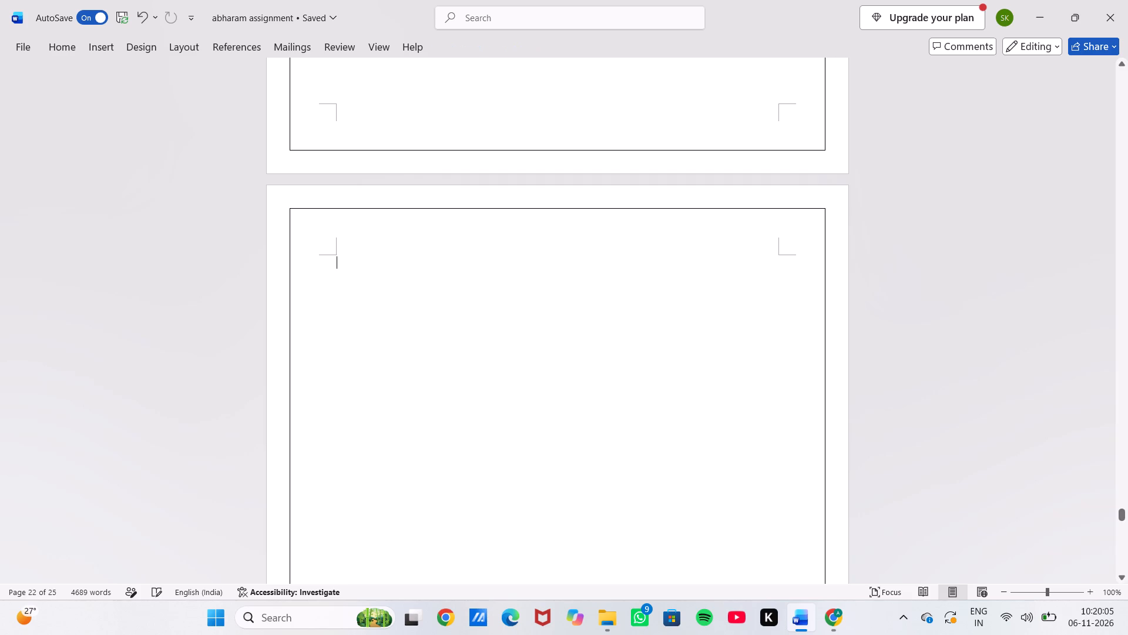
scroll(476, 253, "up", 1)
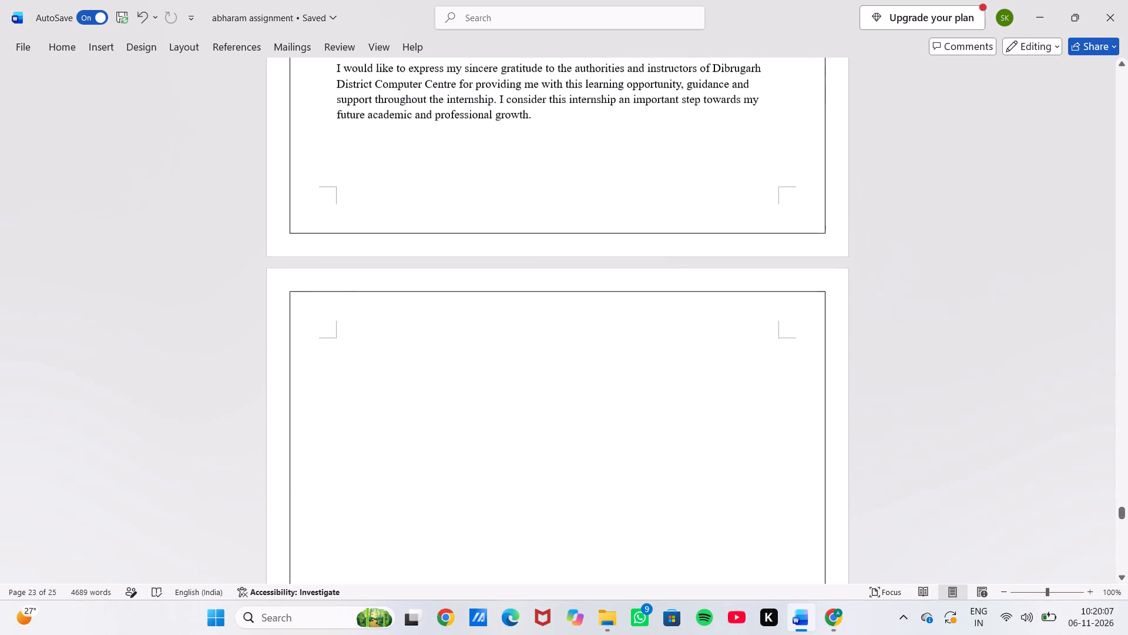
left_click(69, 54)
left_click(369, 101)
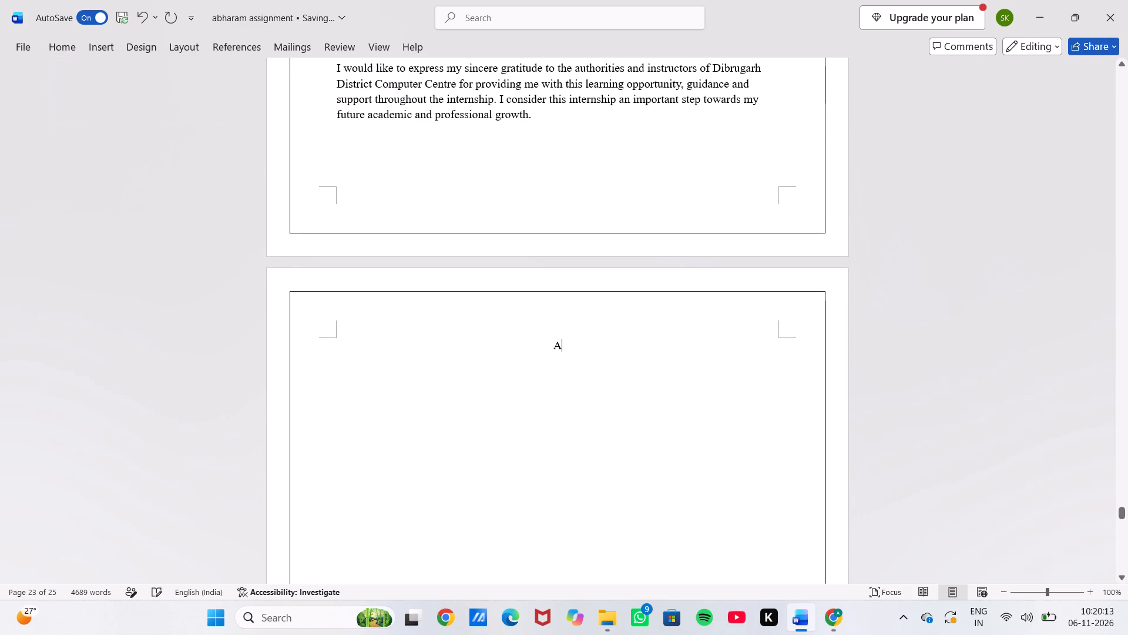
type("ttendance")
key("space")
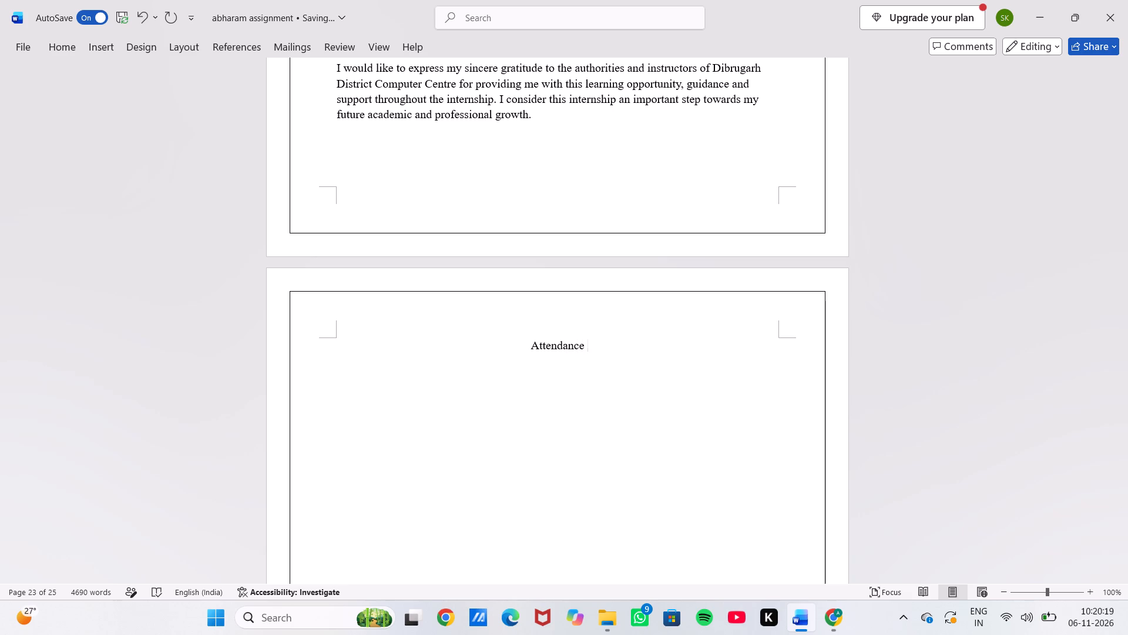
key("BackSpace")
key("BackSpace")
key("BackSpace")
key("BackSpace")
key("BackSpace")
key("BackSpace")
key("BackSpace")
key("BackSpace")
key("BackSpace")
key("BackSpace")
Enter the heading ATTENDANCE SHEET in capitals on the centred first line of the blank page.
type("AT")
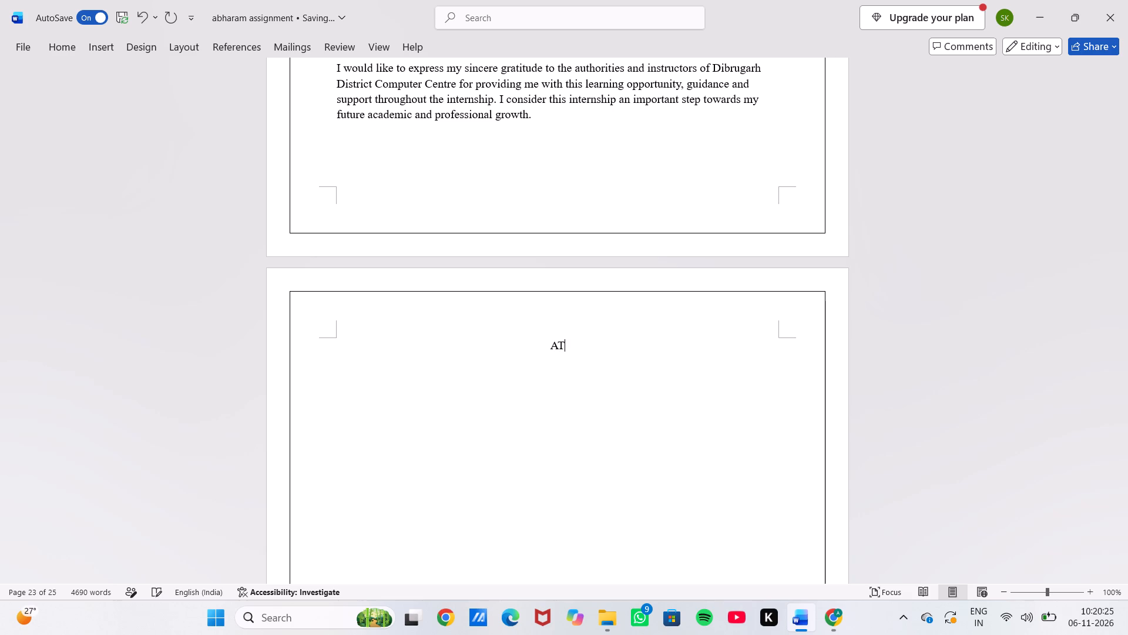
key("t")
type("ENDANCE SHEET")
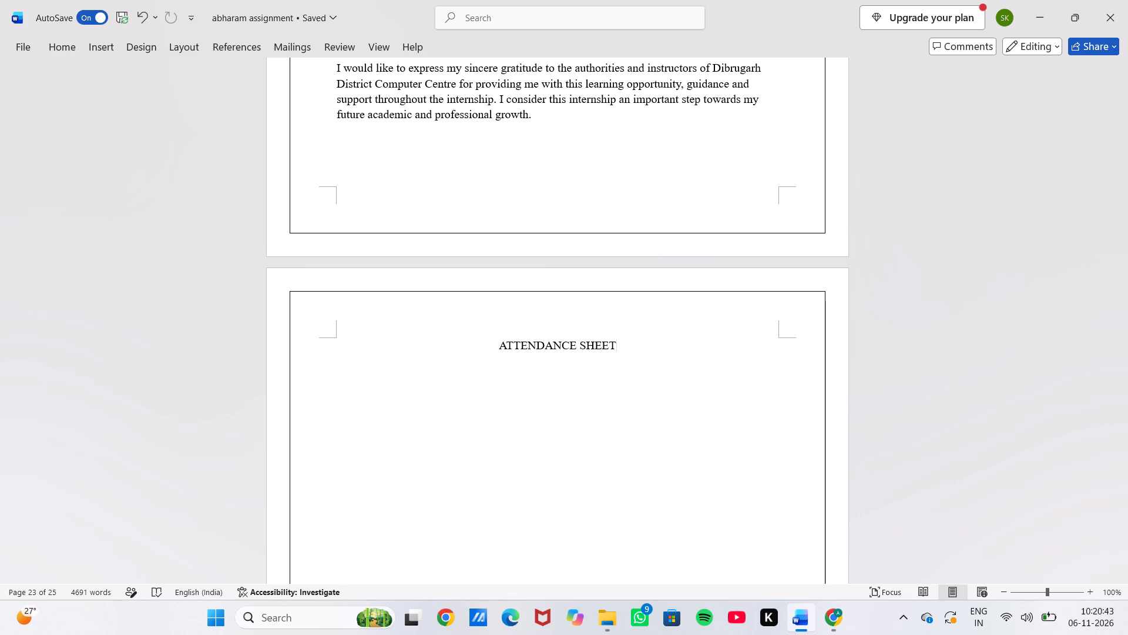
Below the heading, write "The attendance sheet maintained during the internship, signed by the supervisior".
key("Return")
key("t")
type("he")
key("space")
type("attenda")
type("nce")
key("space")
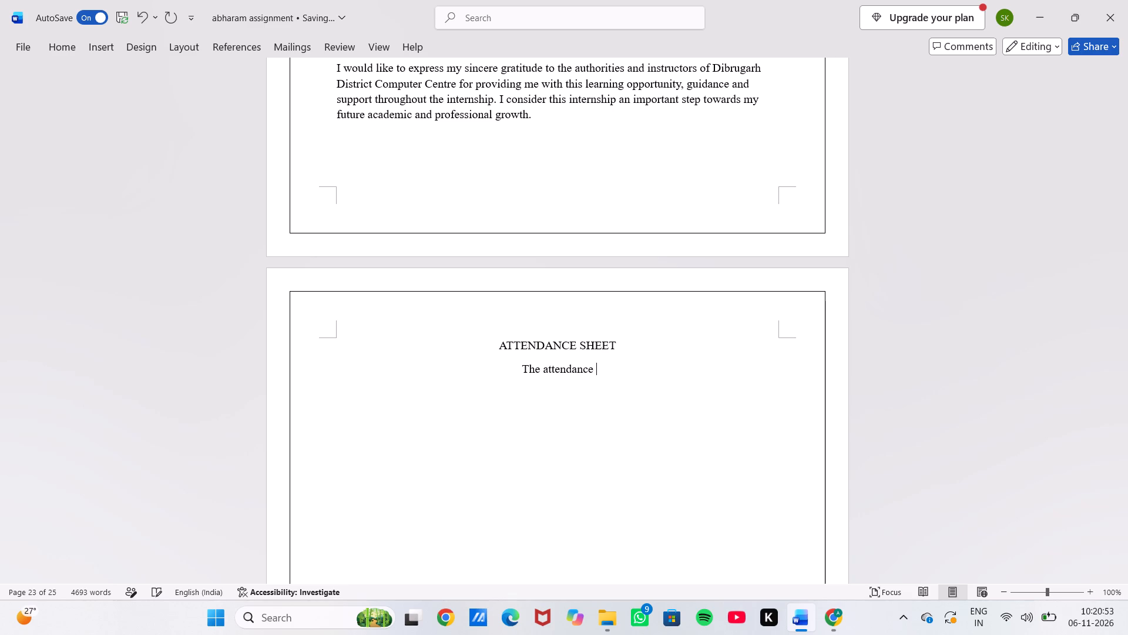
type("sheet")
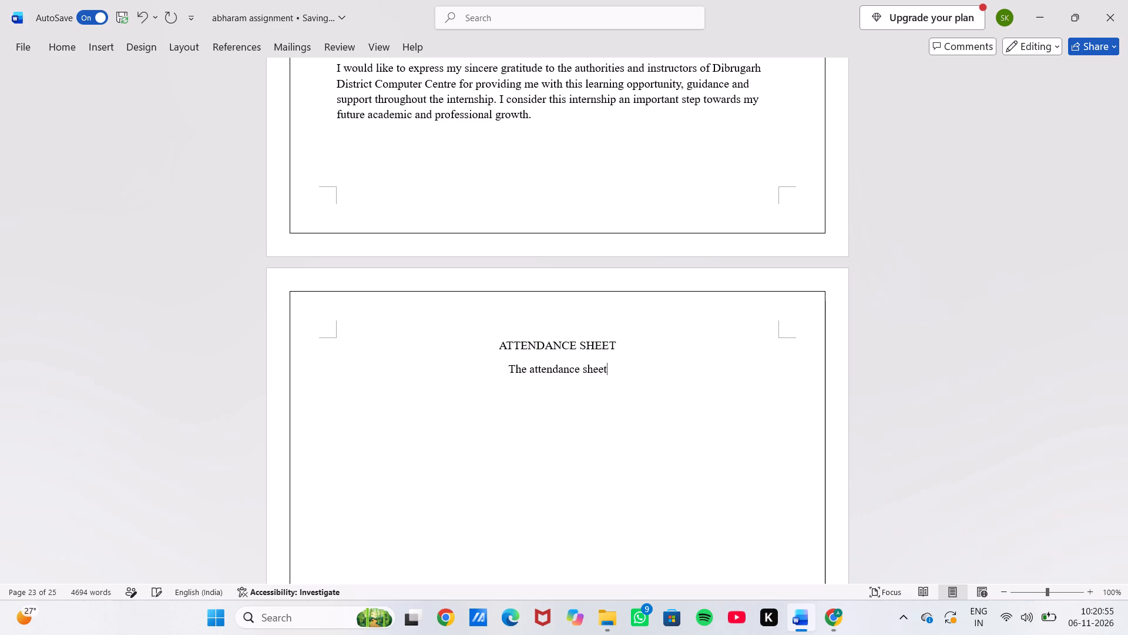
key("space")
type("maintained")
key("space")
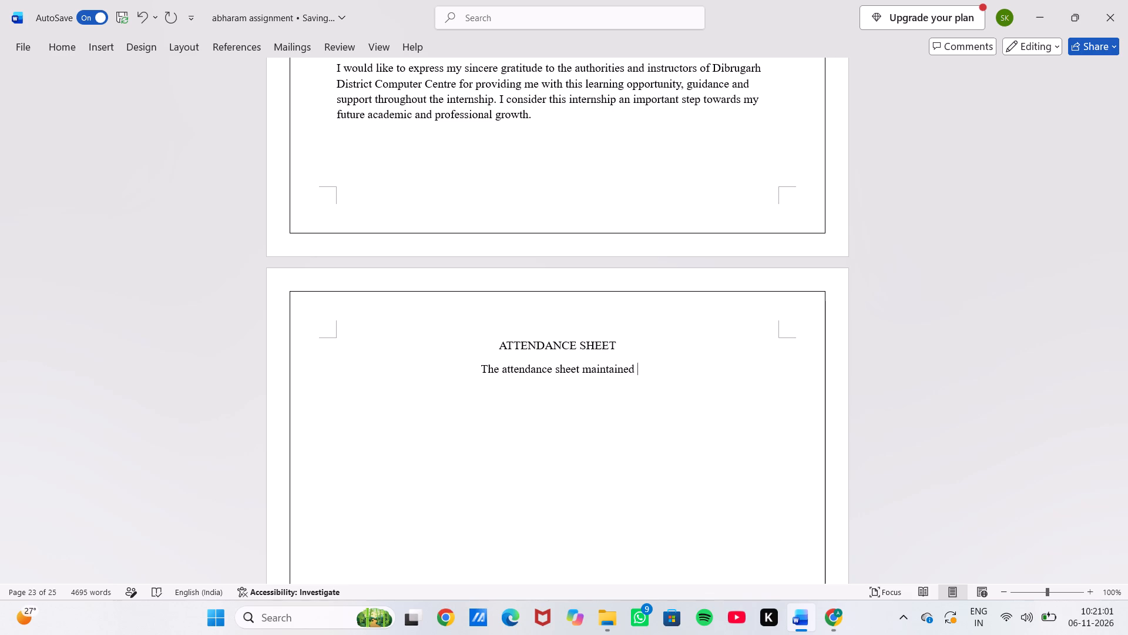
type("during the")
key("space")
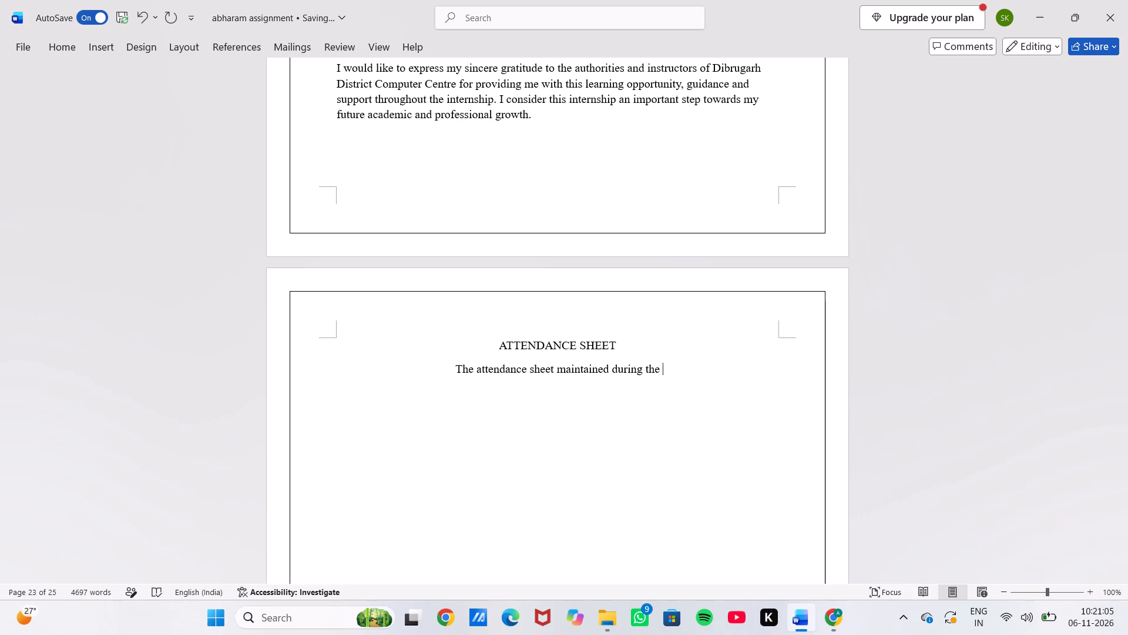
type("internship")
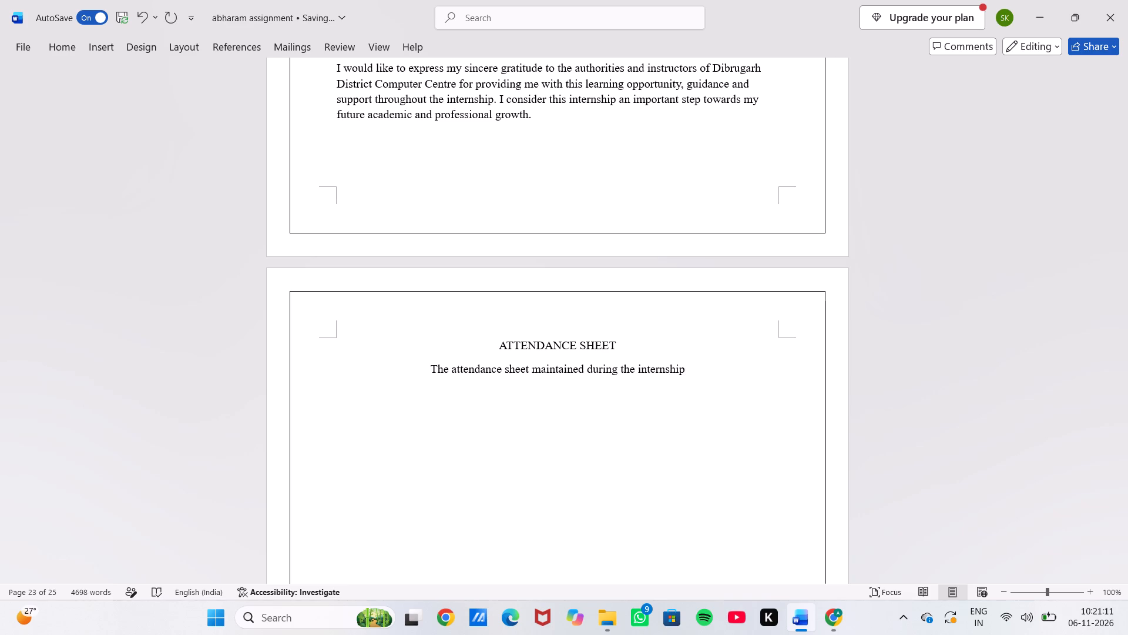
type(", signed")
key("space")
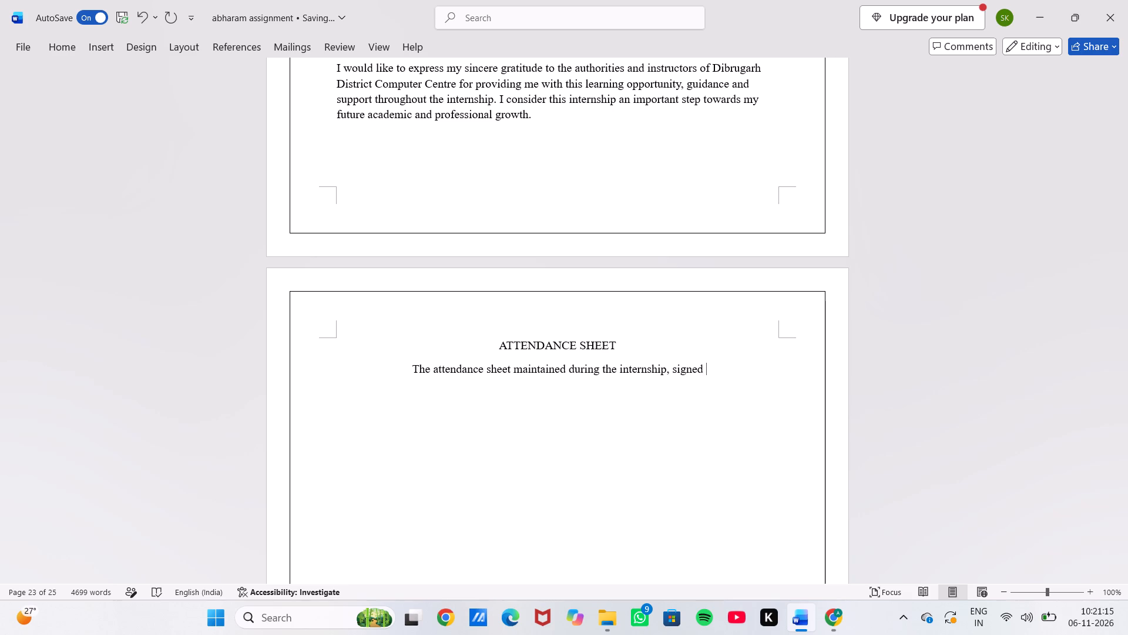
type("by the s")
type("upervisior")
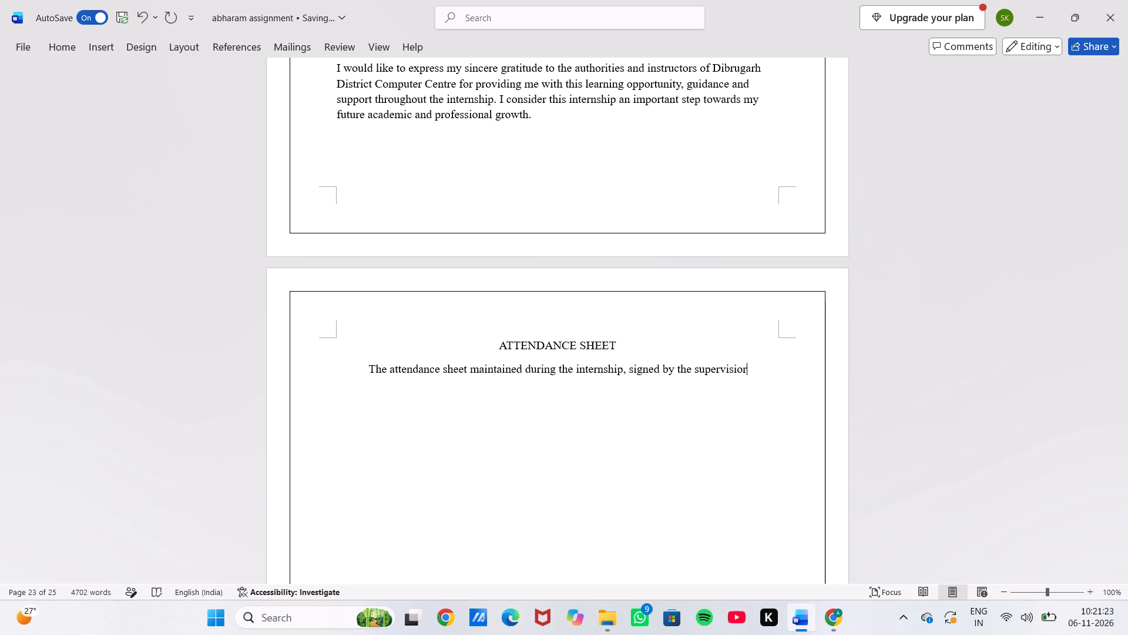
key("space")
Correct the misspelled word supervisior to the suggested spelling supervisor.
left_click(716, 374)
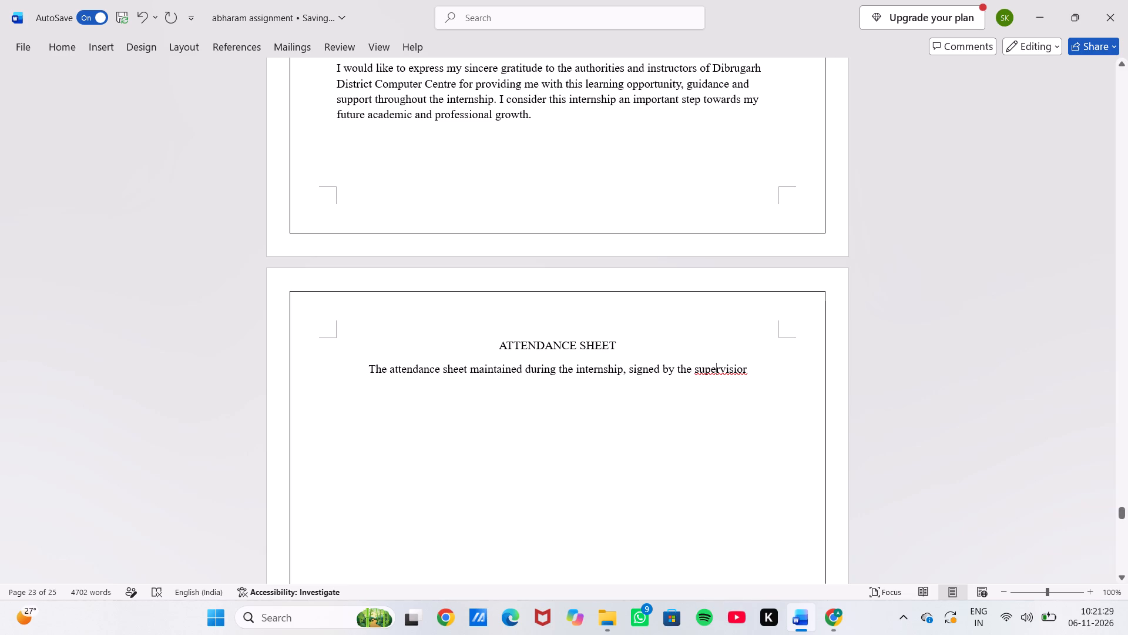
right_click(716, 374)
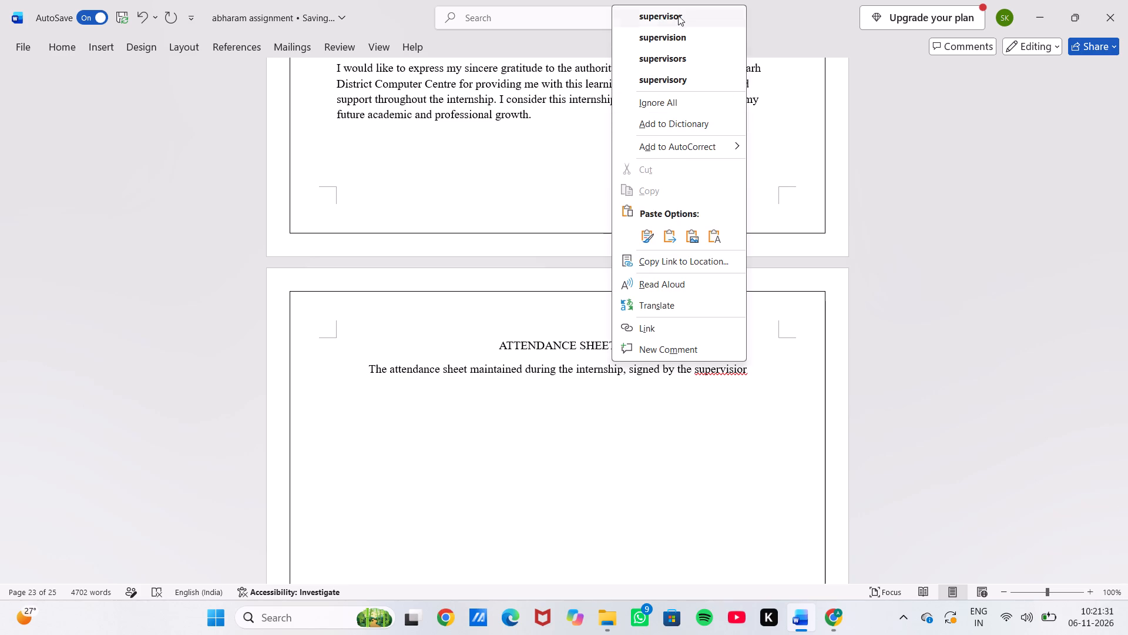
left_click(678, 14)
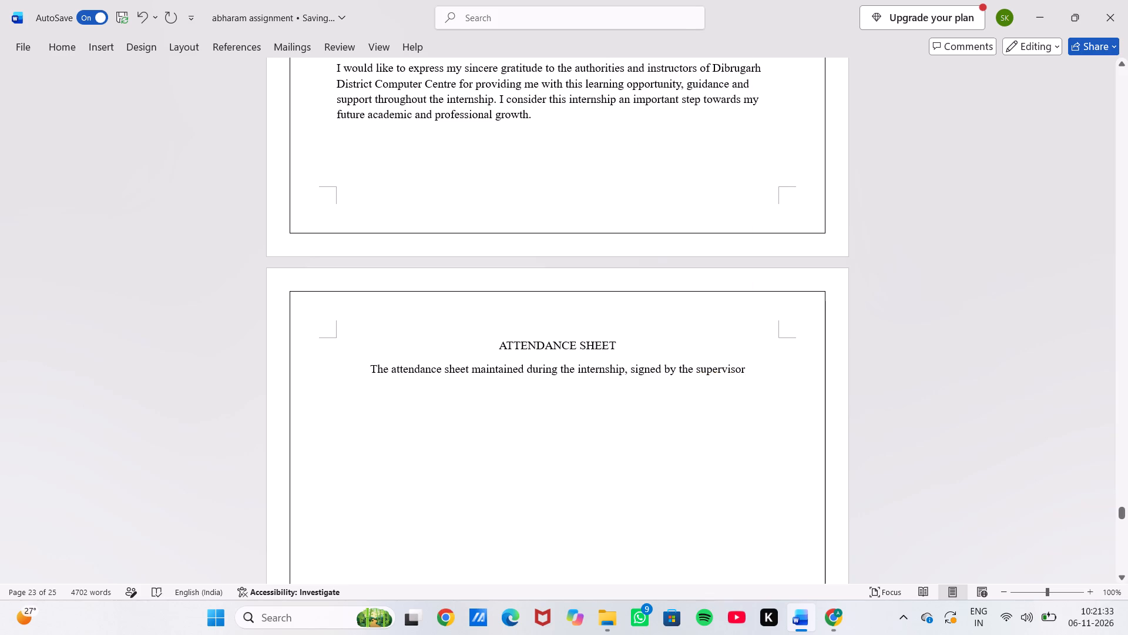
Add the supervisor's name in parentheses on a new line below the attendance sentence.
key("Return")
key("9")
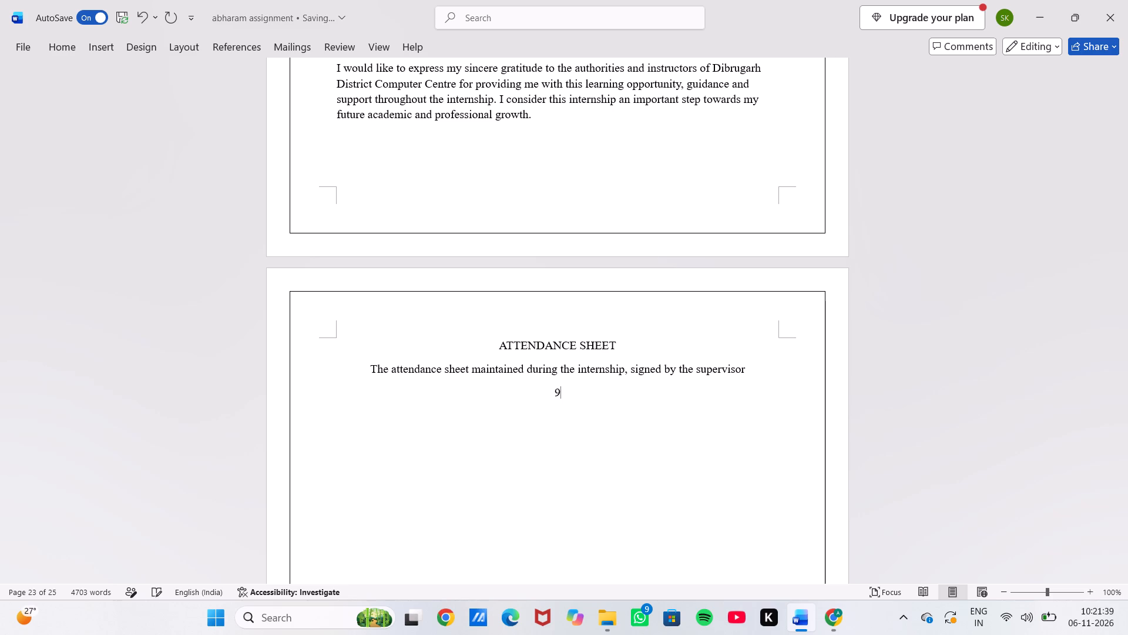
key("BackSpace")
key("BackSpace")
key("shift+parenleft")
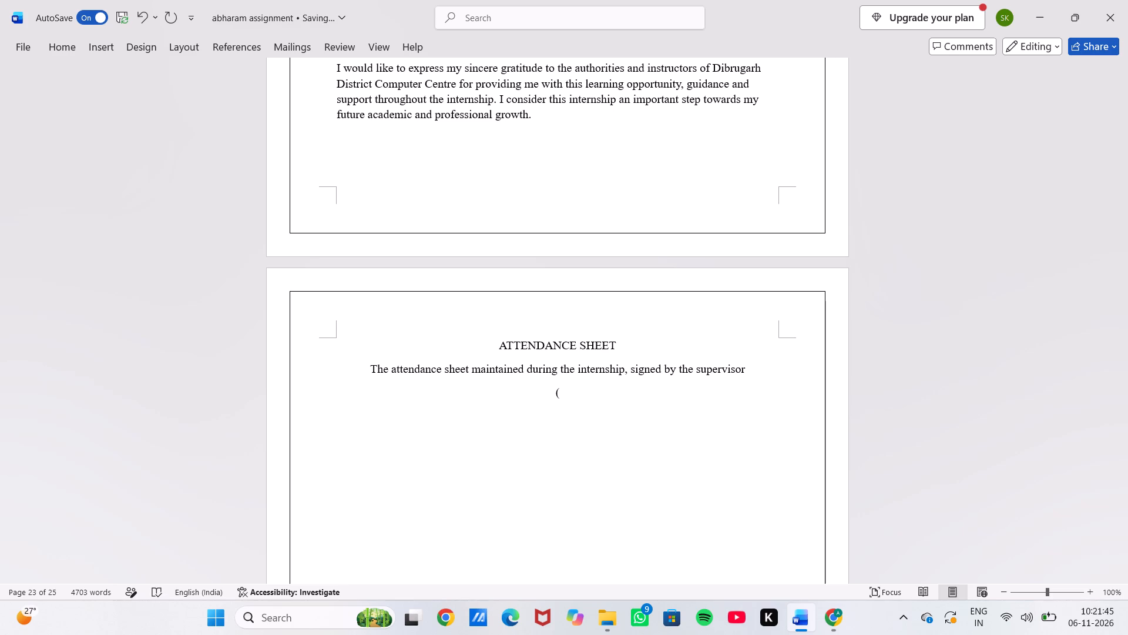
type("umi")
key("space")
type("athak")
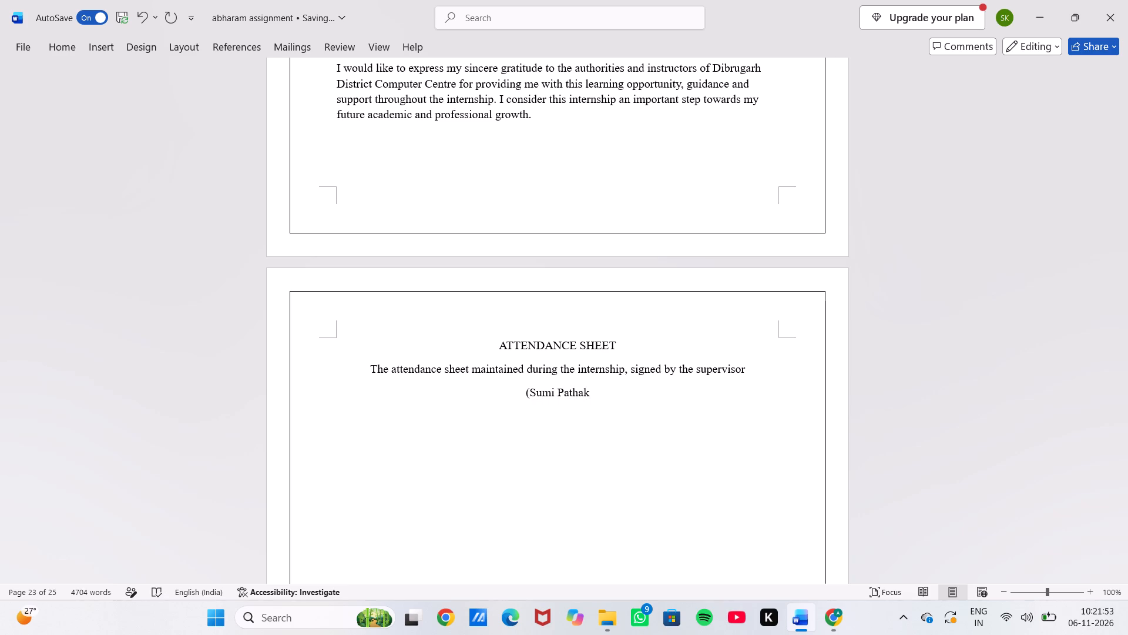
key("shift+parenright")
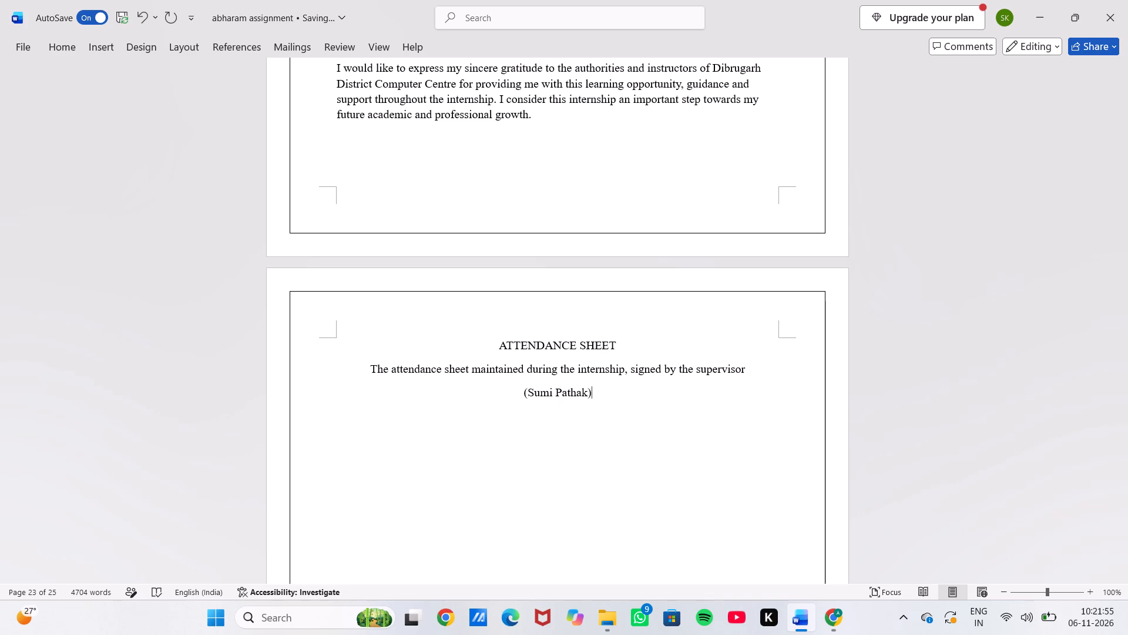
Continue the line after the supervisor's name in parentheses with the lowercase word "for", separated by a space.
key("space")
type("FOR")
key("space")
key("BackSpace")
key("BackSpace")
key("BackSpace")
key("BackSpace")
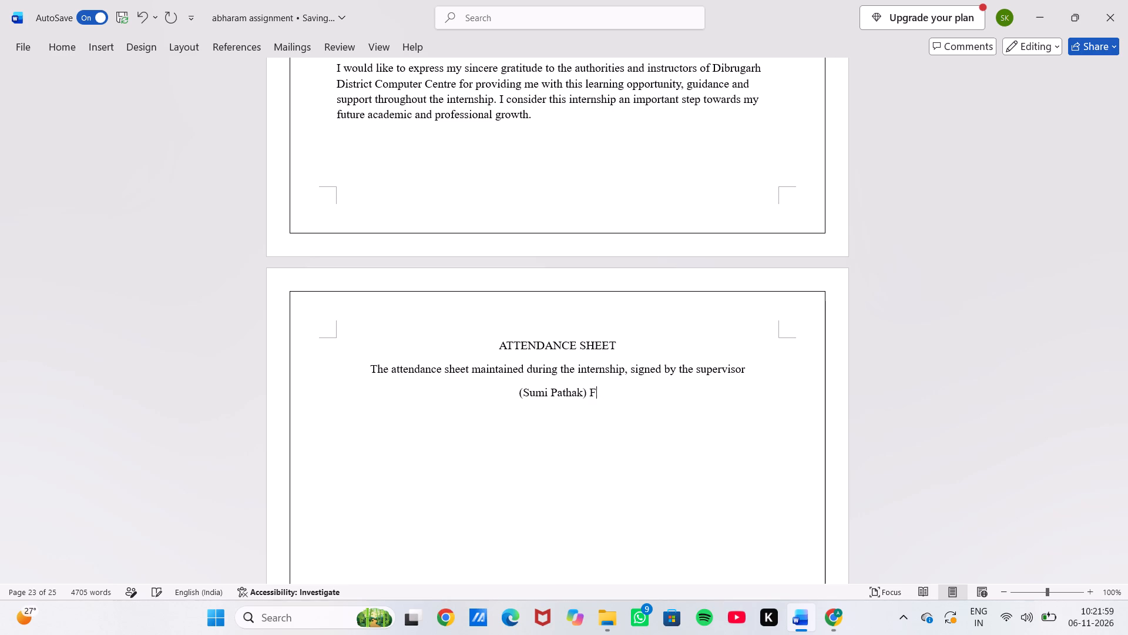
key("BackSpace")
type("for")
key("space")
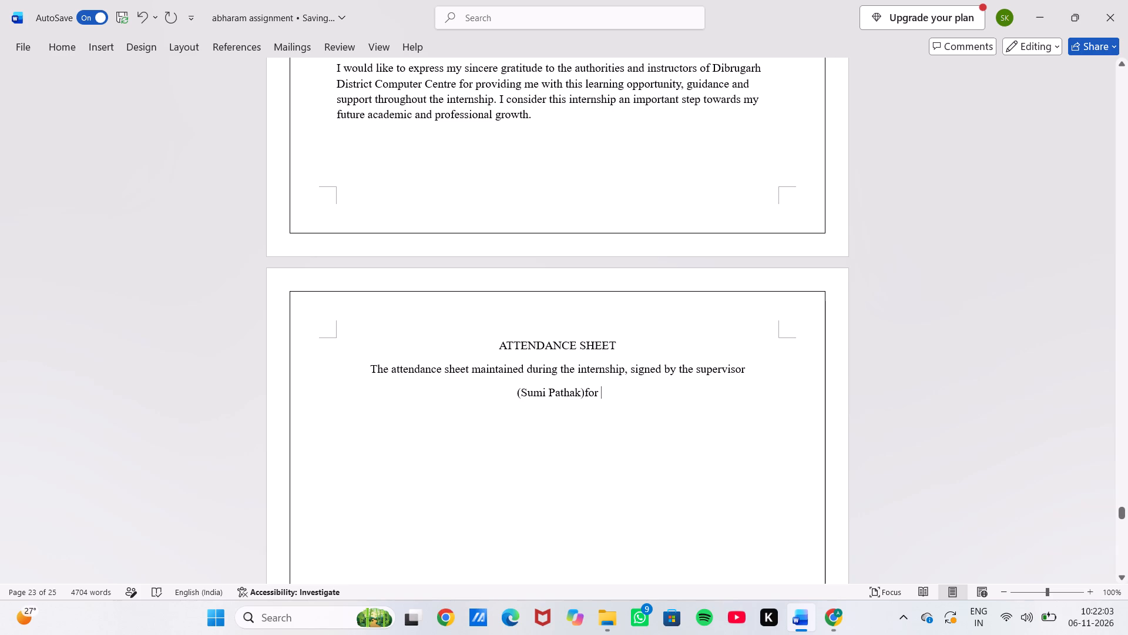
left_click(586, 390)
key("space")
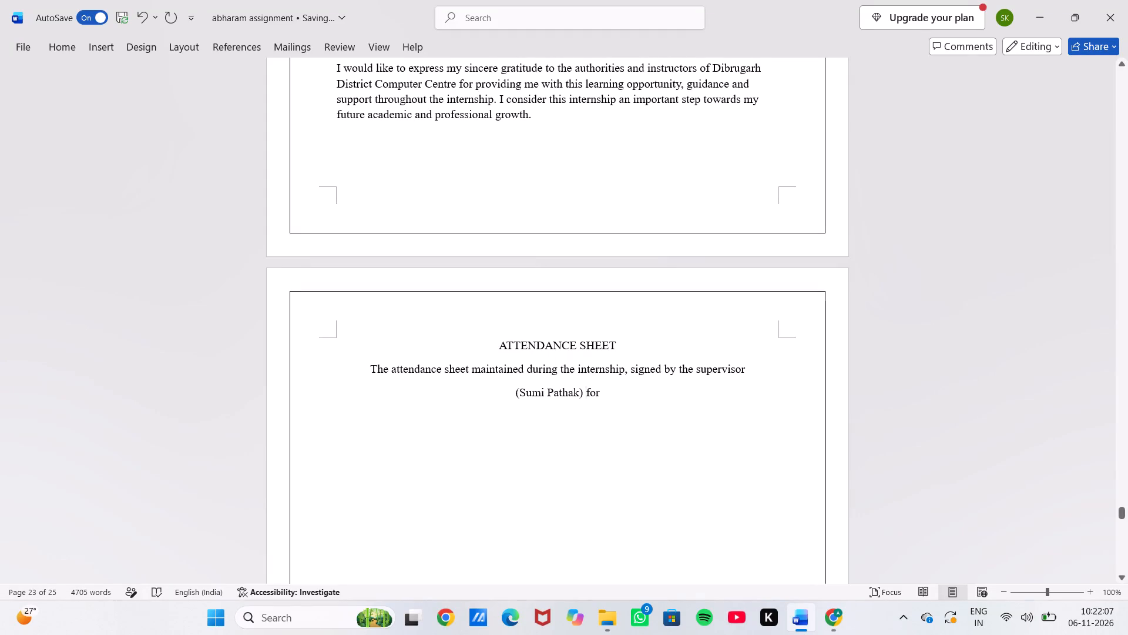
left_click(606, 390)
key("BackSpace")
key("BackSpace")
Continue the sentence after "for" with "each day of attendance".
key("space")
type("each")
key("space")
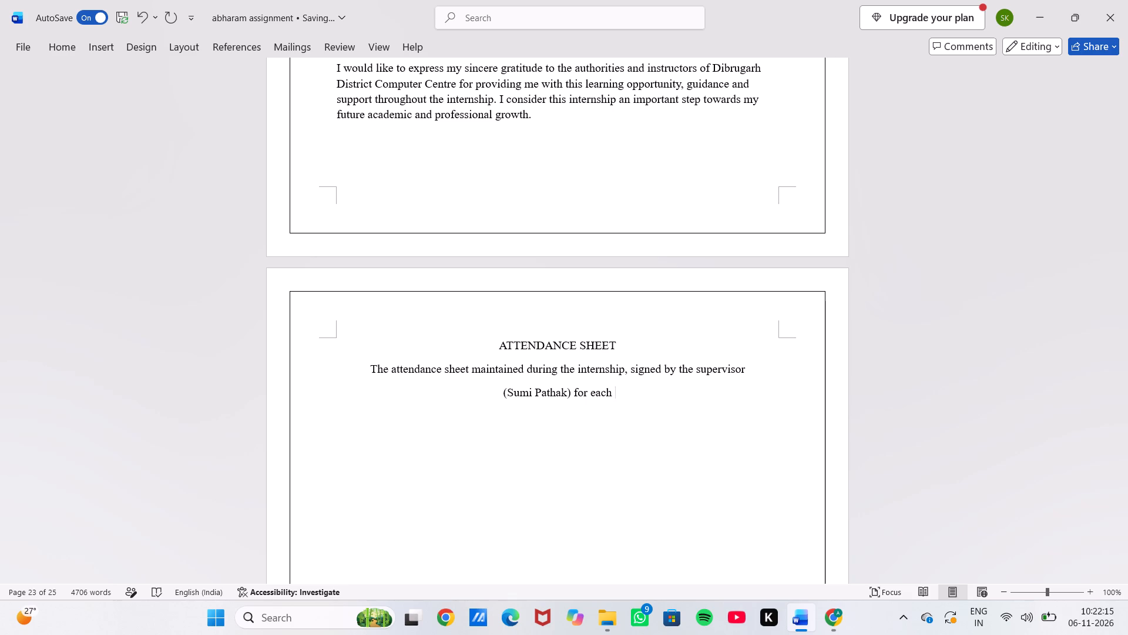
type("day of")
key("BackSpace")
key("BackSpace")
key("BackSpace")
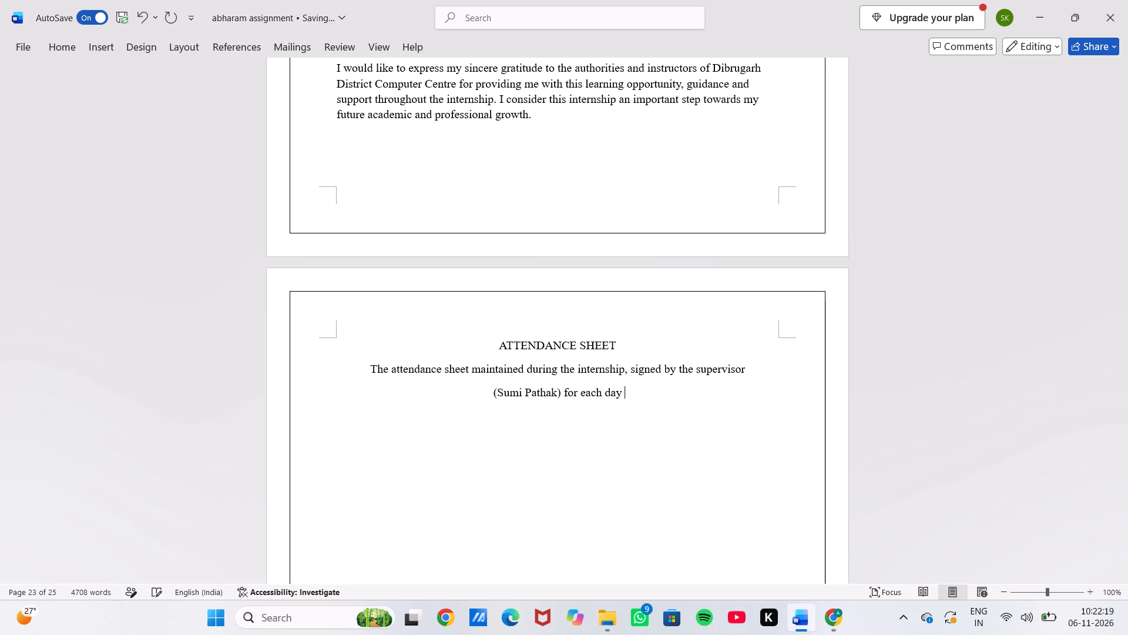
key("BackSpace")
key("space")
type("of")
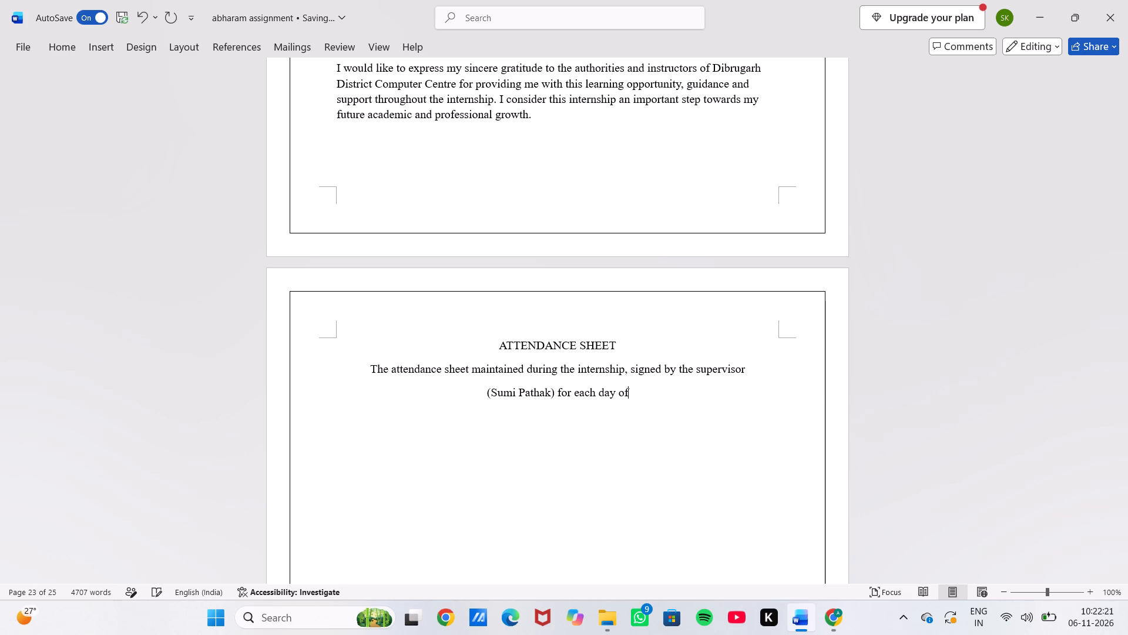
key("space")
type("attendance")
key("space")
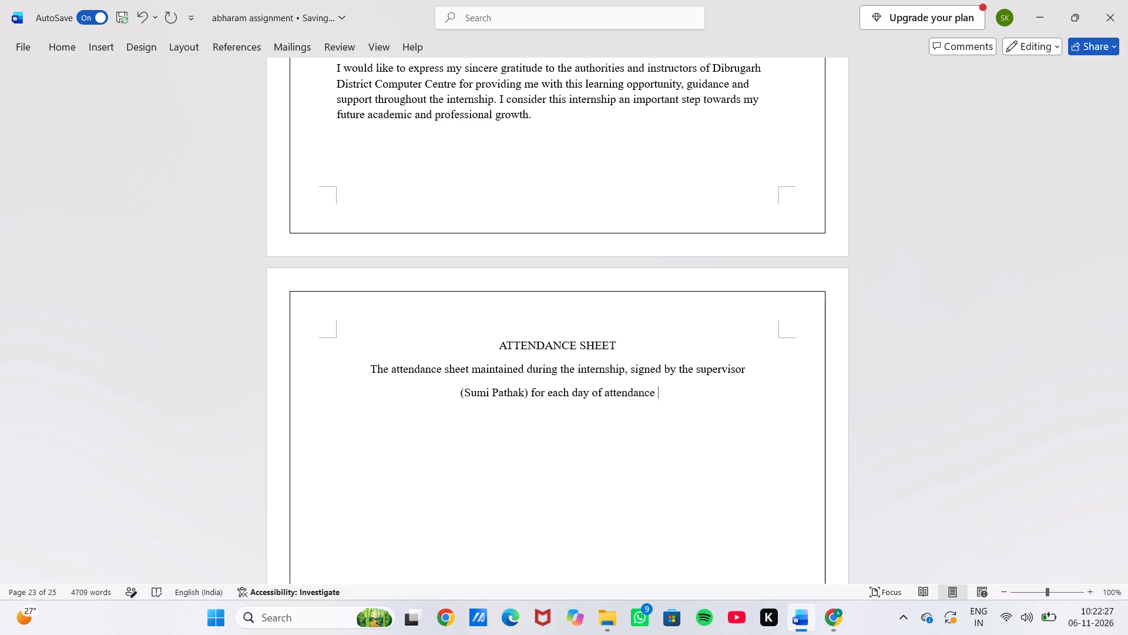
Add the start date "from 1st July" to the sentence, with the "st" in superscript.
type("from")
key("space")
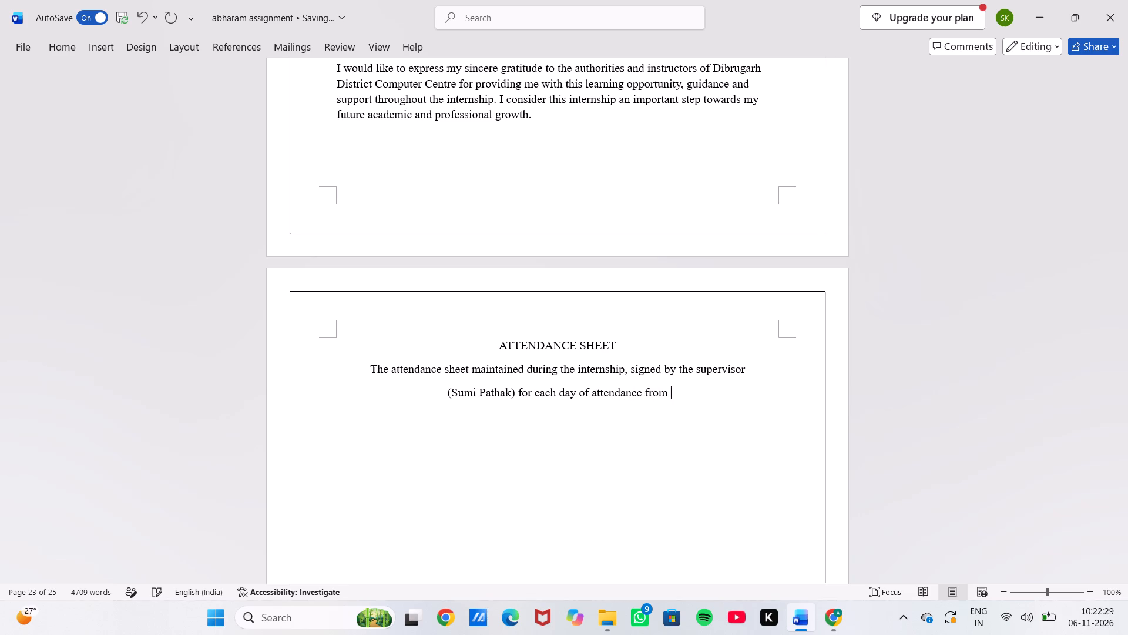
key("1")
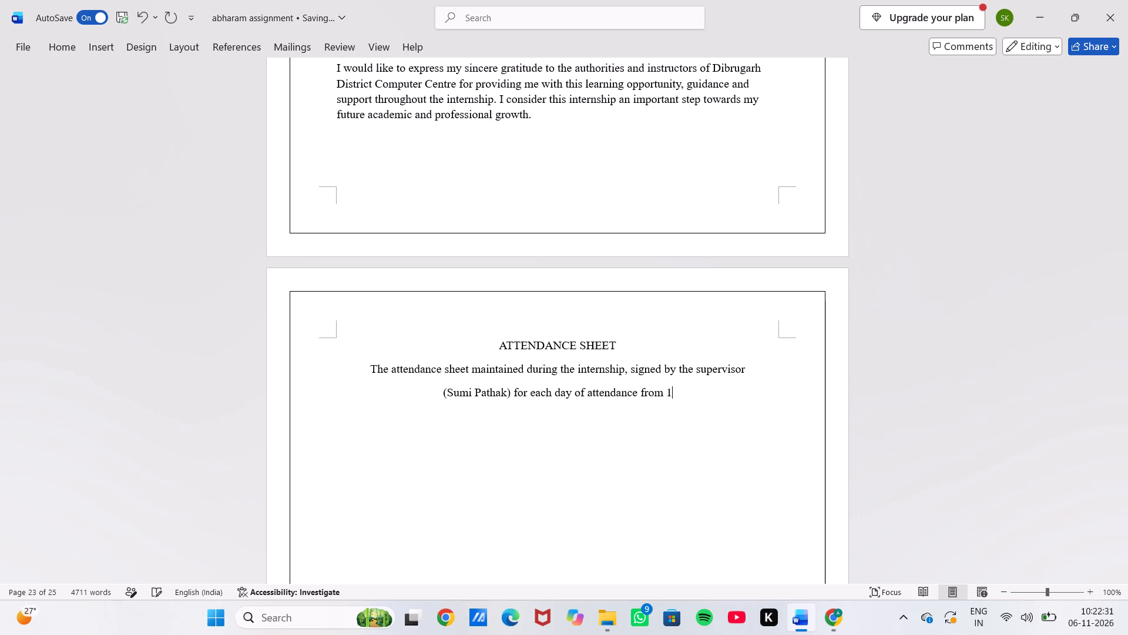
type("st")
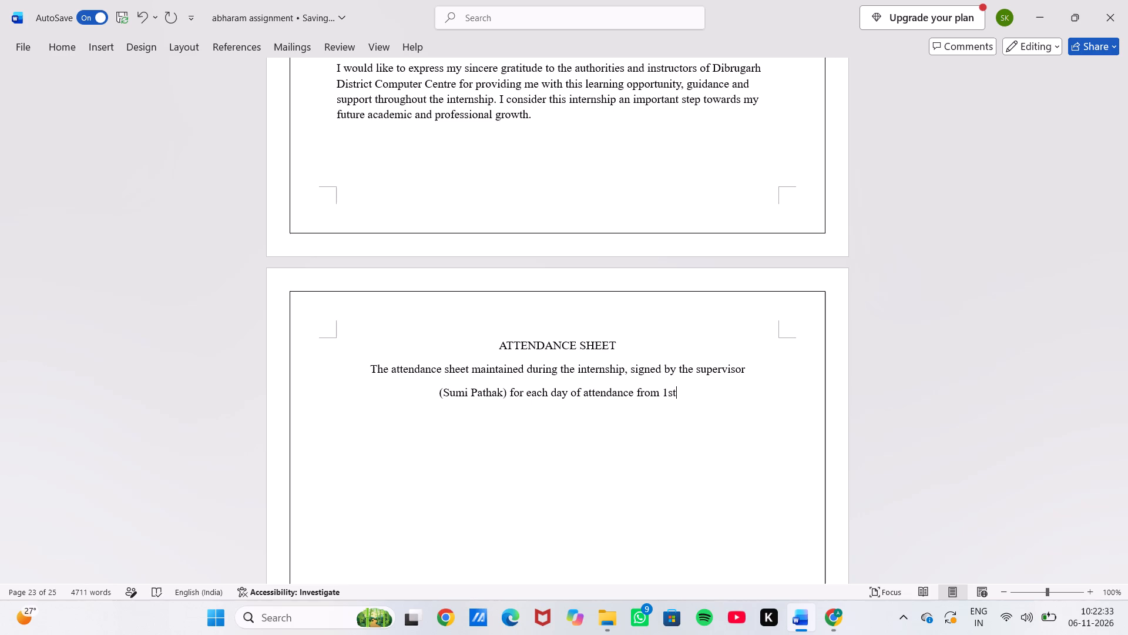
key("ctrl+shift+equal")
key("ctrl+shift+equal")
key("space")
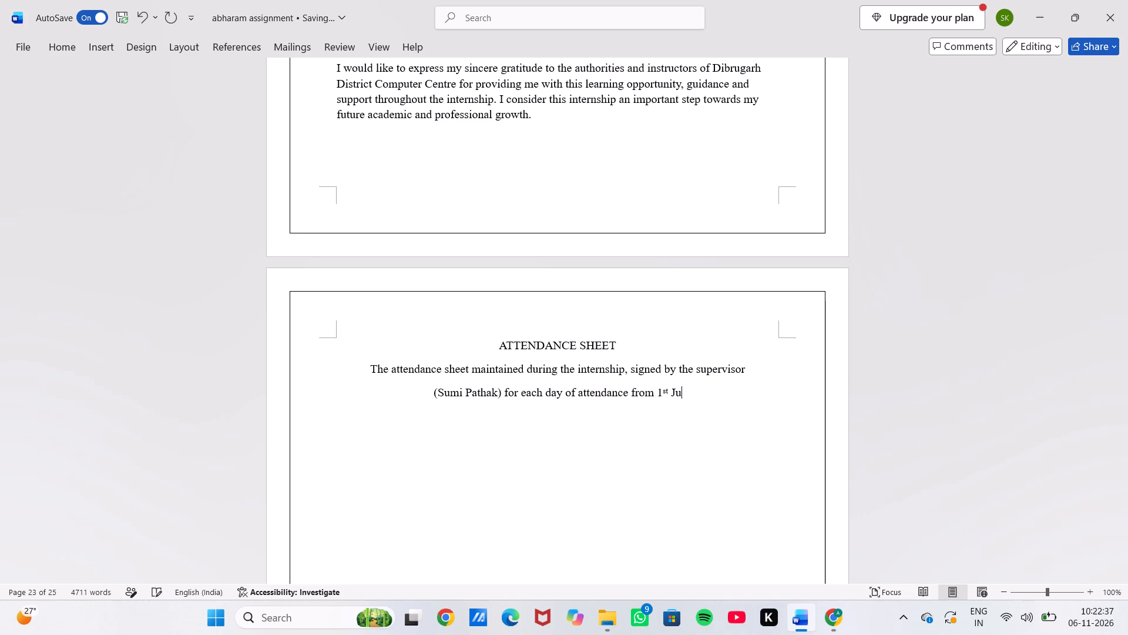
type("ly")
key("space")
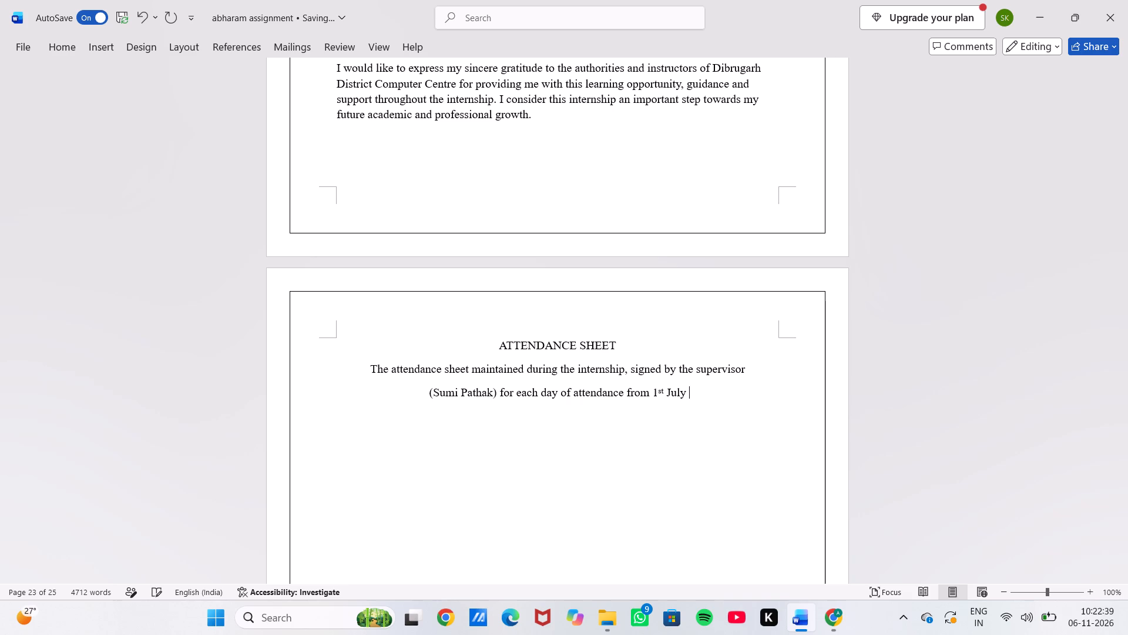
Add the end date "to 31st July (2026)" after the start date, with the "st" in superscript.
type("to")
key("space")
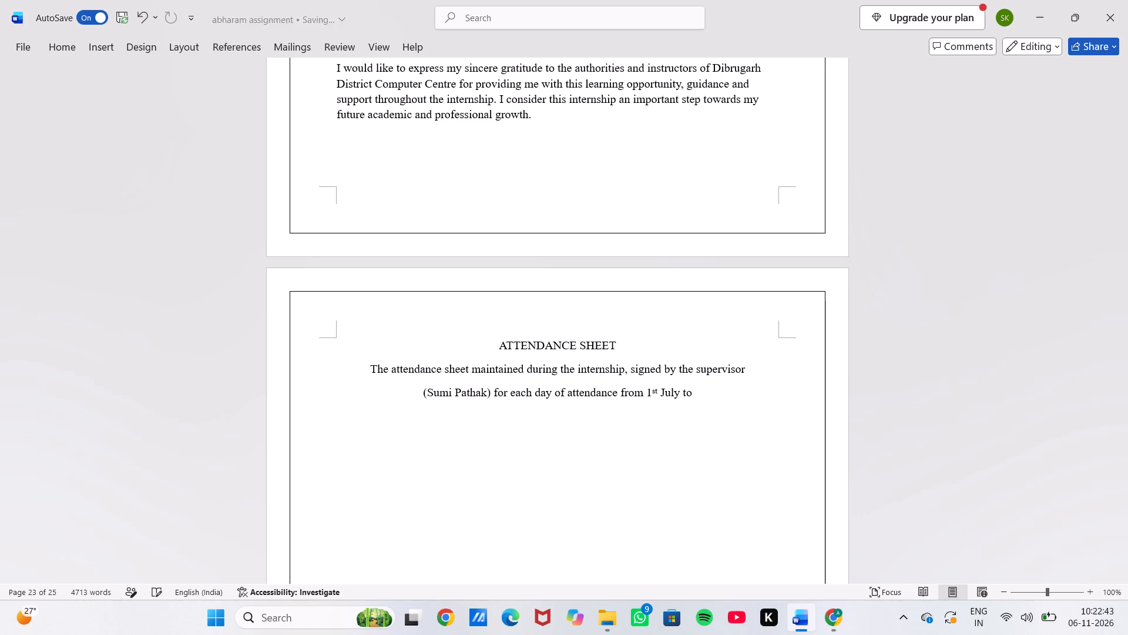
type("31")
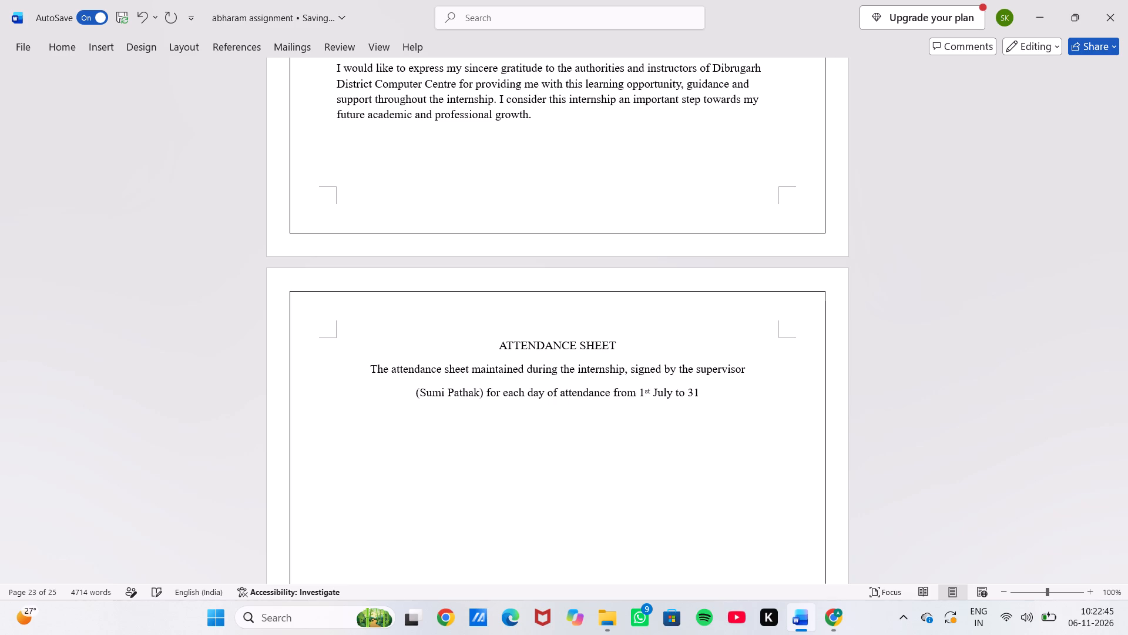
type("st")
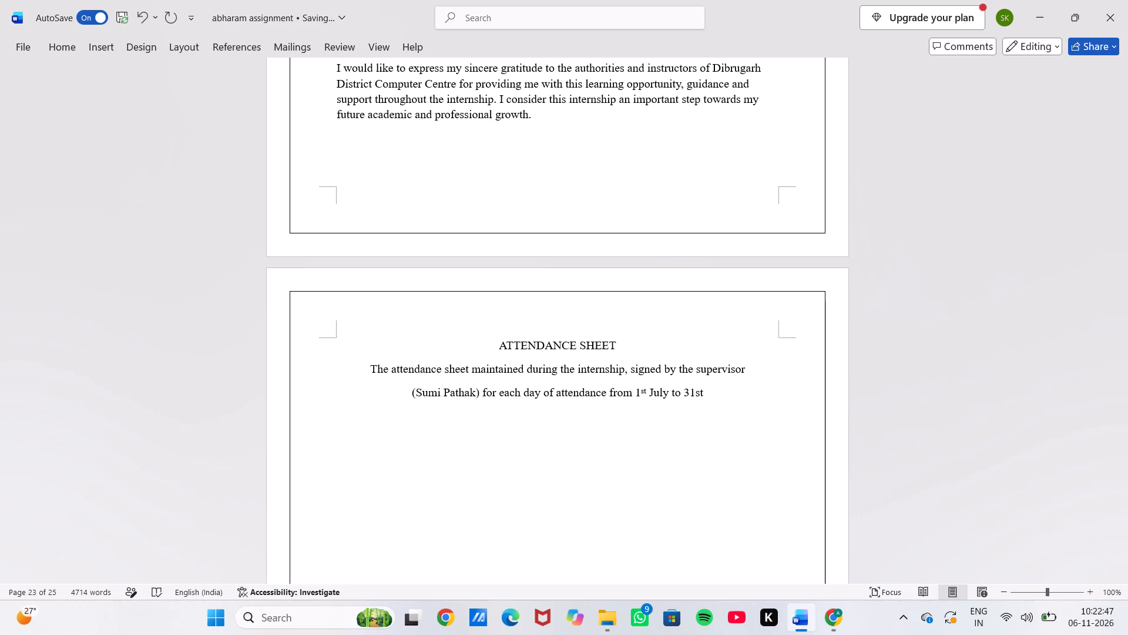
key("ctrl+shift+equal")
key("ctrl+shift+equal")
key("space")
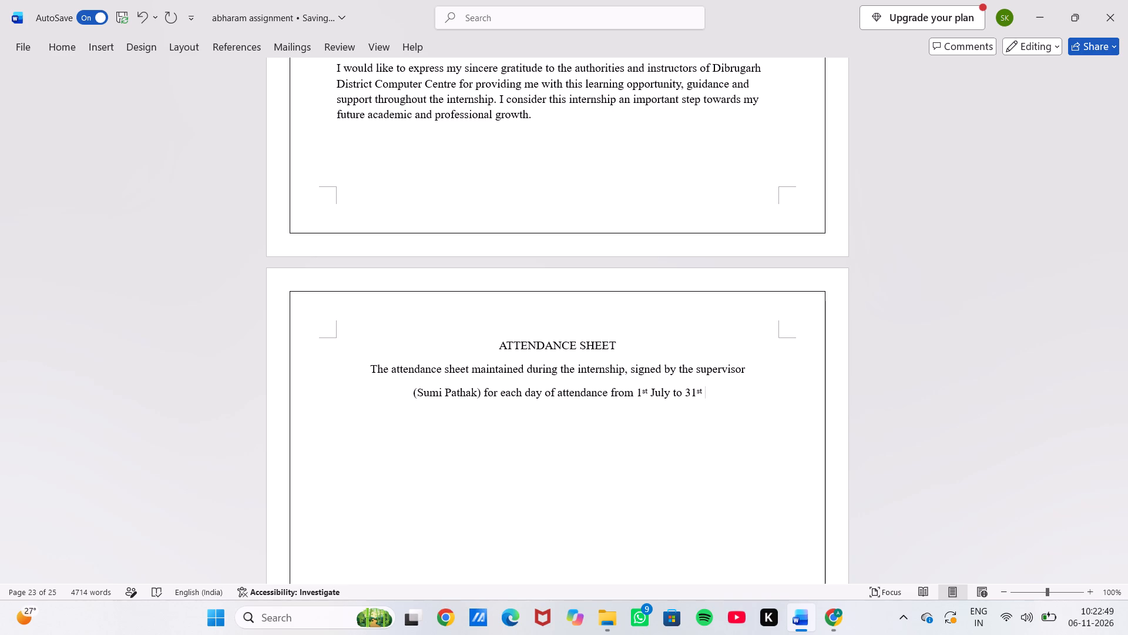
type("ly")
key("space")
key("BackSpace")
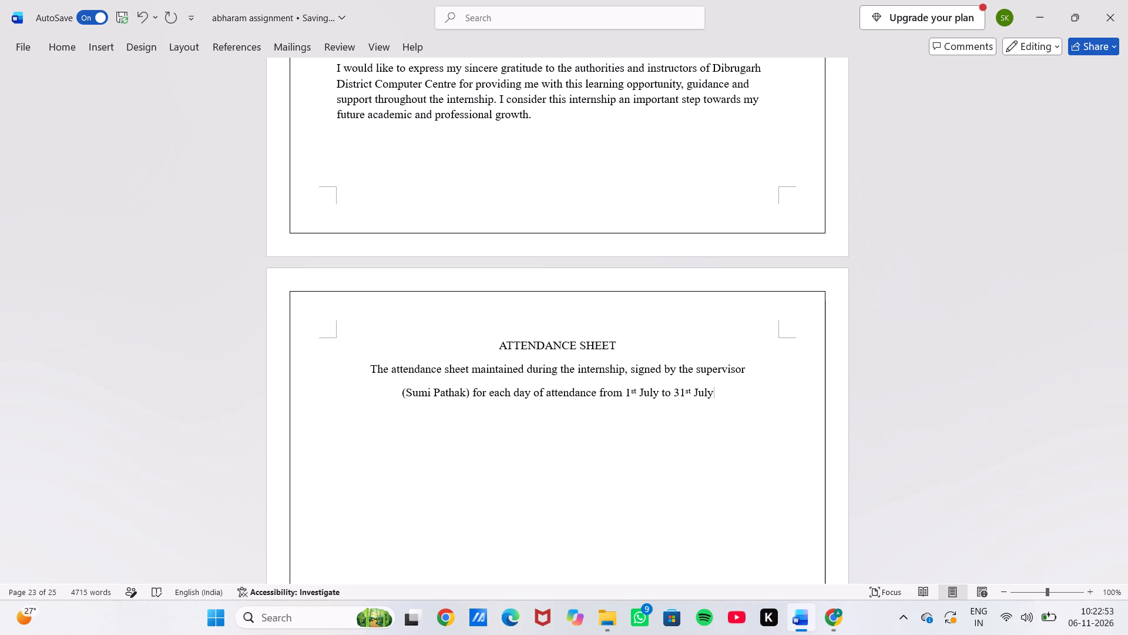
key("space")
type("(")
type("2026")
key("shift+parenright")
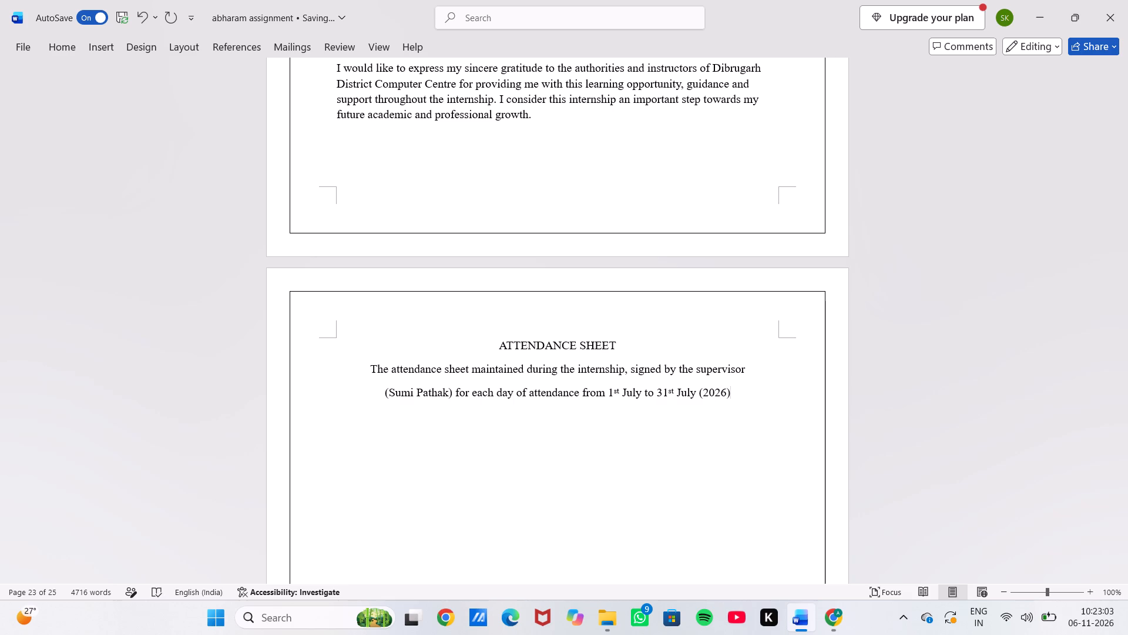
Complete the sentence with ", is attached on the following pages".
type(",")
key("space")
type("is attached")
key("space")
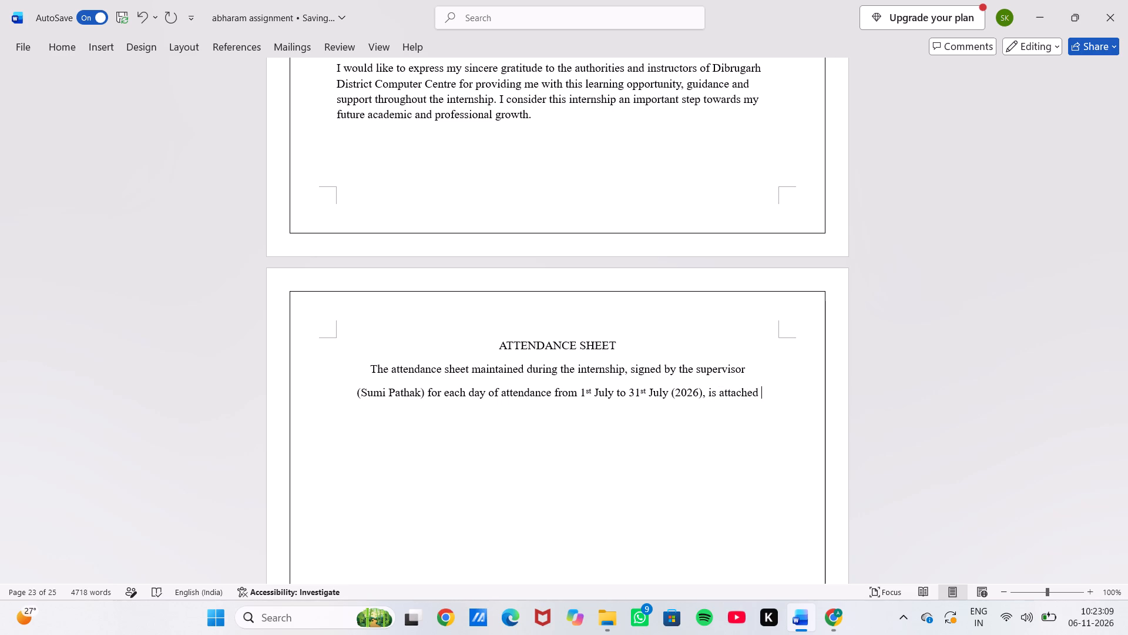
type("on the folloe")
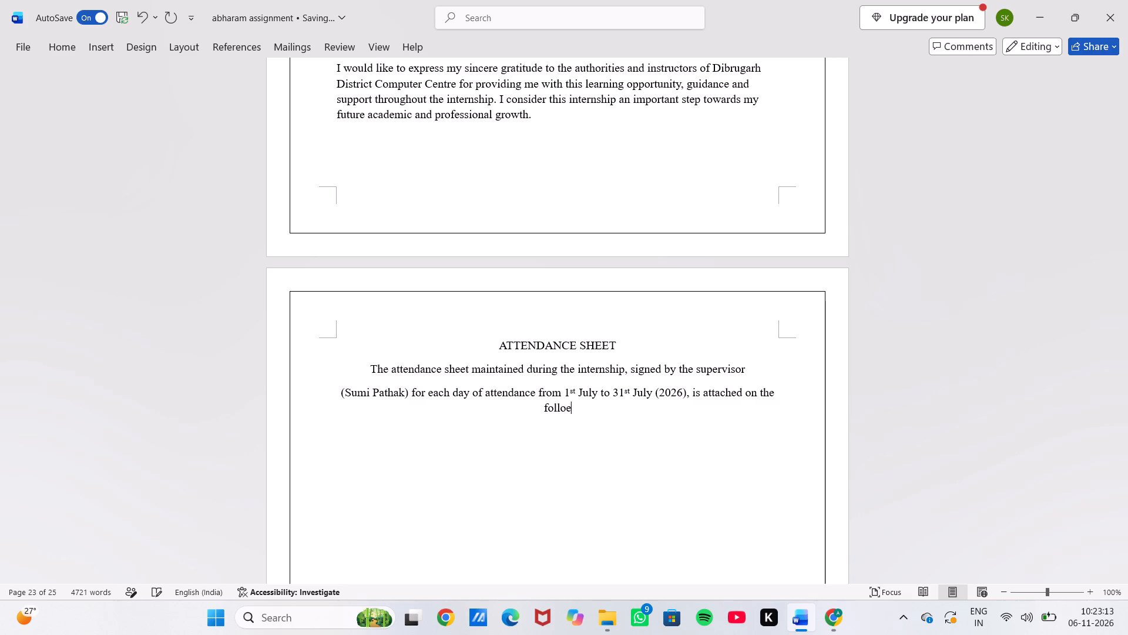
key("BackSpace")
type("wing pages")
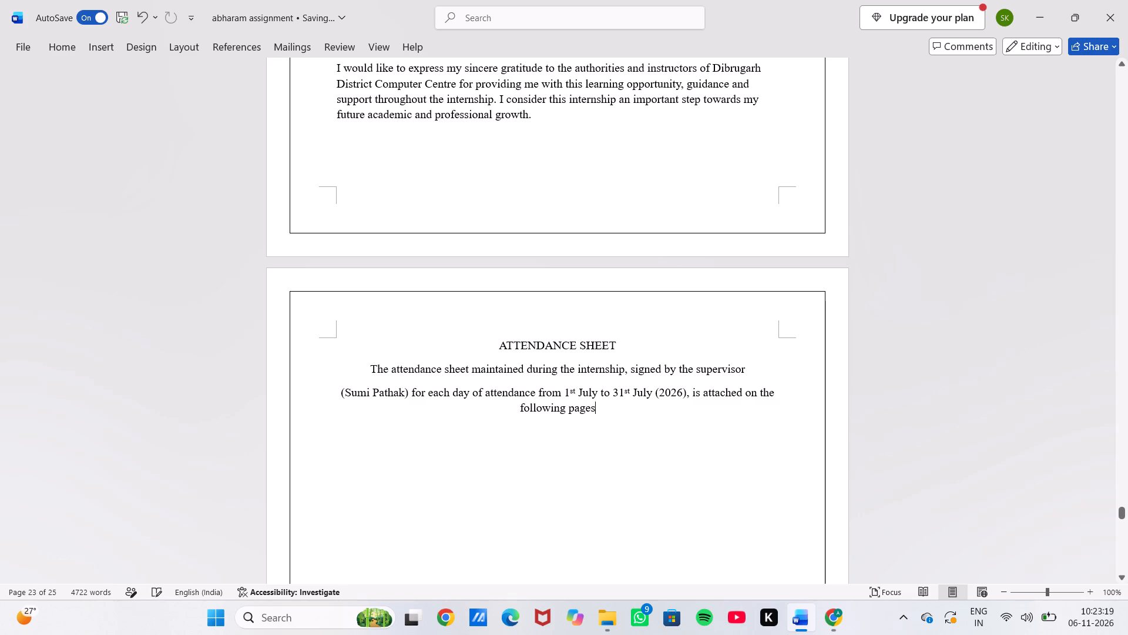
Left-align the attendance text below the ATTENDANCE SHEET heading, leaving the heading centred.
left_click(369, 369)
right_click_drag(369, 369, 479, 399)
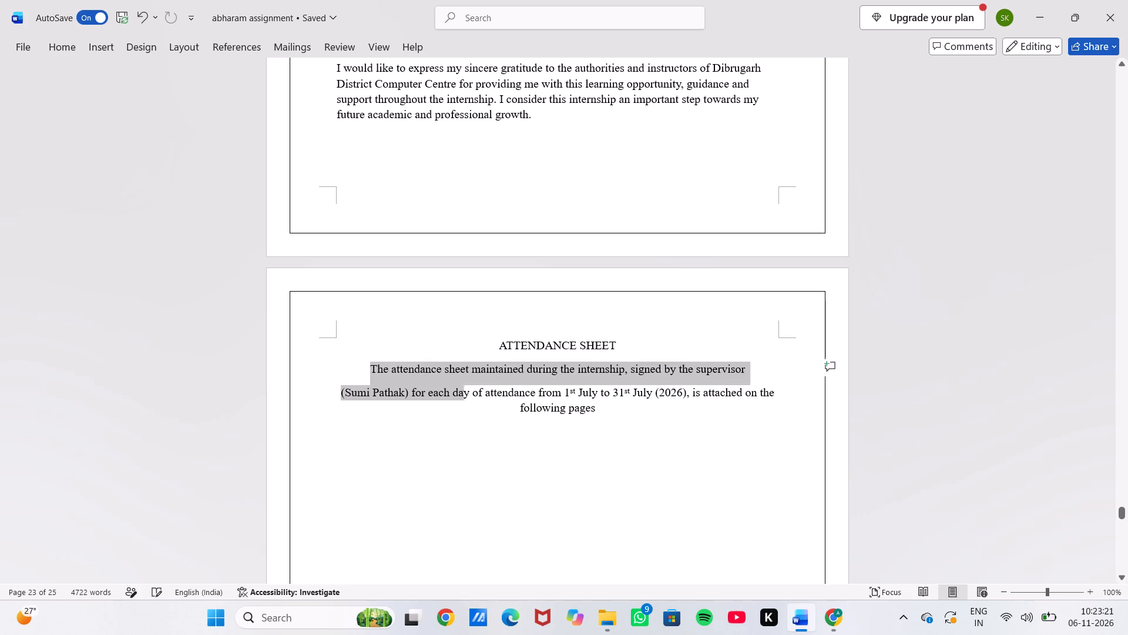
right_click_drag(479, 399, 573, 426)
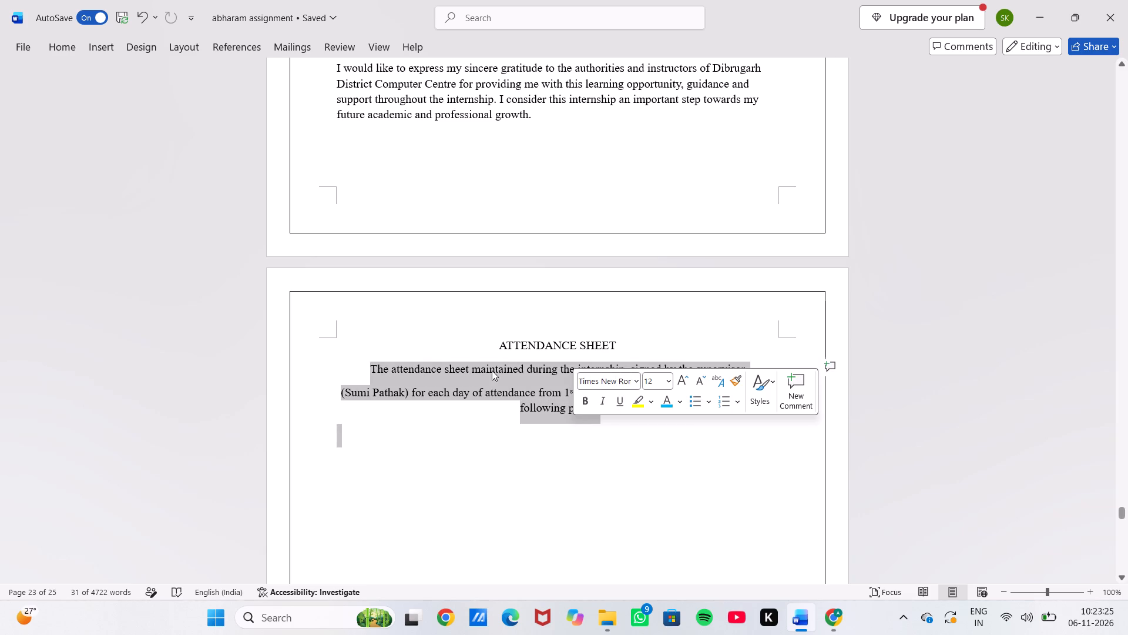
left_click(54, 48)
left_click(345, 102)
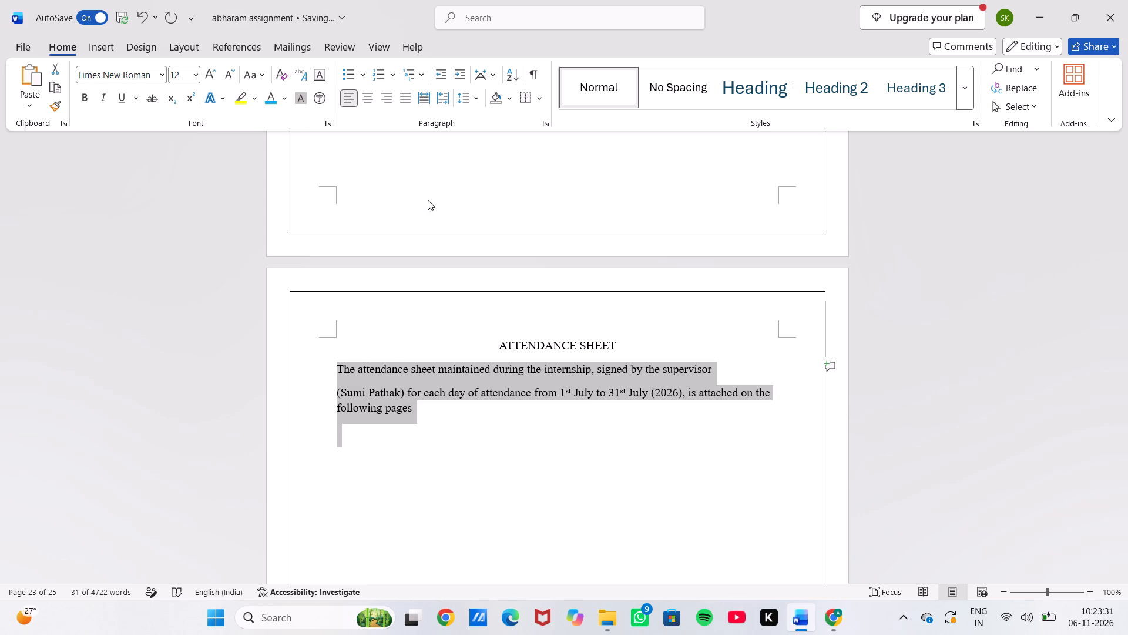
left_click(540, 433)
left_click(540, 433)
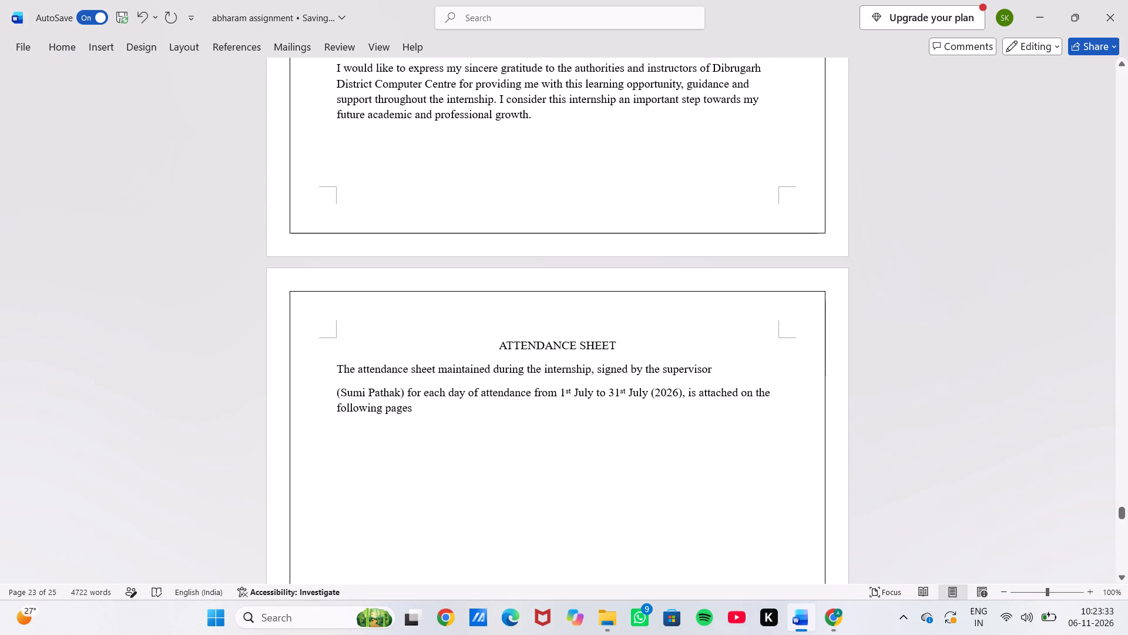
Join the line starting with the supervisor's name to the end of the preceding line, making one paragraph.
left_click(333, 397)
key("BackSpace")
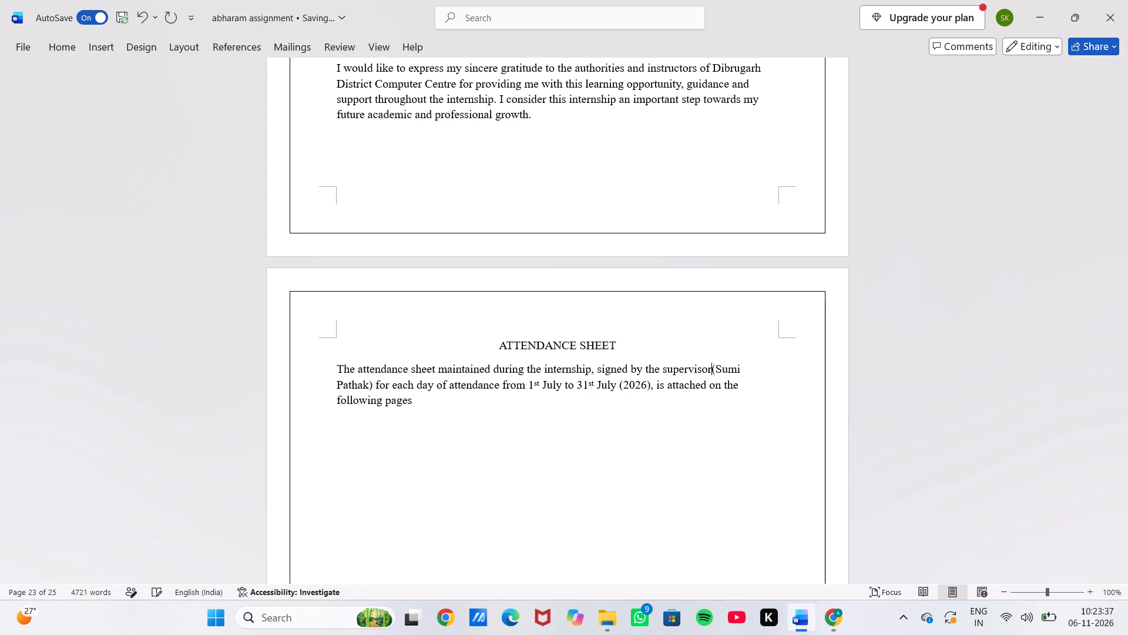
Add a colon after "following pages" at the end of the attendance paragraph.
left_click(419, 402)
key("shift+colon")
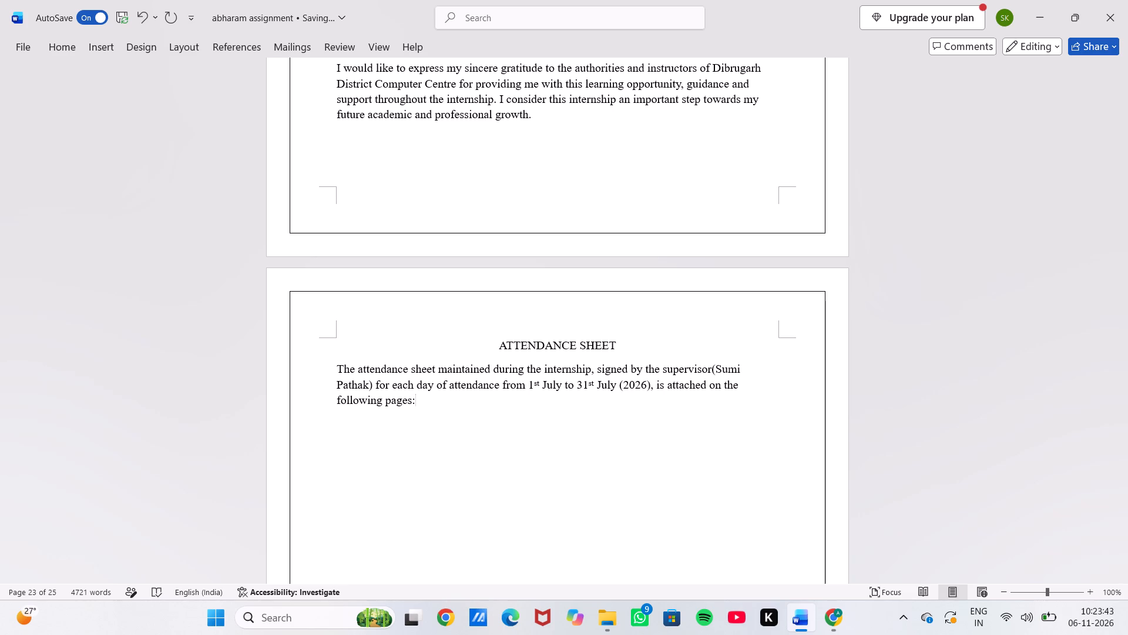
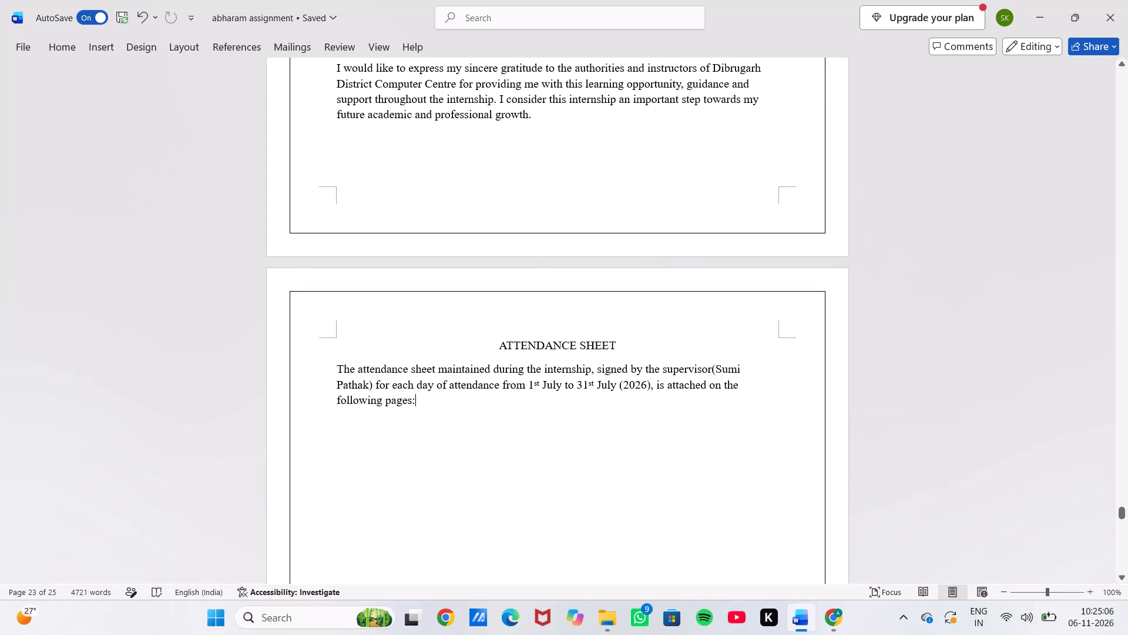
Add the heading "PHOTOGRAPH (GPS)" at the top of the blank last page of the document.
scroll(709, 386, "down", 1)
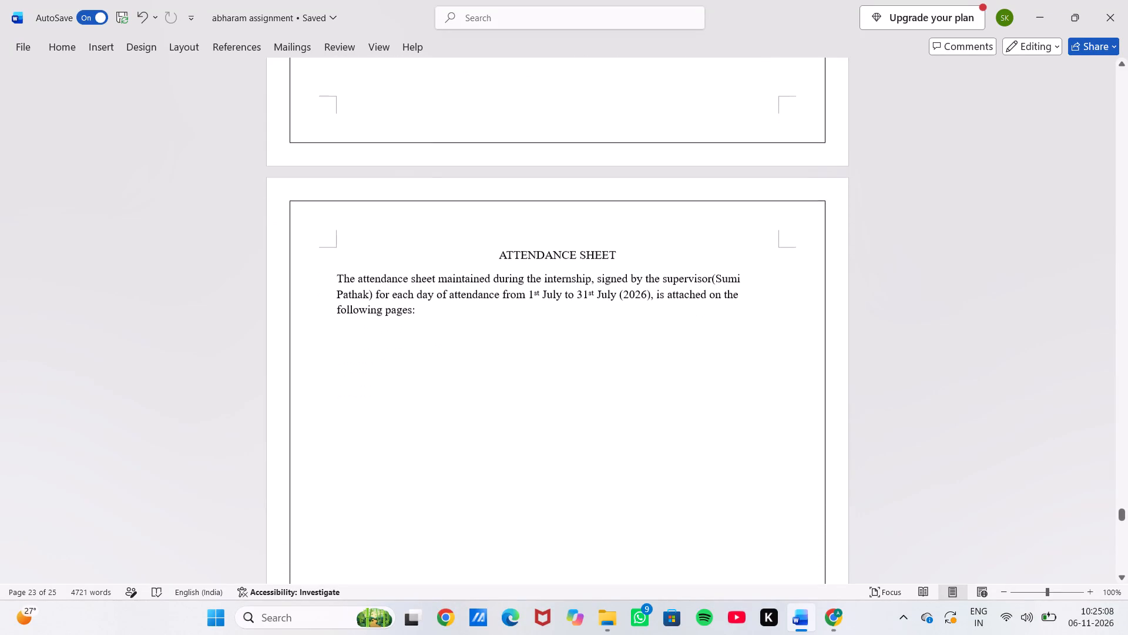
scroll(709, 386, "down", 6)
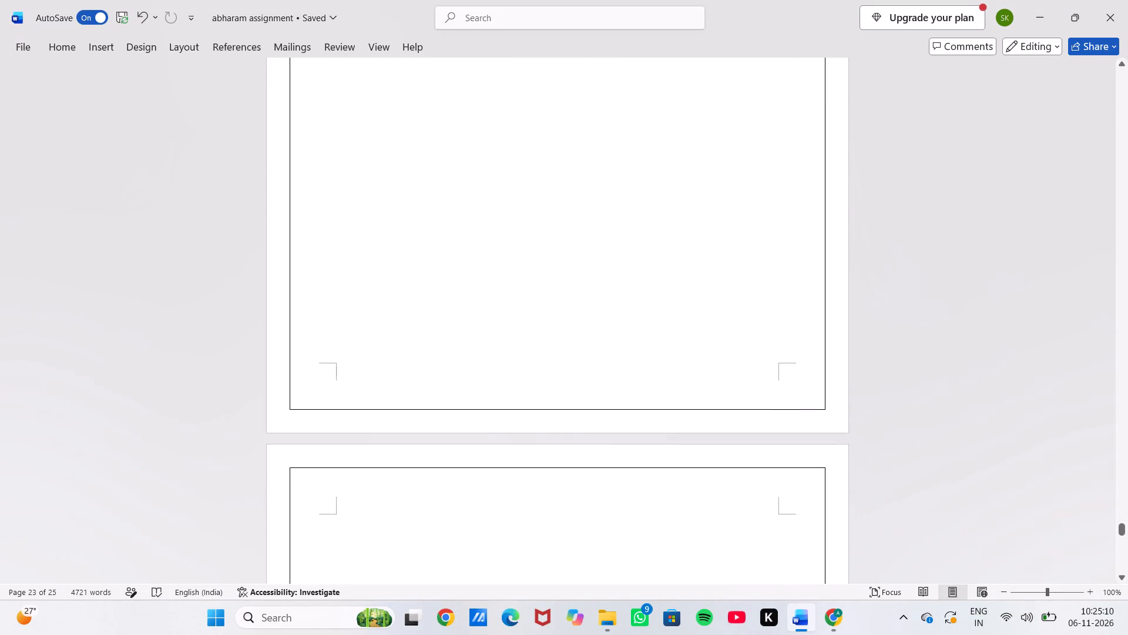
scroll(709, 386, "down", 2)
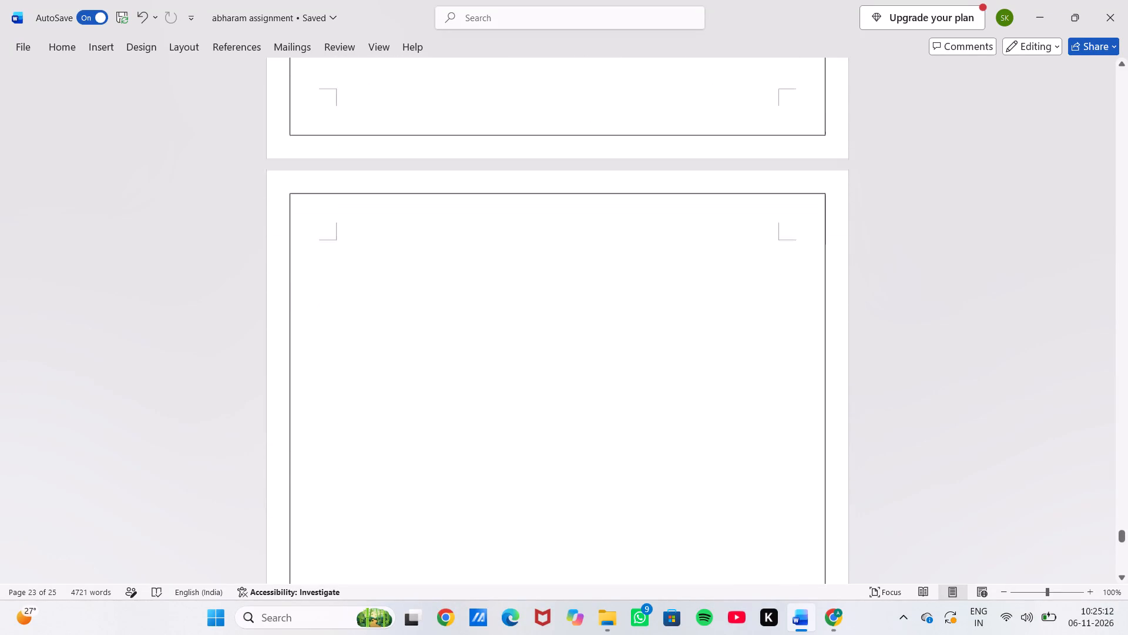
scroll(709, 386, "down", 1)
scroll(709, 386, "up", 1)
scroll(709, 386, "down", 2)
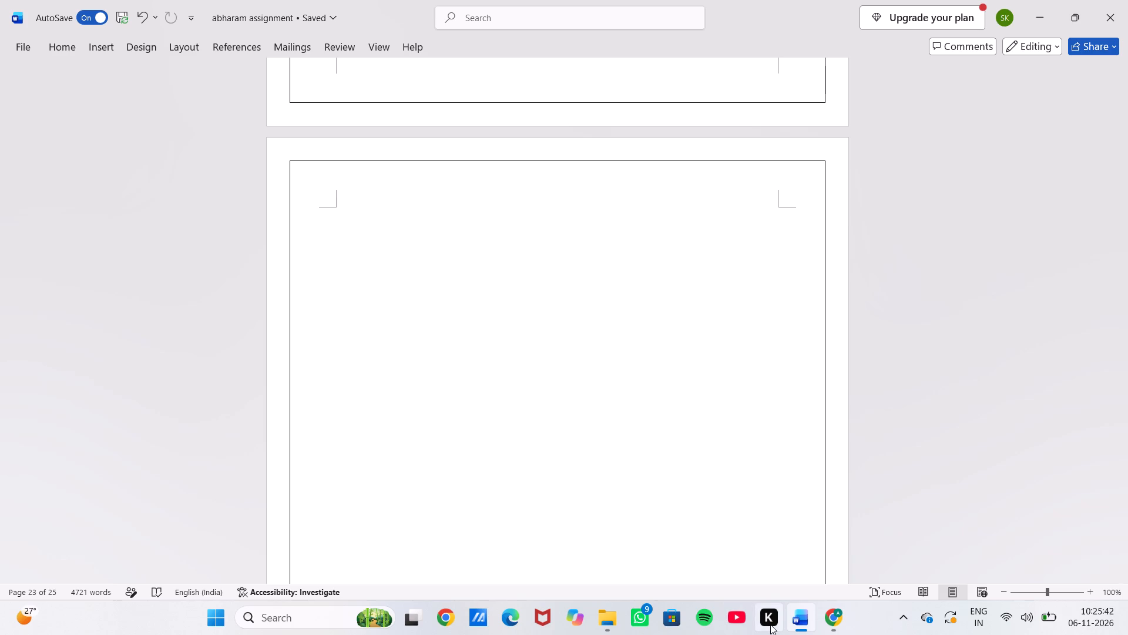
scroll(770, 624, "down", 2)
scroll(630, 502, "down", 3)
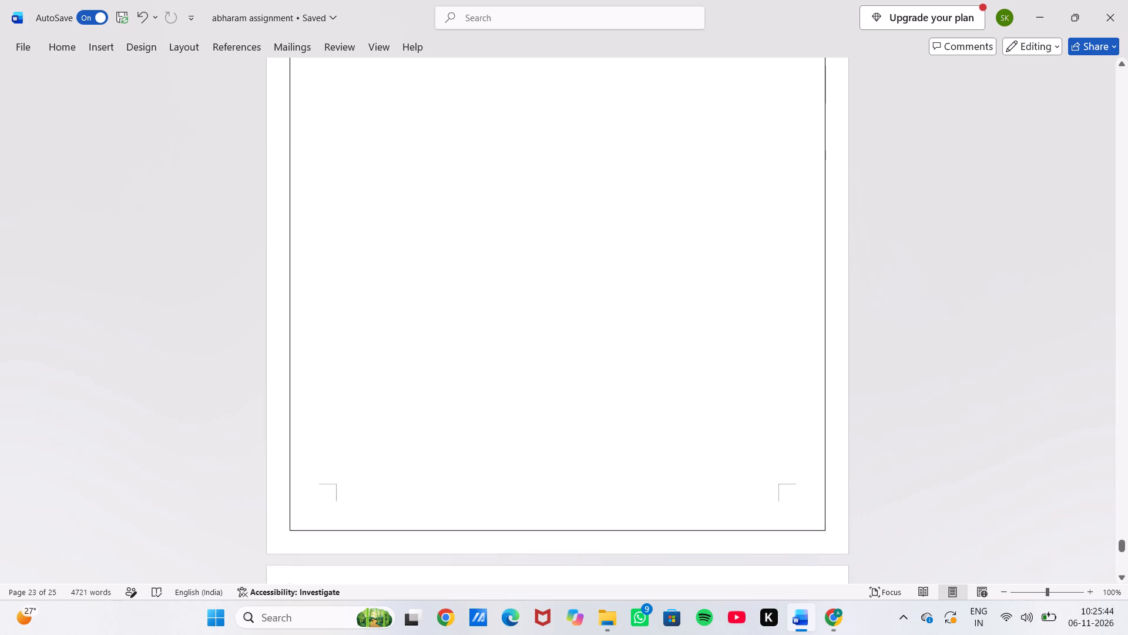
scroll(630, 502, "down", 6)
scroll(630, 502, "up", 1)
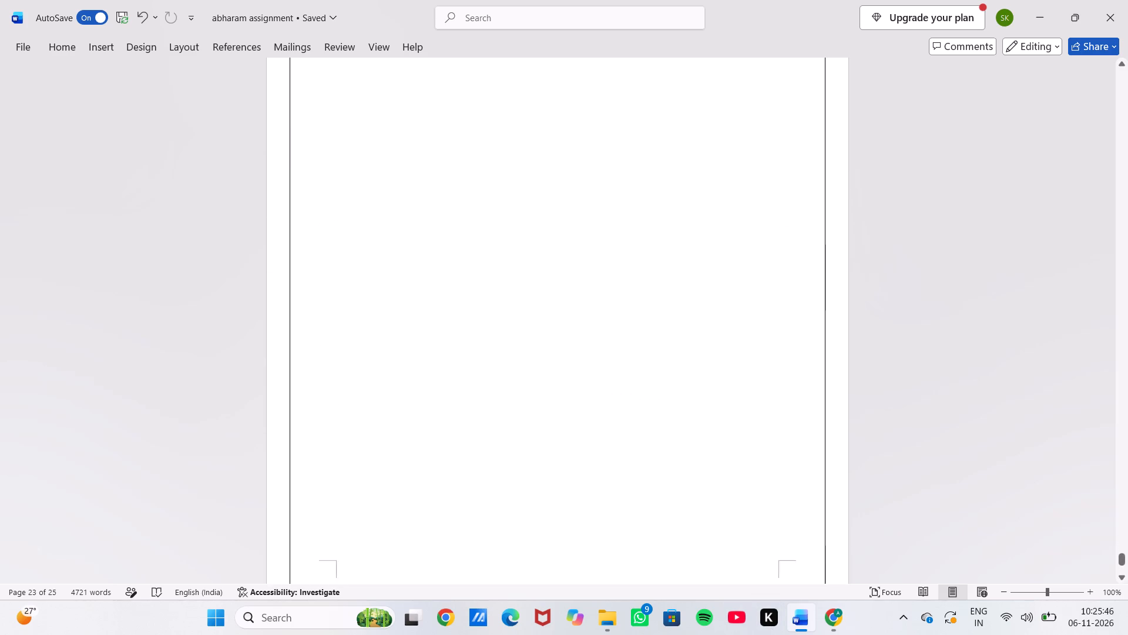
scroll(630, 502, "up", 1)
left_click(436, 239)
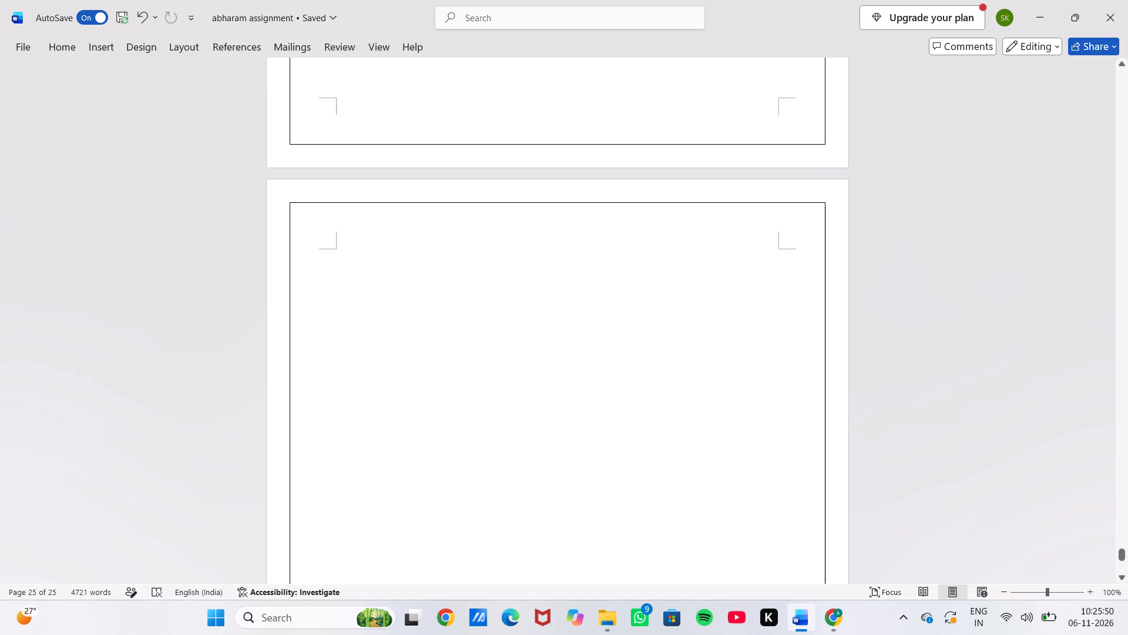
key("p")
key("h")
type("OTO")
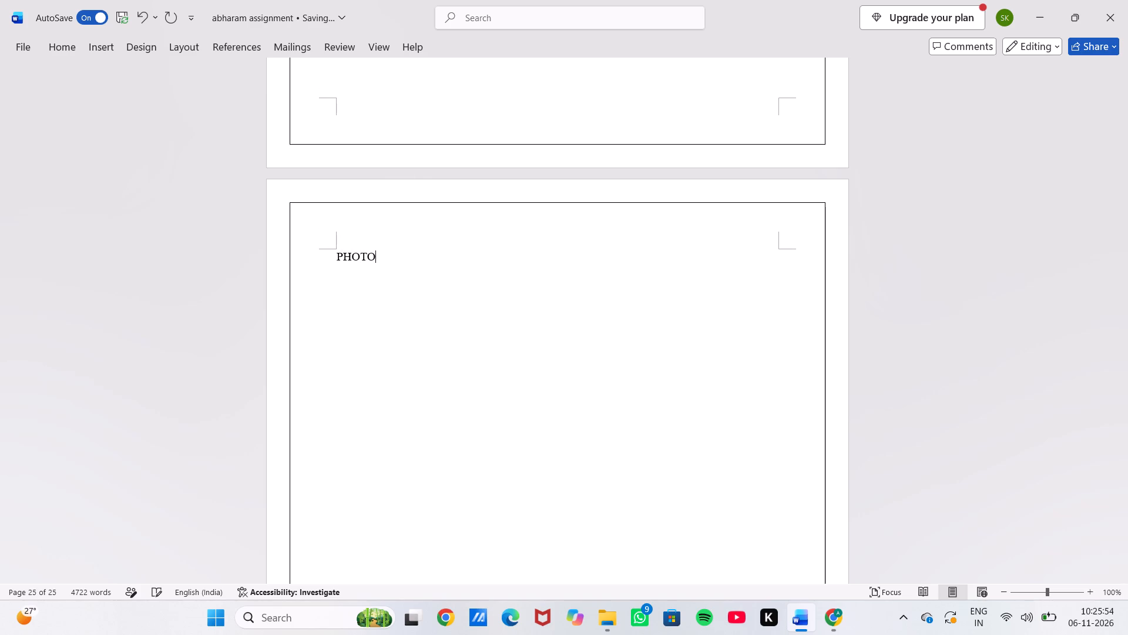
type("GRAPH")
key("space")
type("(GPS")
key("shift+parenright")
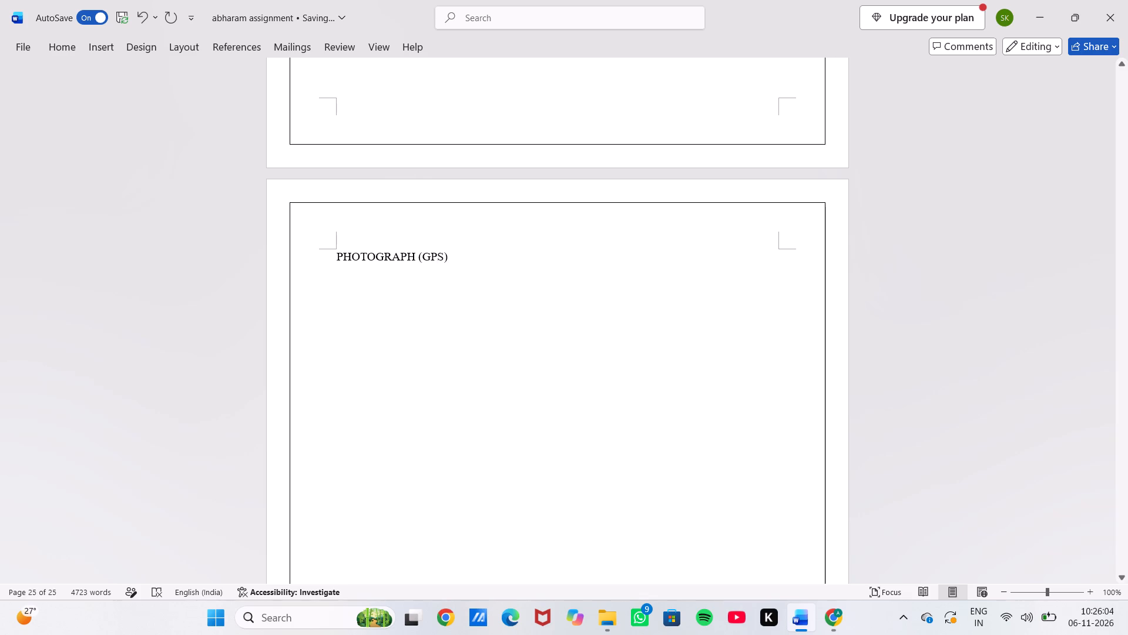
Make the PHOTOGRAPH (GPS) heading bold, set its font size to 14 and centre it.
left_click(336, 255)
right_click_drag(336, 255, 486, 270)
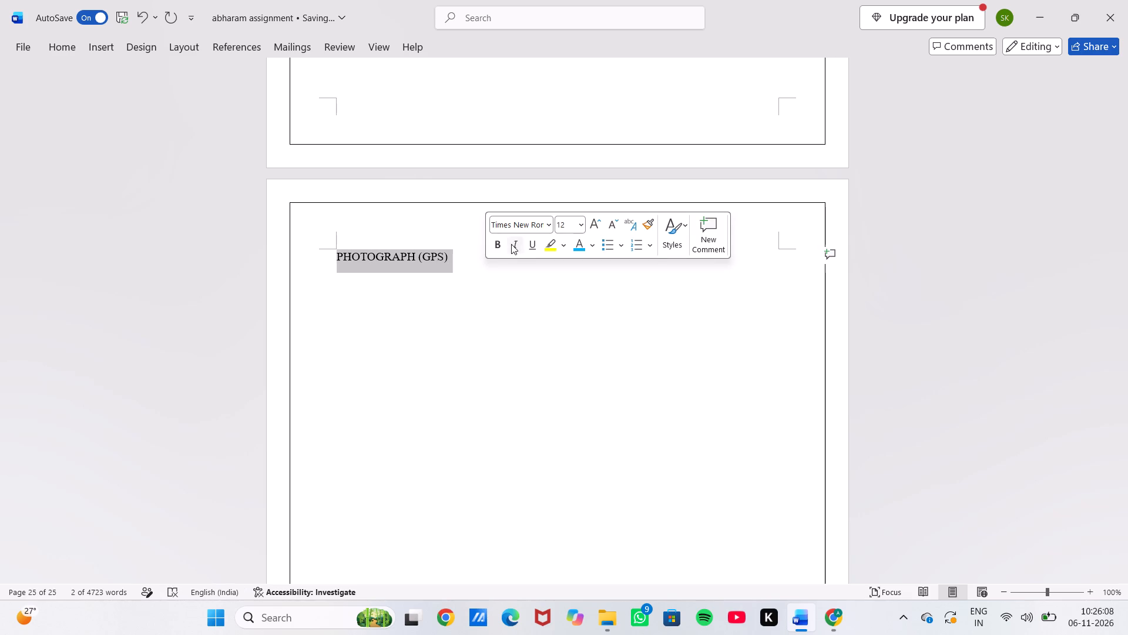
left_click(499, 247)
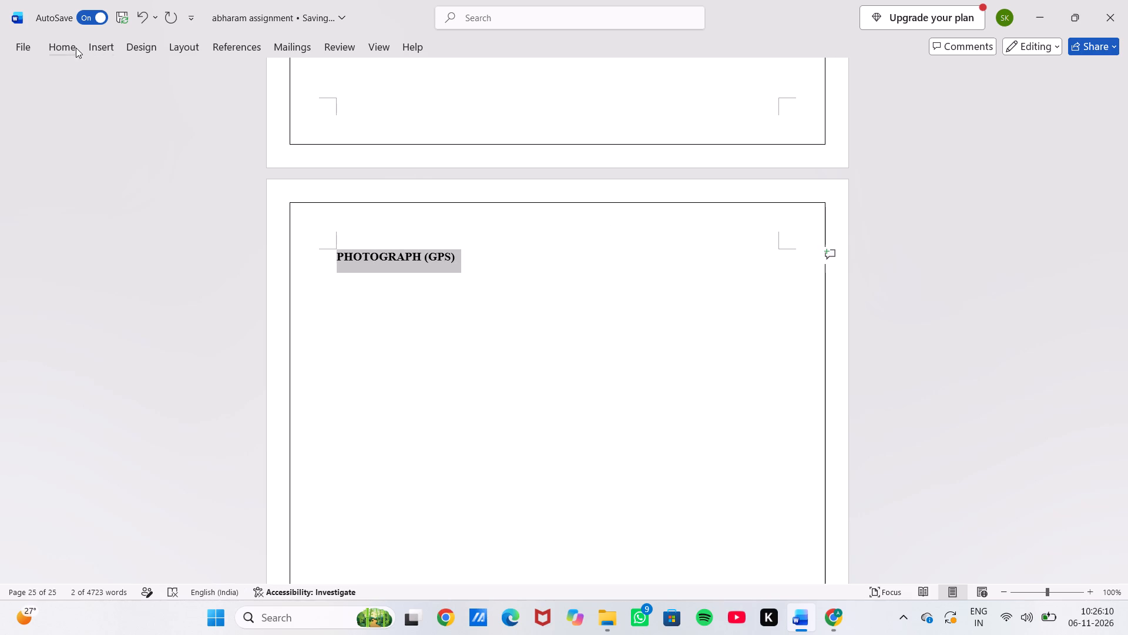
left_click(68, 54)
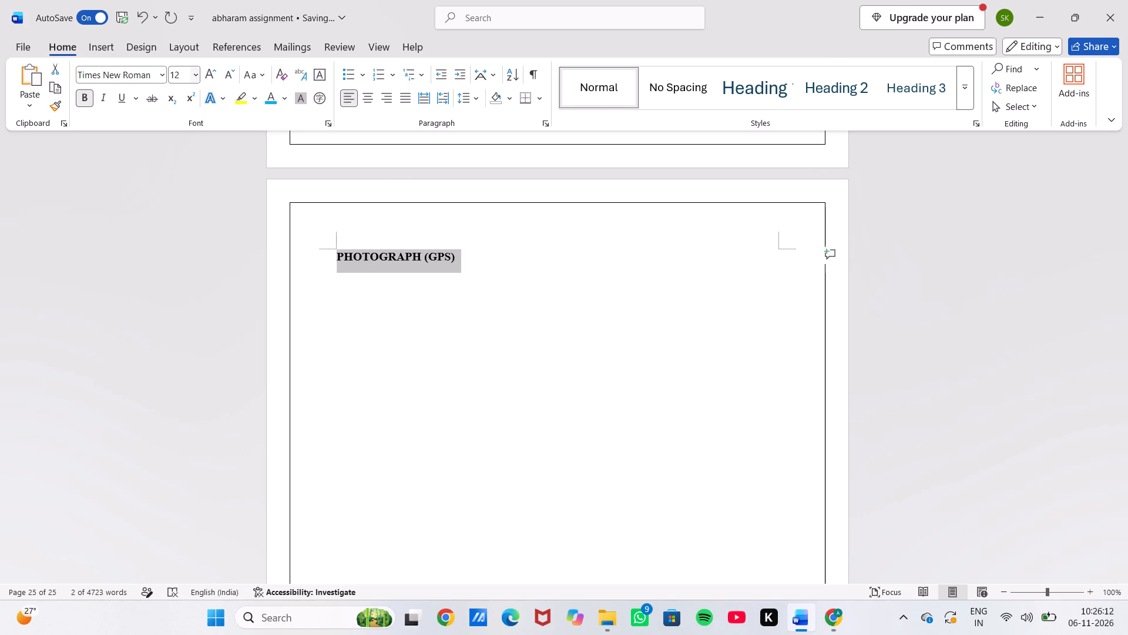
left_click(192, 78)
left_click(182, 183)
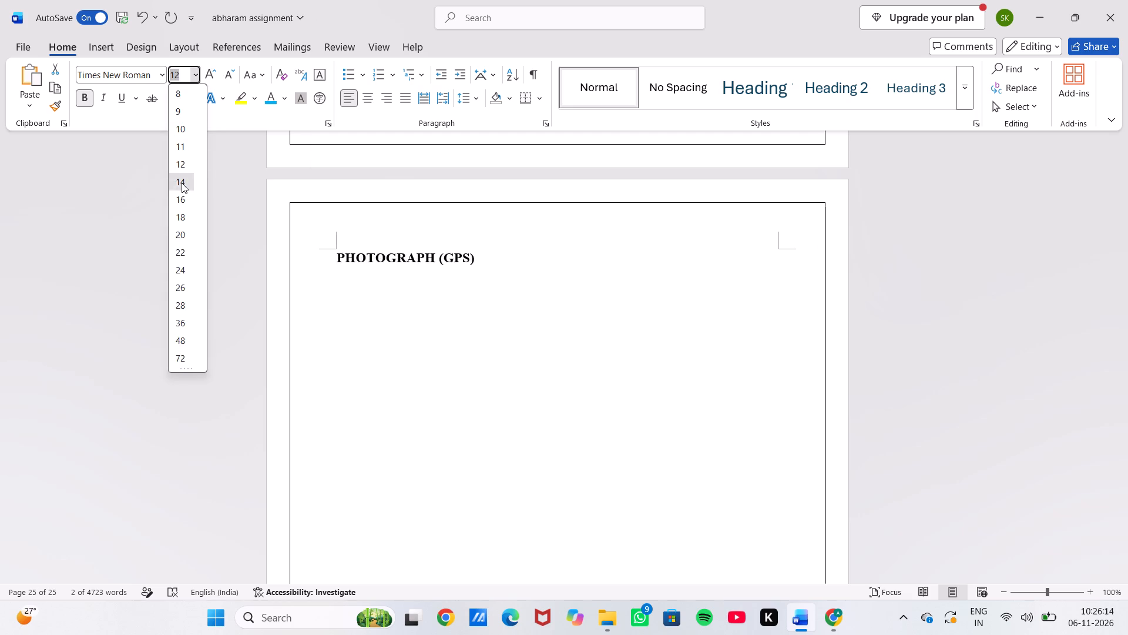
left_click(366, 103)
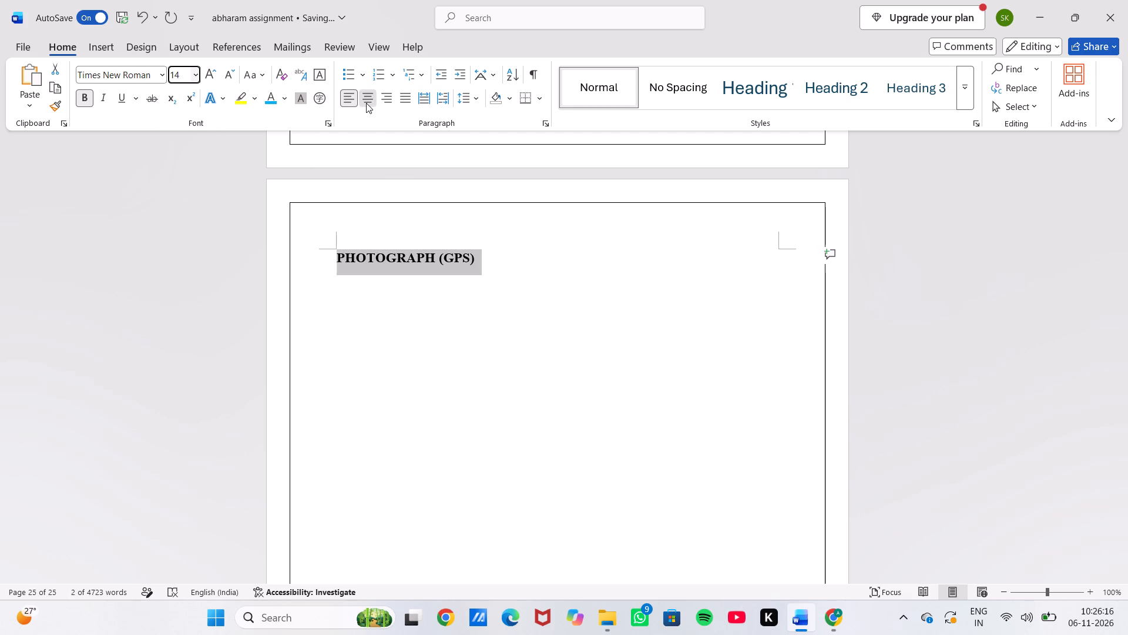
Make the ATTENDANCE SHEET heading bold and set its font size to 14.
scroll(412, 194, "up", 4)
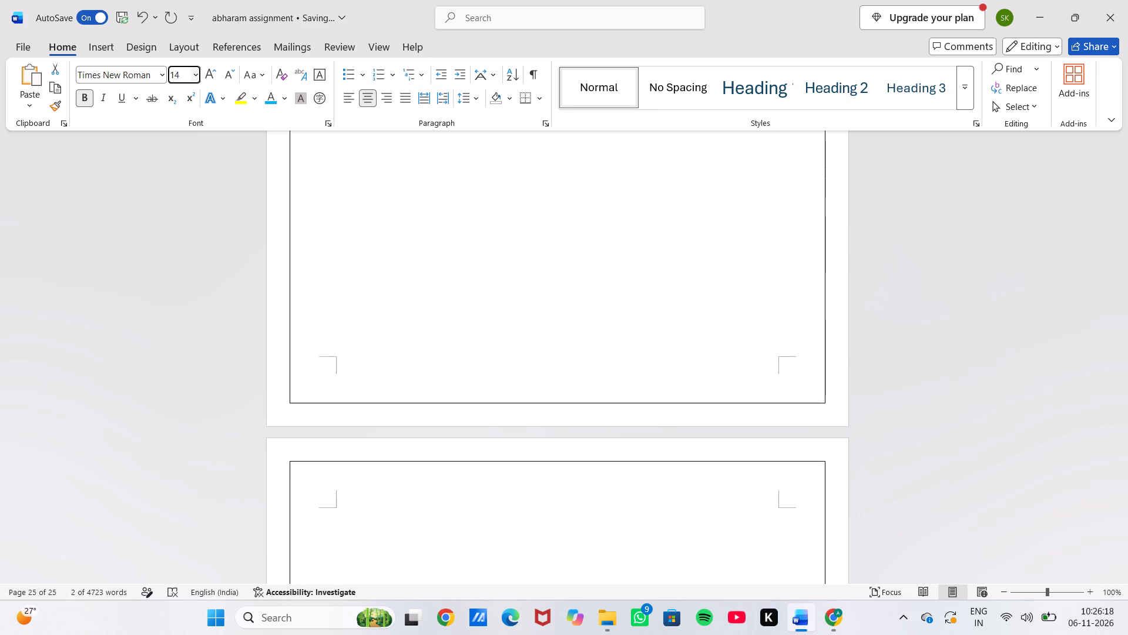
scroll(412, 194, "up", 5)
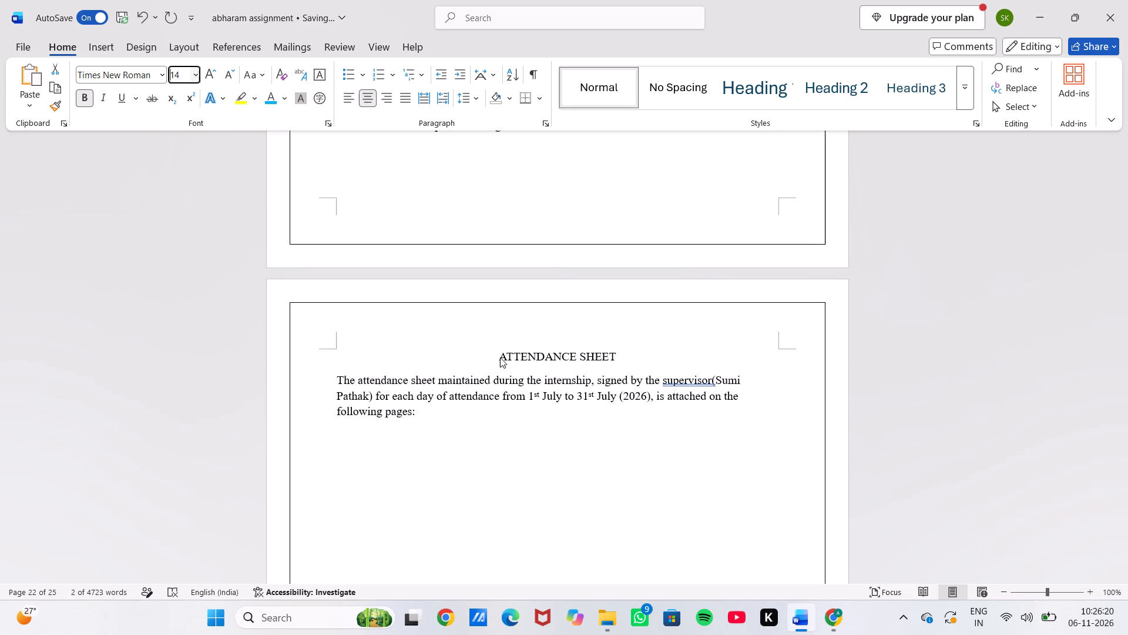
left_click(500, 357)
right_click_drag(500, 357, 625, 358)
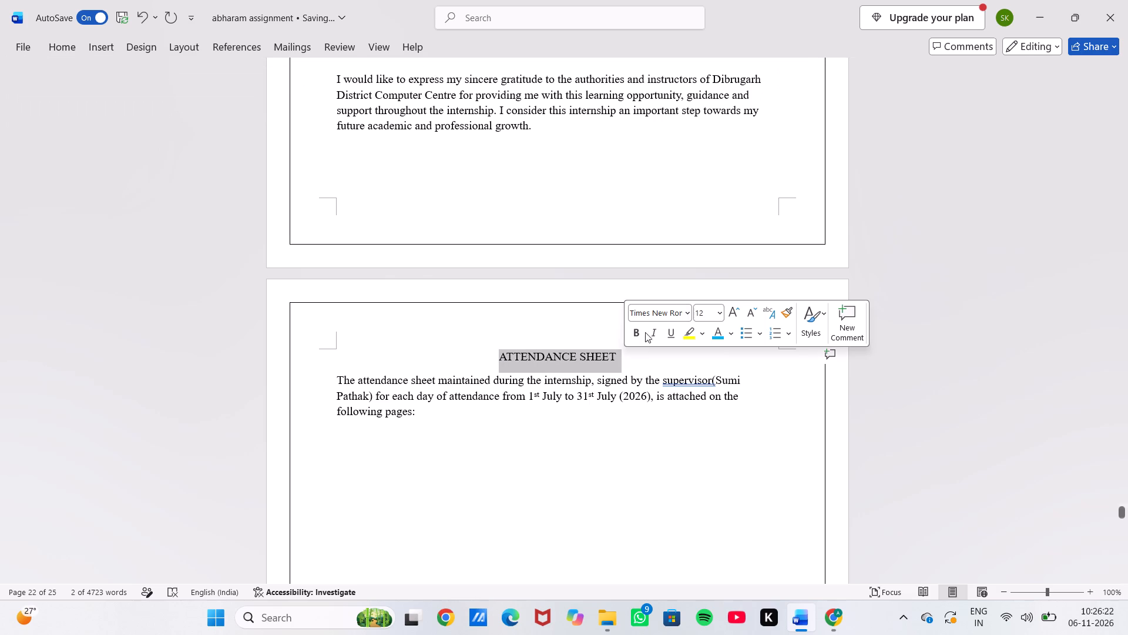
left_click(636, 331)
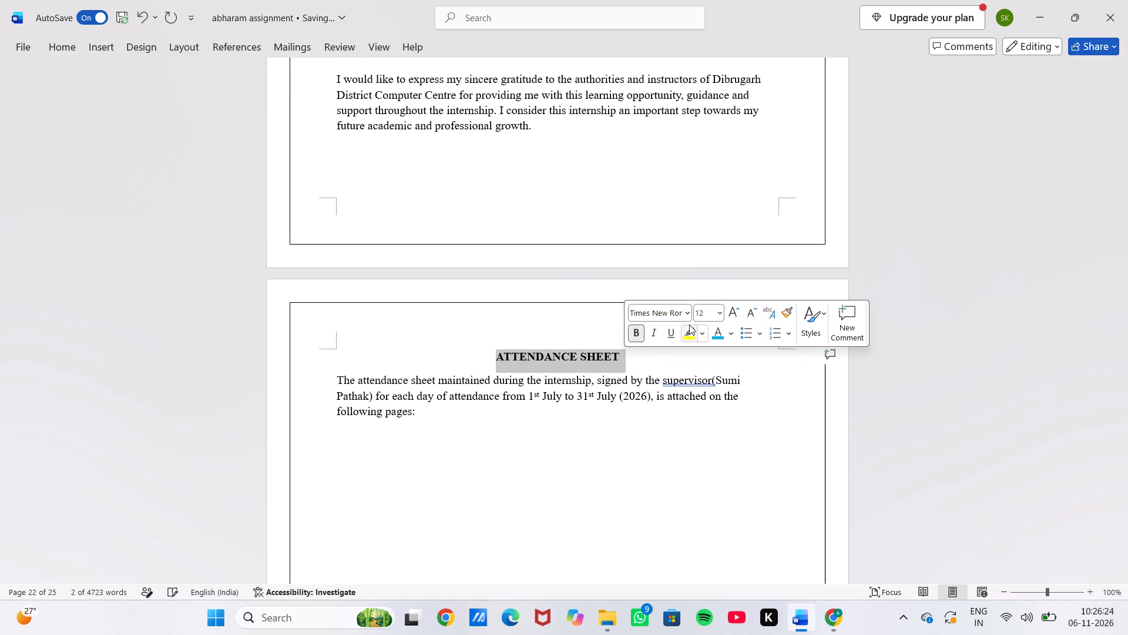
left_click(719, 315)
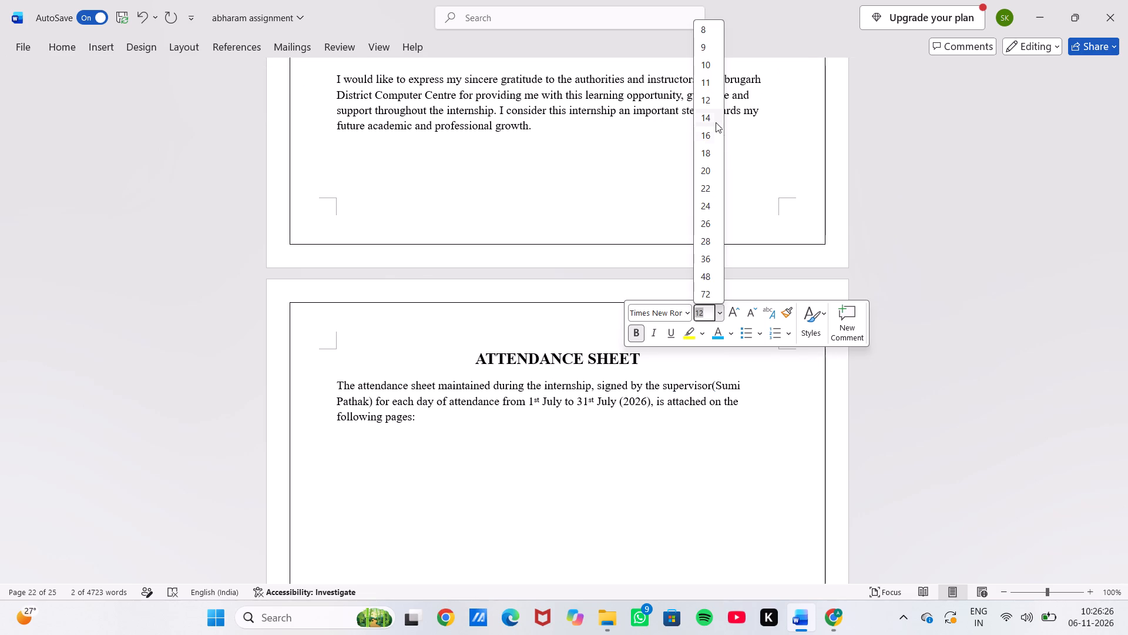
left_click(711, 118)
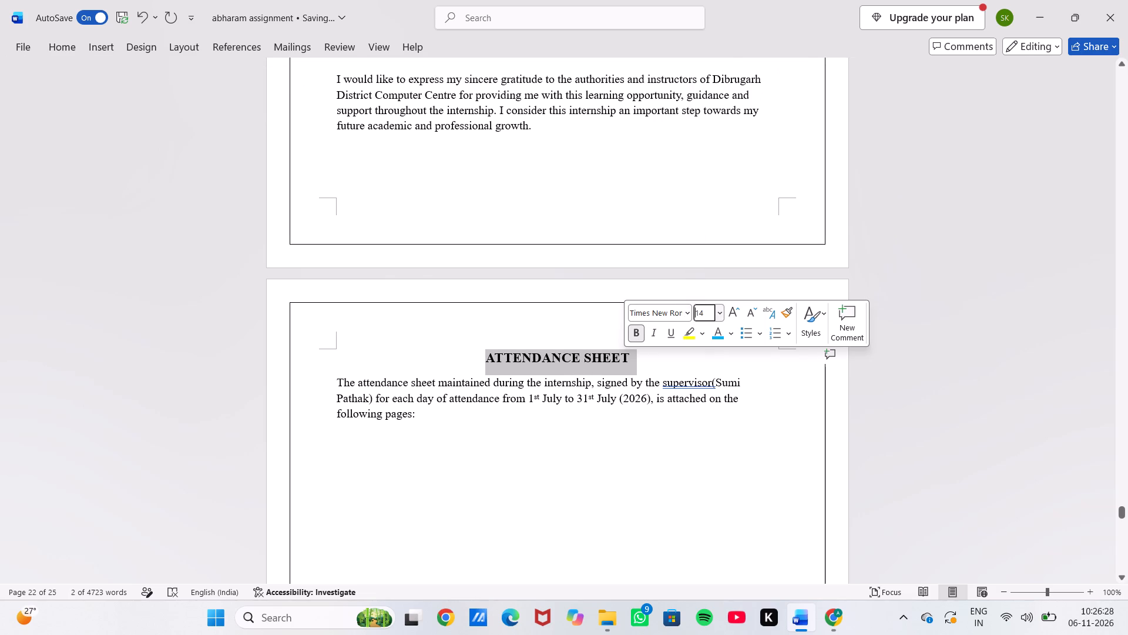
Accept the grammar suggestion "supervisor (" to add the missing space before the bracket in the attendance paragraph.
left_click(681, 382)
right_click(681, 382)
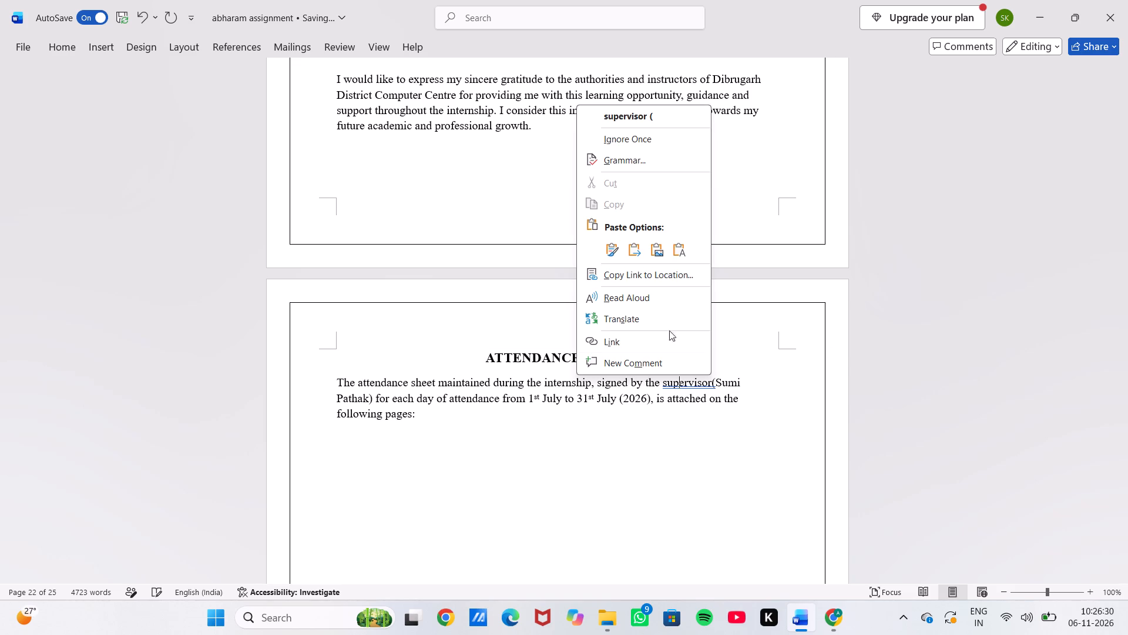
left_click(628, 122)
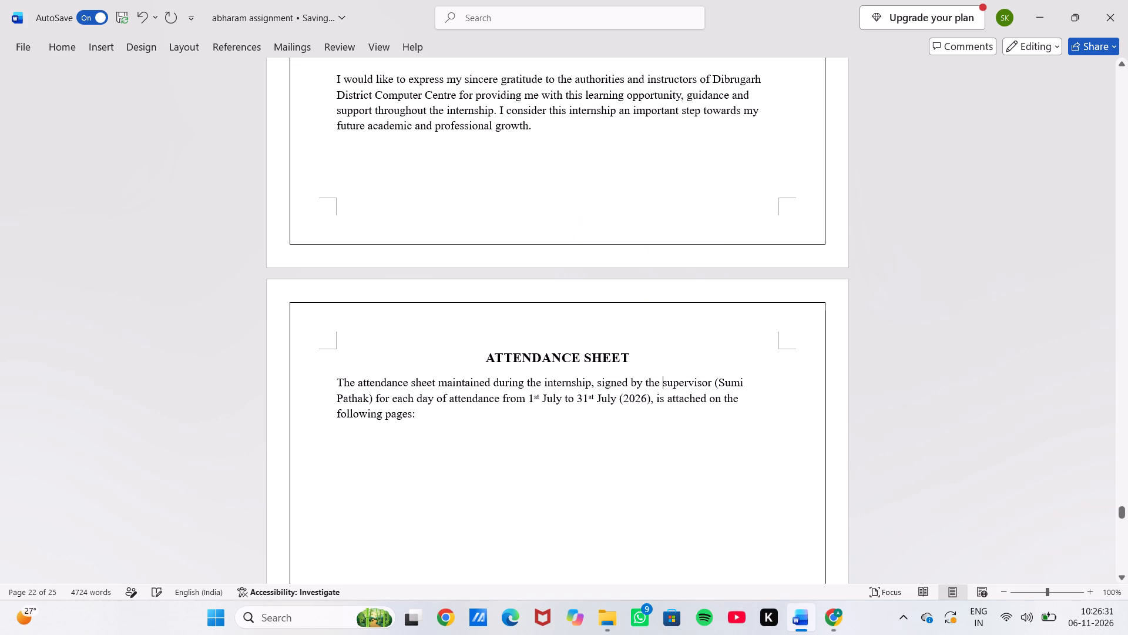
Bold the supervisor's name together with its brackets in the attendance paragraph.
left_click(719, 383)
right_click_drag(719, 383, 777, 376)
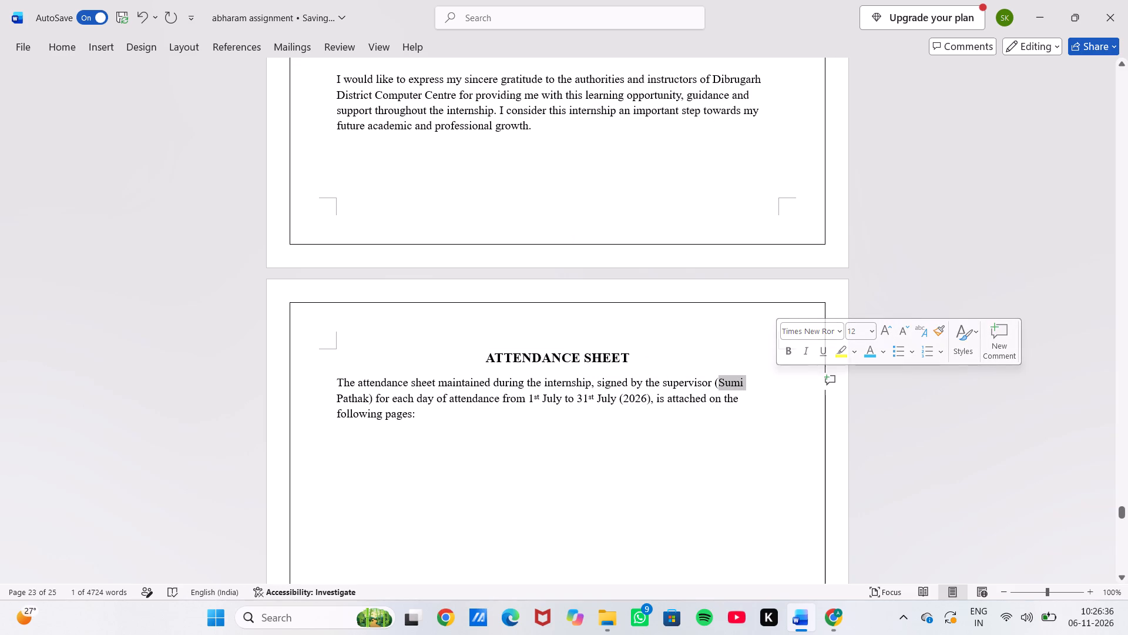
left_click(712, 384)
right_click_drag(712, 384, 760, 382)
left_click_drag(760, 382, 713, 380)
left_click(713, 380)
left_click(713, 380)
right_click_drag(713, 380, 528, 420)
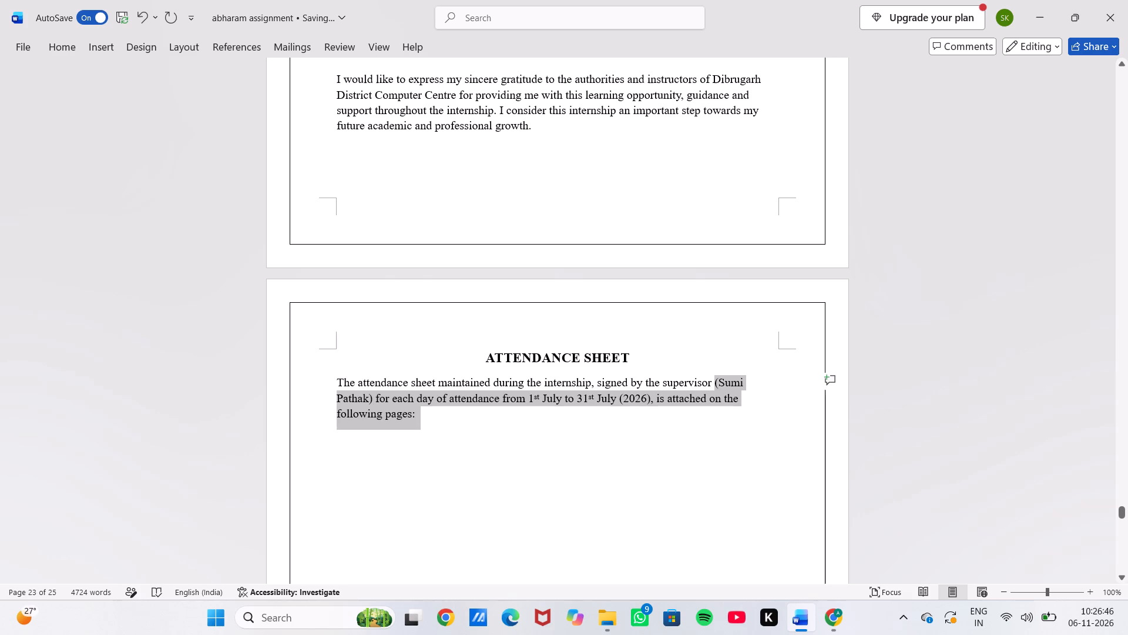
right_click_drag(528, 420, 375, 399)
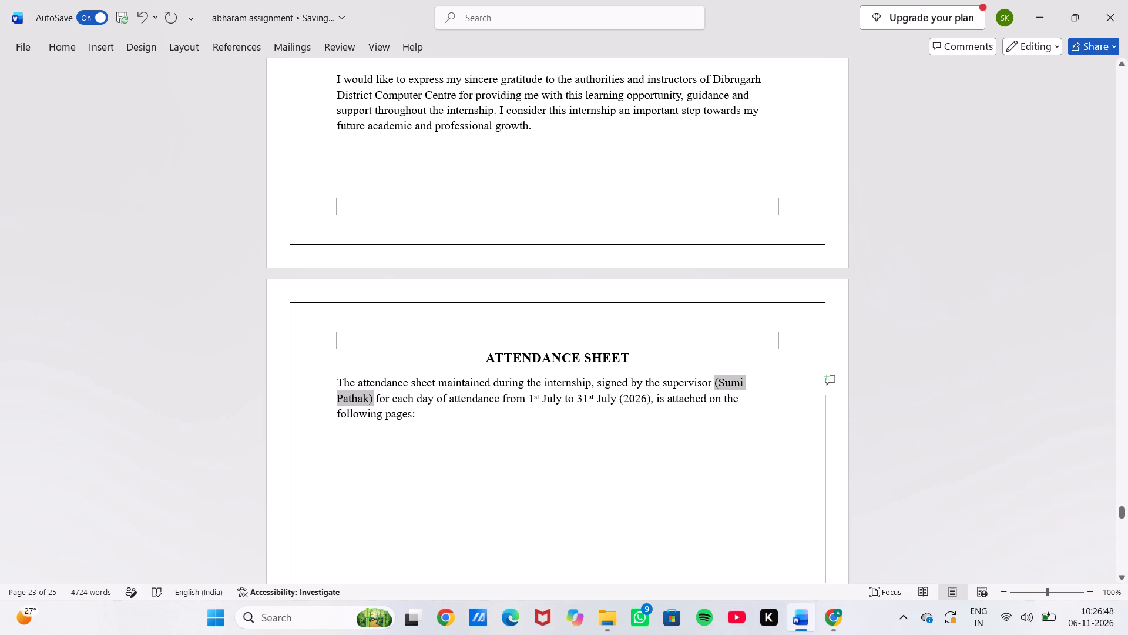
right_click_drag(375, 399, 375, 398)
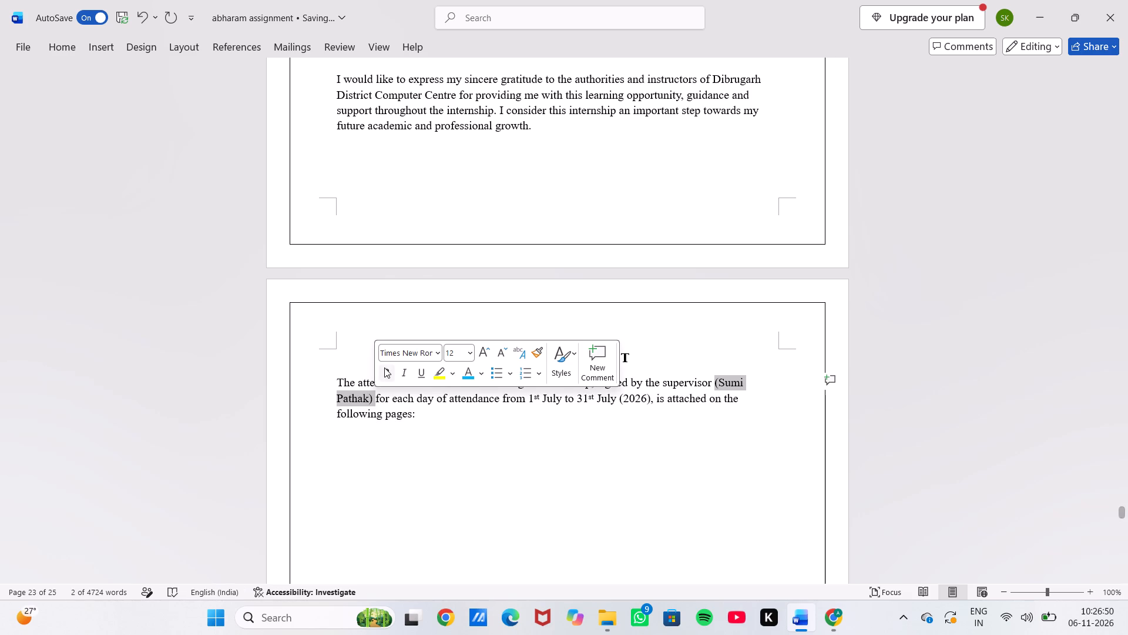
left_click(385, 367)
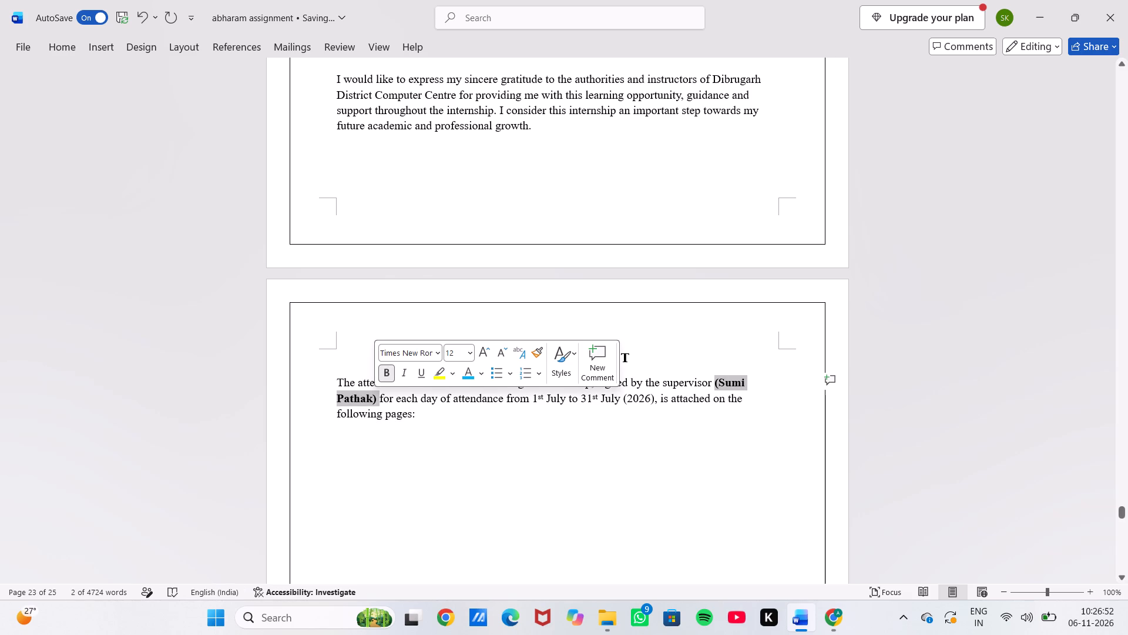
Bold the date range "1st July to 31st July (2026)" in the attendance paragraph.
left_click(532, 397)
right_click_drag(532, 397, 639, 401)
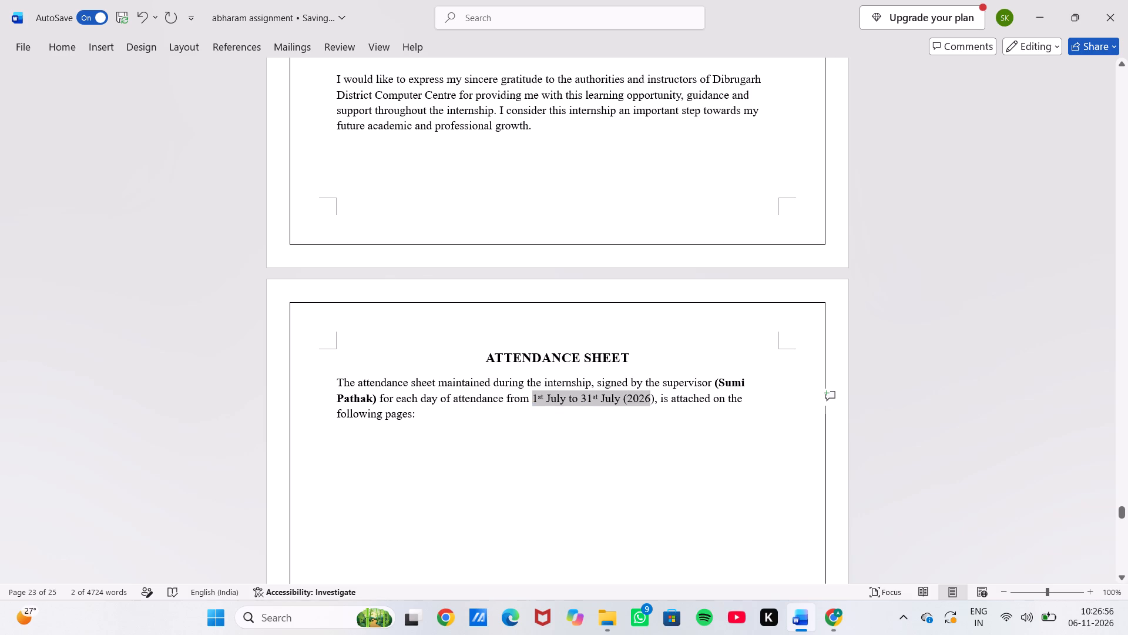
right_click_drag(639, 401, 654, 403)
right_click_drag(654, 403, 653, 402)
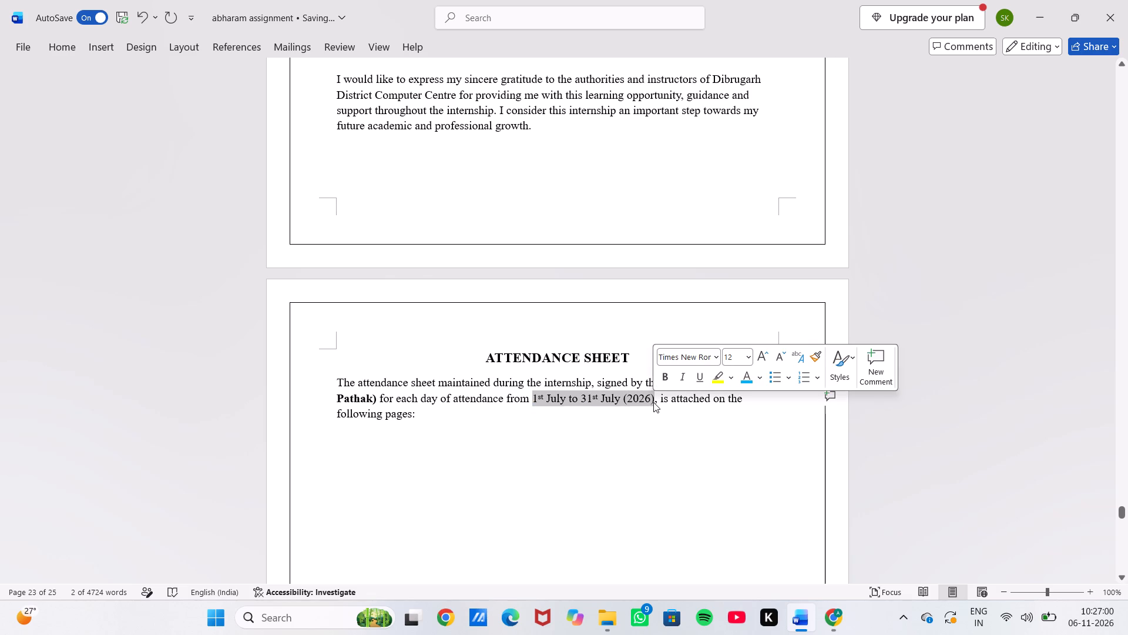
left_click(666, 382)
left_click(642, 536)
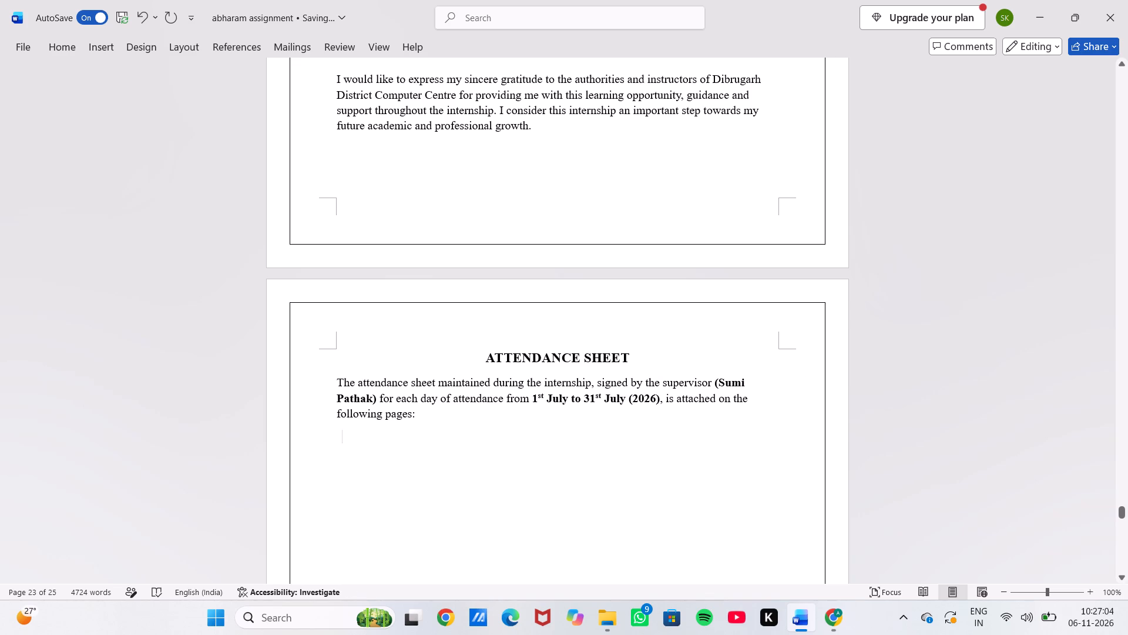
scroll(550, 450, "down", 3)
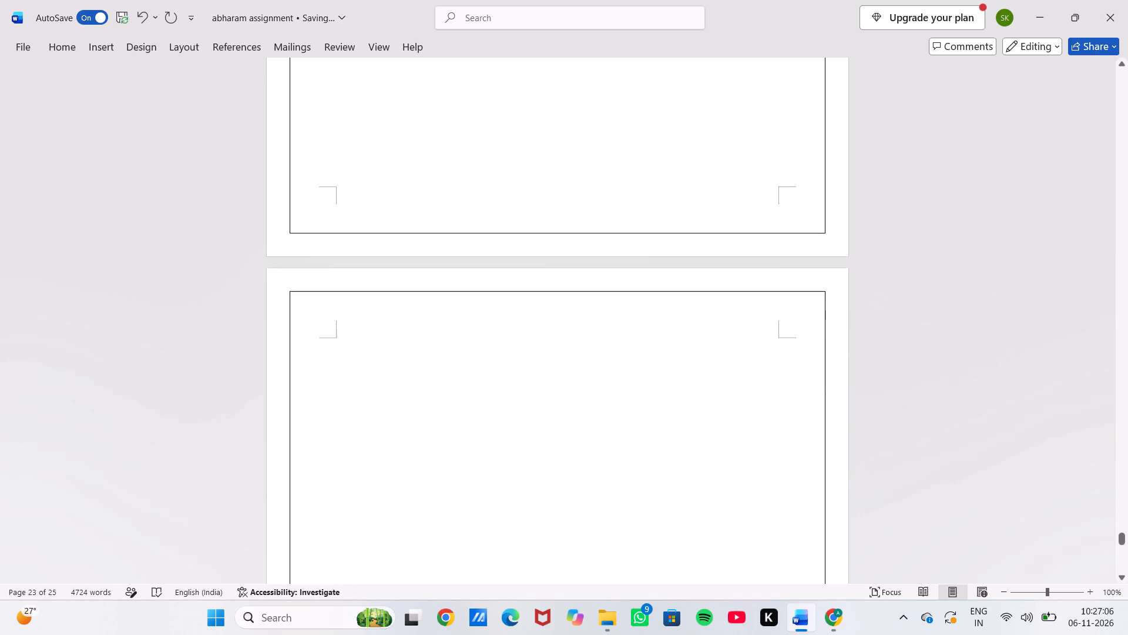
Add a line below the PHOTOGRAPH (GPS) heading reading "GPS-tagged photographs taken during the internship".
scroll(550, 450, "down", 5)
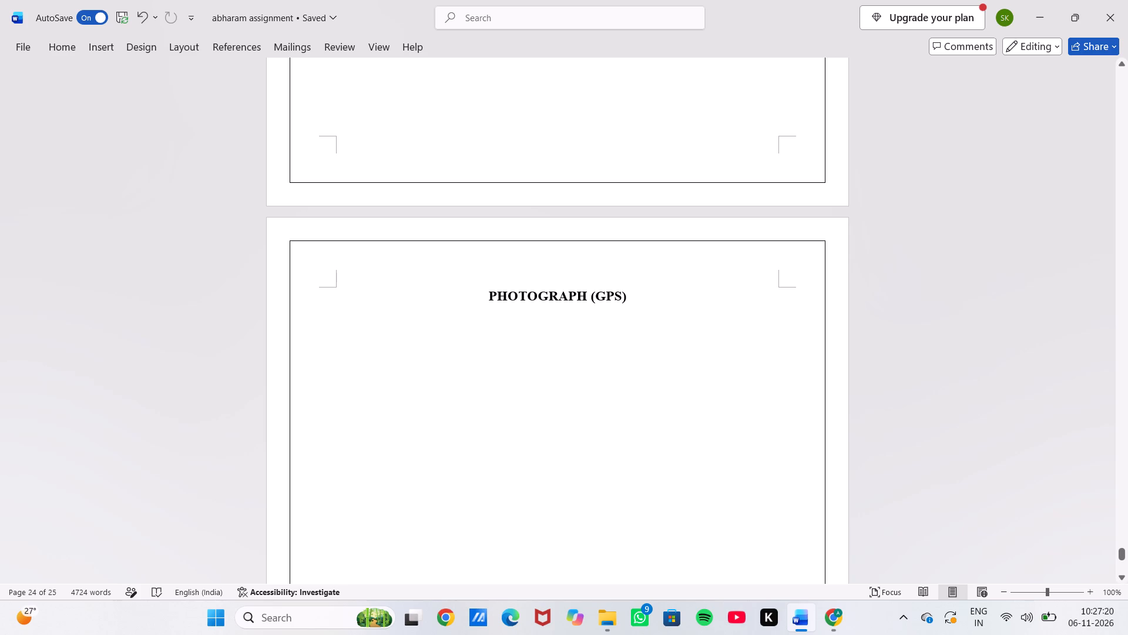
left_click(642, 309)
key("Return")
type("GP")
key("s")
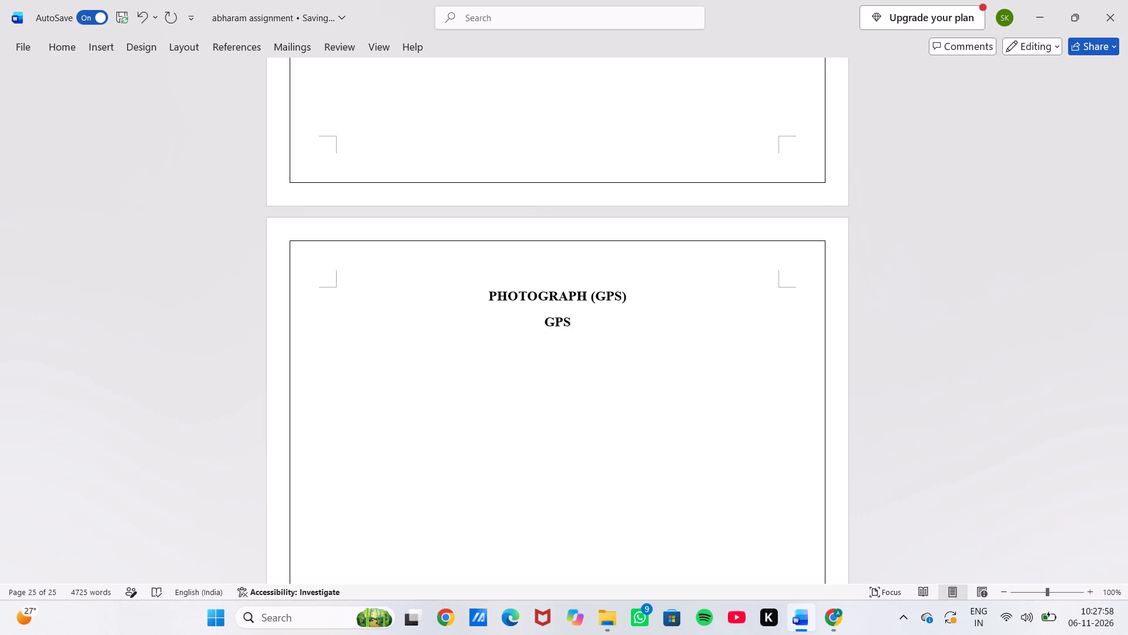
type("-")
key("space")
key("BackSpace")
type("tagged")
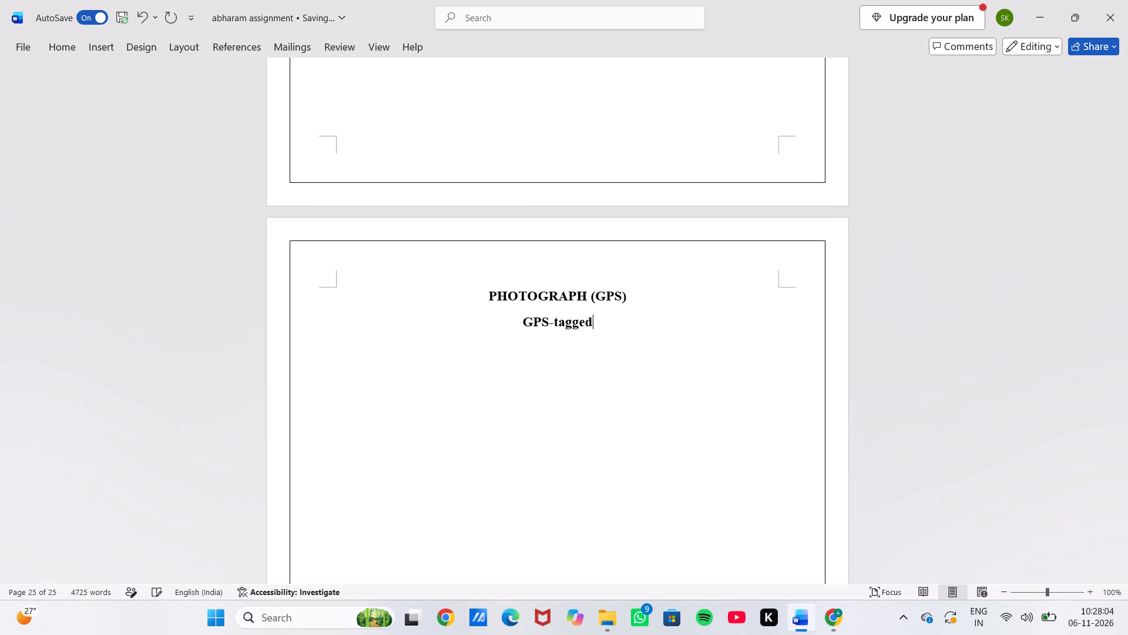
key("space")
type("photo")
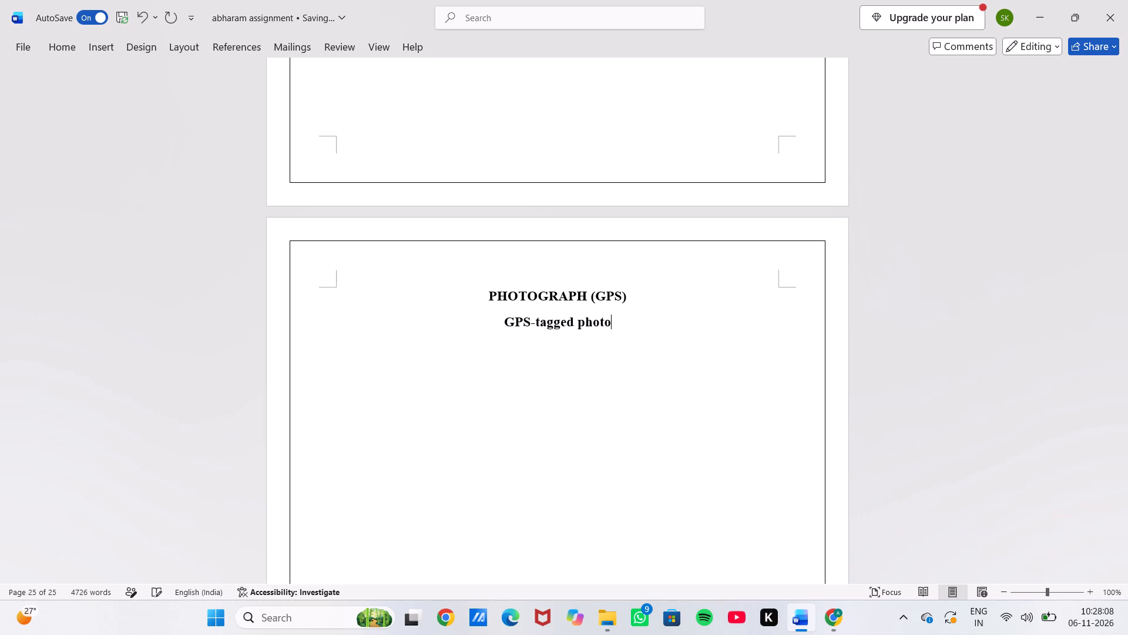
type("graph")
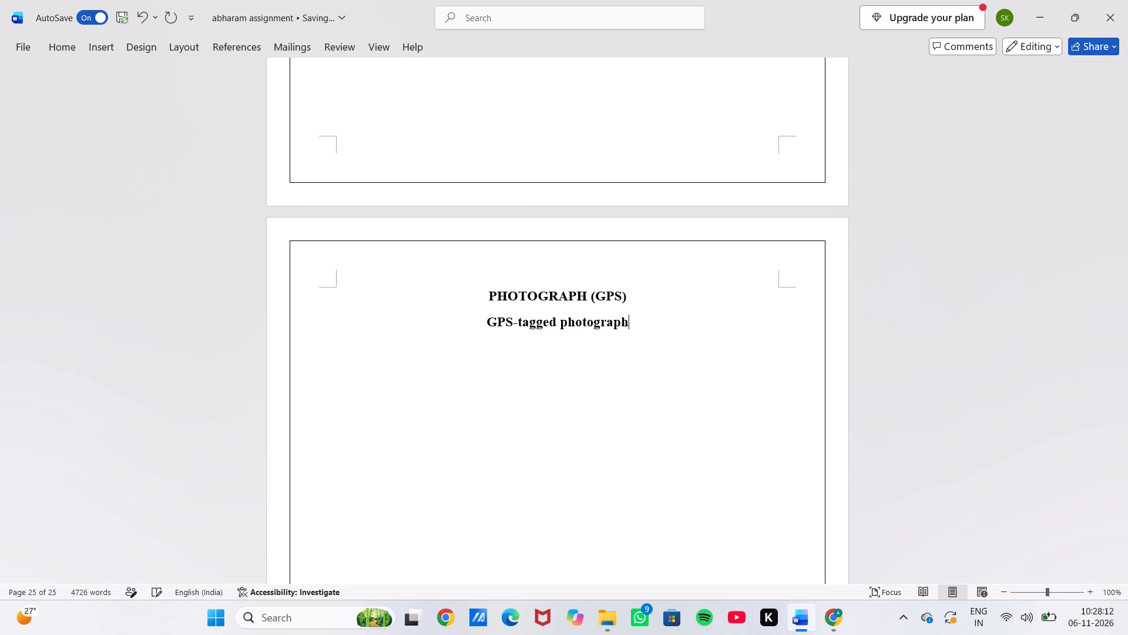
key("s")
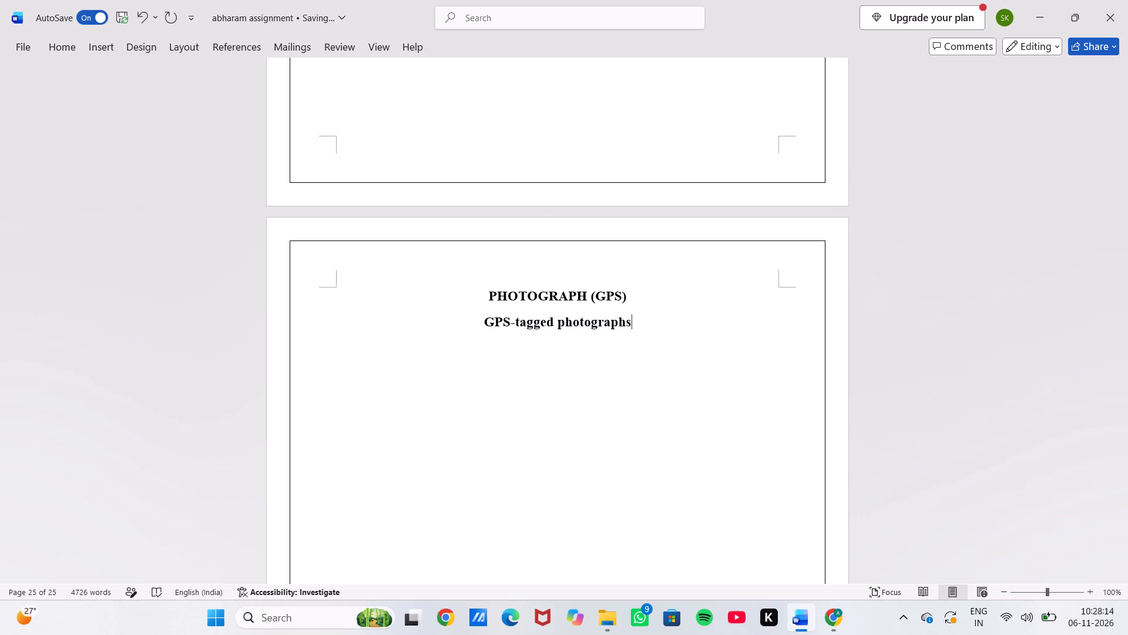
key("space")
type("taken during")
key("space")
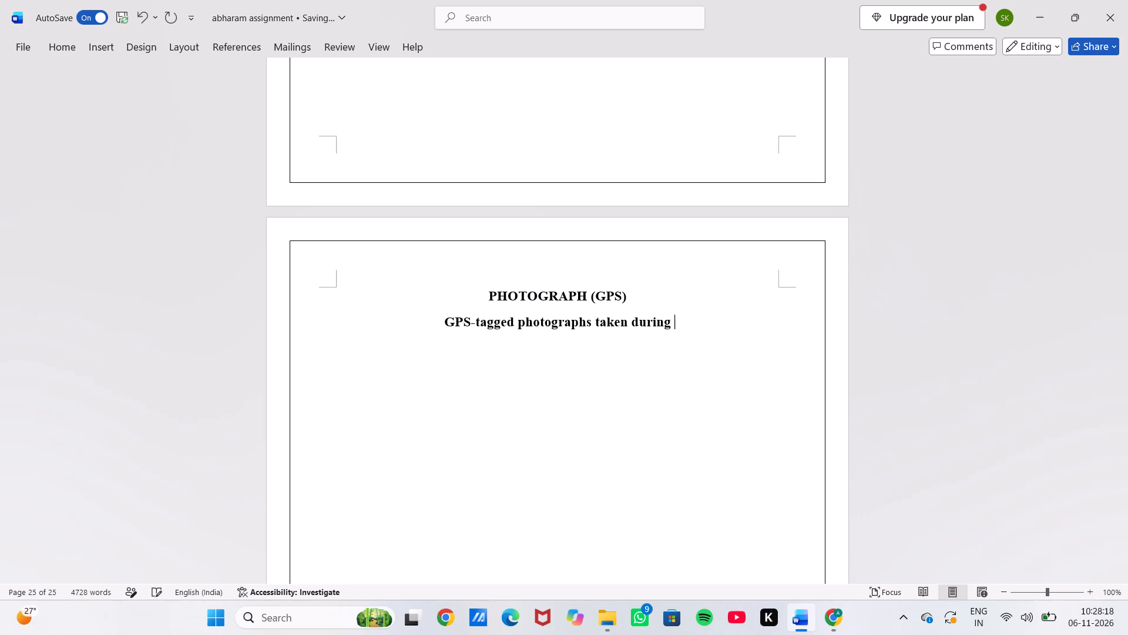
type("the")
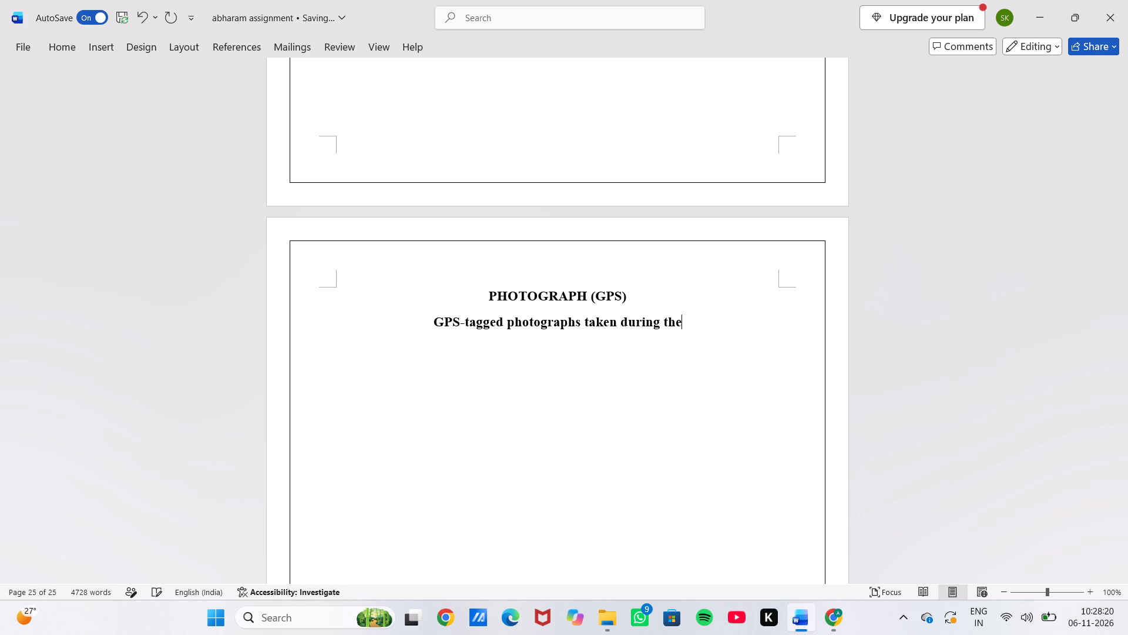
key("space")
type("internship")
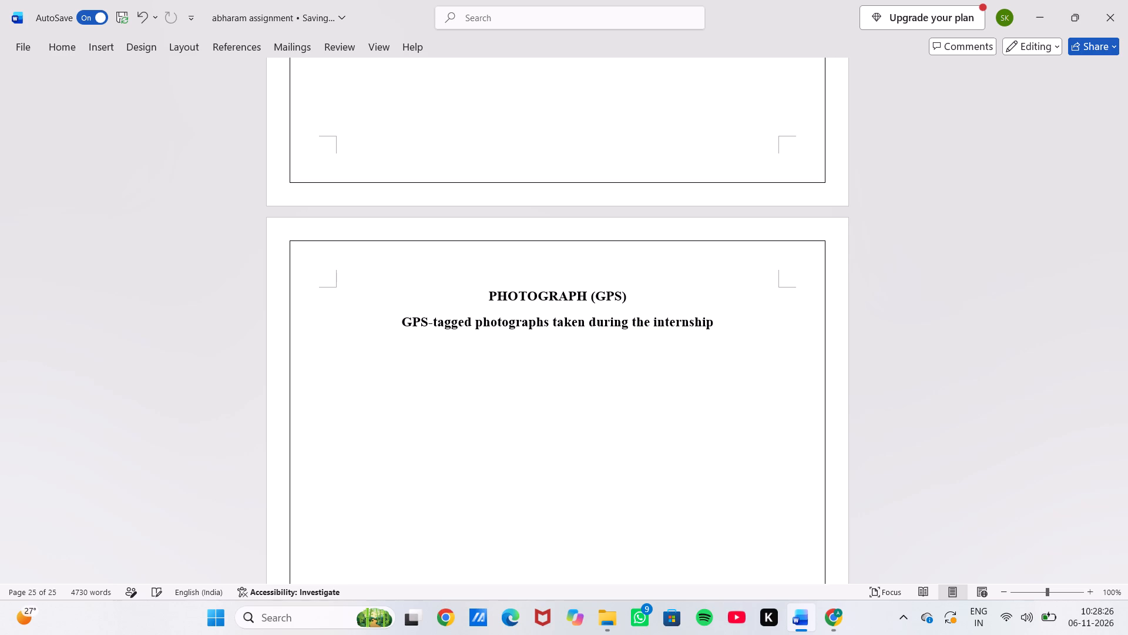
Complete the GPS caption sentence with "at the District Computer Centre, Khaliamari,Dibrugarh.".
key("space")
type("at the")
key("space")
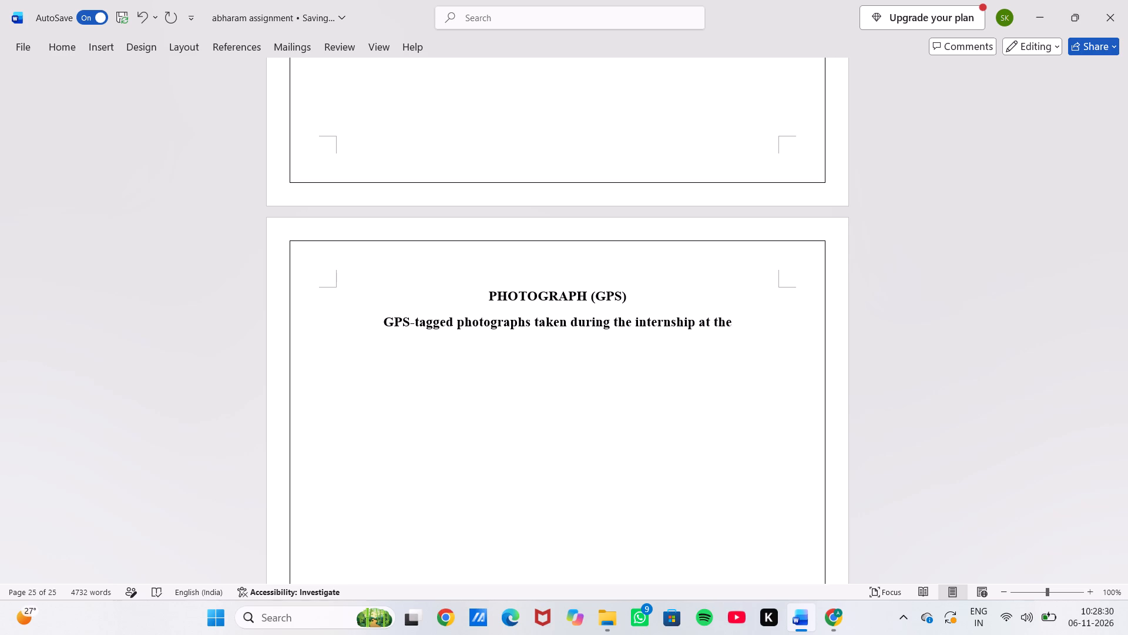
type("di")
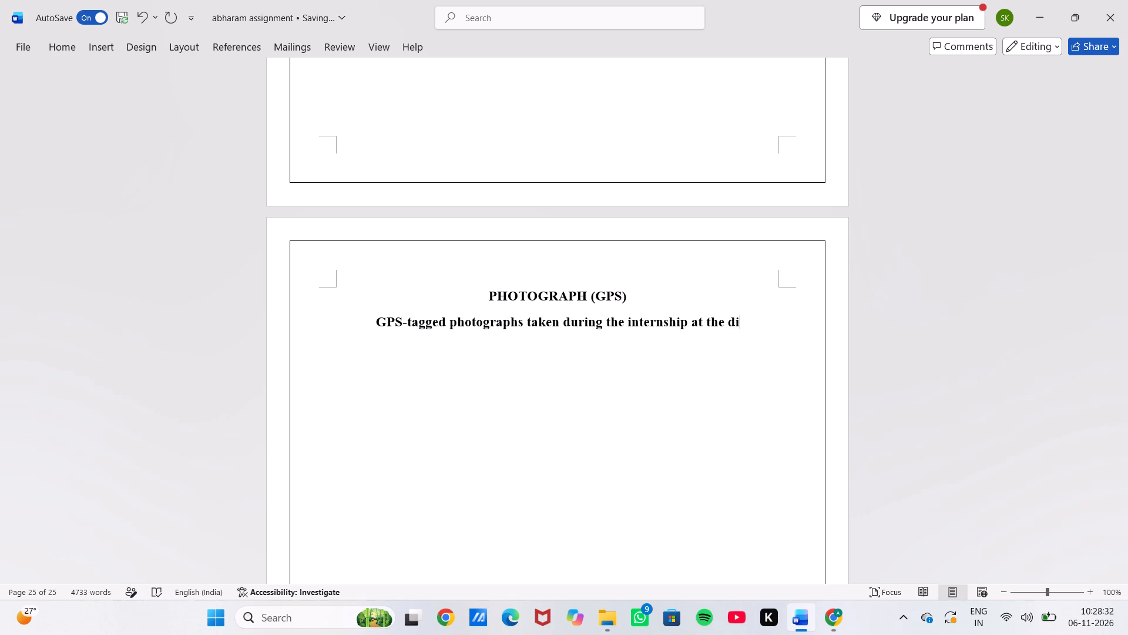
key("BackSpace")
key("BackSpace")
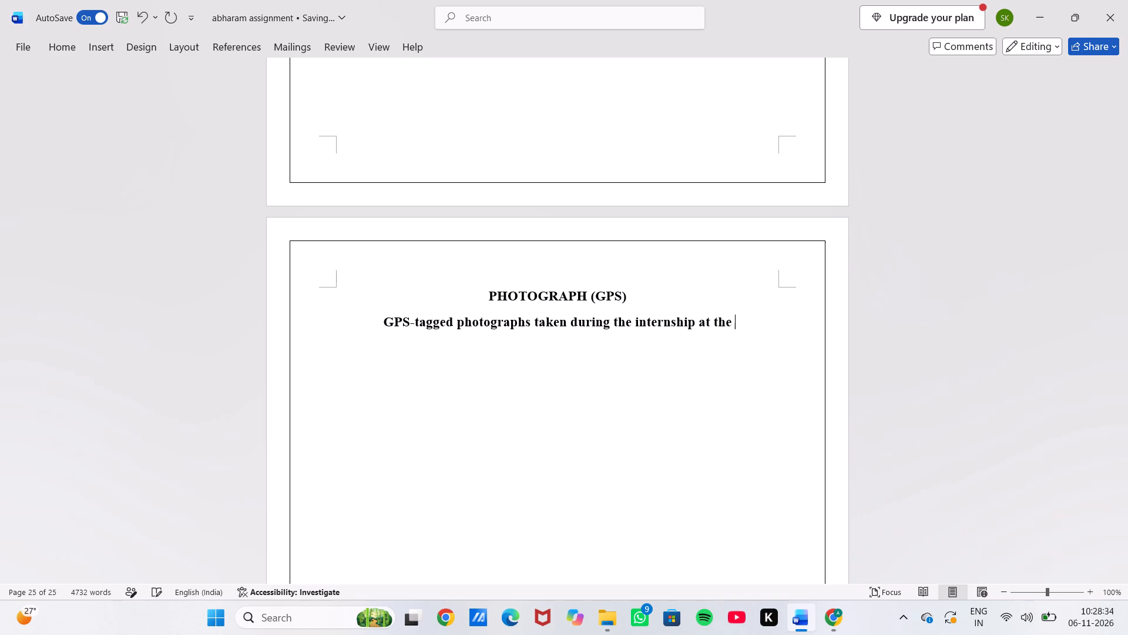
key("d")
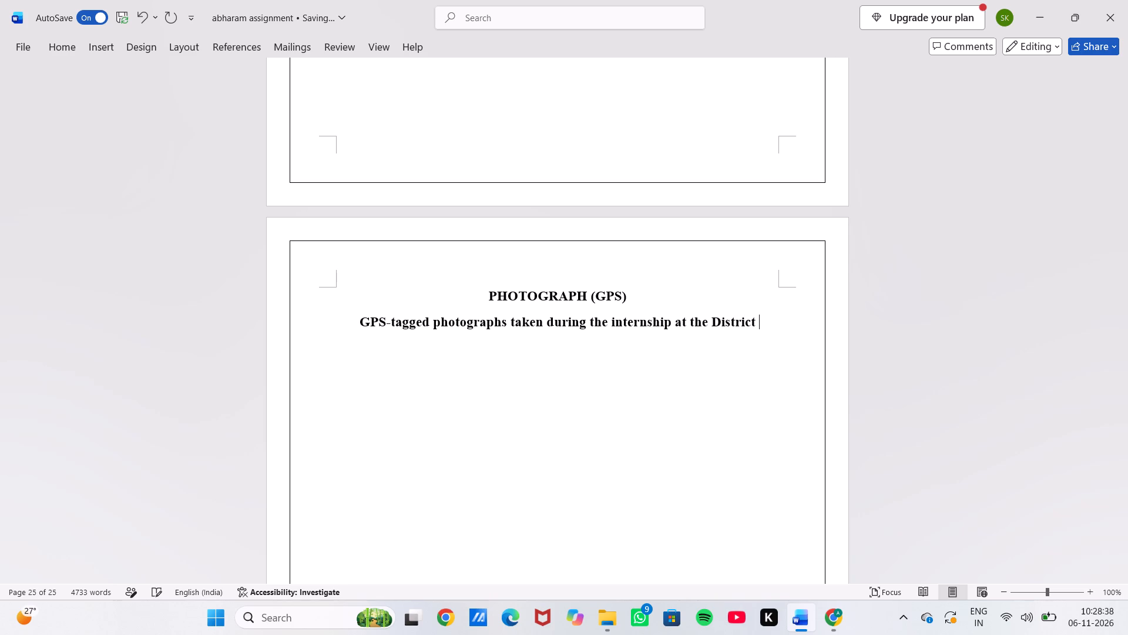
type("CO")
key("BackSpace")
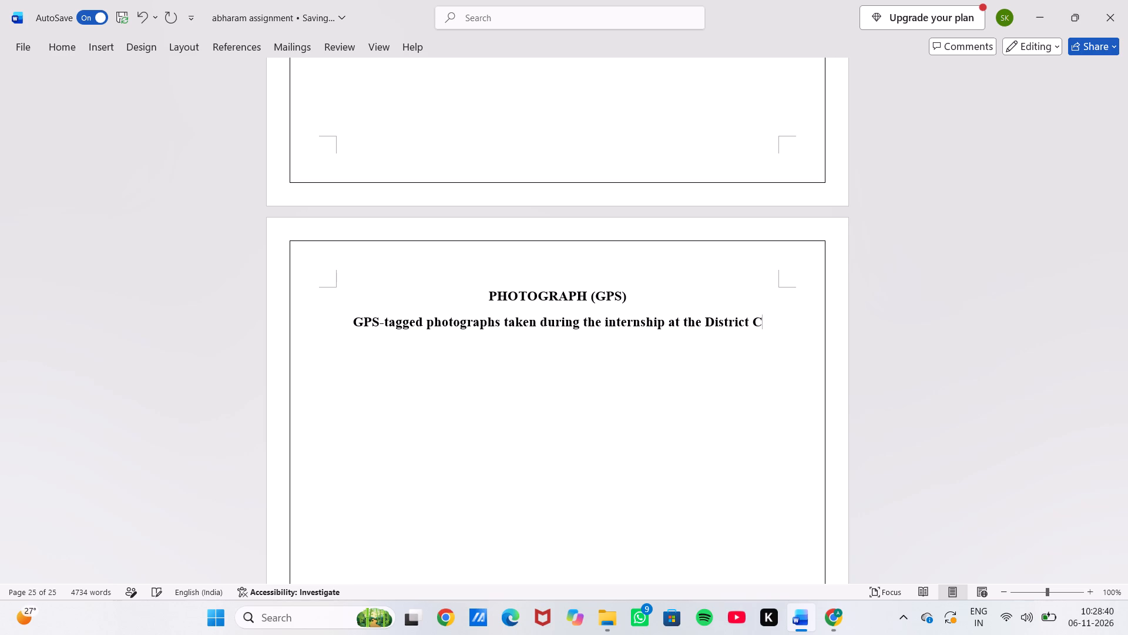
type("omputer")
key("space")
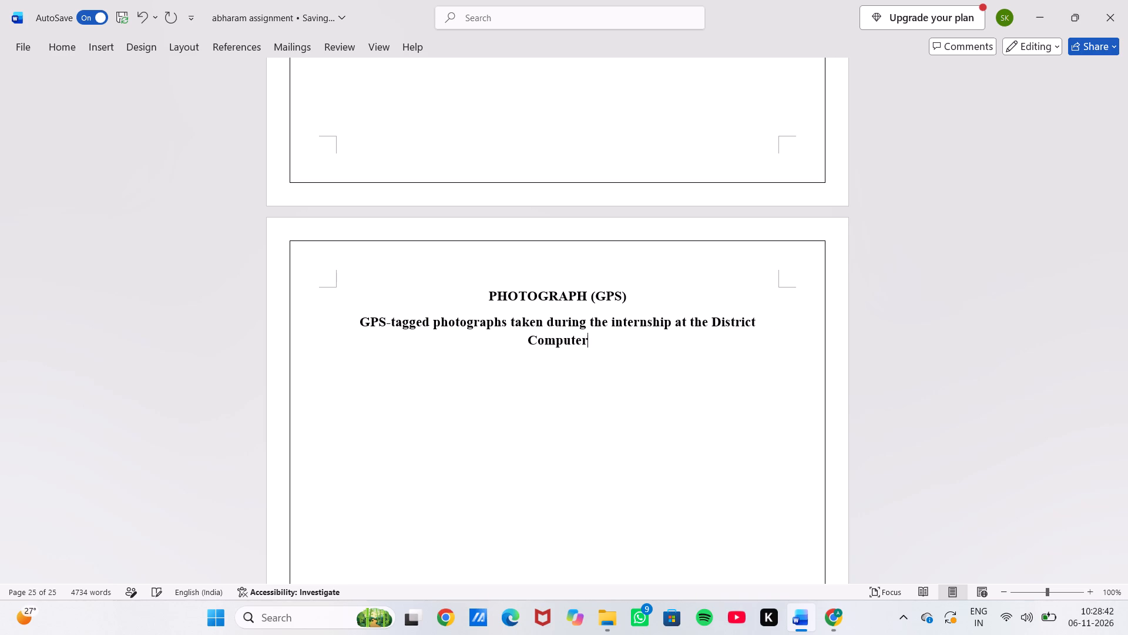
type("entre")
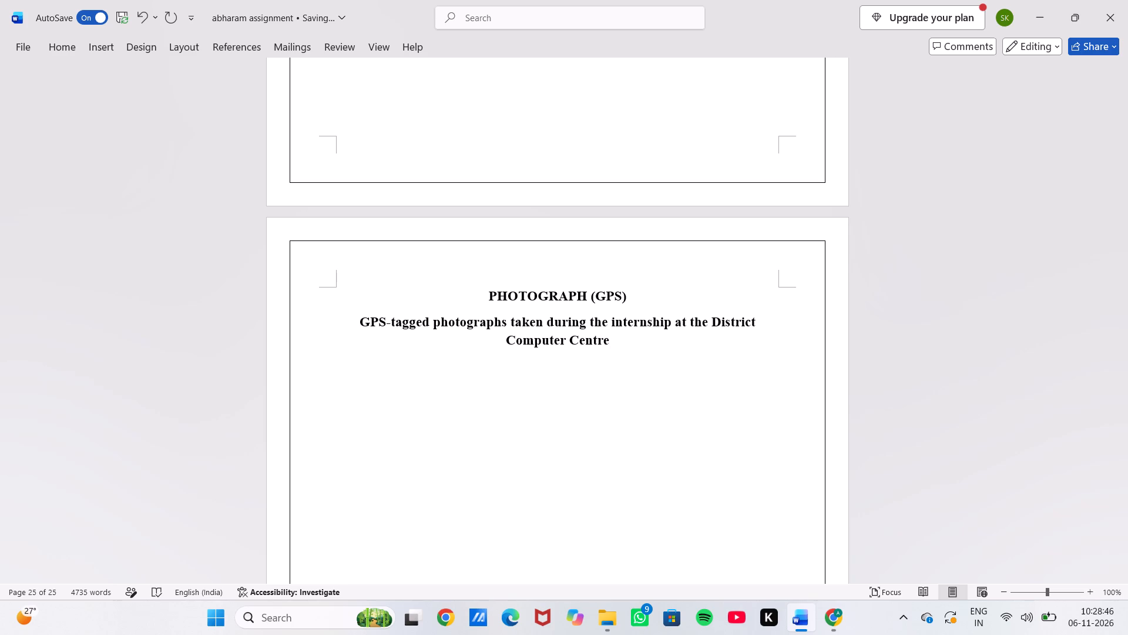
type(", k")
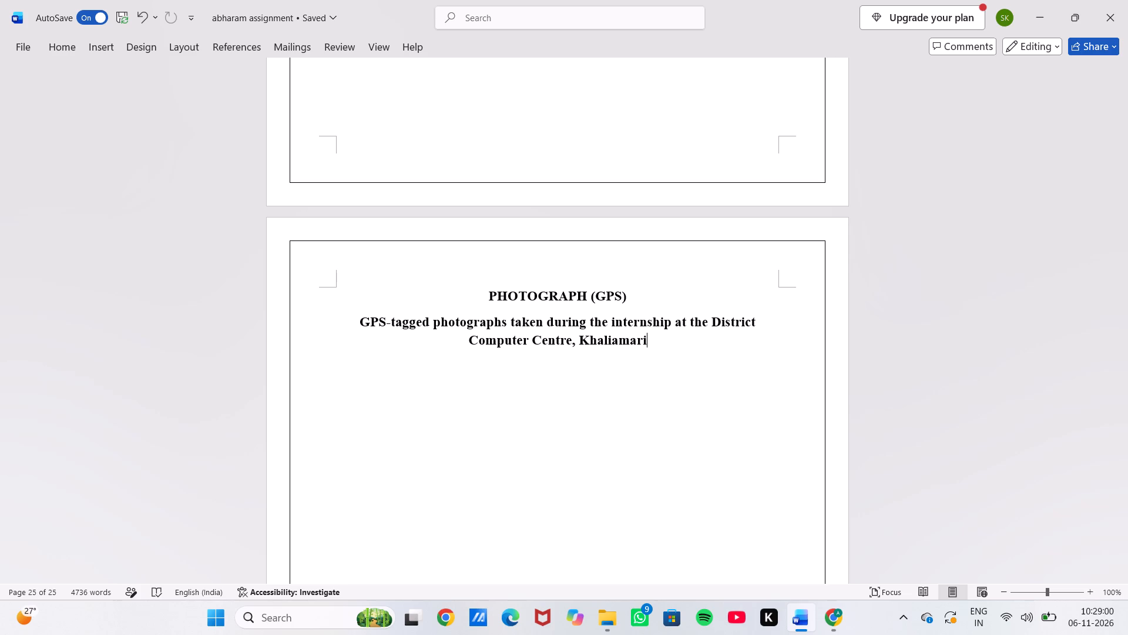
key("comma")
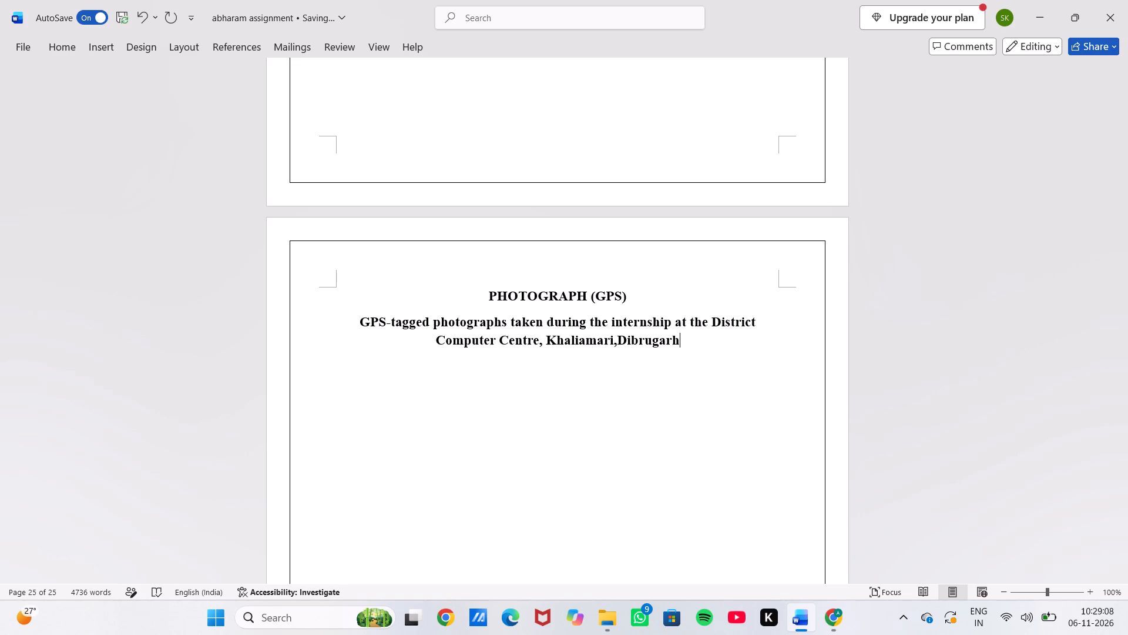
key("period")
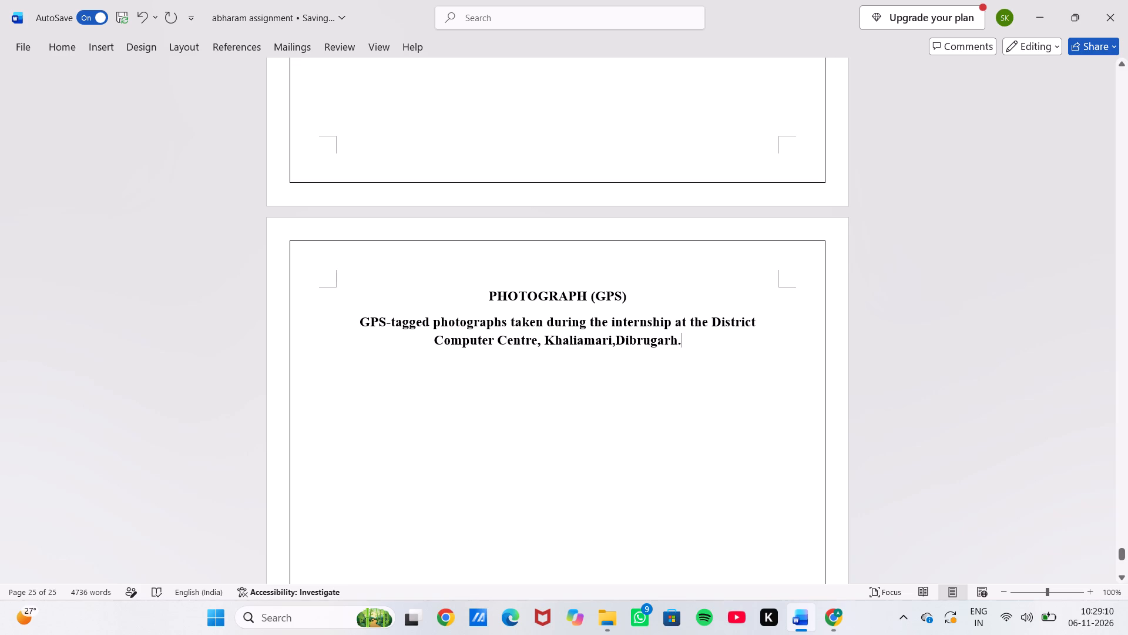
Remove the bold formatting from the whole GPS-tagged photographs sentence.
left_click(357, 322)
right_click_drag(357, 322, 702, 342)
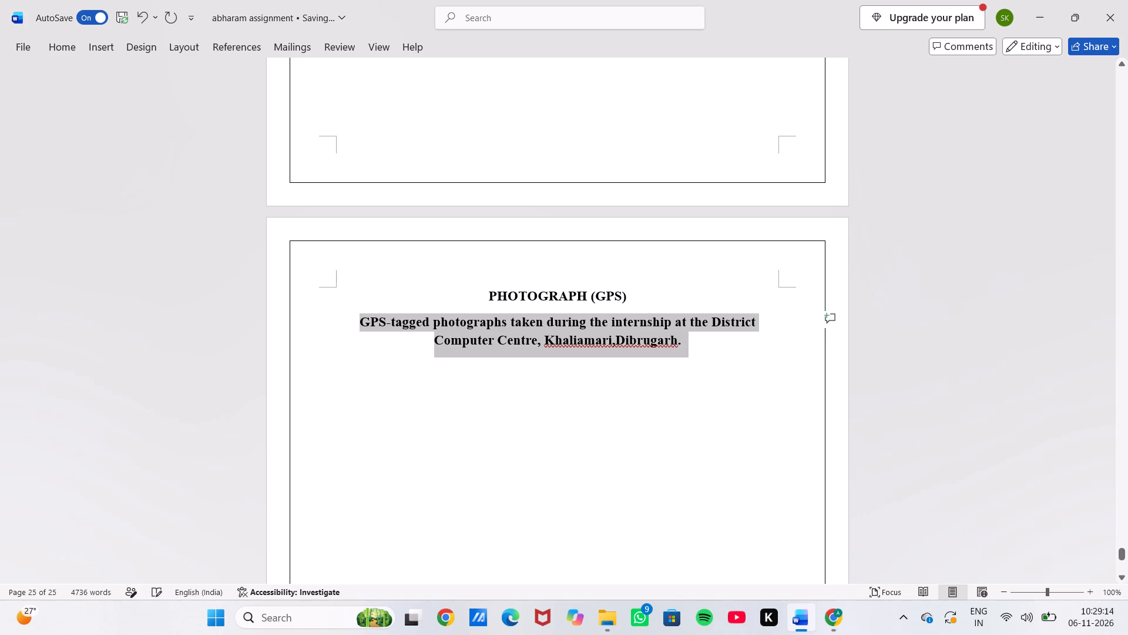
left_click(719, 312)
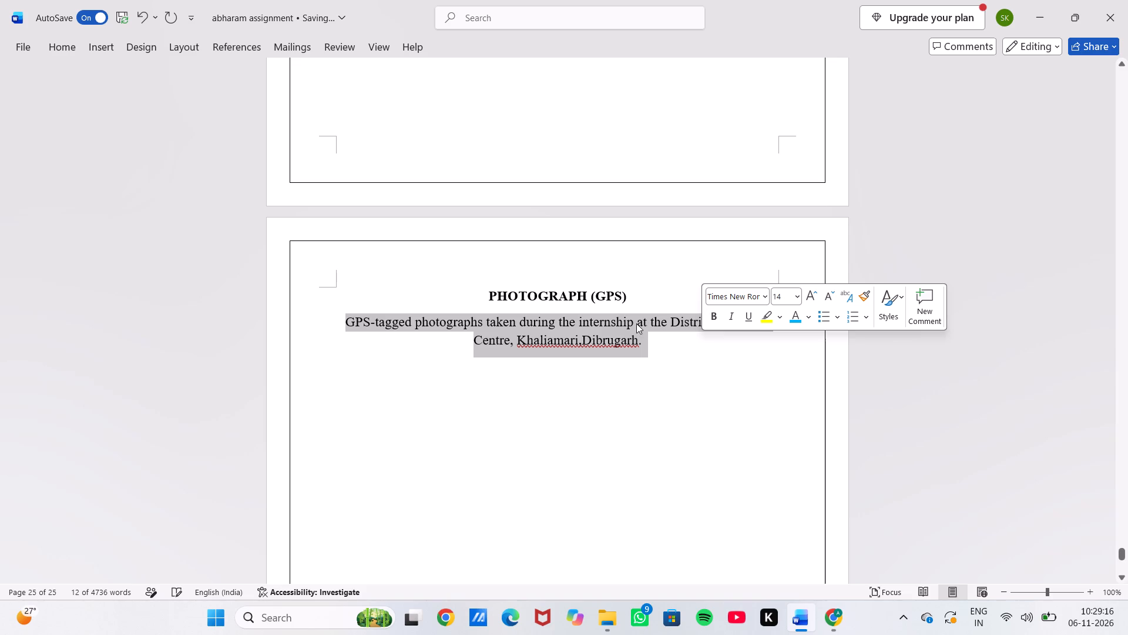
Insert the missing space between "Khaliamari," and "Dibrugarh" in the GPS caption sentence.
left_click(582, 338)
left_click(582, 338)
key("space")
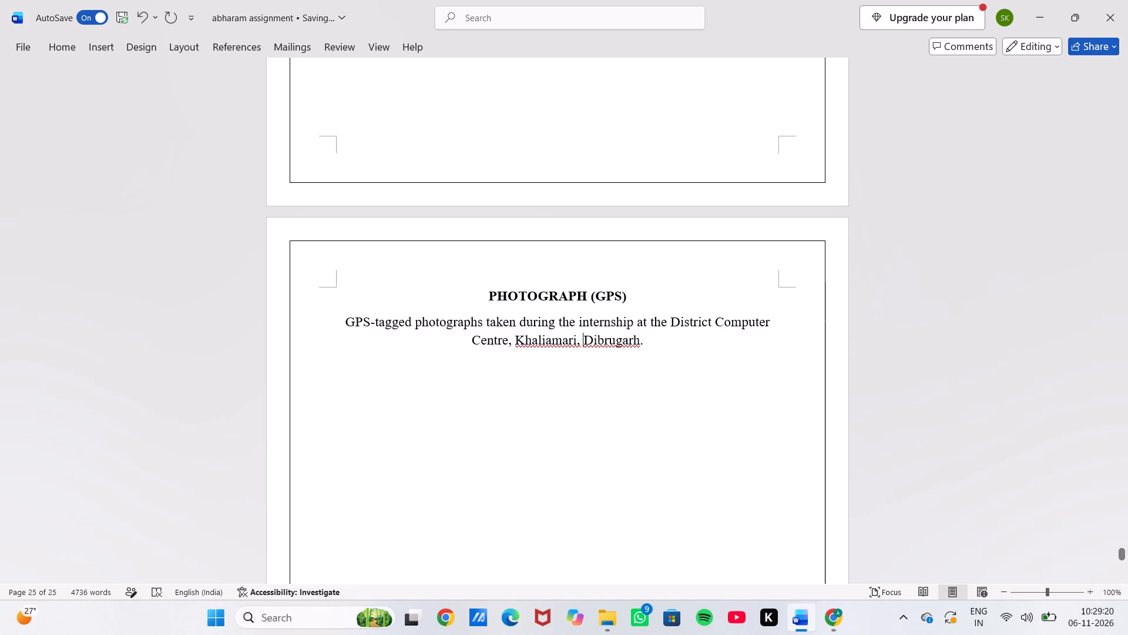
Set the font size of the GPS-tagged photographs sentence to 12.
left_click(645, 347)
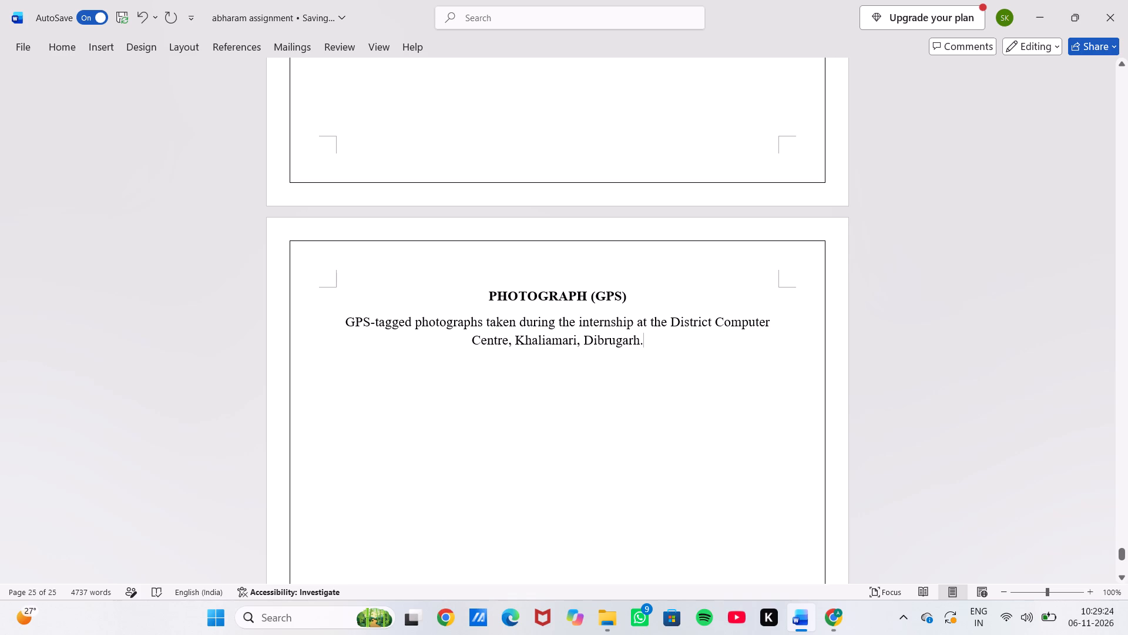
left_click(344, 326)
right_click_drag(344, 326, 629, 333)
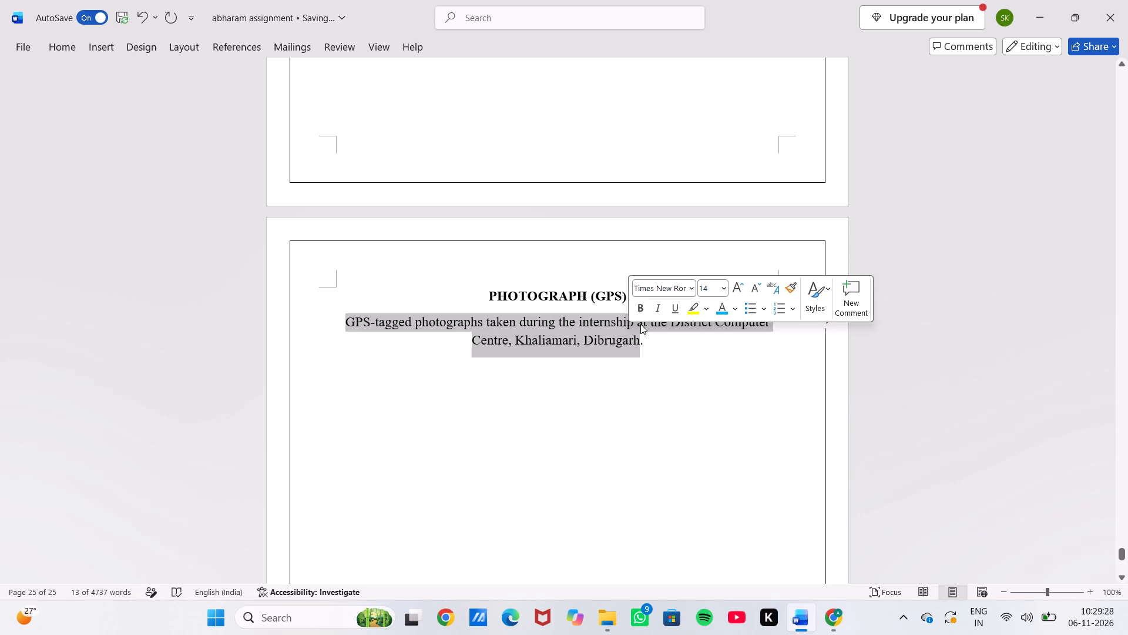
left_click(725, 289)
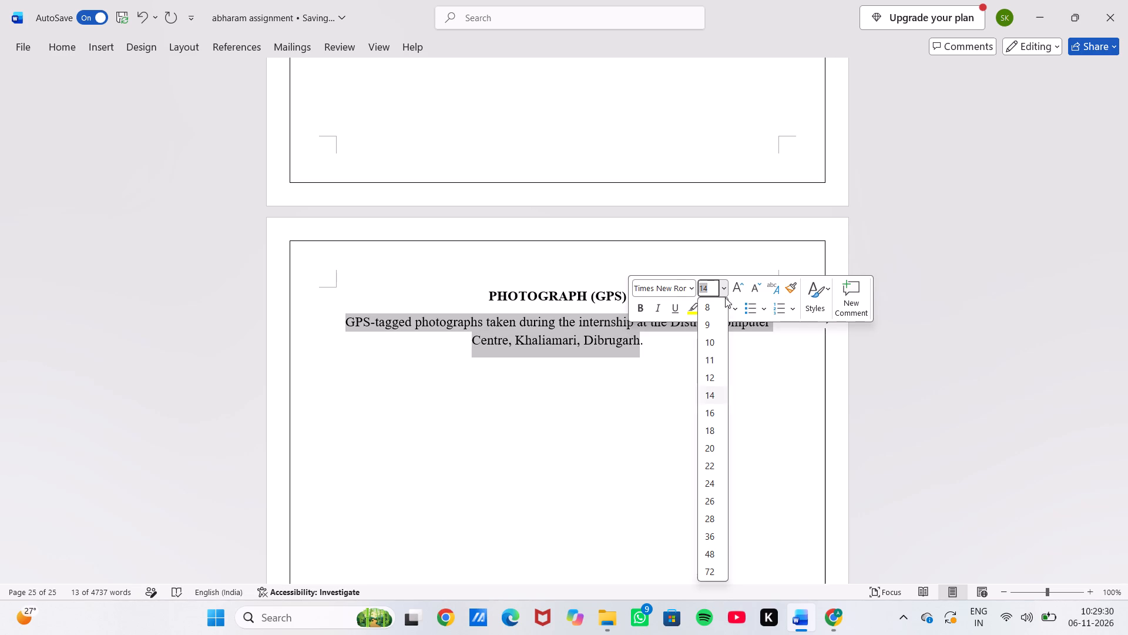
left_click(713, 380)
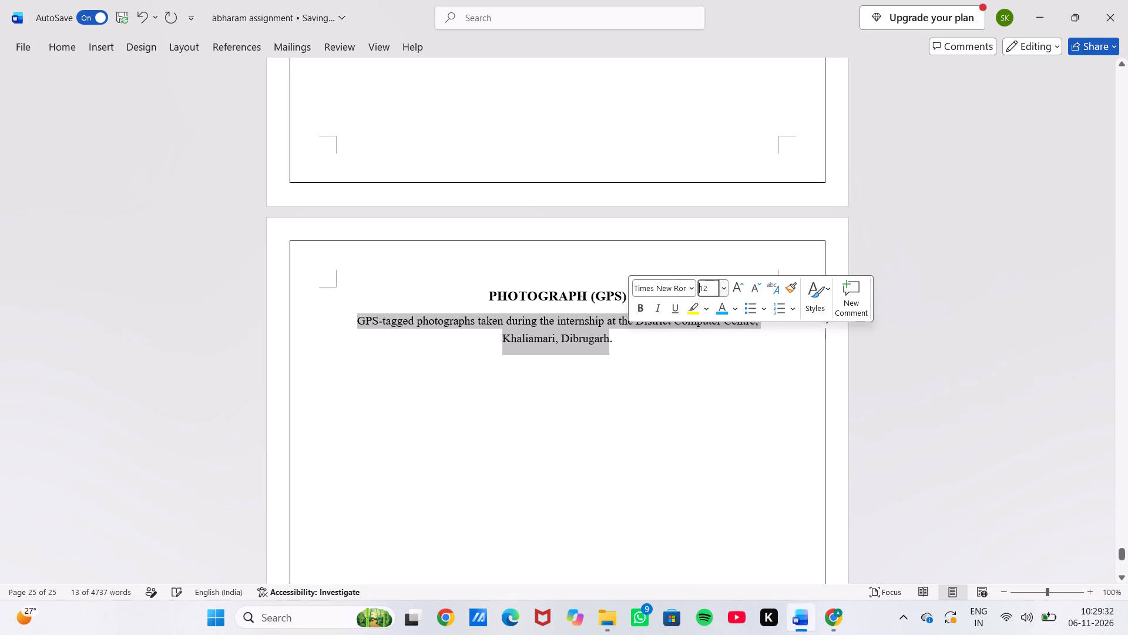
left_click(713, 380)
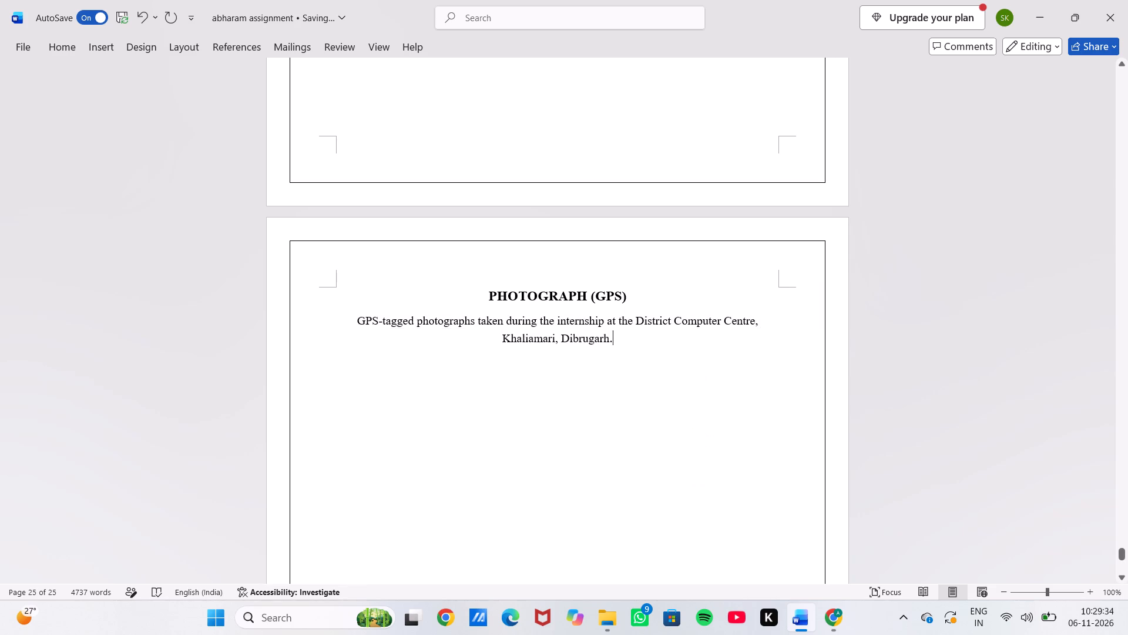
Left-align the GPS-tagged photographs sentence under the PHOTOGRAPH (GPS) heading.
left_click(362, 319)
right_click_drag(362, 319, 572, 365)
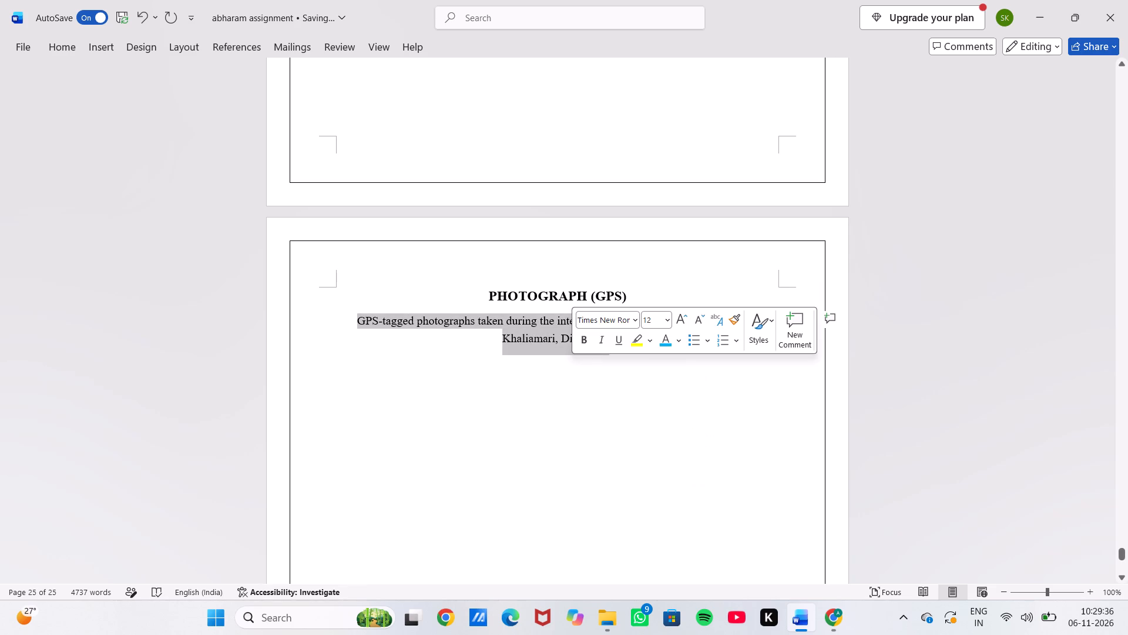
left_click(48, 42)
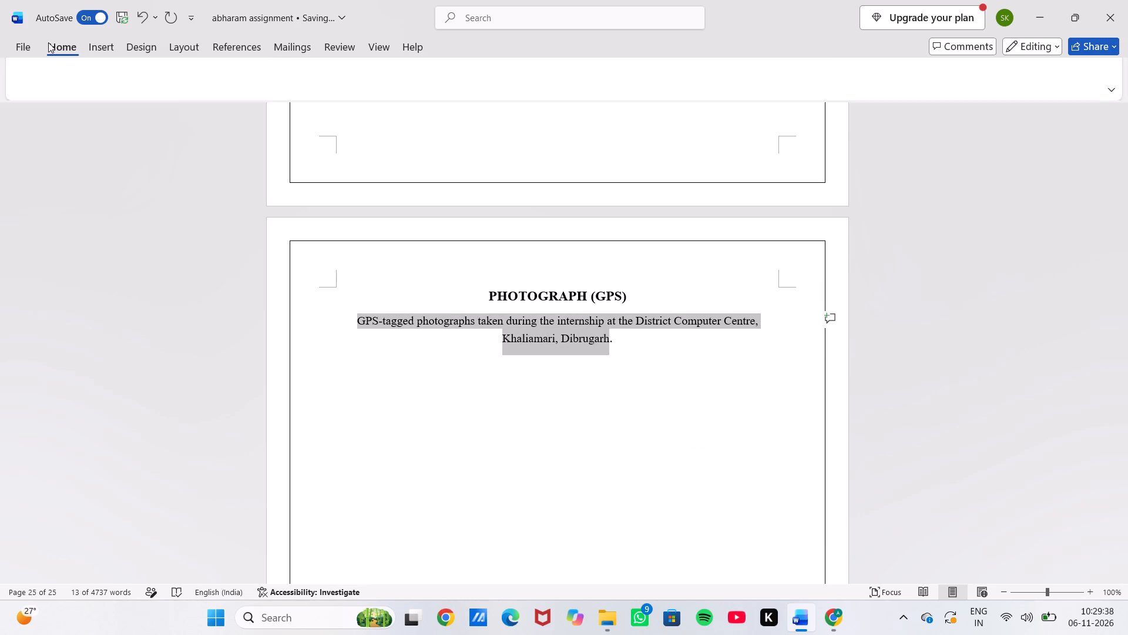
left_click(348, 102)
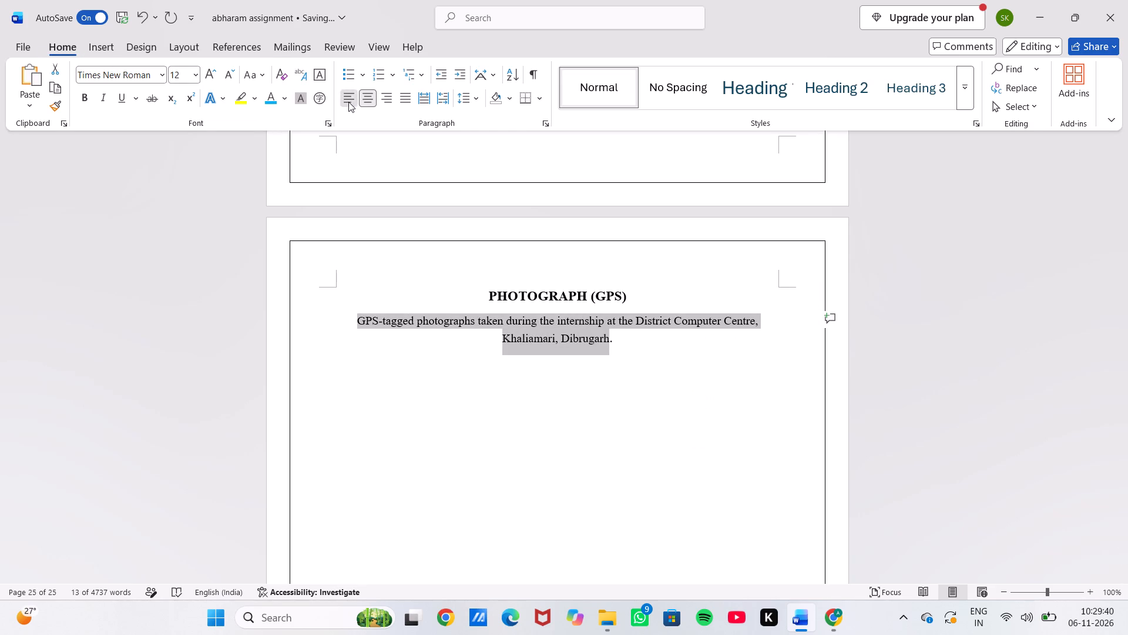
Check the layout of the Photograph (GPS) page against the preceding Attendance Sheet pages.
left_click(496, 355)
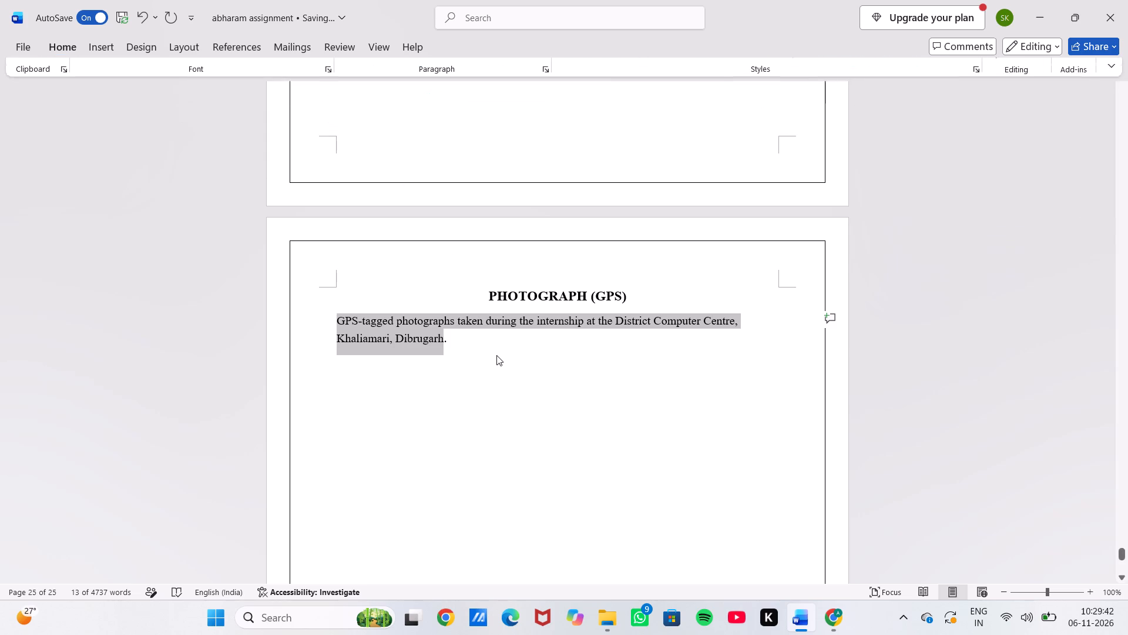
left_click(496, 355)
scroll(496, 355, "down", 1)
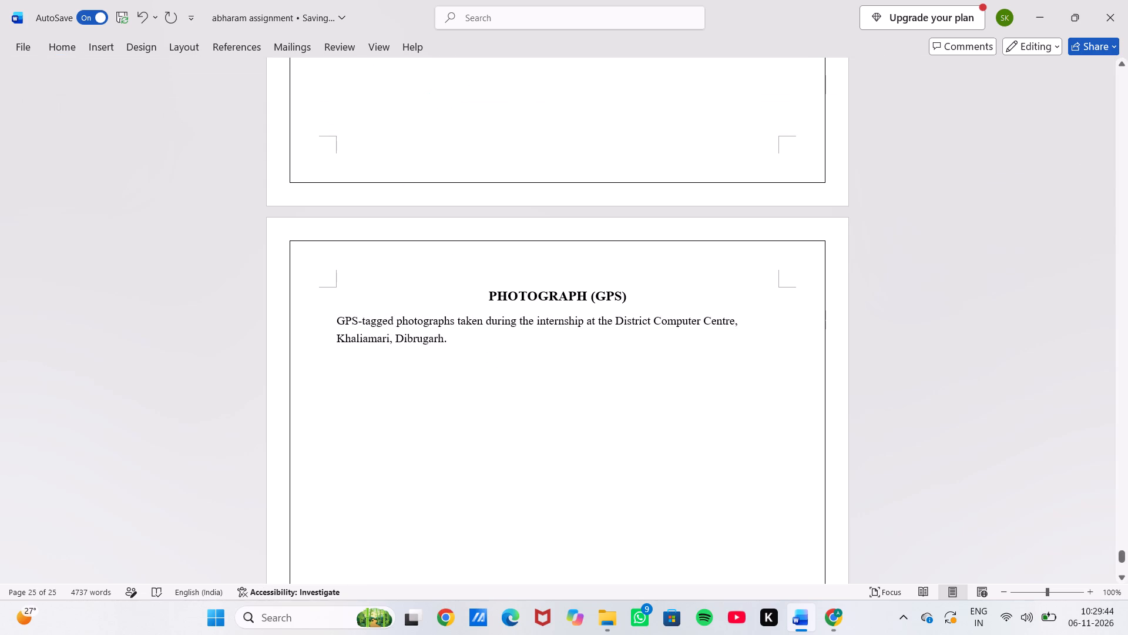
scroll(496, 355, "down", 3)
scroll(496, 355, "up", 4)
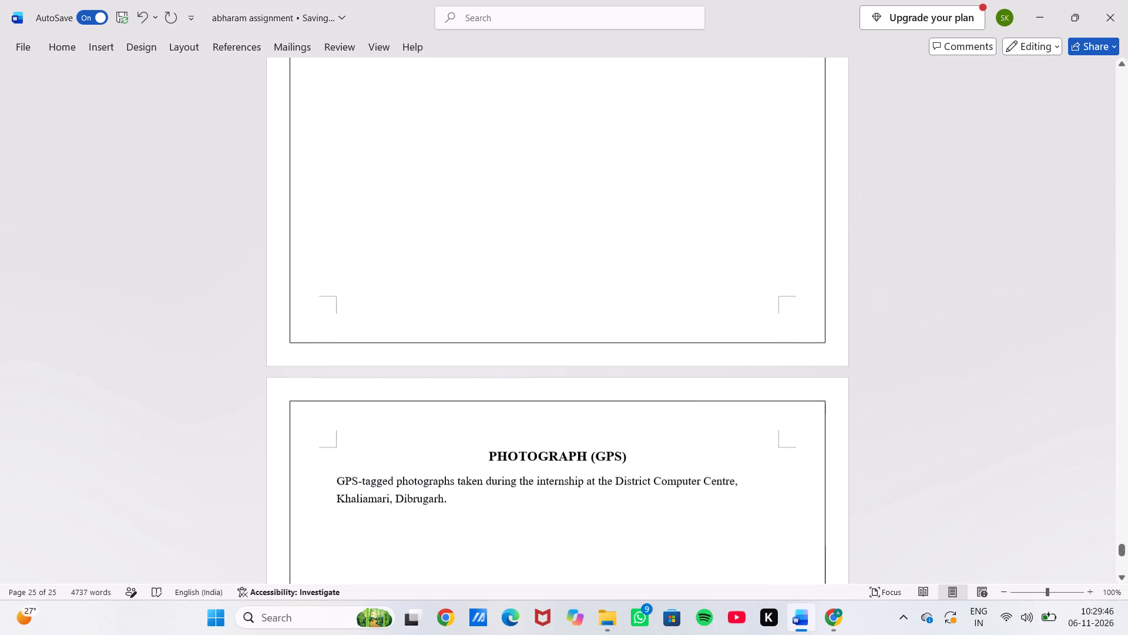
scroll(496, 355, "up", 5)
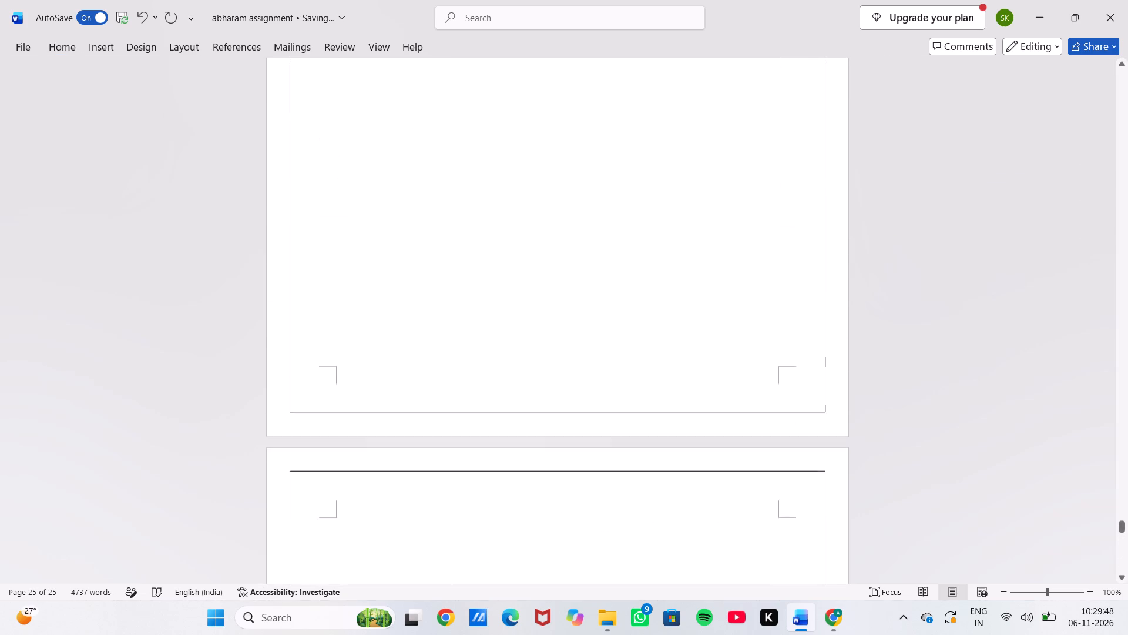
scroll(496, 355, "up", 3)
scroll(496, 355, "down", 1)
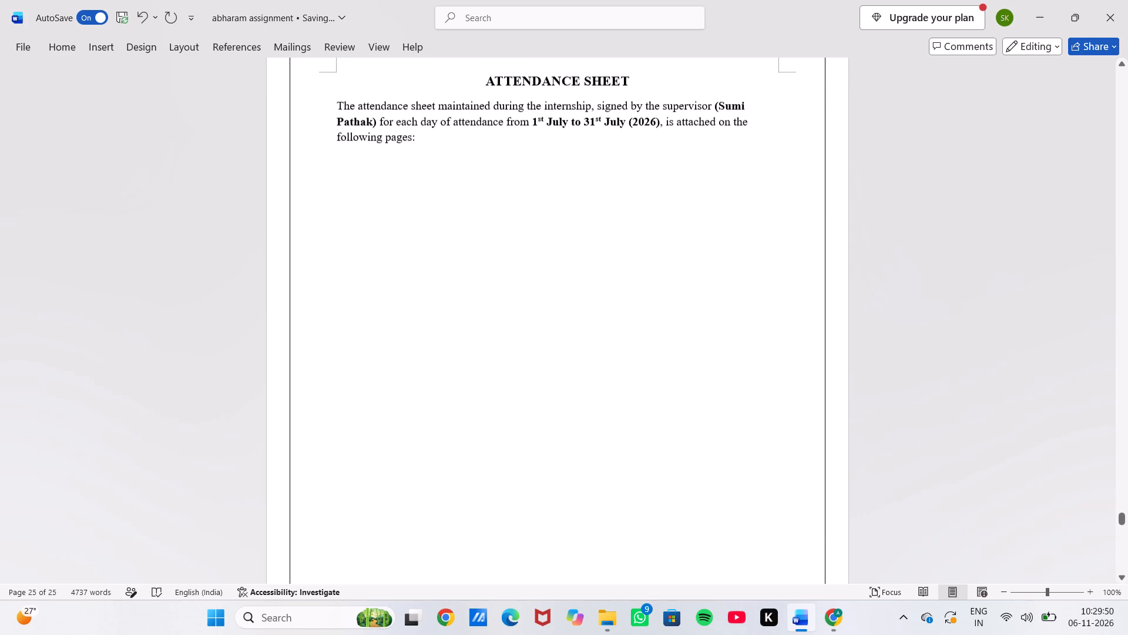
scroll(496, 355, "down", 1)
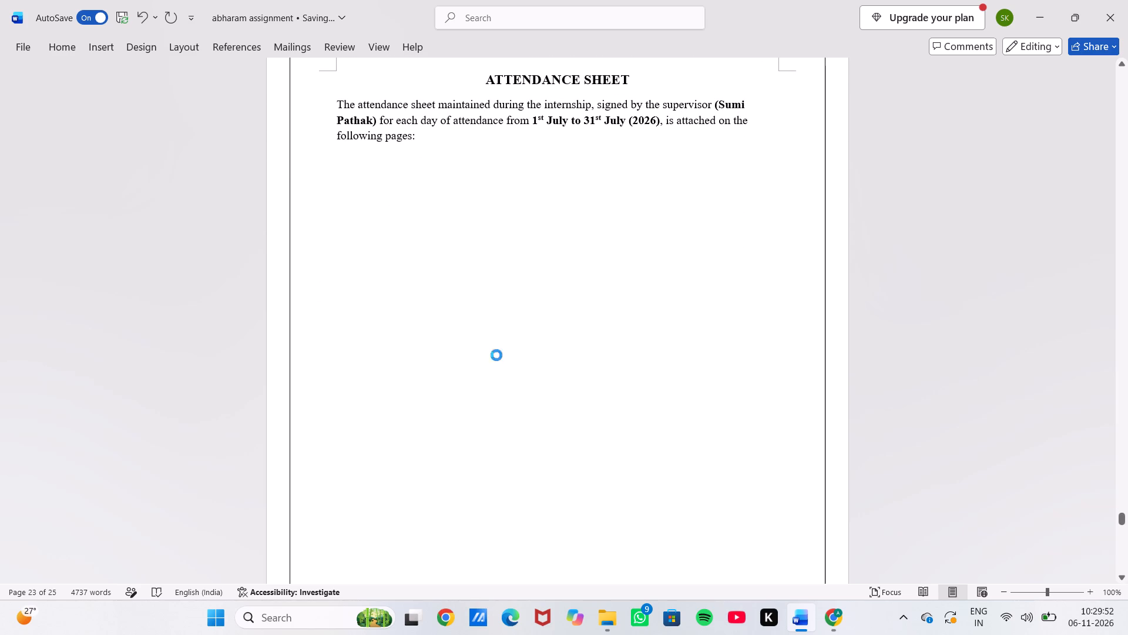
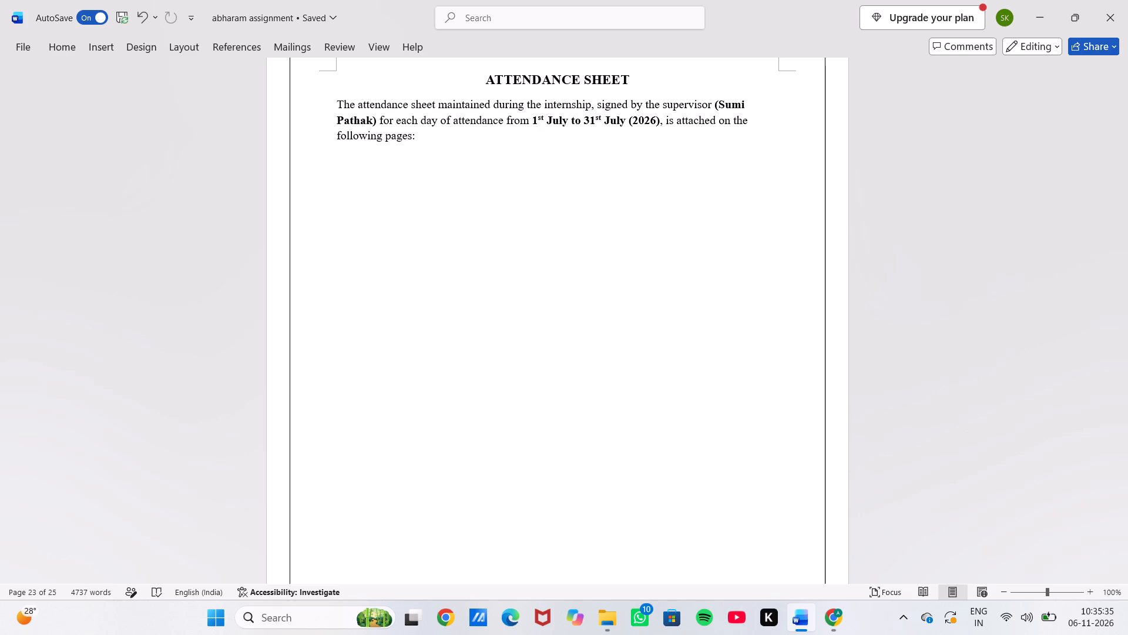
Bring up the paste and formatting options for the blank line below the Attendance Sheet paragraph.
right_click(519, 340)
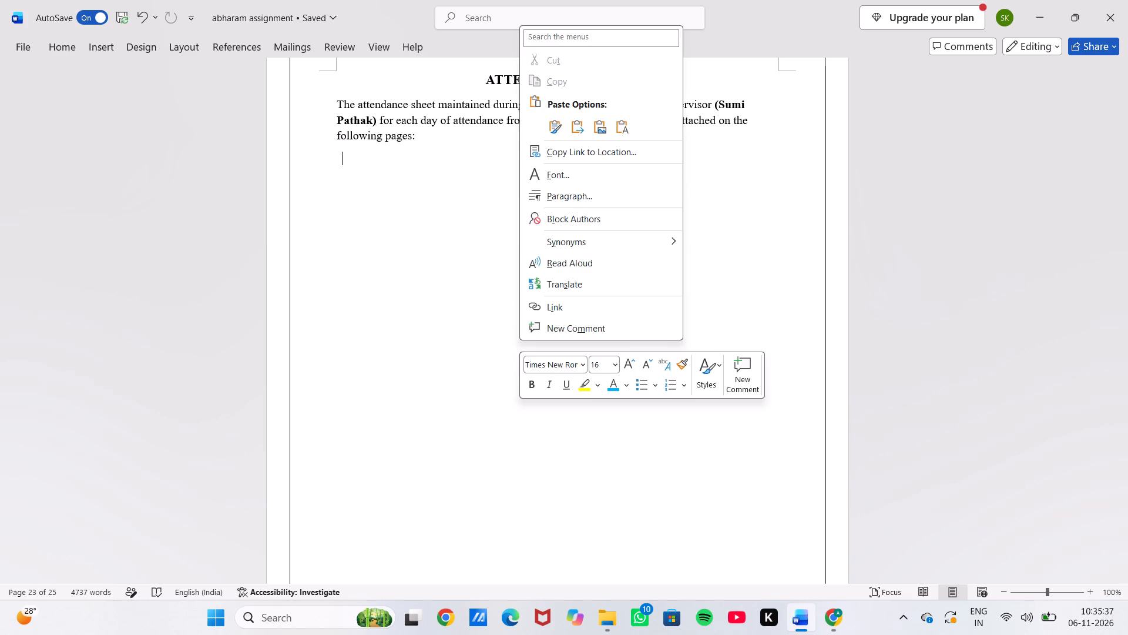
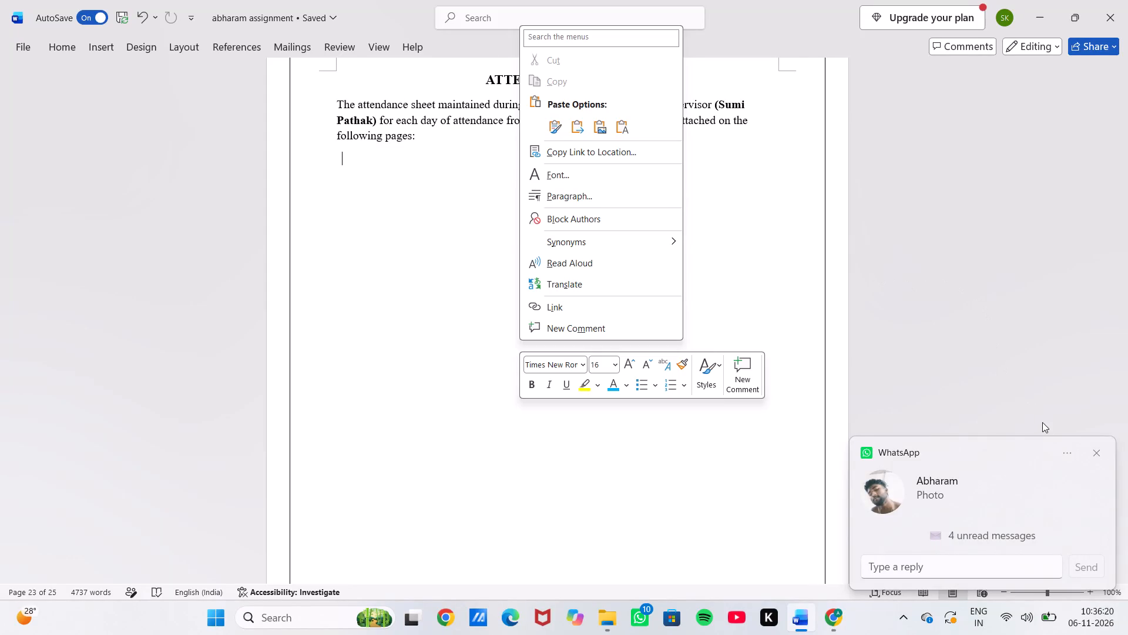
Check the layout of the closing pages from the Attendance Sheet to the end of the Photograph (GPS) page.
left_click(1100, 452)
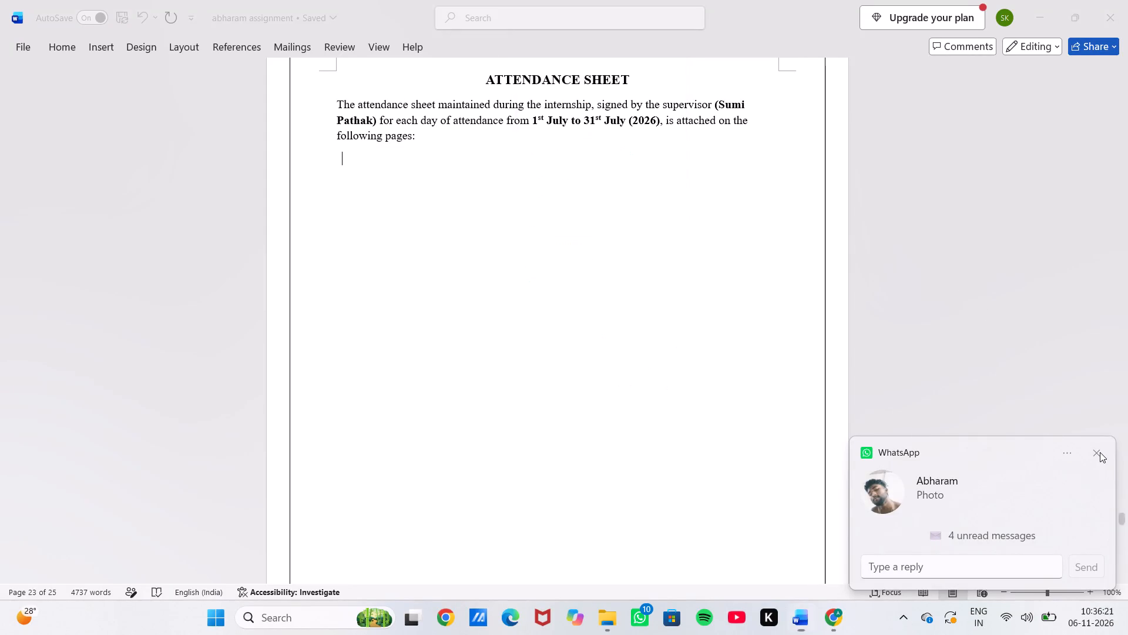
scroll(642, 286, "up", 2)
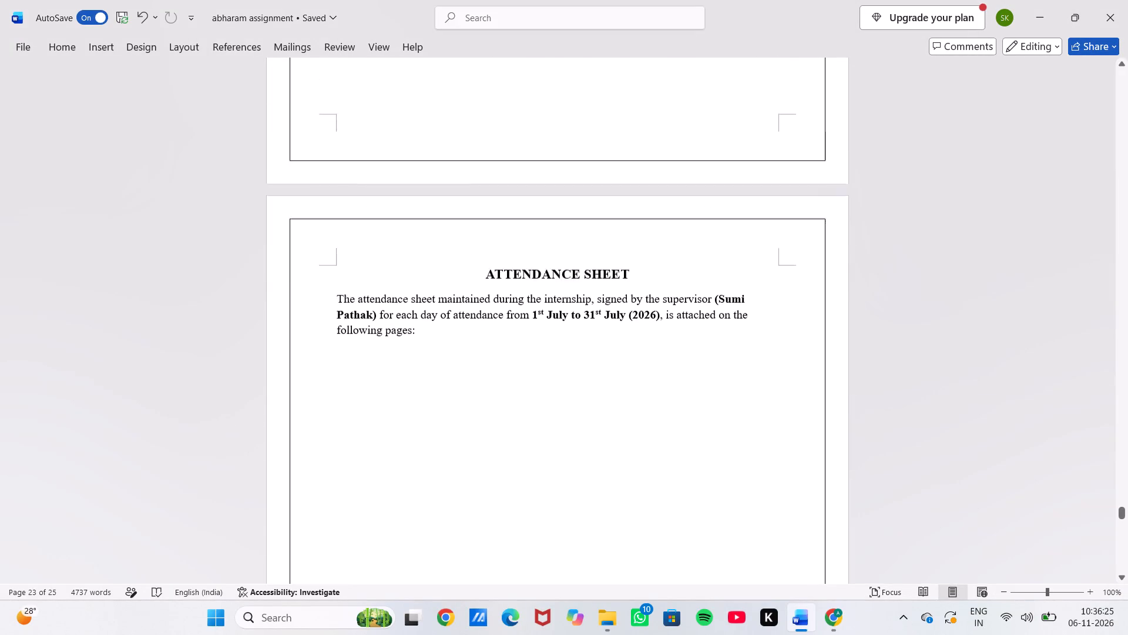
scroll(642, 286, "up", 1)
scroll(642, 286, "down", 4)
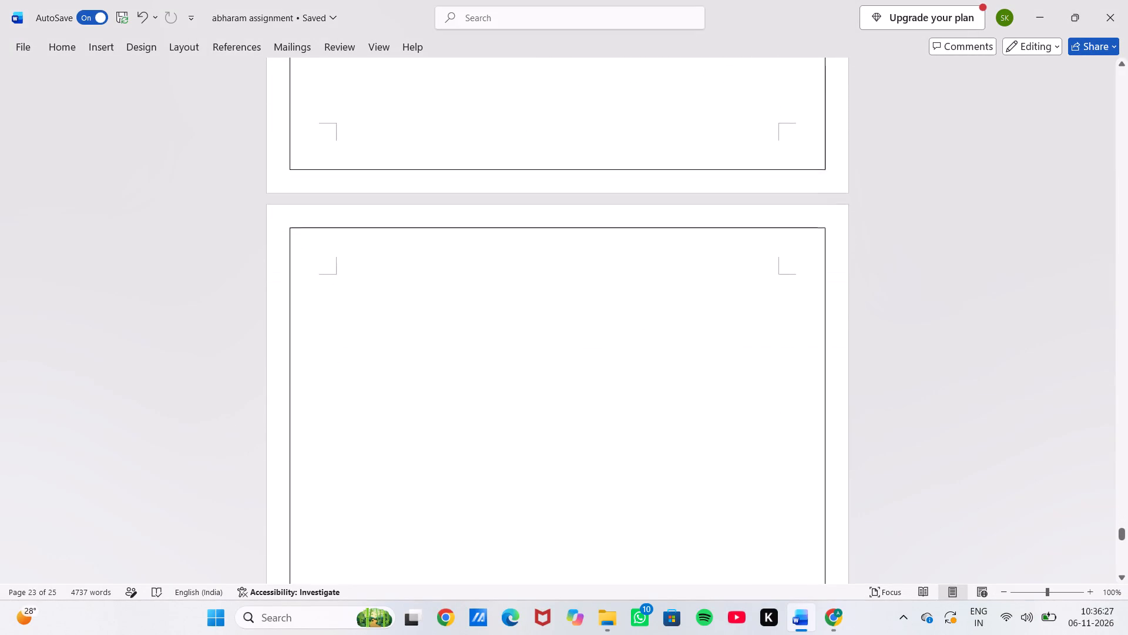
scroll(642, 286, "down", 5)
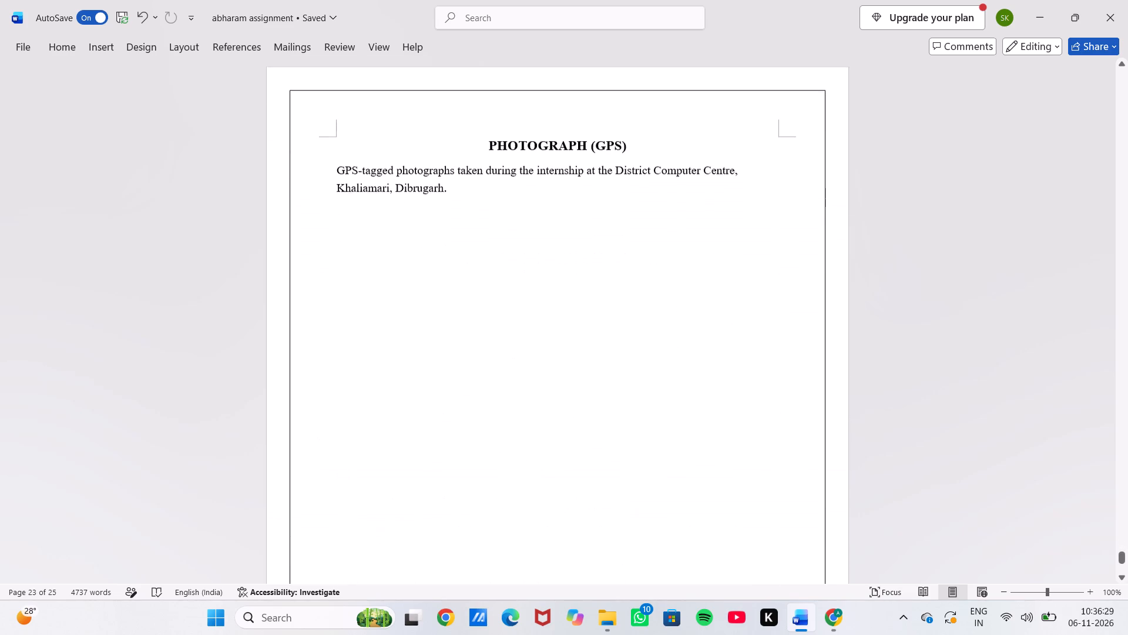
scroll(642, 286, "down", 4)
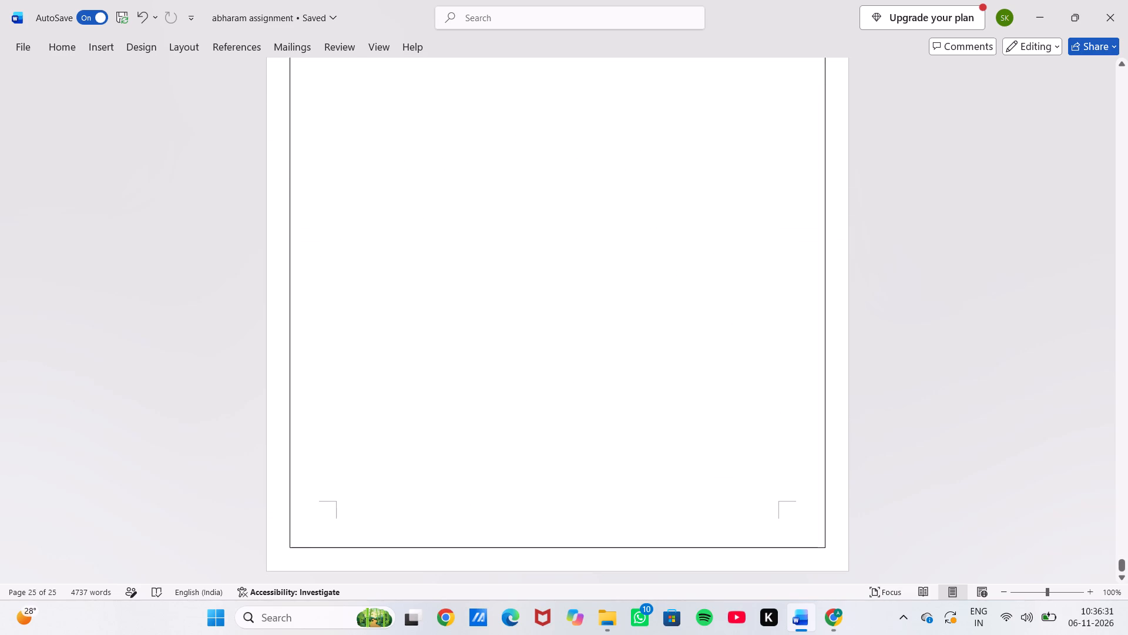
scroll(642, 286, "up", 3)
scroll(642, 286, "down", 1)
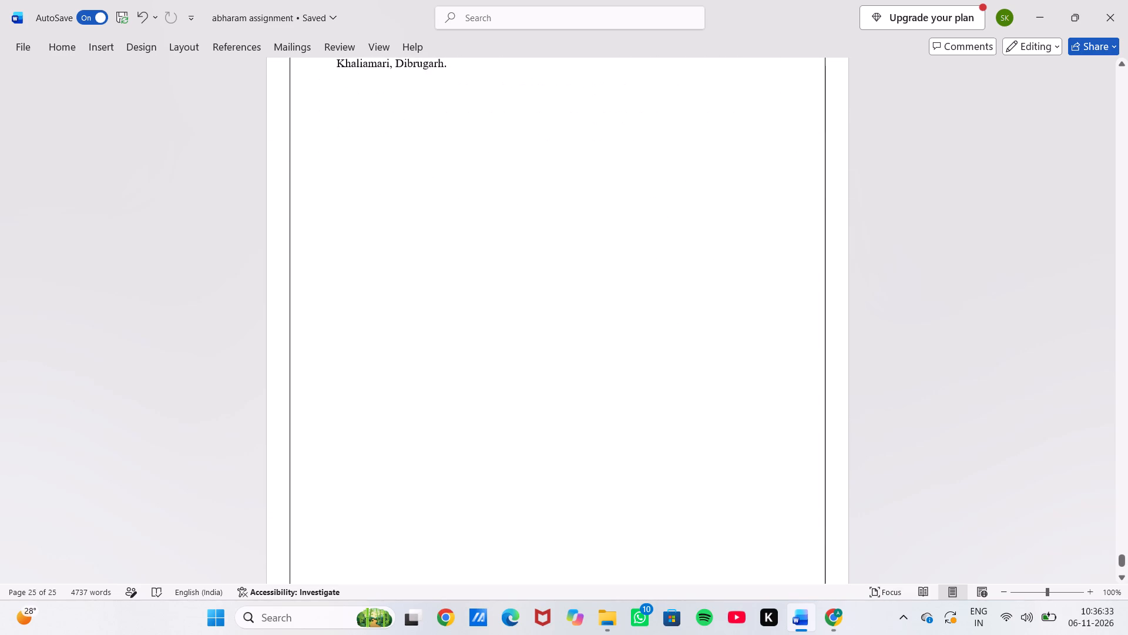
scroll(642, 286, "down", 1)
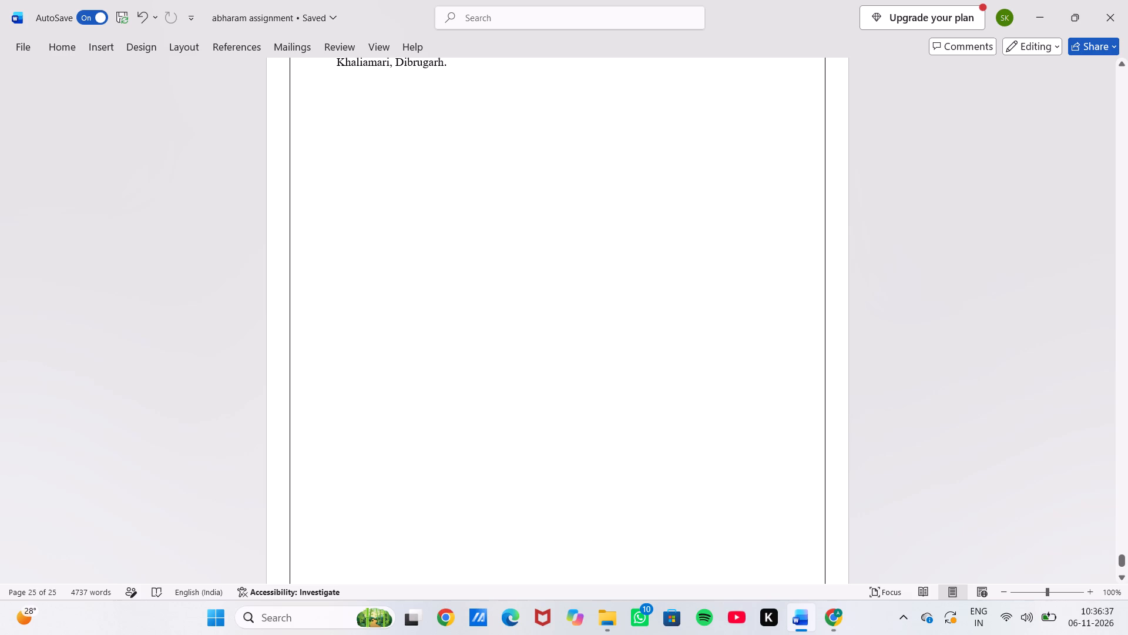
In the GPS-tagged photographs sentence, change "District Computer Centre, Khaliamari" to read "District Computer Centre and Survey, Khaliamari".
scroll(545, 306, "up", 1)
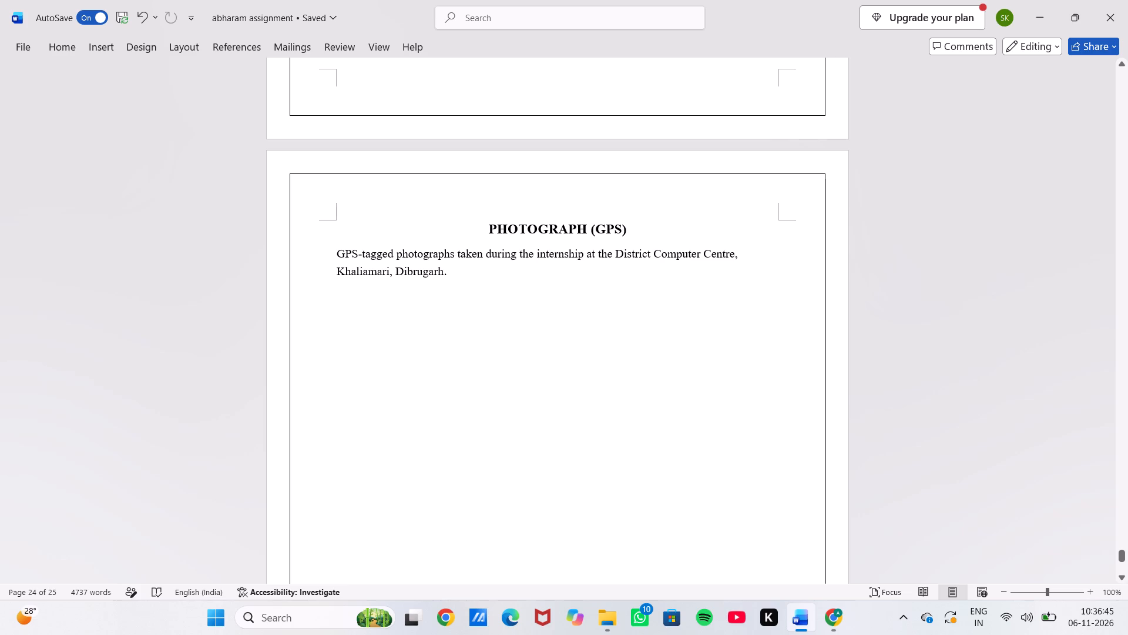
left_click(740, 254)
key("BackSpace")
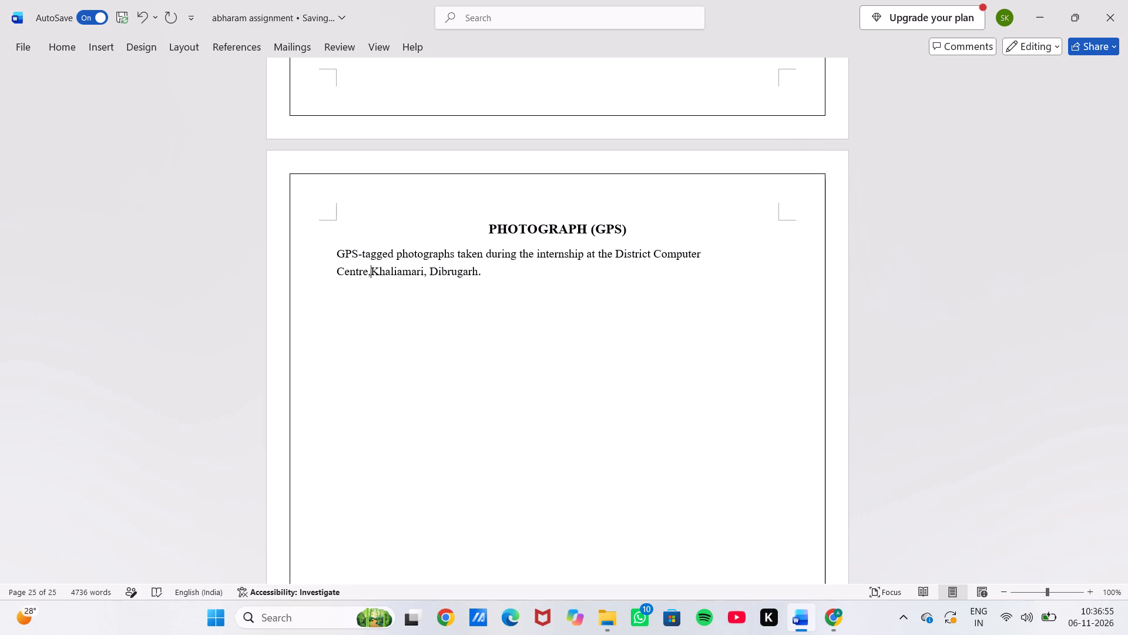
key("BackSpace")
key("space")
type("and")
key("space")
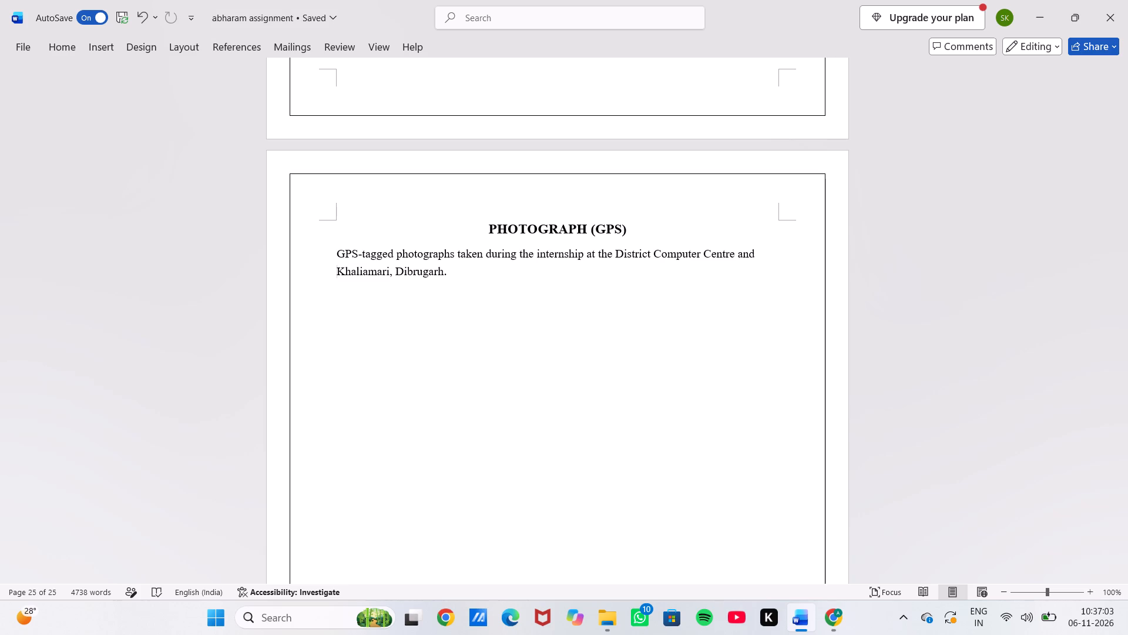
key("s")
type("urvey")
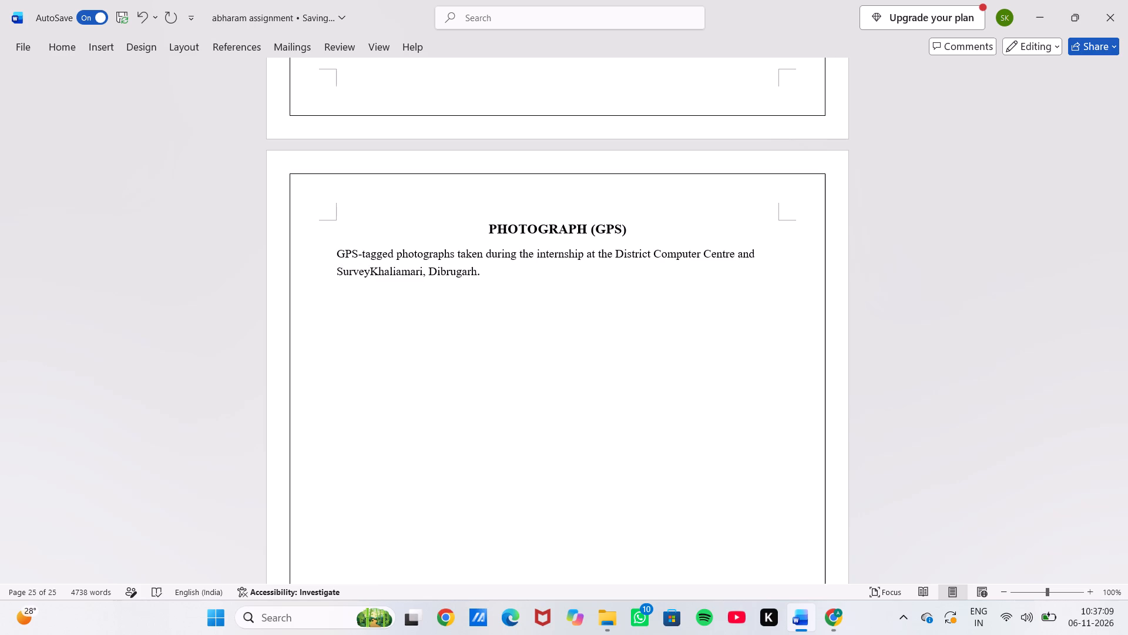
key("space")
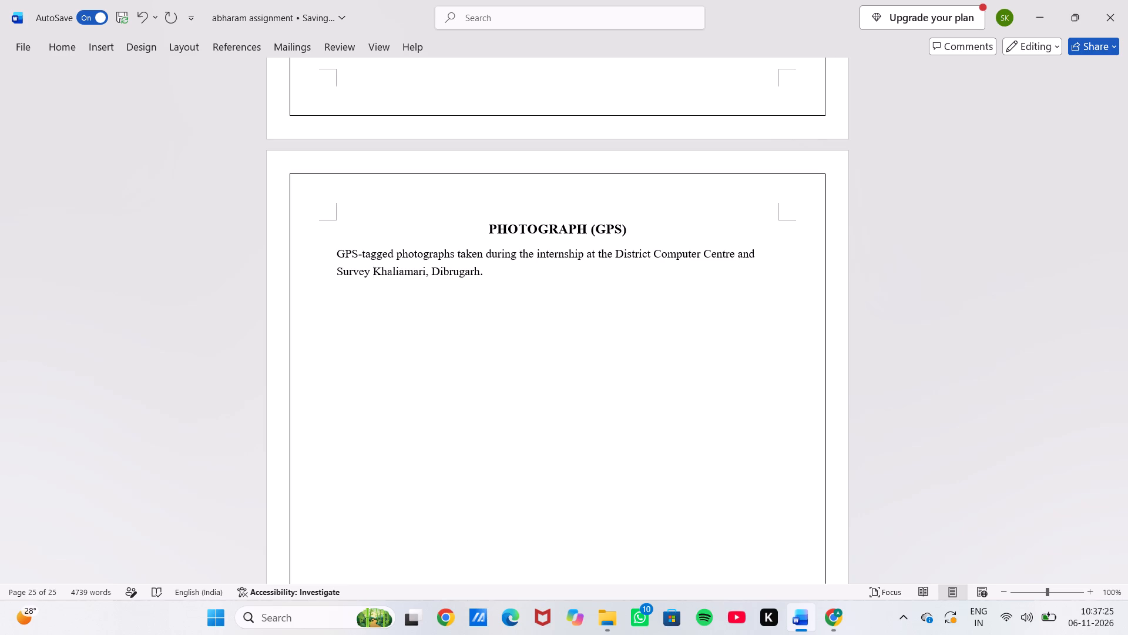
key("comma")
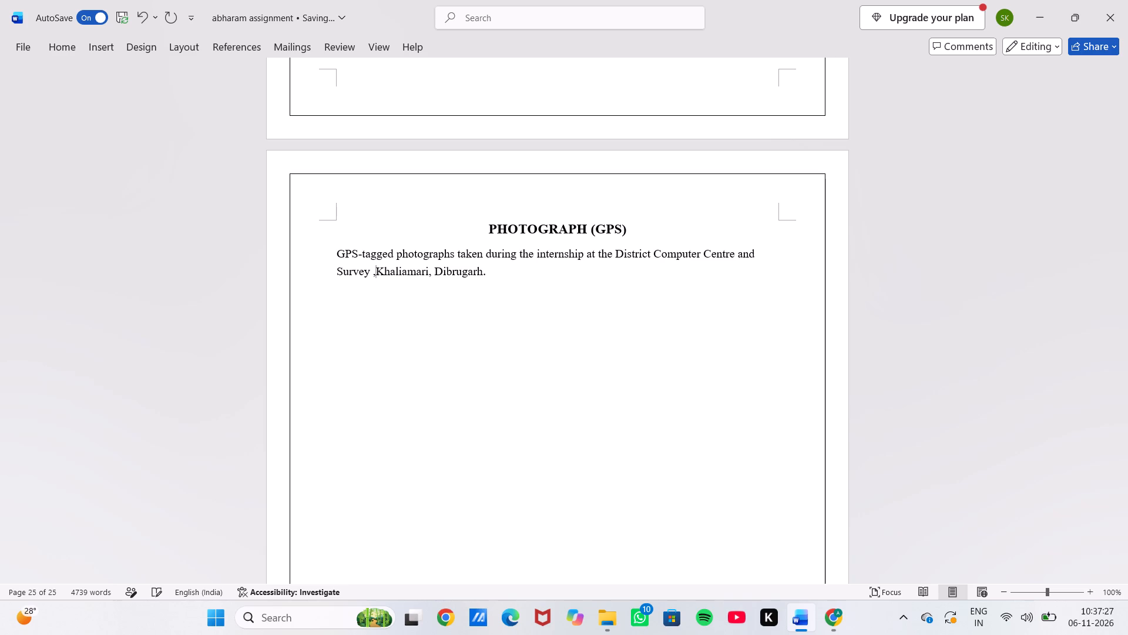
key("BackSpace")
key("BackSpace")
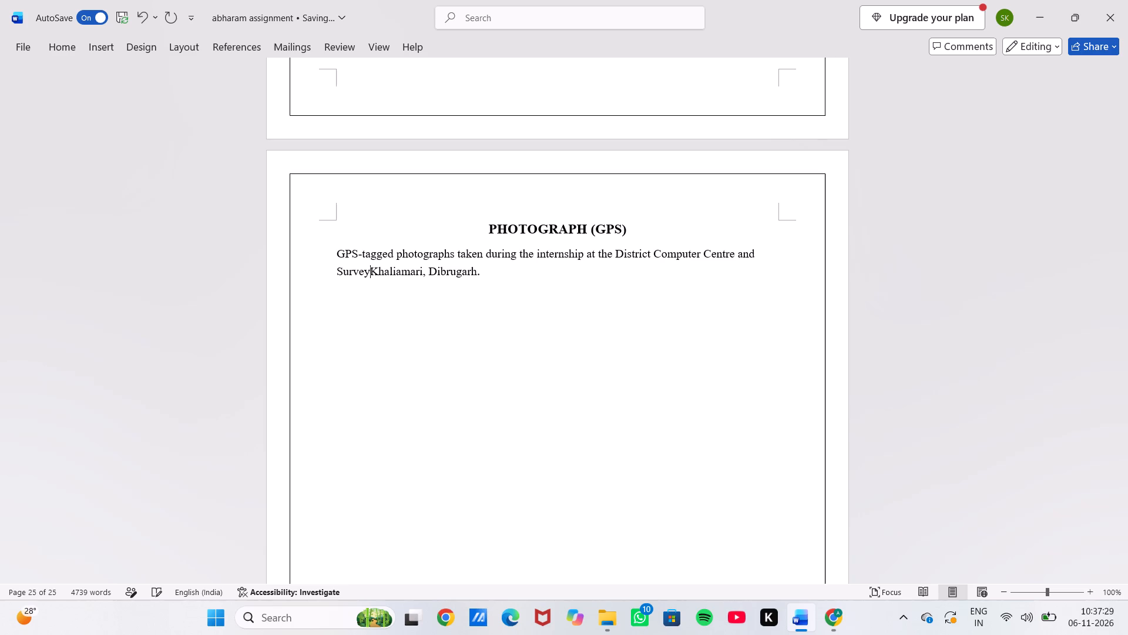
type(",")
key("space")
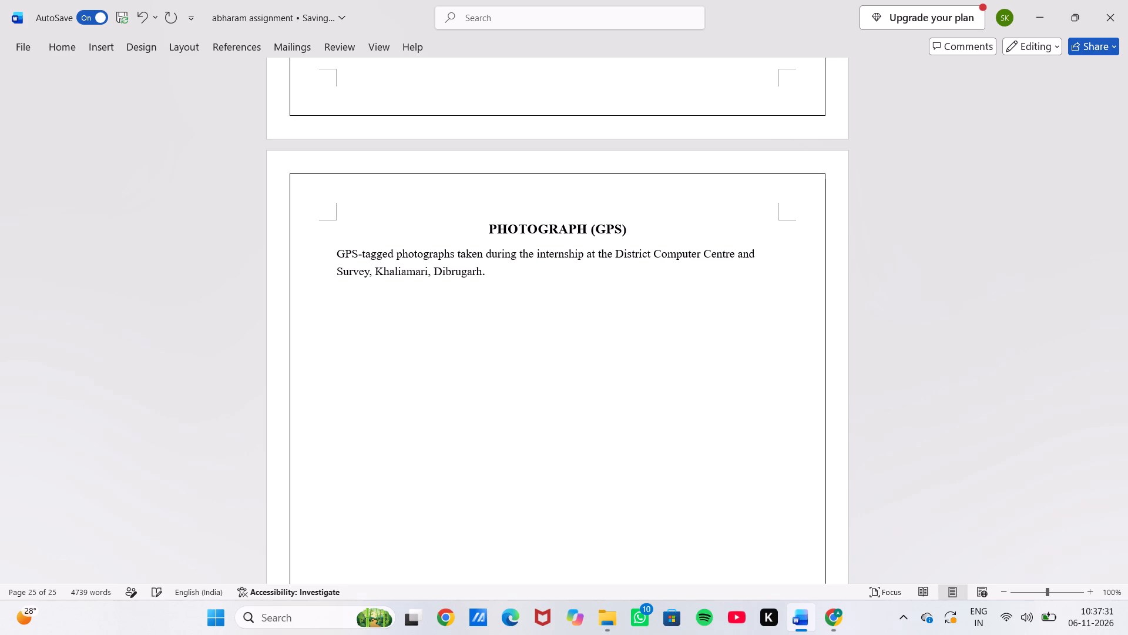
Review the report backwards from the Photograph (GPS) page through the daily activity entries to the About the Organisation page.
scroll(728, 302, "up", 9)
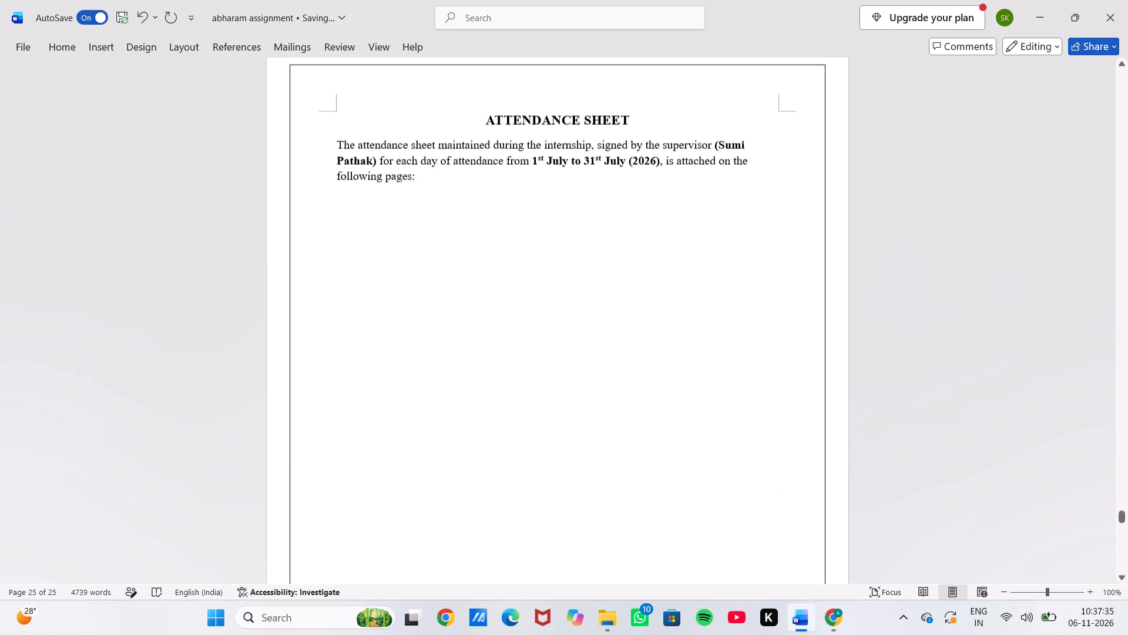
scroll(728, 302, "up", 9)
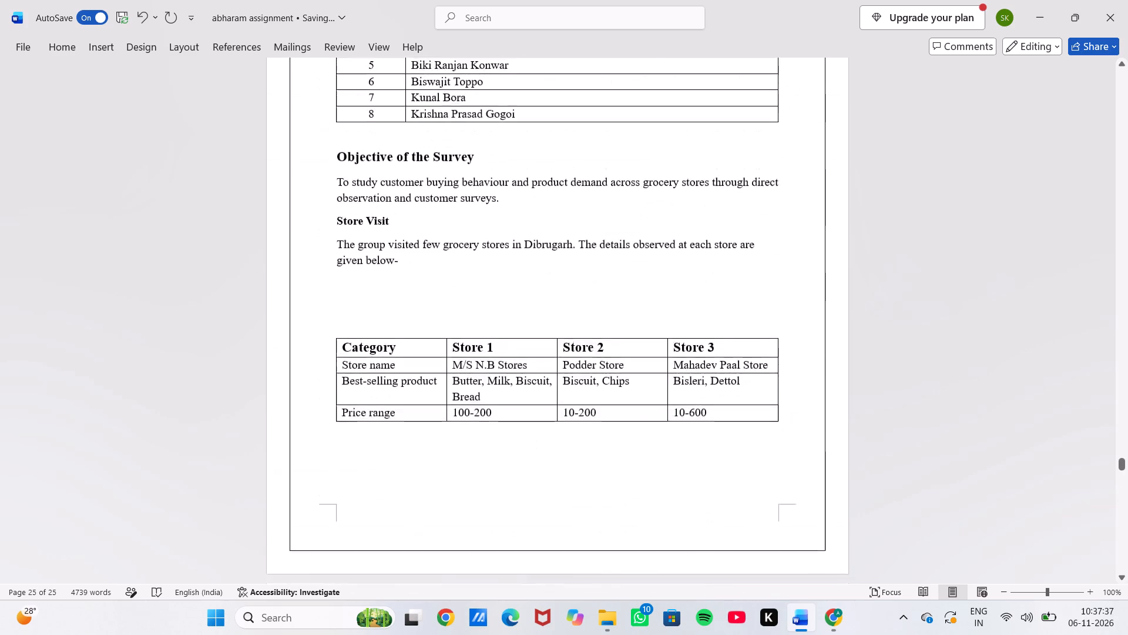
scroll(728, 302, "up", 10)
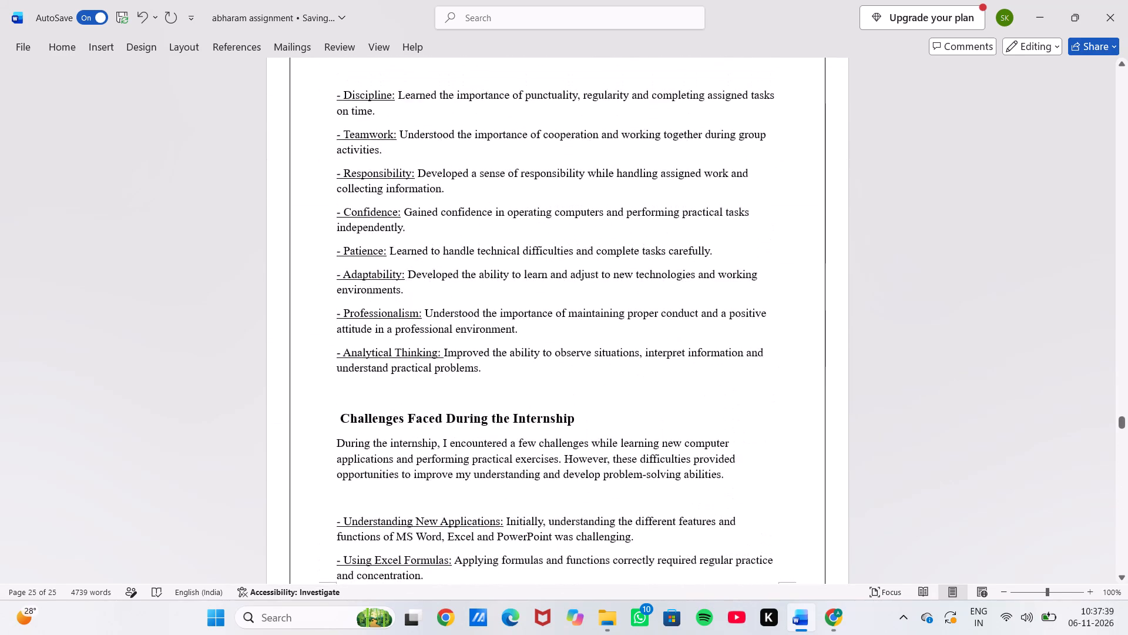
scroll(728, 302, "up", 11)
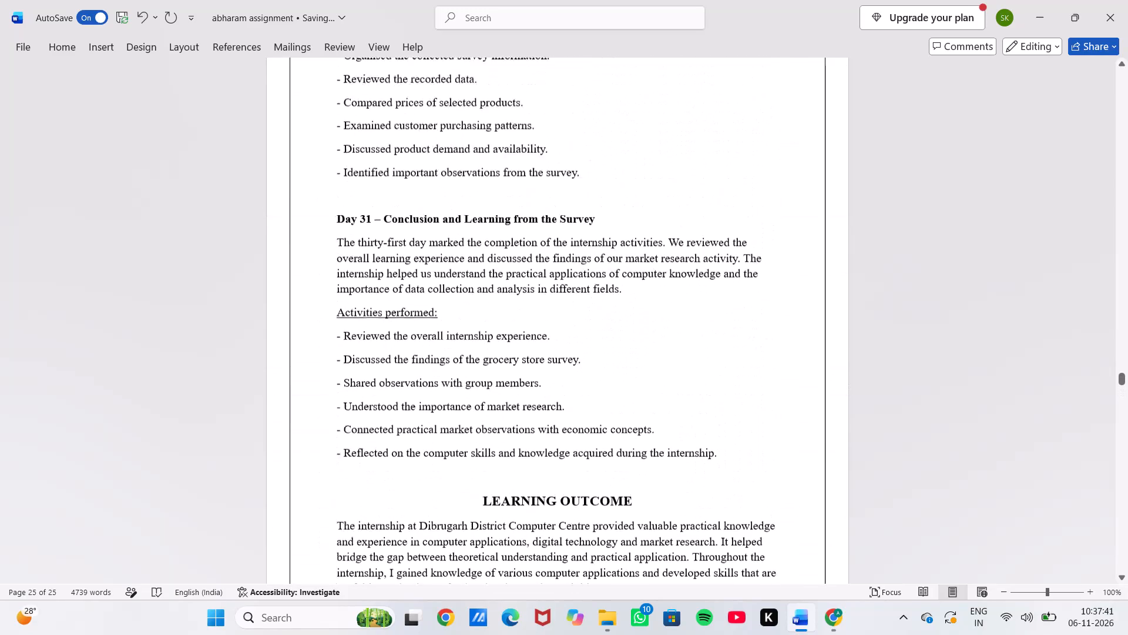
scroll(728, 302, "up", 13)
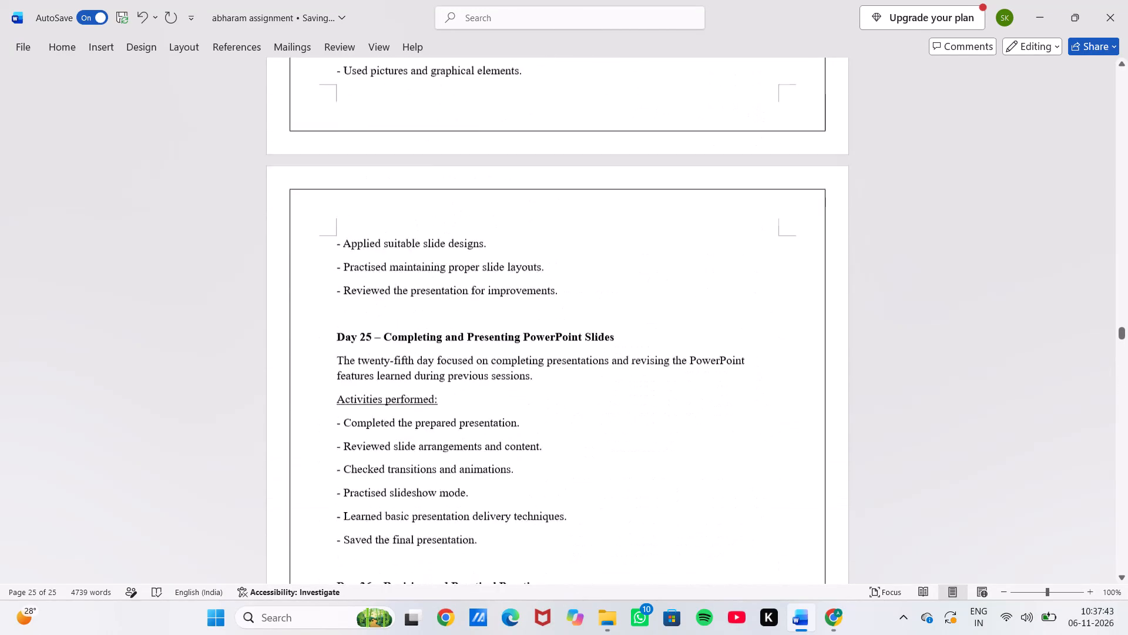
scroll(728, 302, "up", 1)
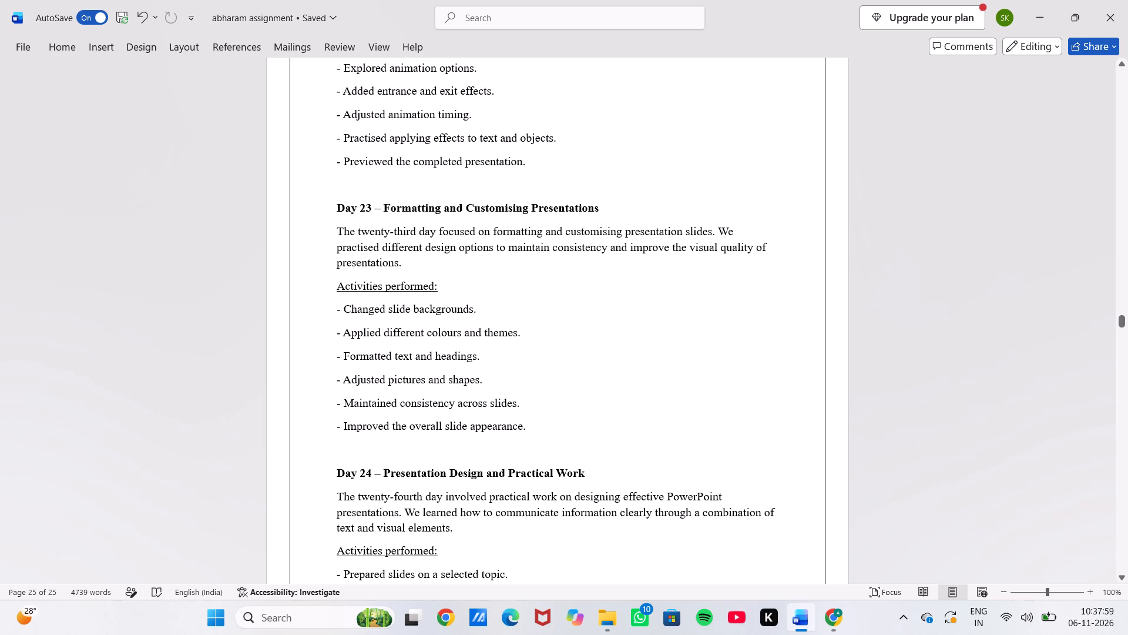
scroll(539, 223, "up", 3)
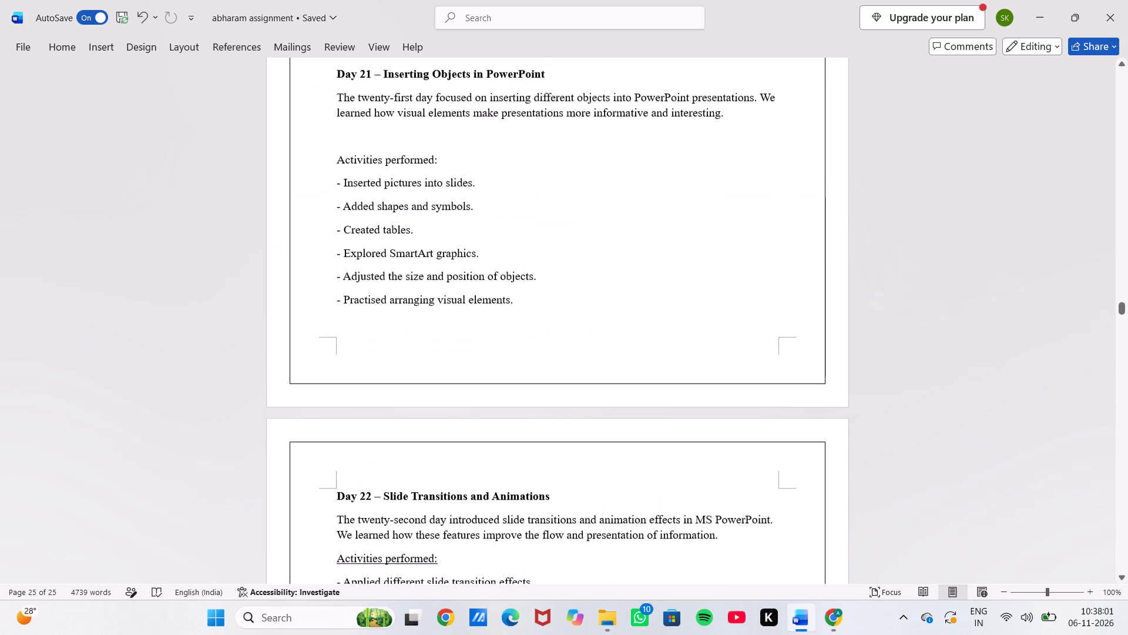
scroll(539, 223, "up", 3)
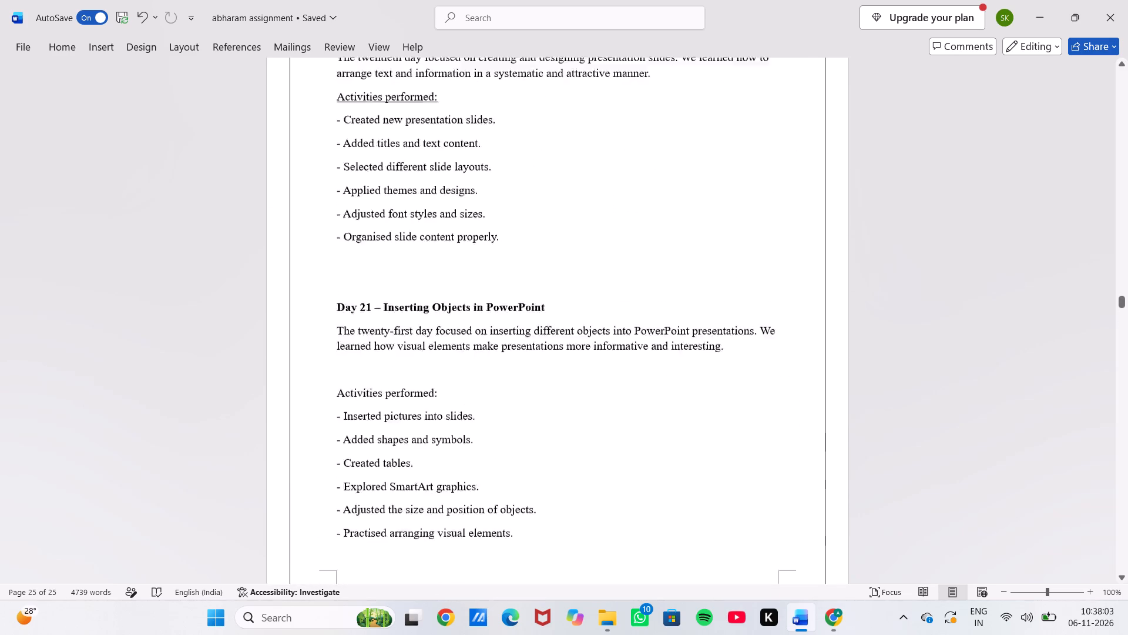
scroll(535, 236, "up", 4)
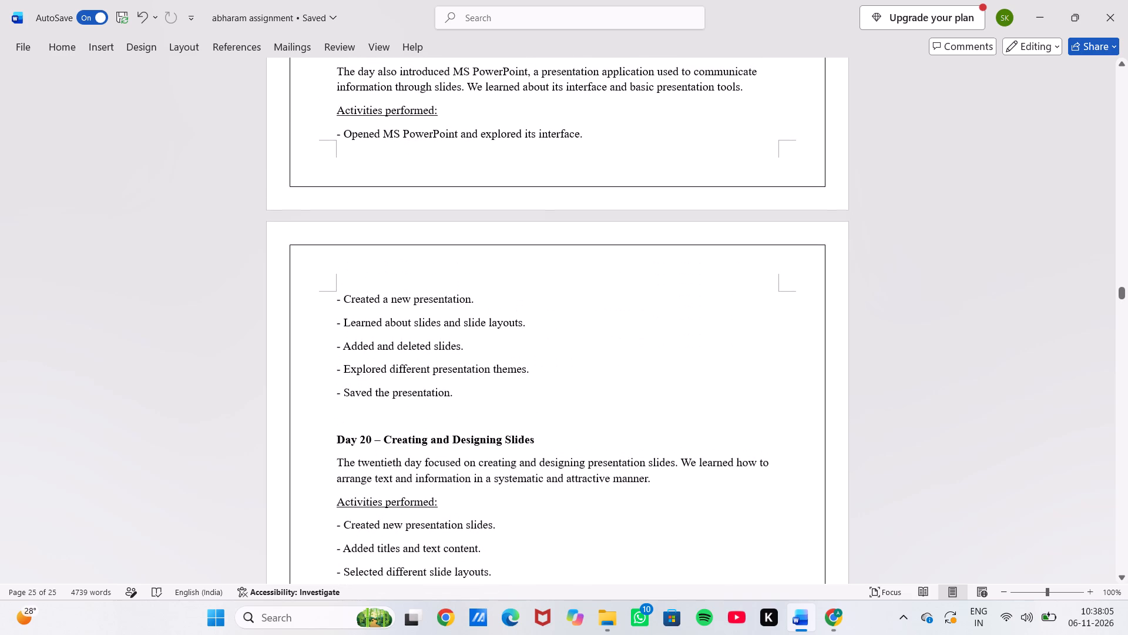
scroll(518, 264, "up", 9)
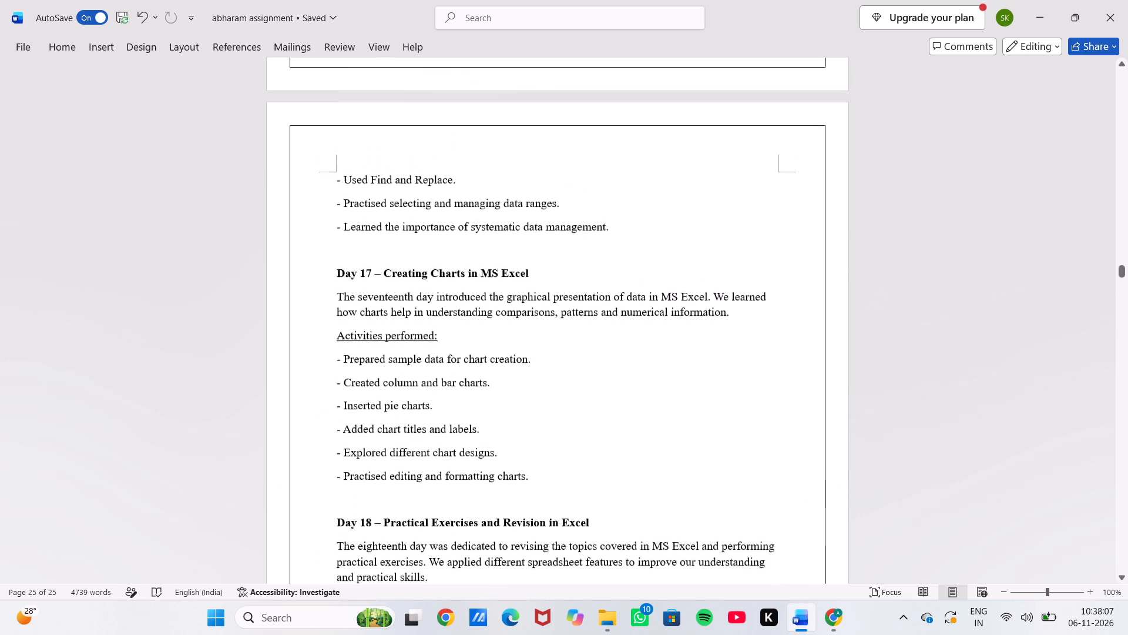
scroll(518, 264, "up", 10)
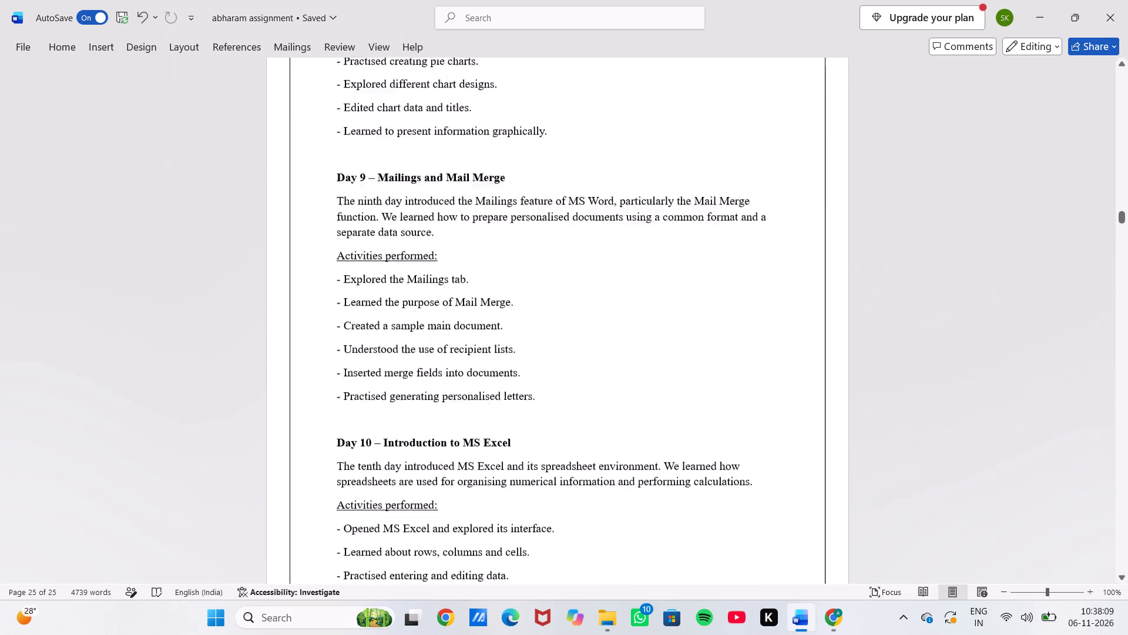
scroll(518, 264, "up", 8)
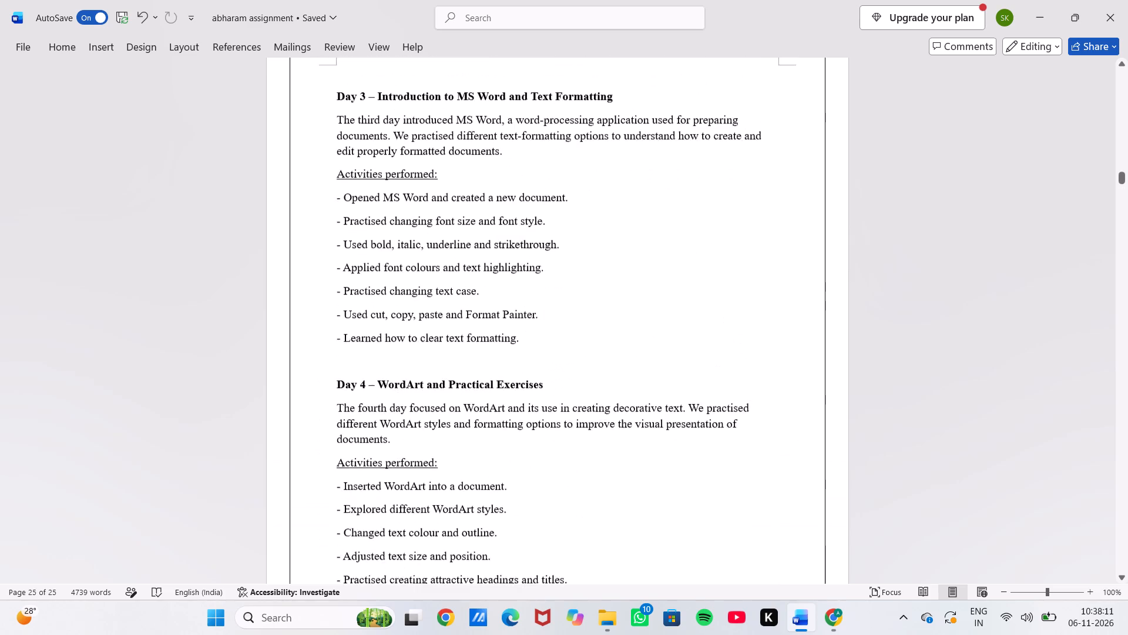
scroll(518, 264, "up", 6)
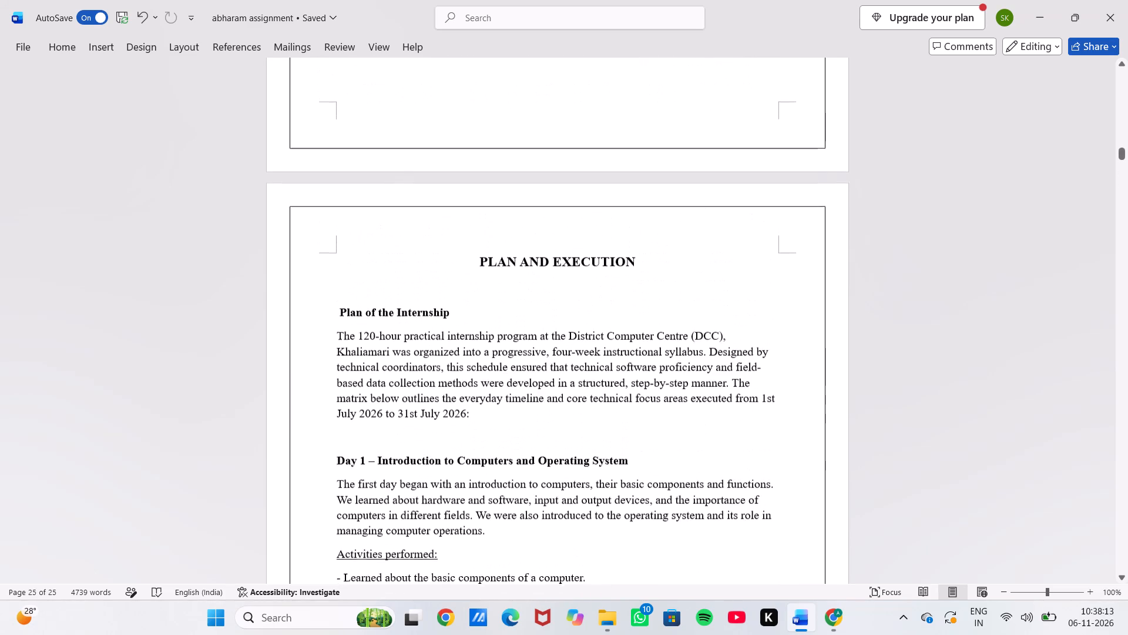
scroll(518, 264, "up", 4)
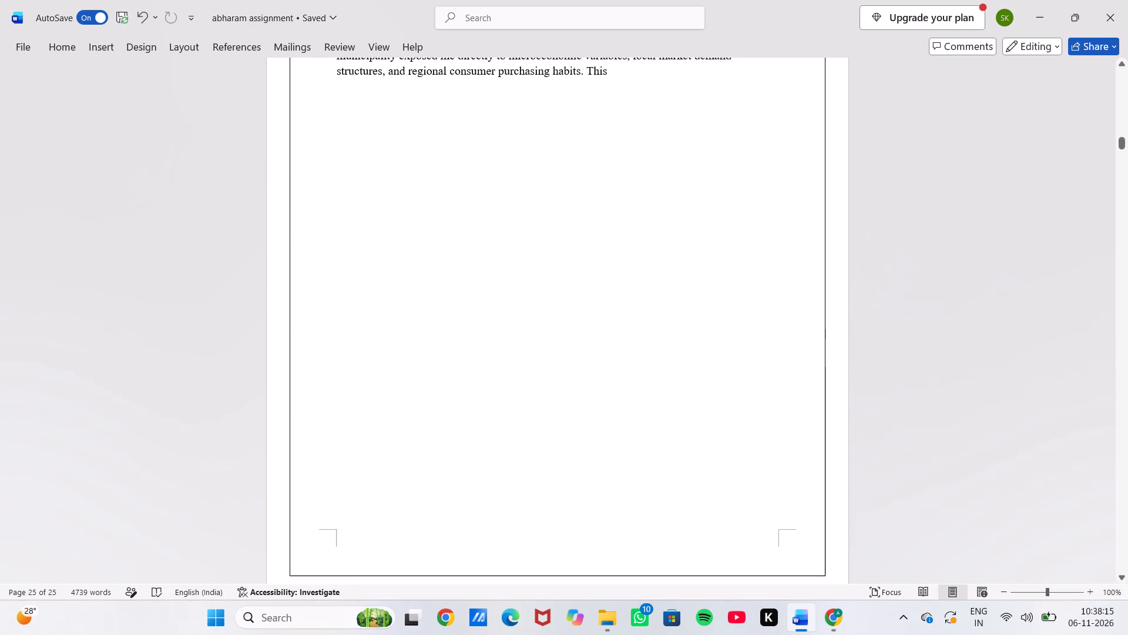
scroll(518, 264, "up", 5)
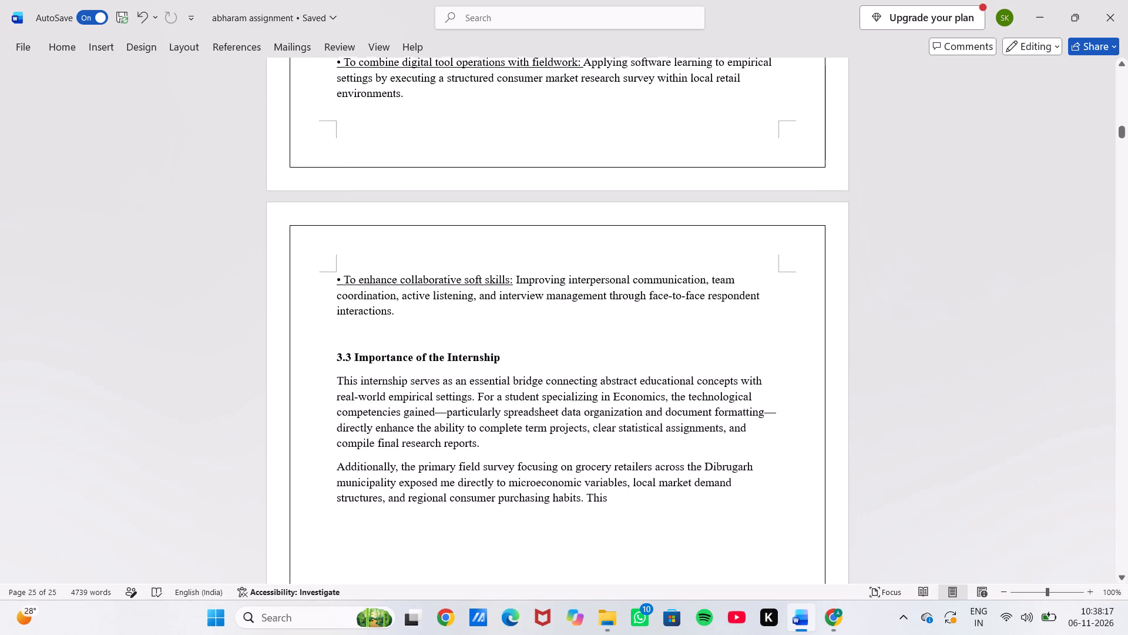
scroll(518, 264, "up", 8)
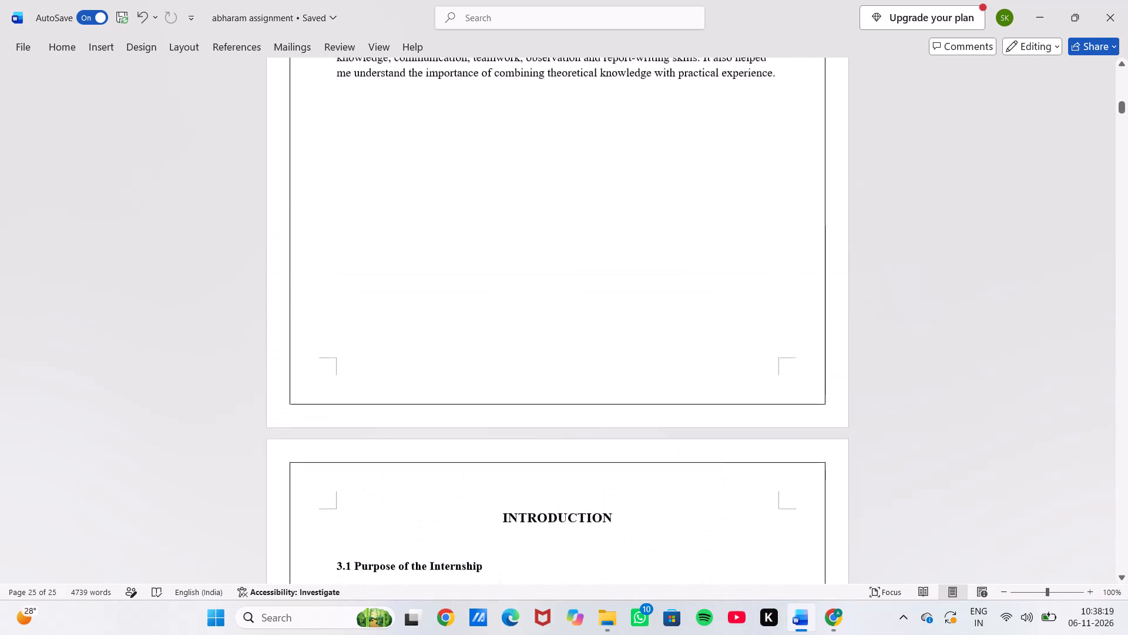
scroll(518, 264, "up", 6)
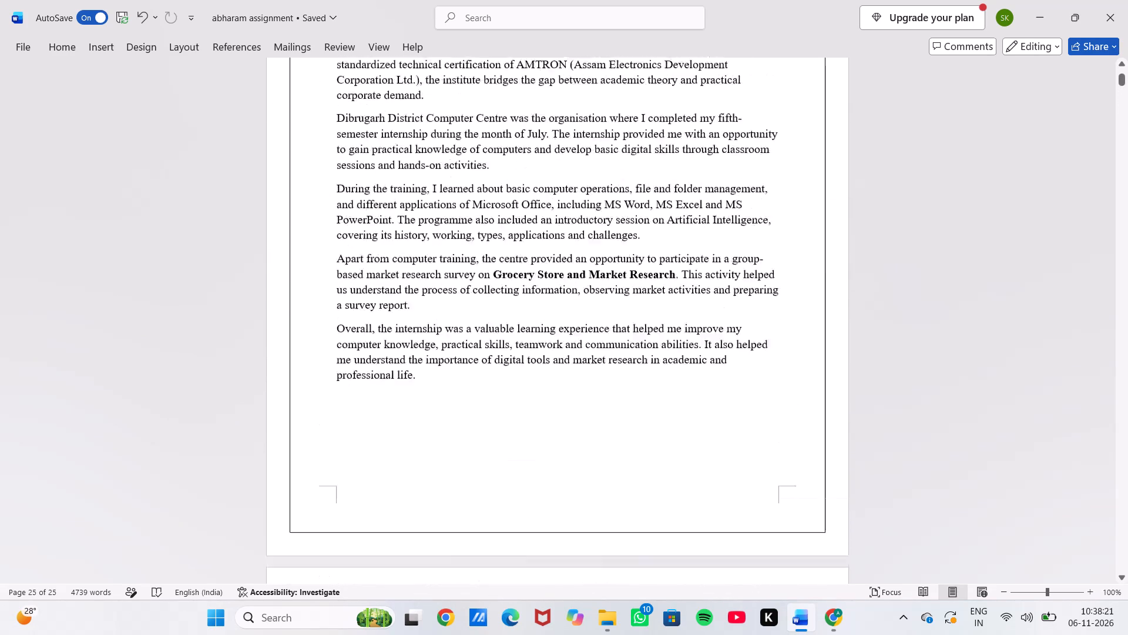
scroll(518, 264, "up", 3)
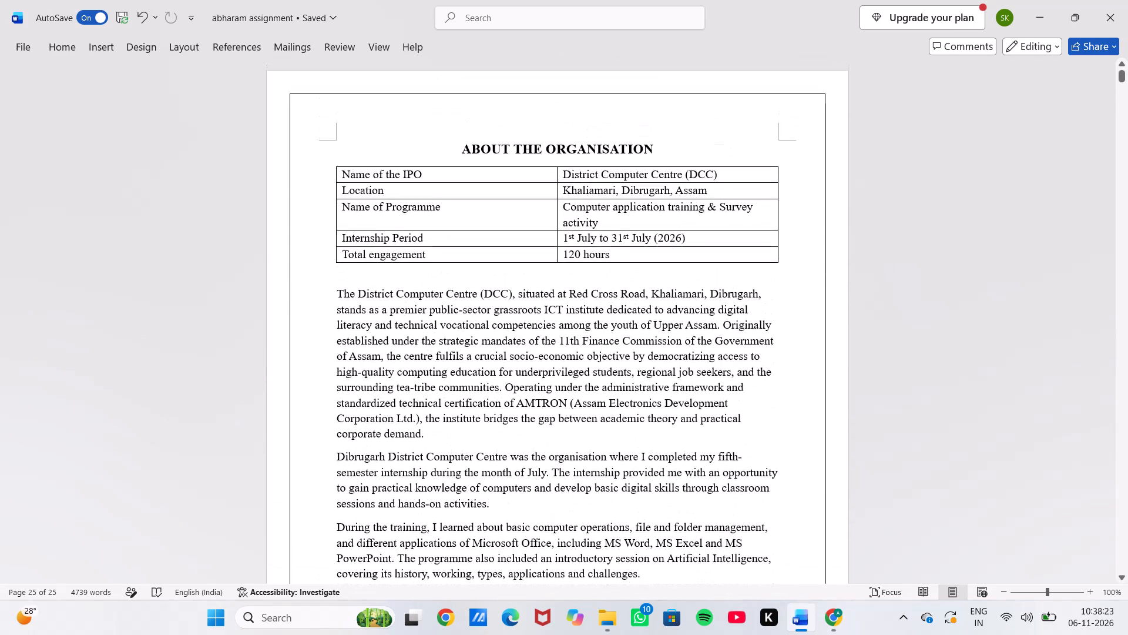
scroll(518, 264, "up", 1)
Review the report forwards from the About the Organisation page through the Introduction and daily activity entries to the end of the Photograph (GPS) page.
scroll(518, 264, "up", 1)
scroll(518, 264, "down", 4)
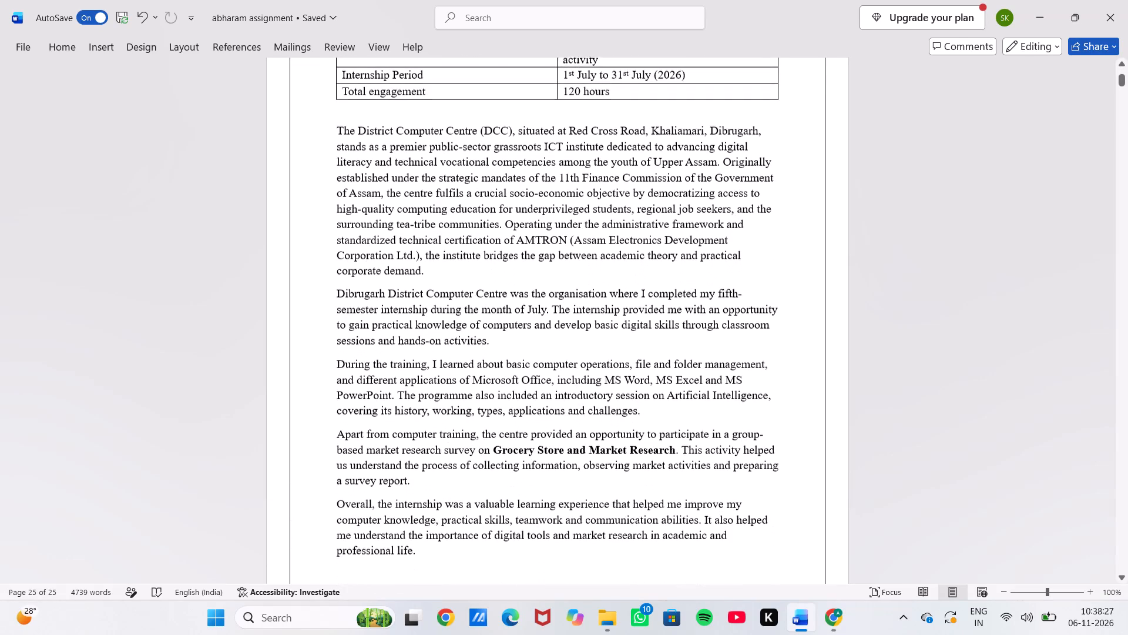
scroll(518, 264, "down", 8)
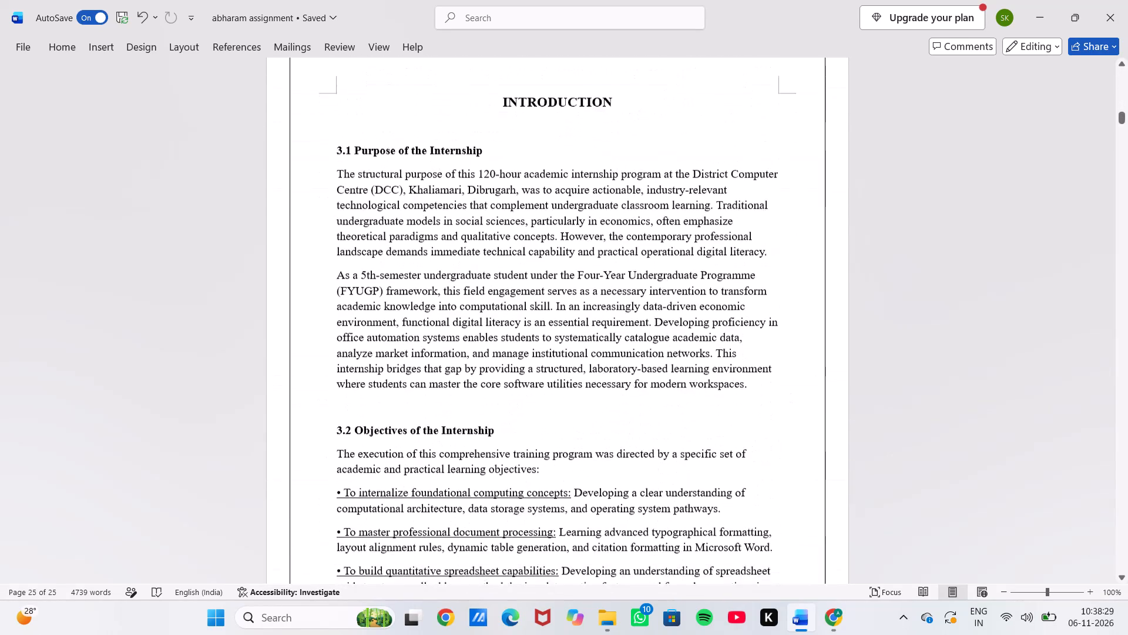
scroll(518, 264, "down", 11)
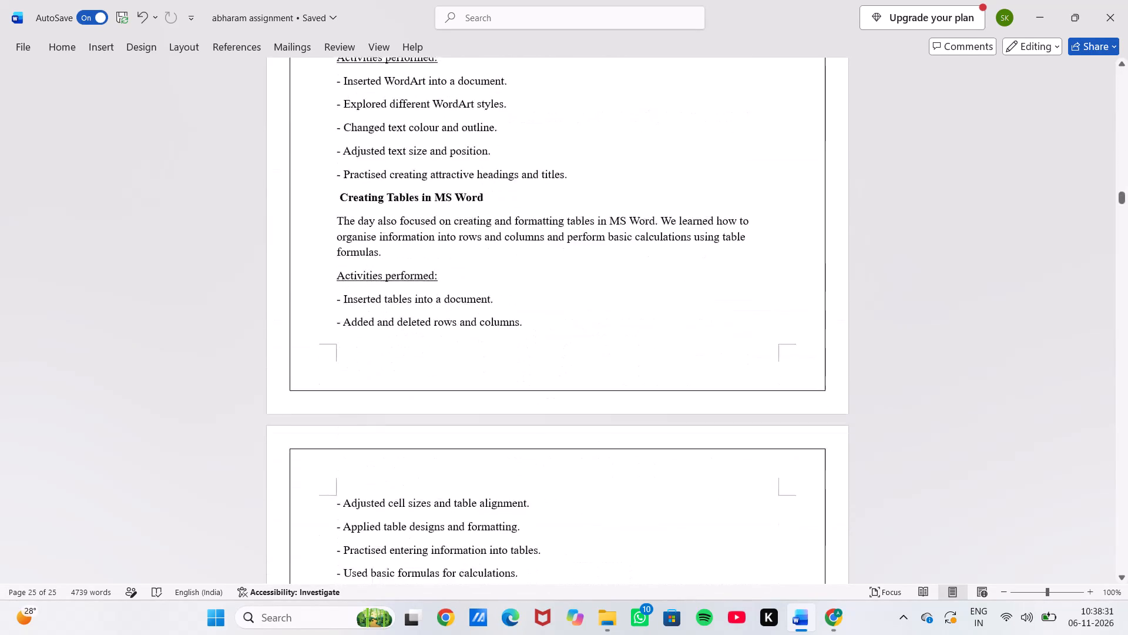
scroll(518, 264, "down", 9)
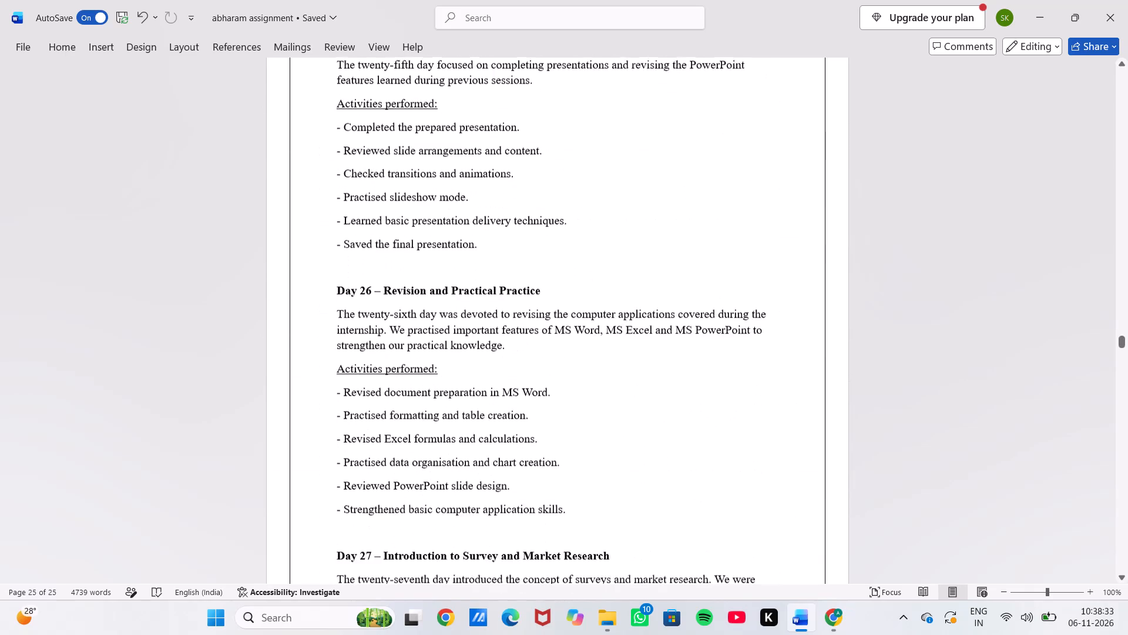
scroll(518, 264, "down", 13)
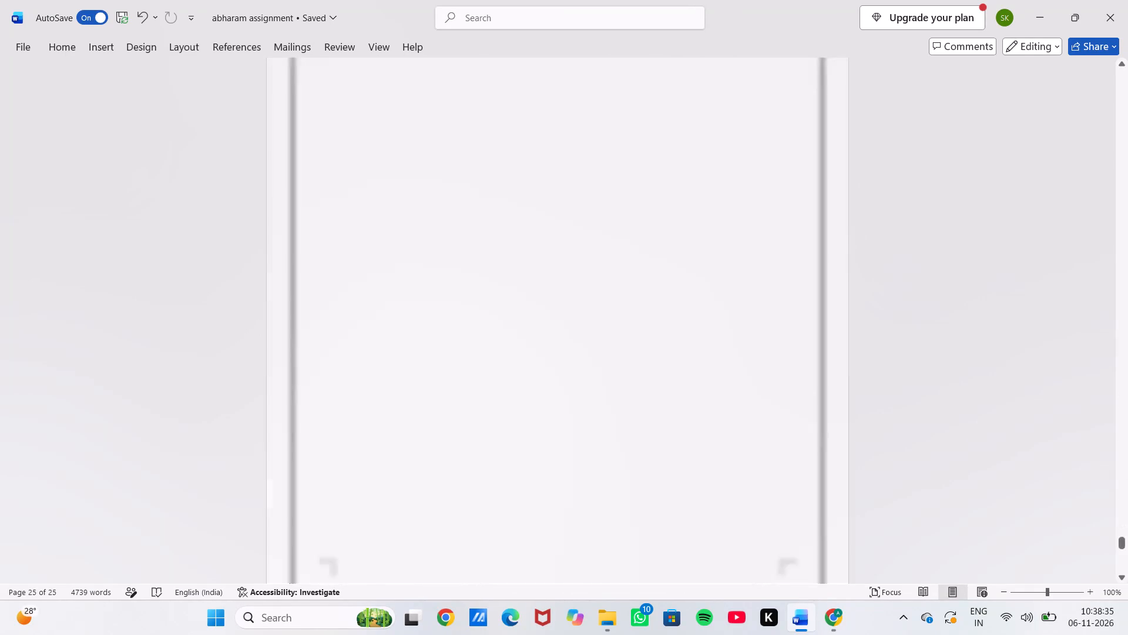
scroll(518, 264, "down", 4)
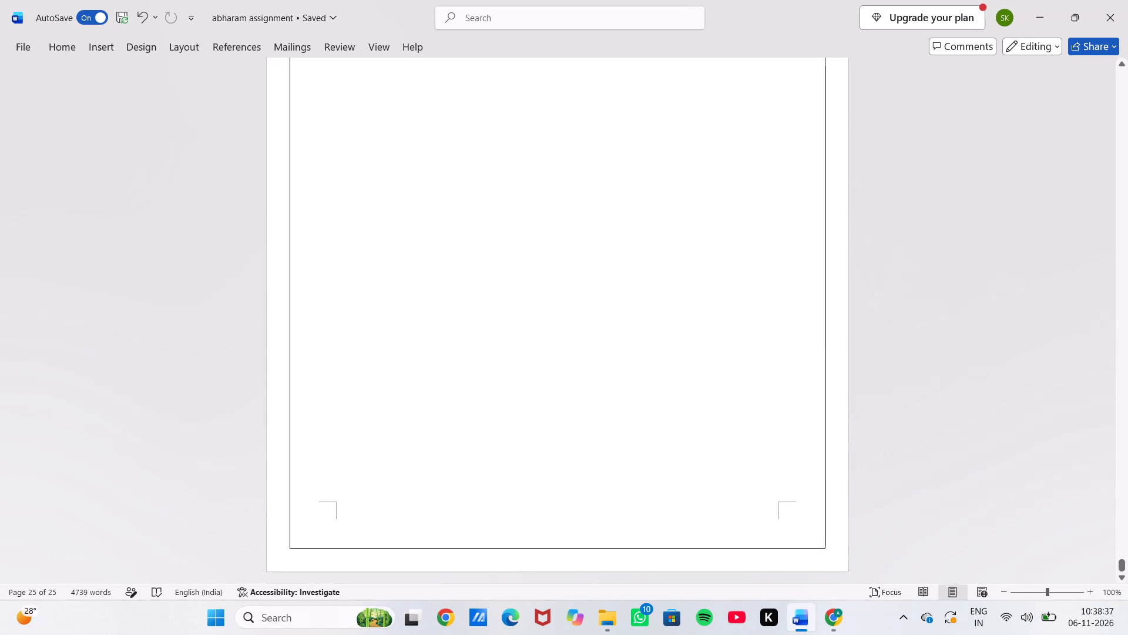
Insert a blank page after the GPS-tagged photographs sentence and place the cursor at the start of the new page.
left_click(494, 403)
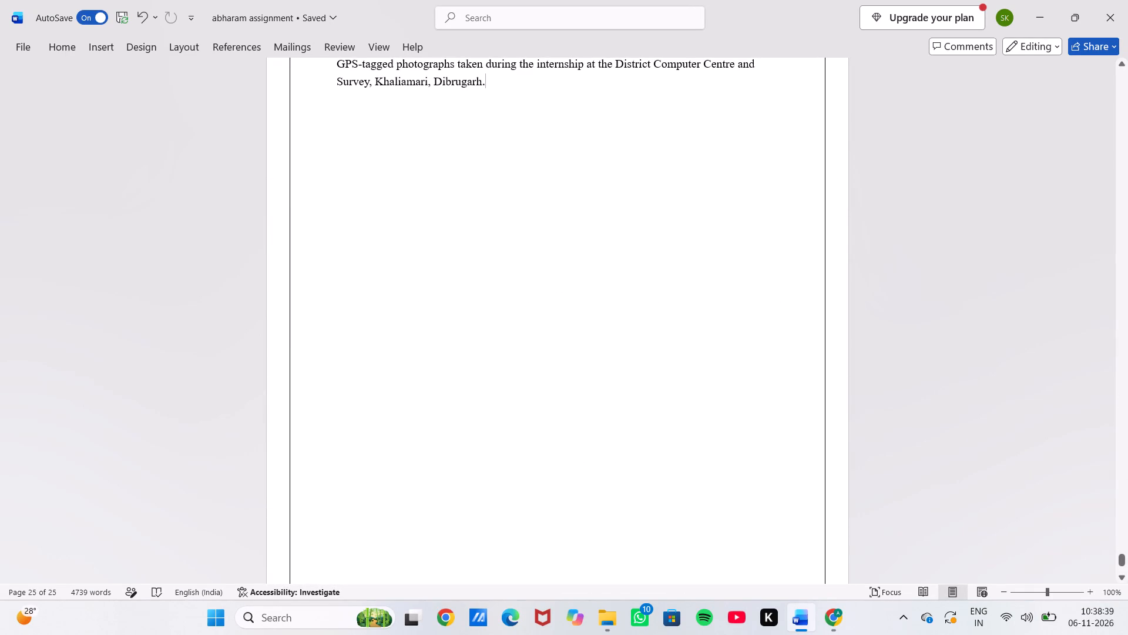
left_click(113, 51)
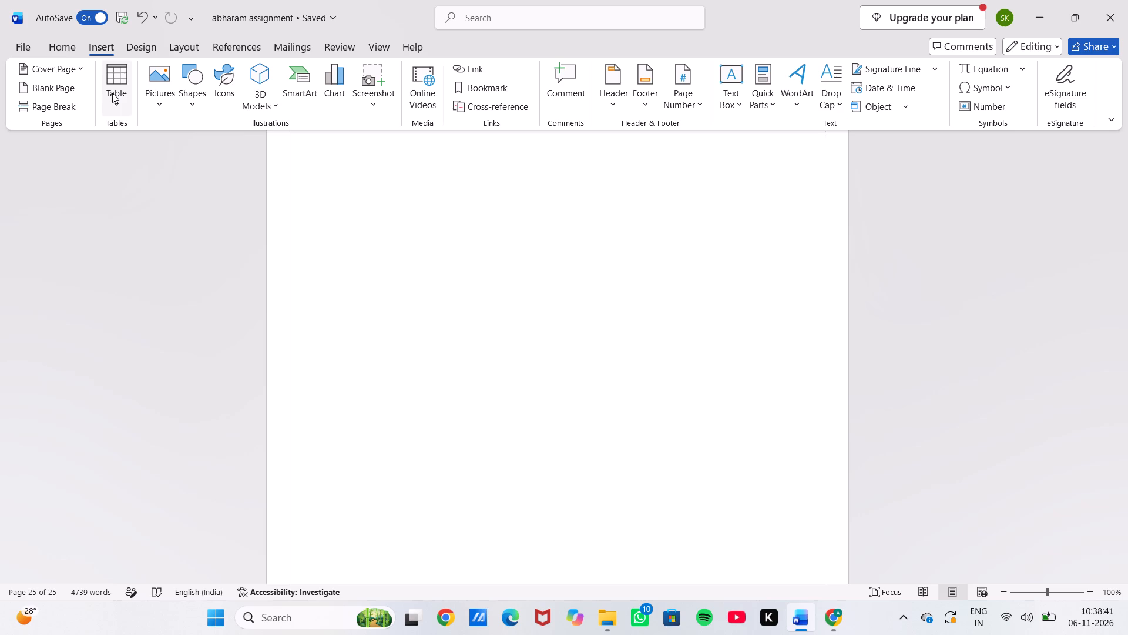
left_click(112, 93)
left_click(42, 88)
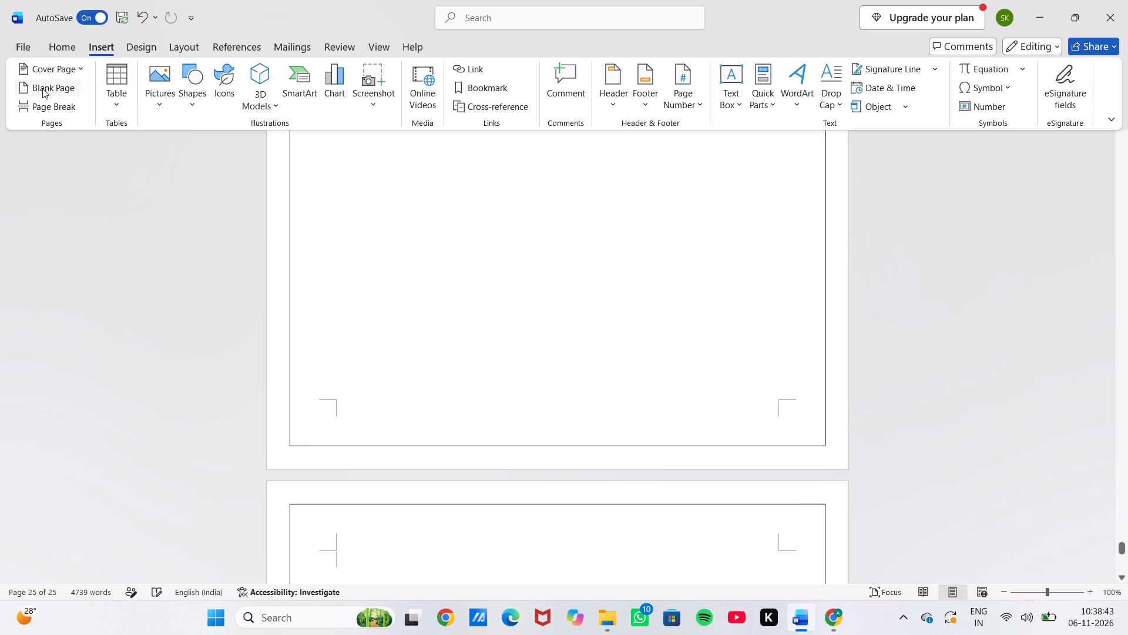
scroll(461, 322, "up", 3)
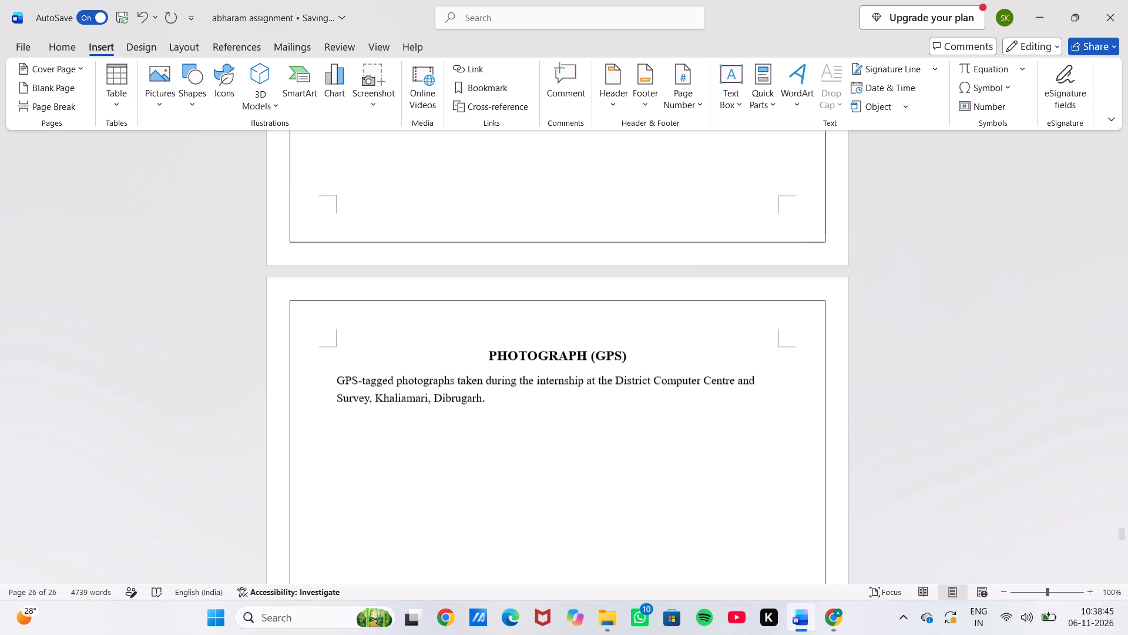
scroll(461, 322, "up", 1)
scroll(461, 322, "down", 5)
scroll(461, 322, "up", 1)
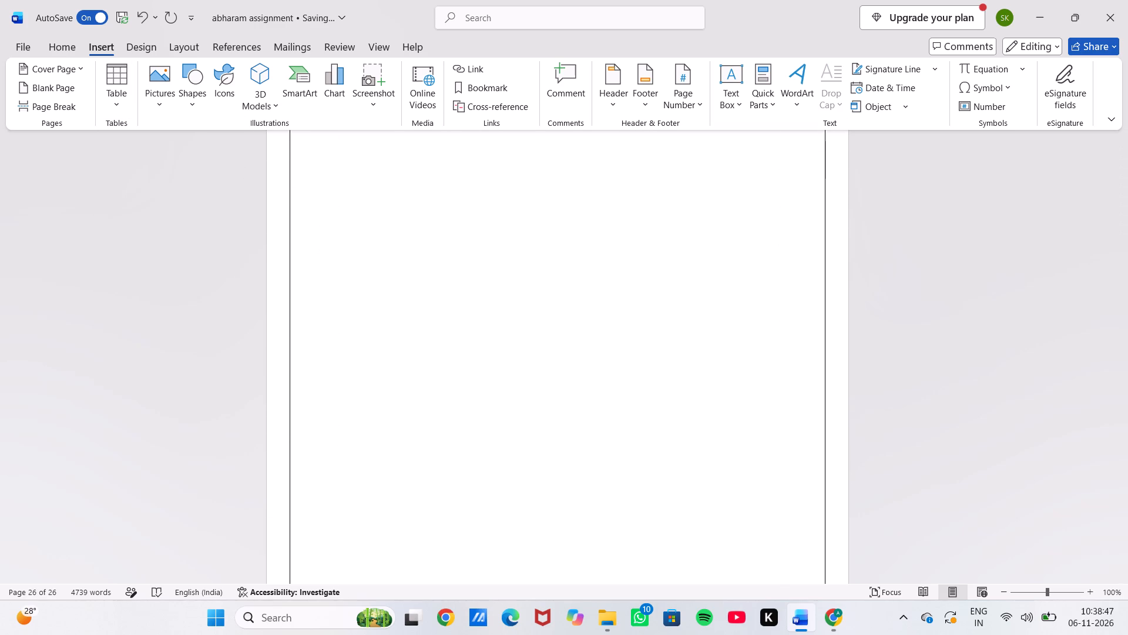
scroll(461, 322, "up", 1)
left_click(461, 322)
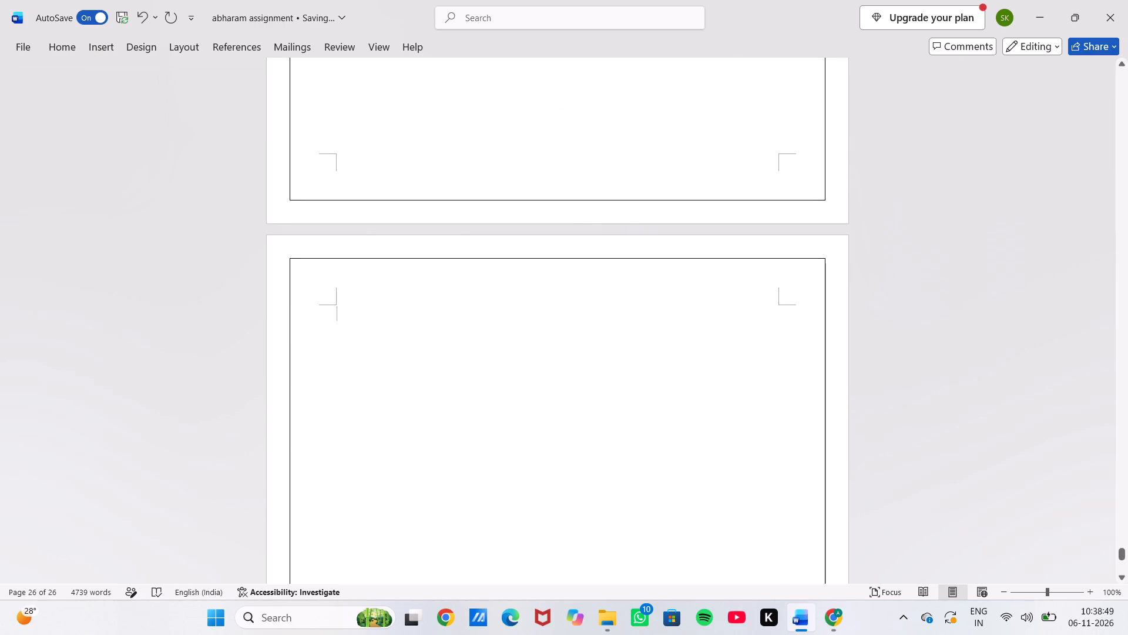
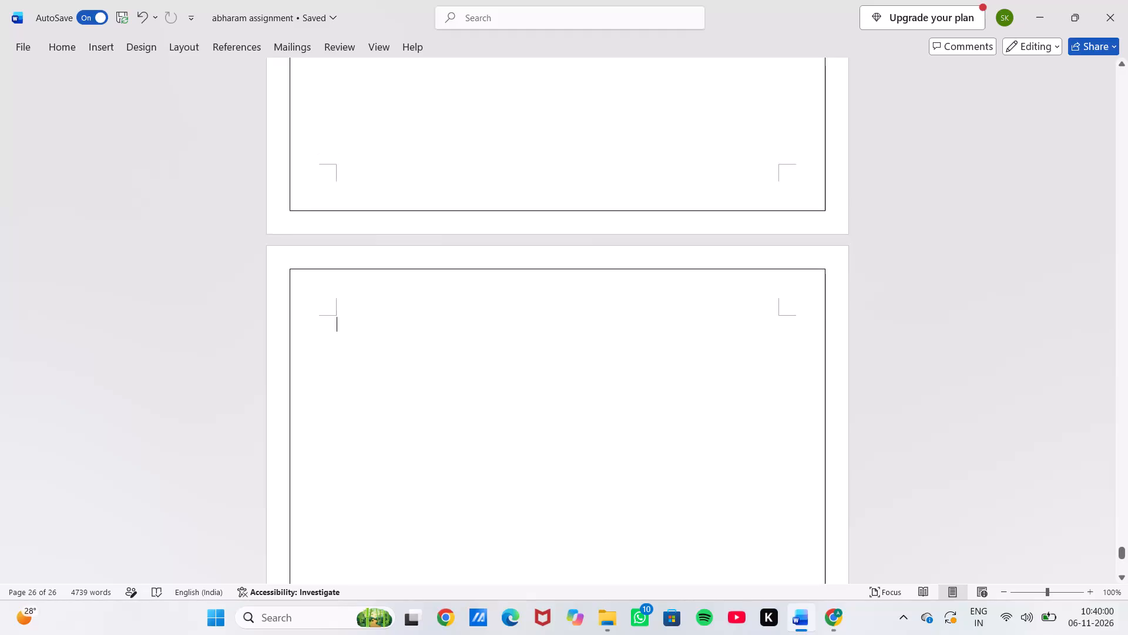
Insert another blank page at the end of the report, following the empty page after the GPS-tagged photographs sentence.
scroll(474, 272, "up", 1)
scroll(474, 272, "down", 1)
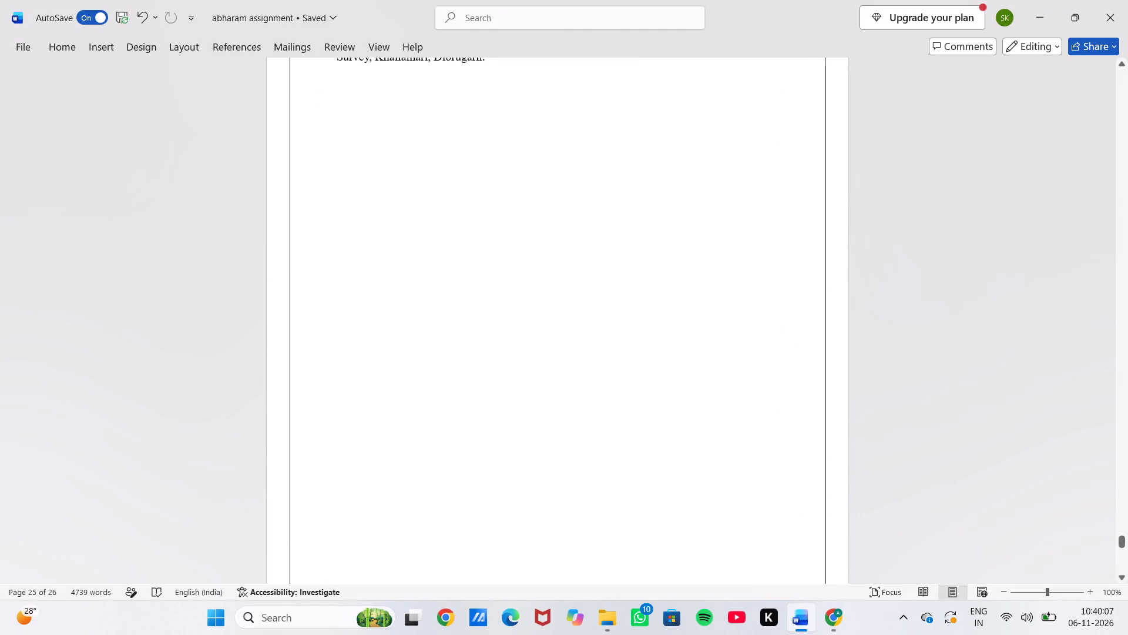
scroll(498, 287, "down", 5)
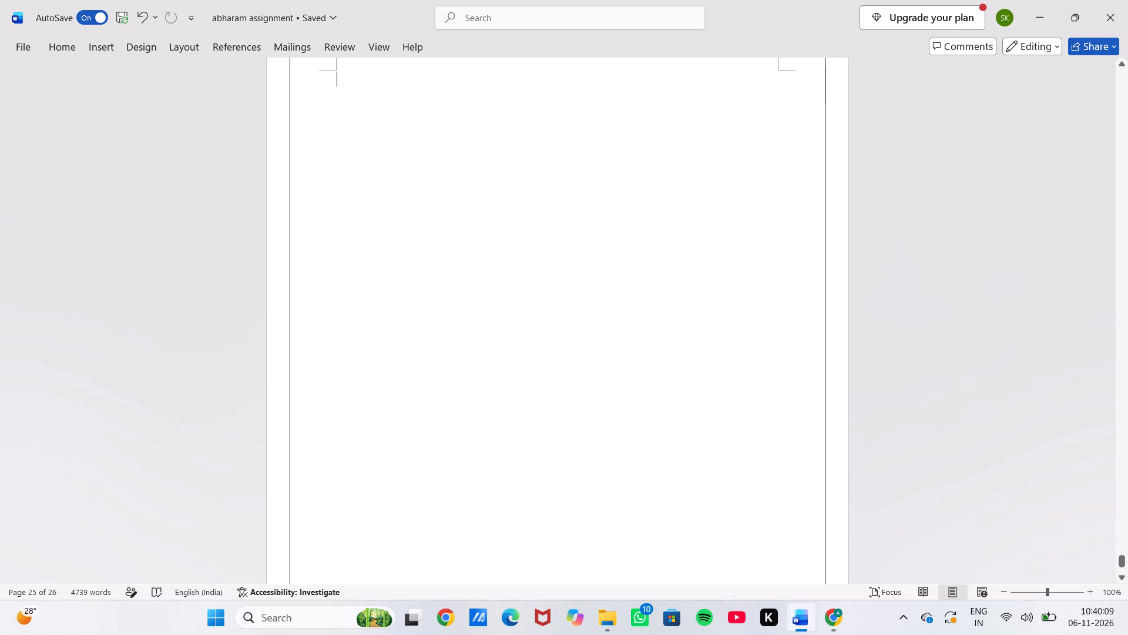
scroll(498, 287, "down", 4)
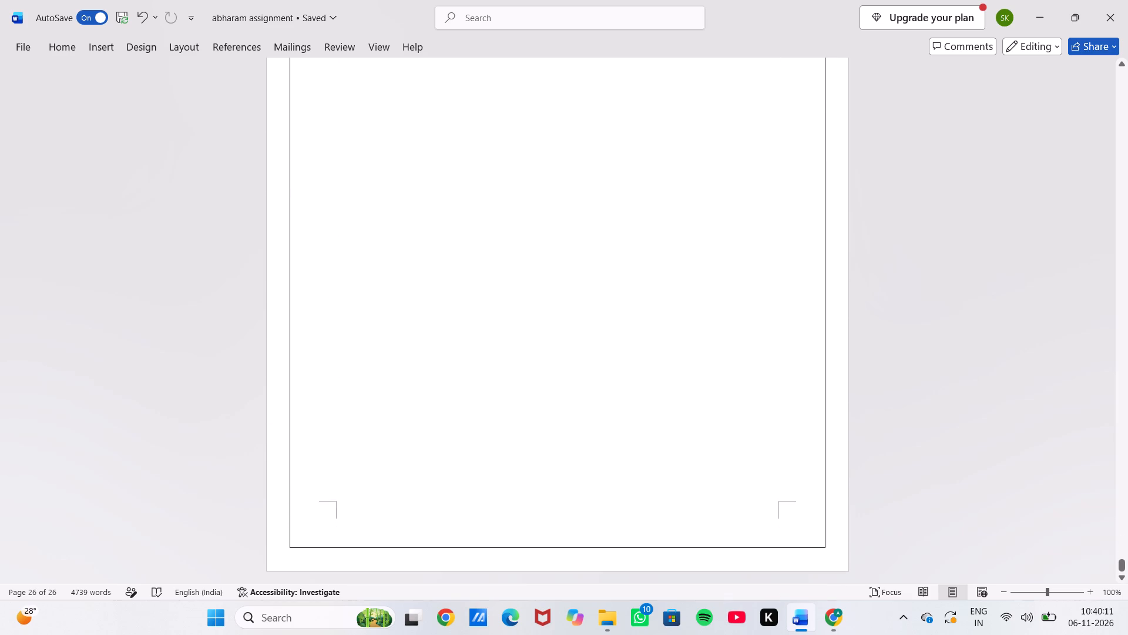
left_click(70, 46)
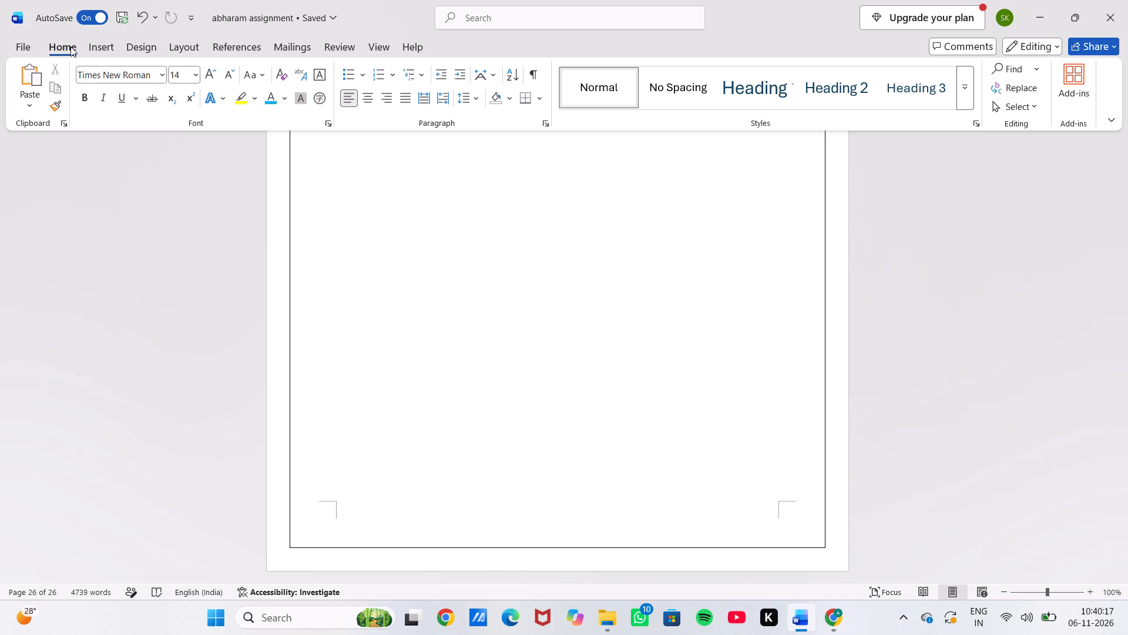
left_click(100, 46)
left_click(41, 89)
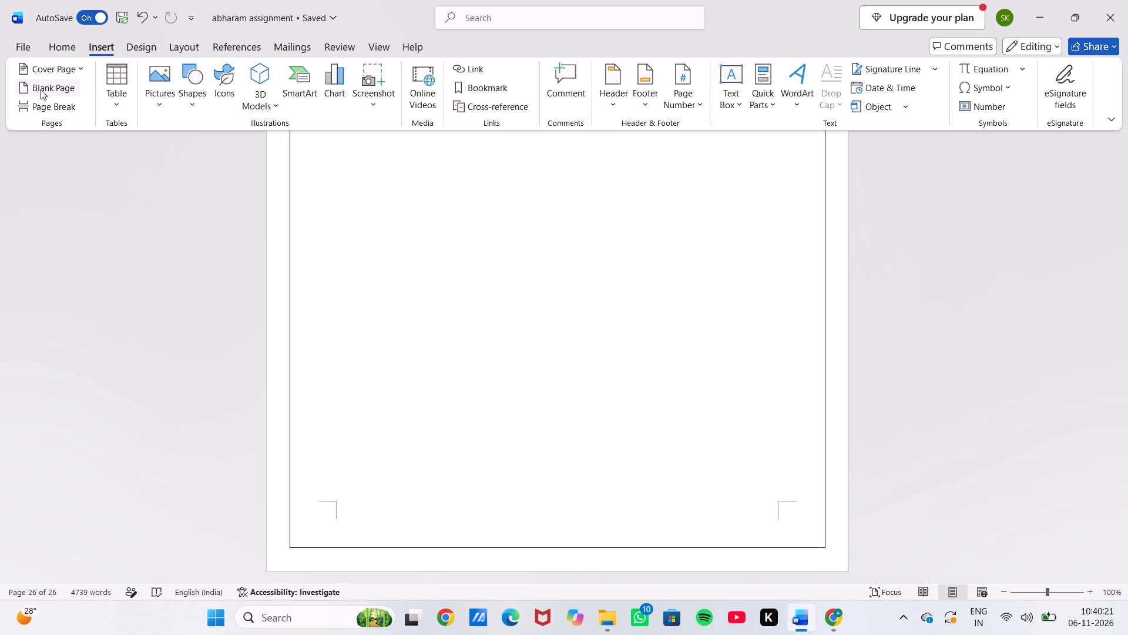
scroll(449, 267, "up", 3)
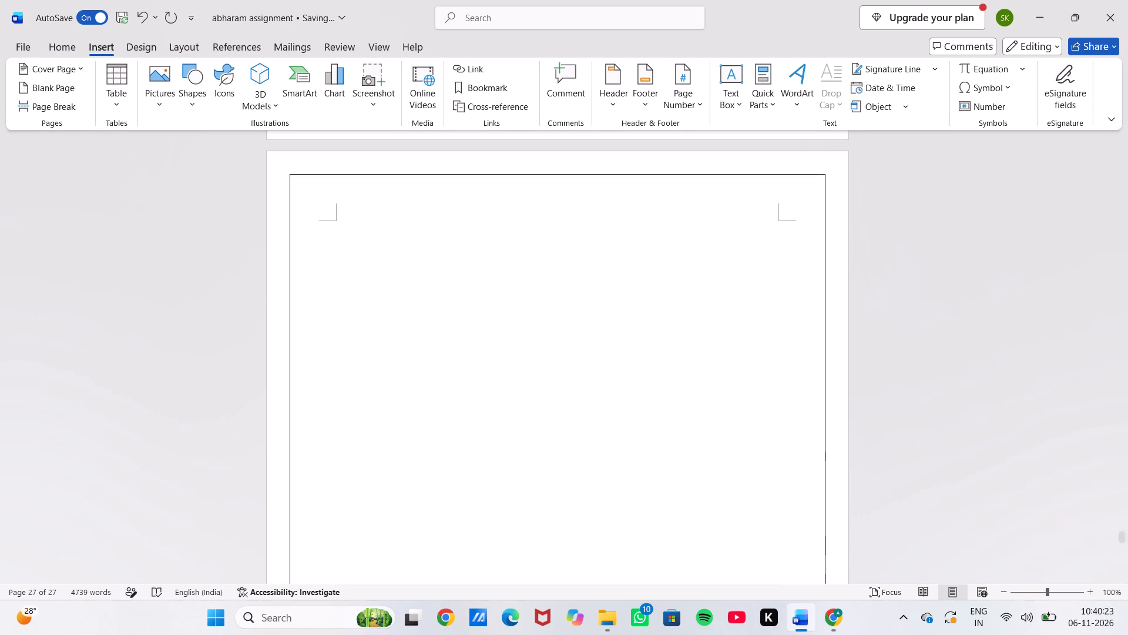
scroll(449, 267, "up", 1)
scroll(449, 267, "down", 4)
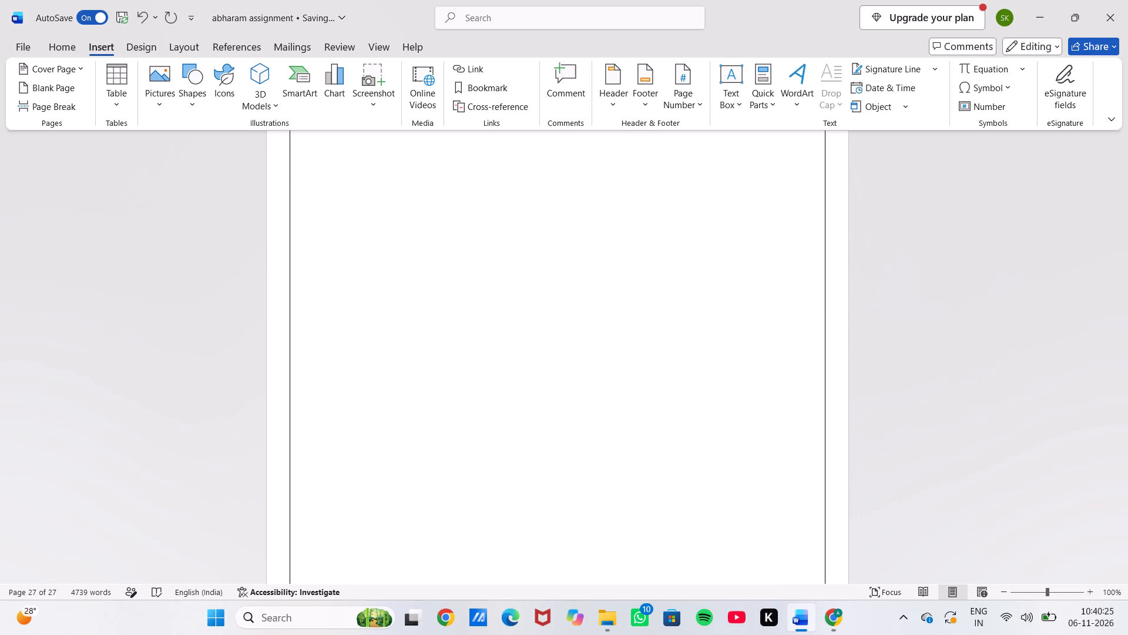
scroll(449, 267, "down", 3)
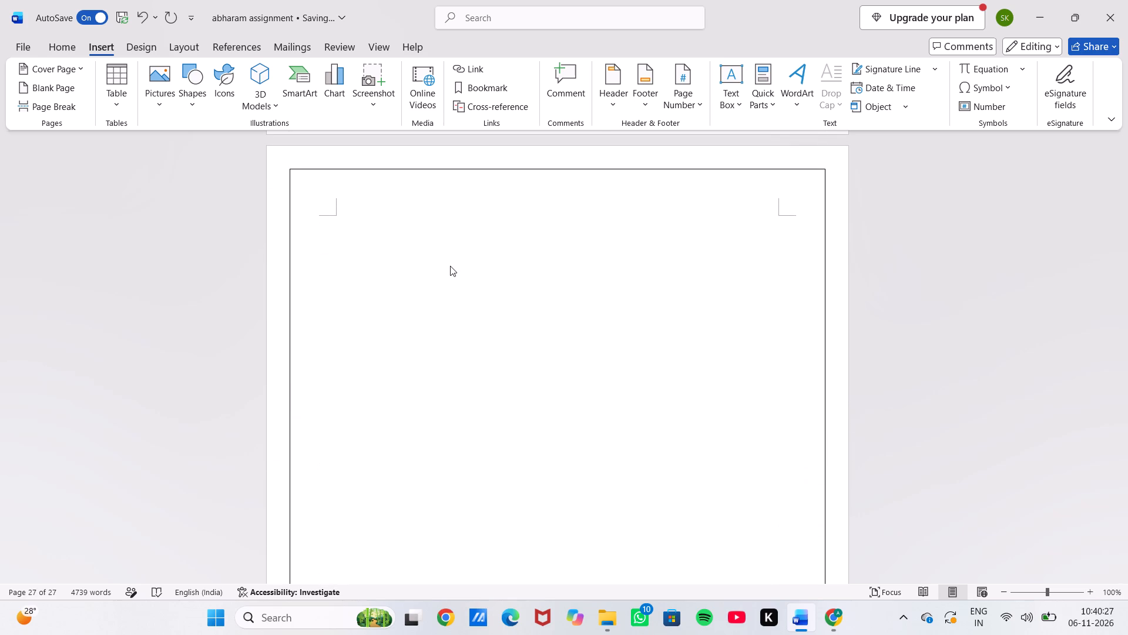
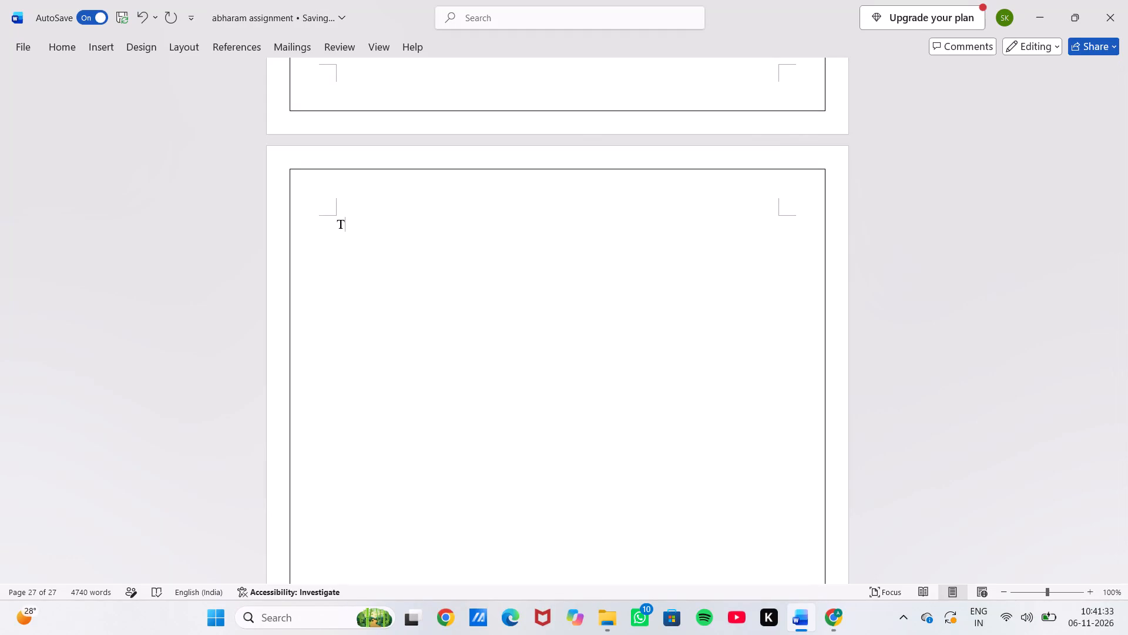
Complete the heading "TABLE OF CONTENT" on the first line of the new last page.
type("ABLE O")
key("space")
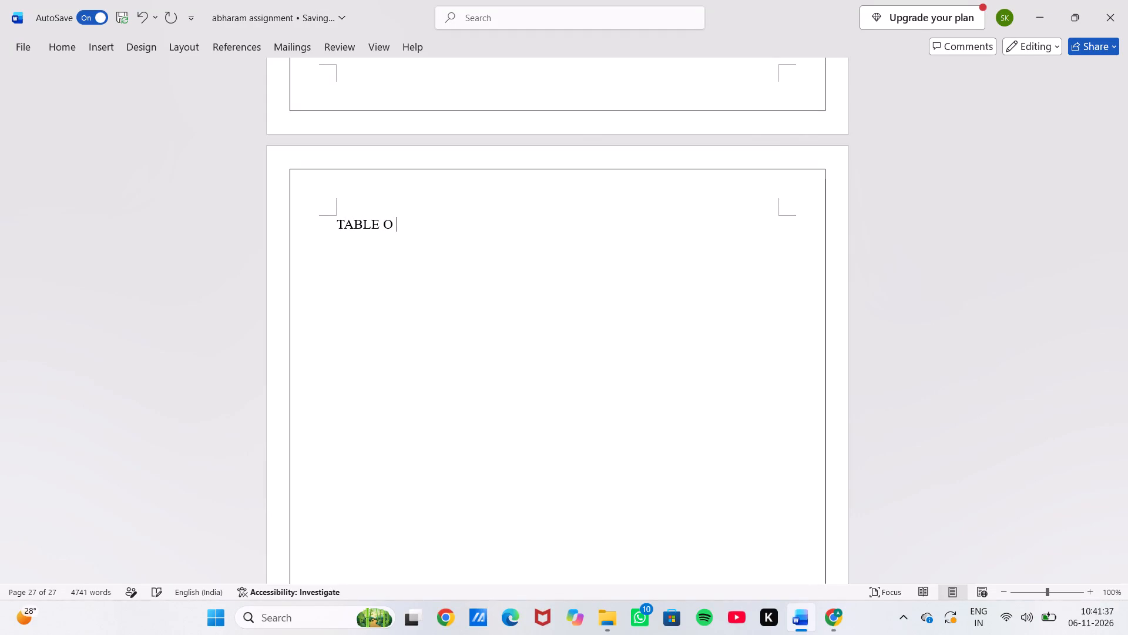
key("BackSpace")
type("F CONTENT")
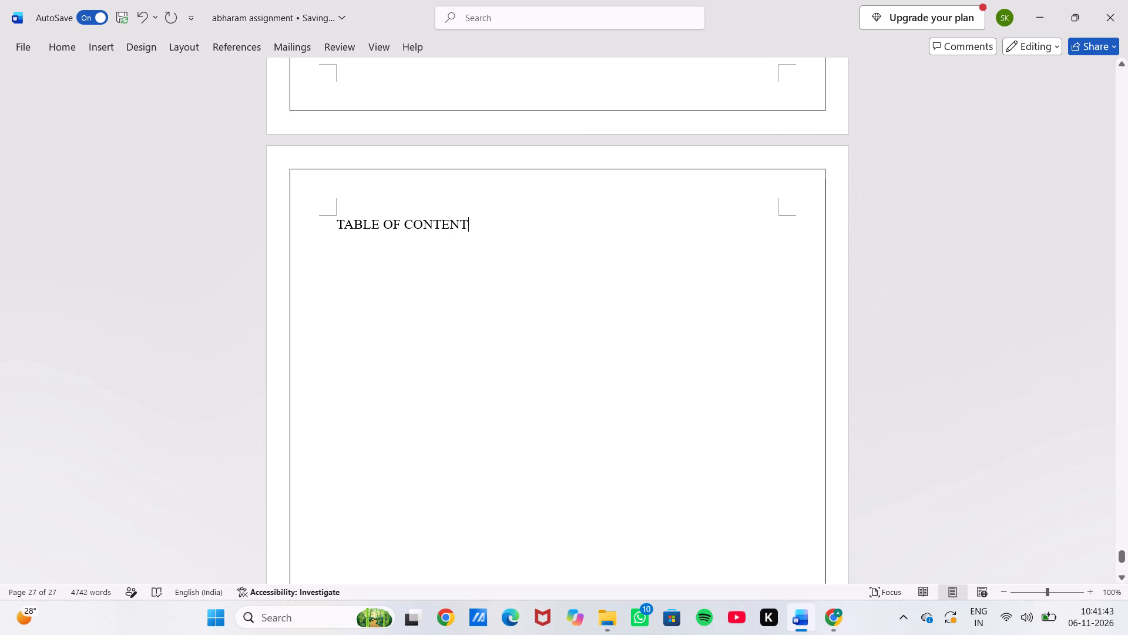
Make the TABLE OF CONTENT heading bold and centre it on the page.
left_click(337, 221)
right_click_drag(337, 221, 444, 228)
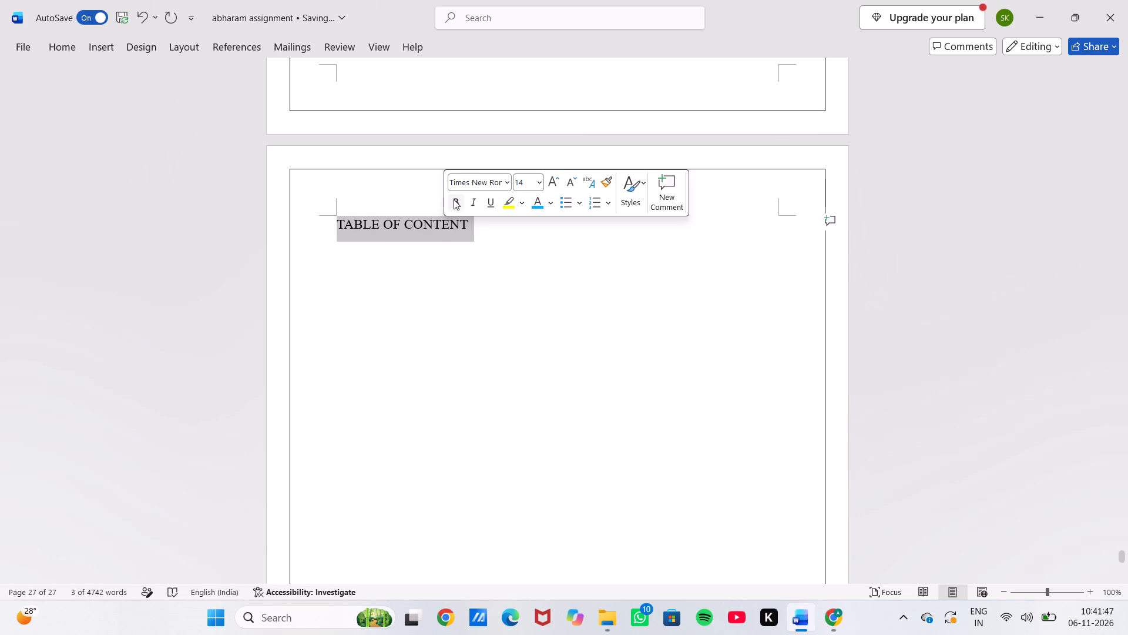
left_click(454, 199)
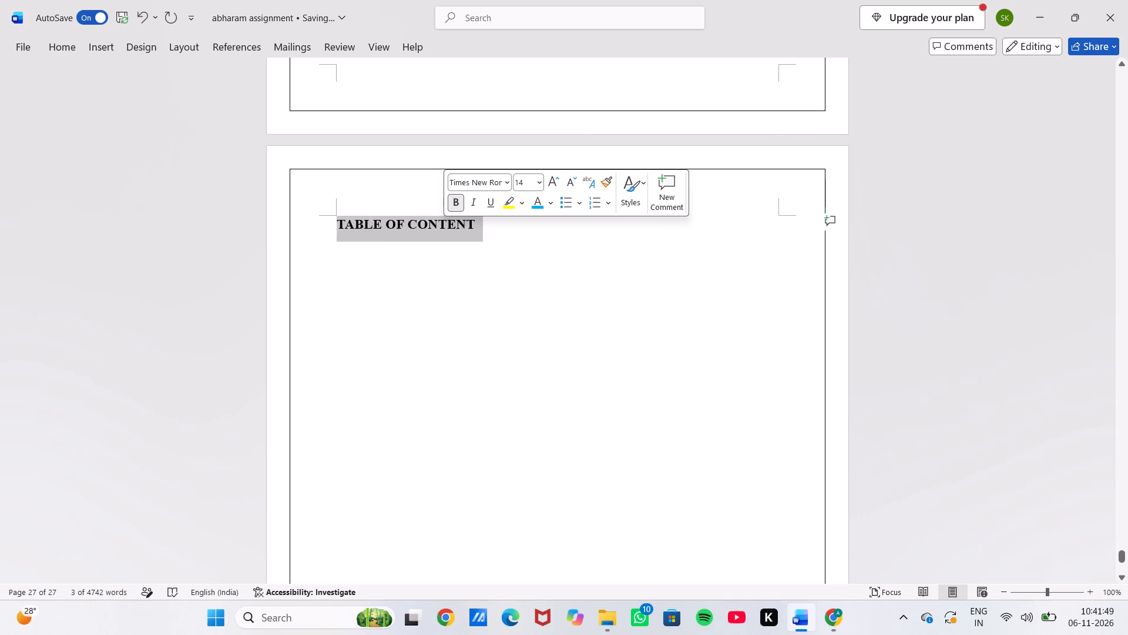
left_click(69, 41)
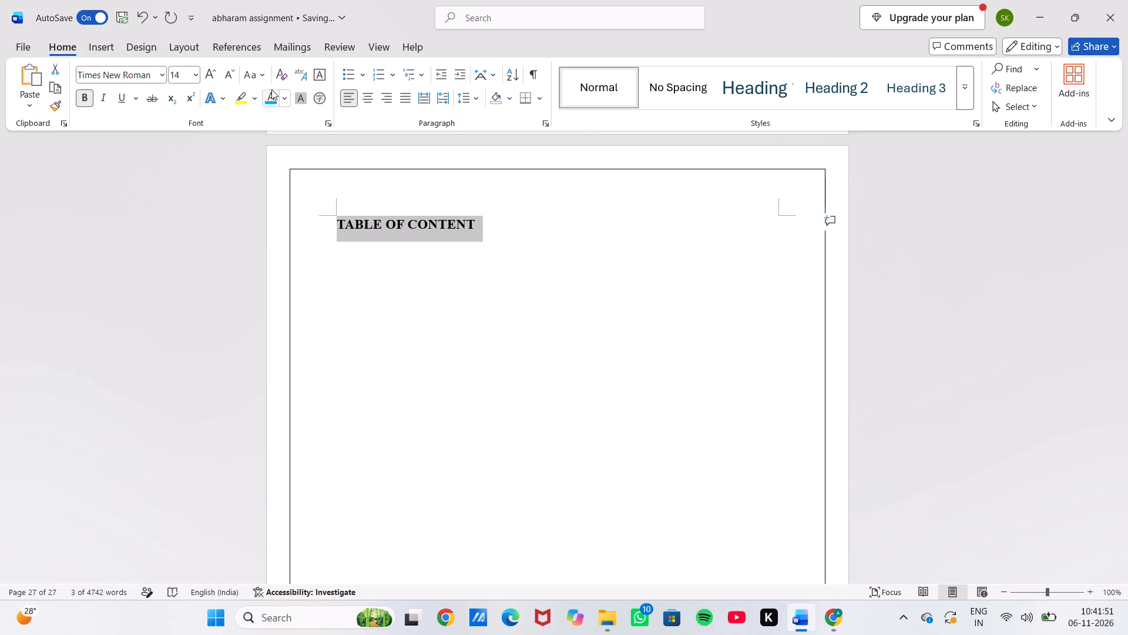
left_click(365, 99)
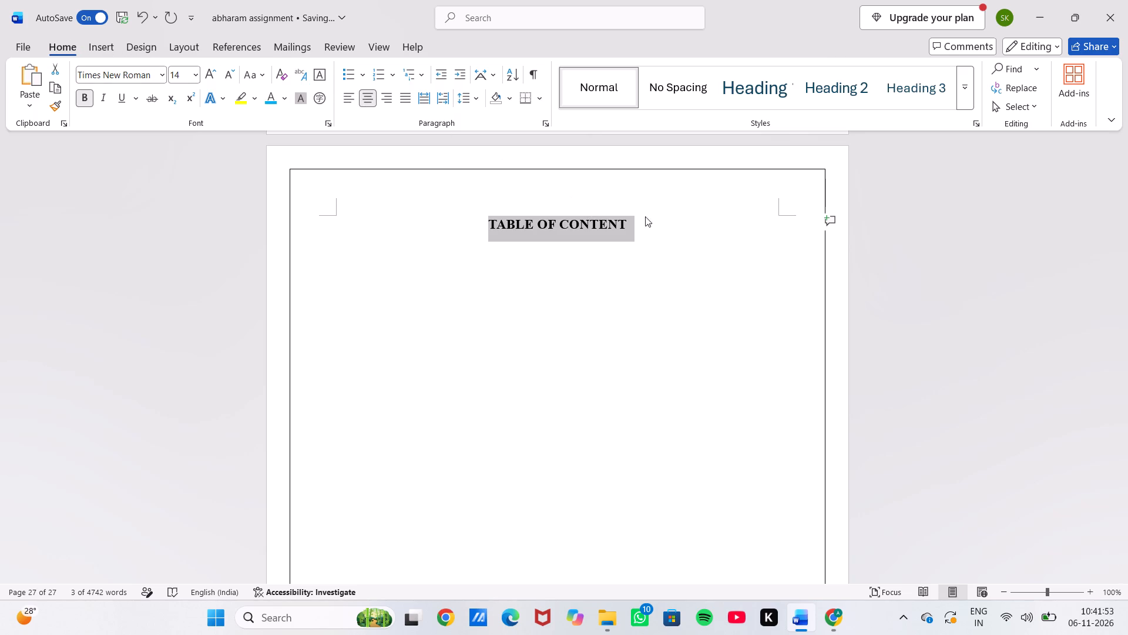
On a new line below the TABLE OF CONTENT heading, set up a table with 3 columns and 12 rows.
left_click(658, 224)
left_click(658, 224)
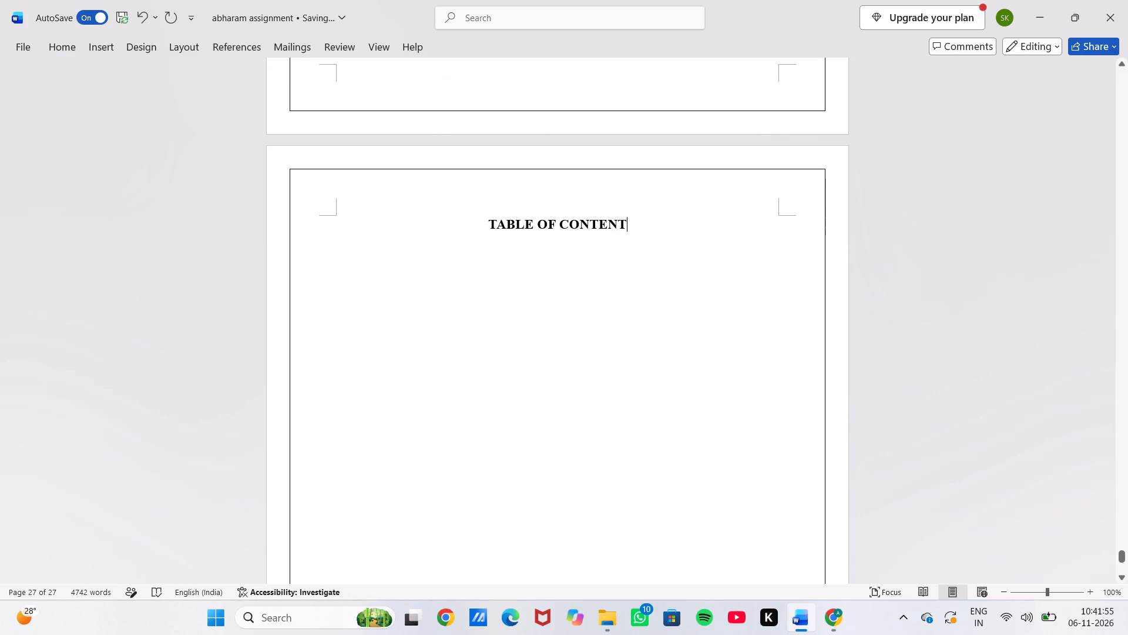
key("Return")
left_click(98, 47)
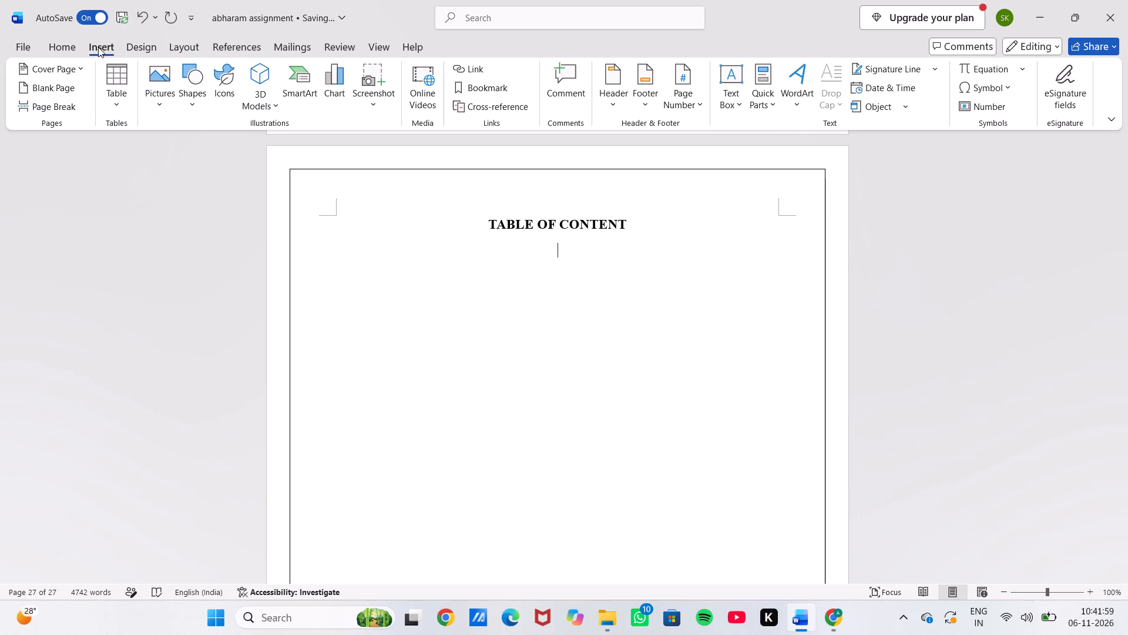
left_click(117, 99)
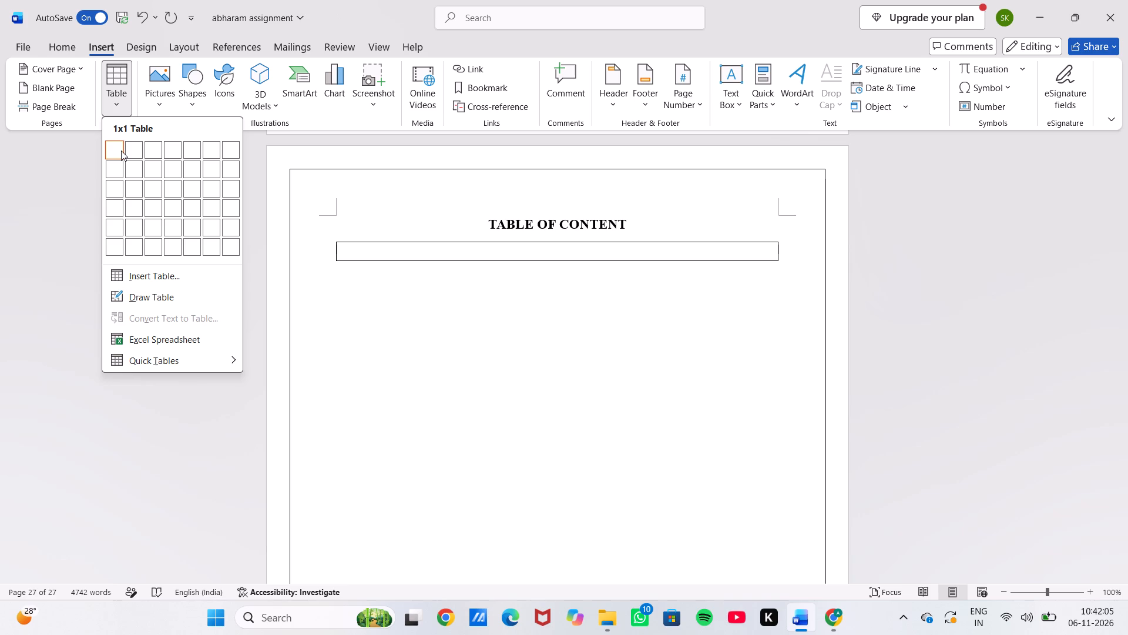
left_click(153, 272)
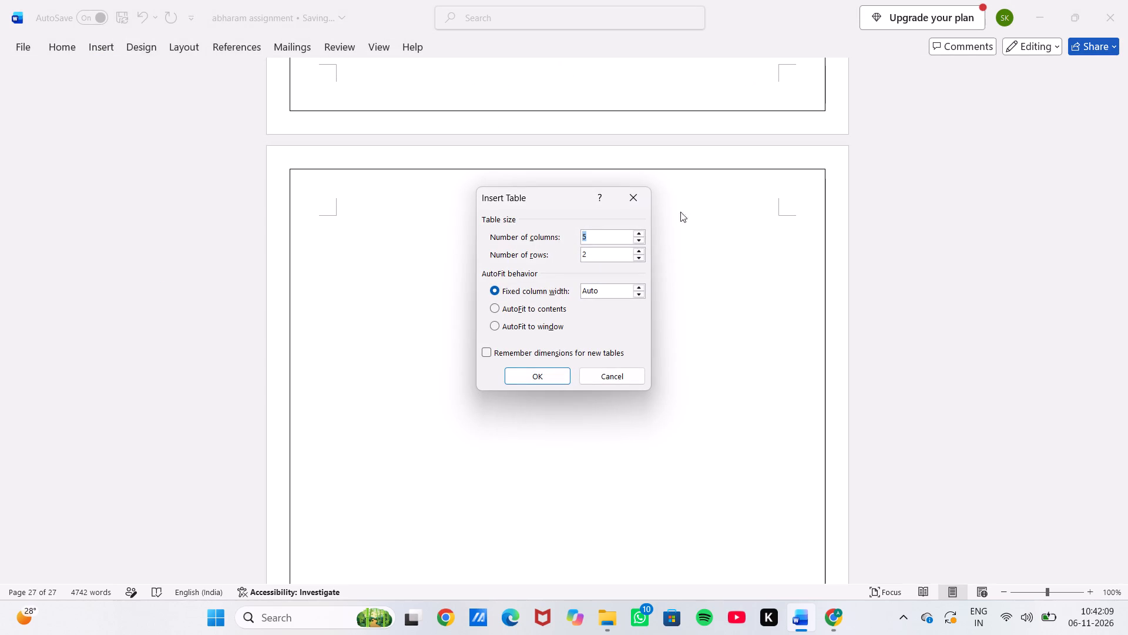
left_click(637, 235)
triple_click(637, 240)
left_click(637, 240)
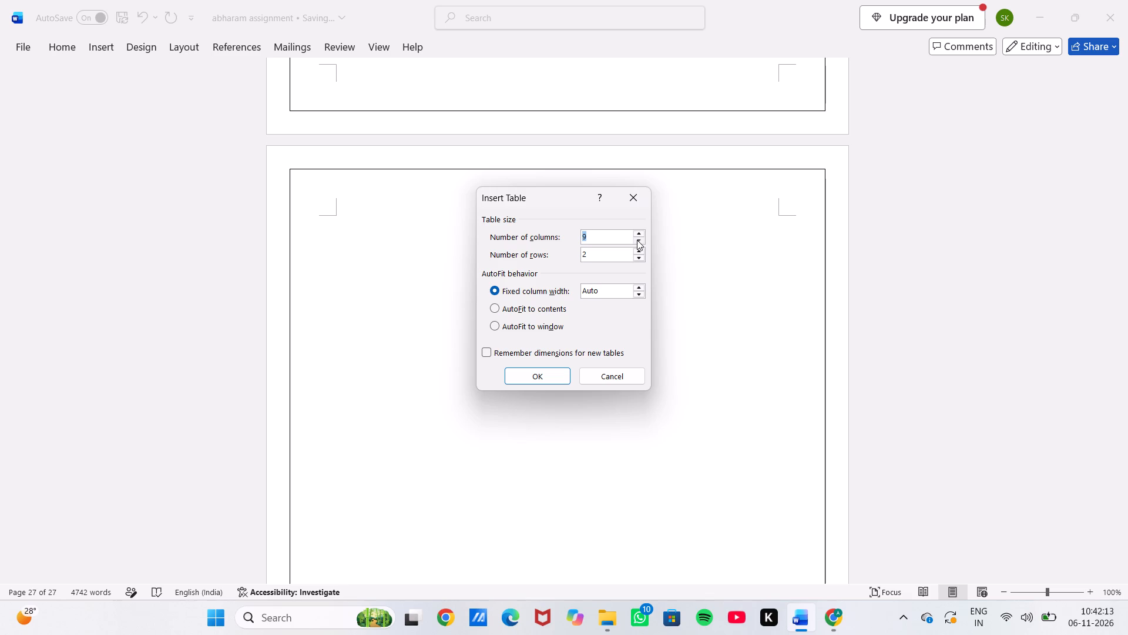
triple_click(637, 240)
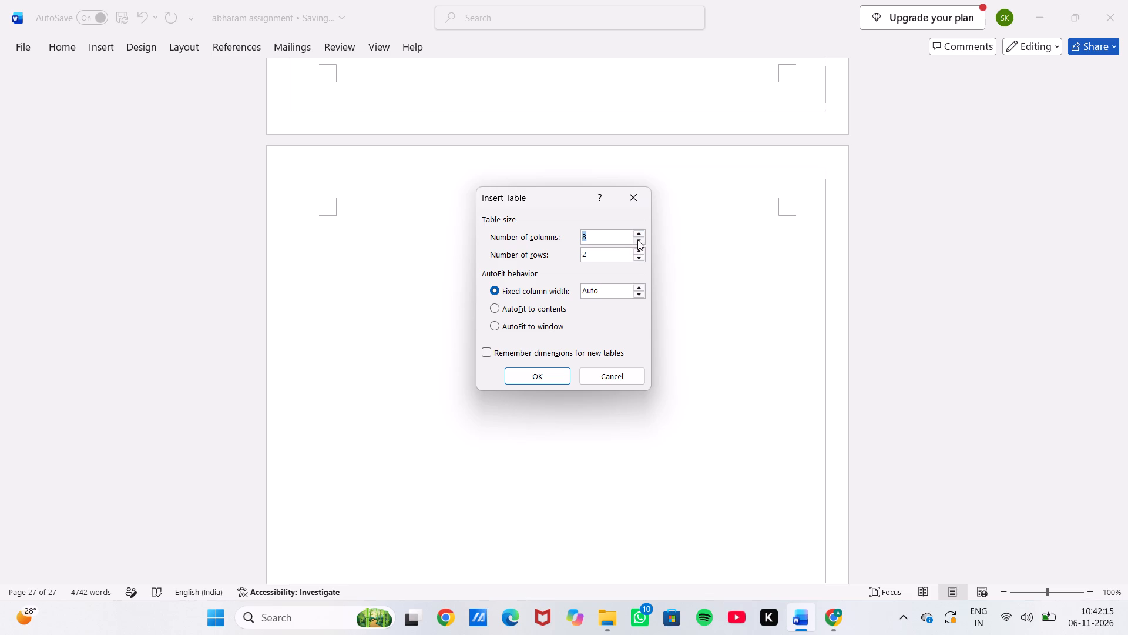
triple_click(637, 240)
left_click(637, 240)
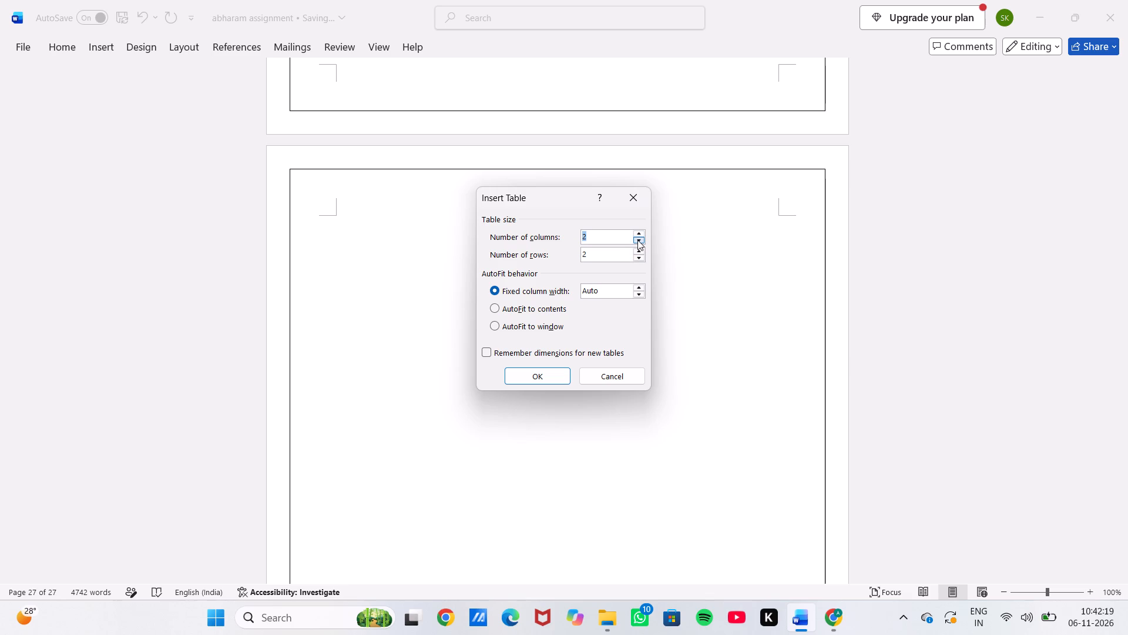
left_click(638, 235)
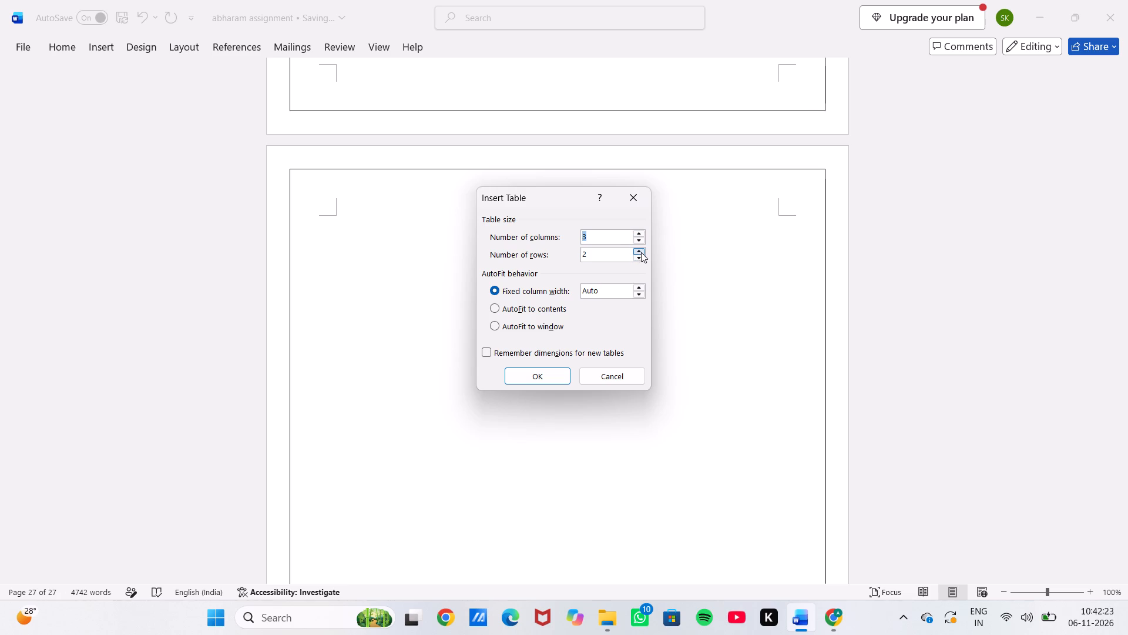
triple_click(640, 254)
double_click(640, 254)
triple_click(640, 254)
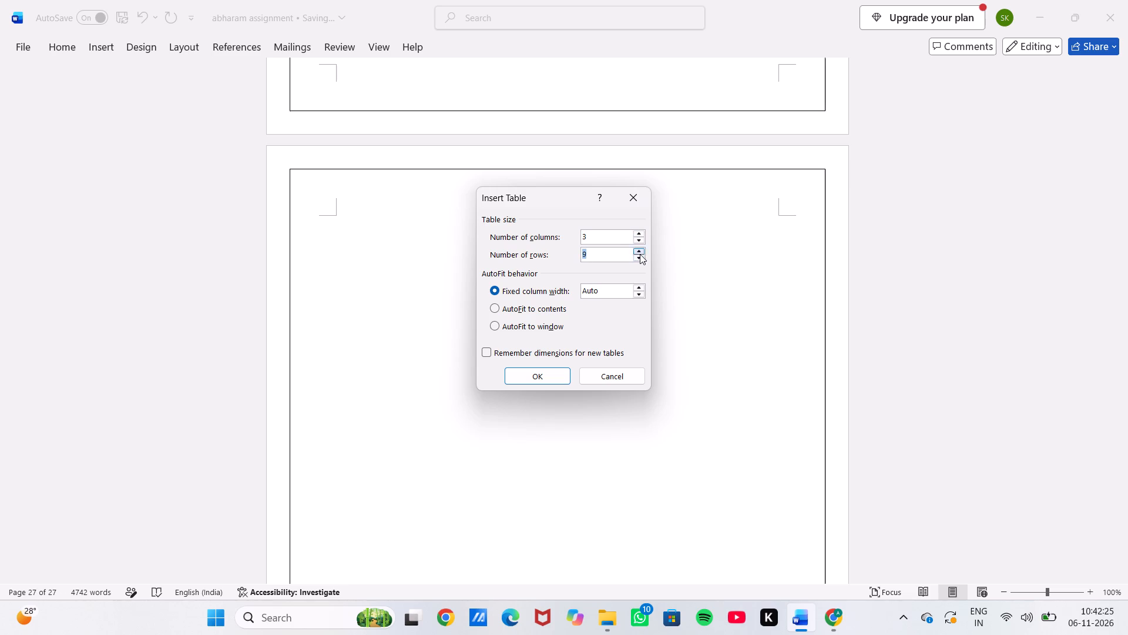
double_click(640, 254)
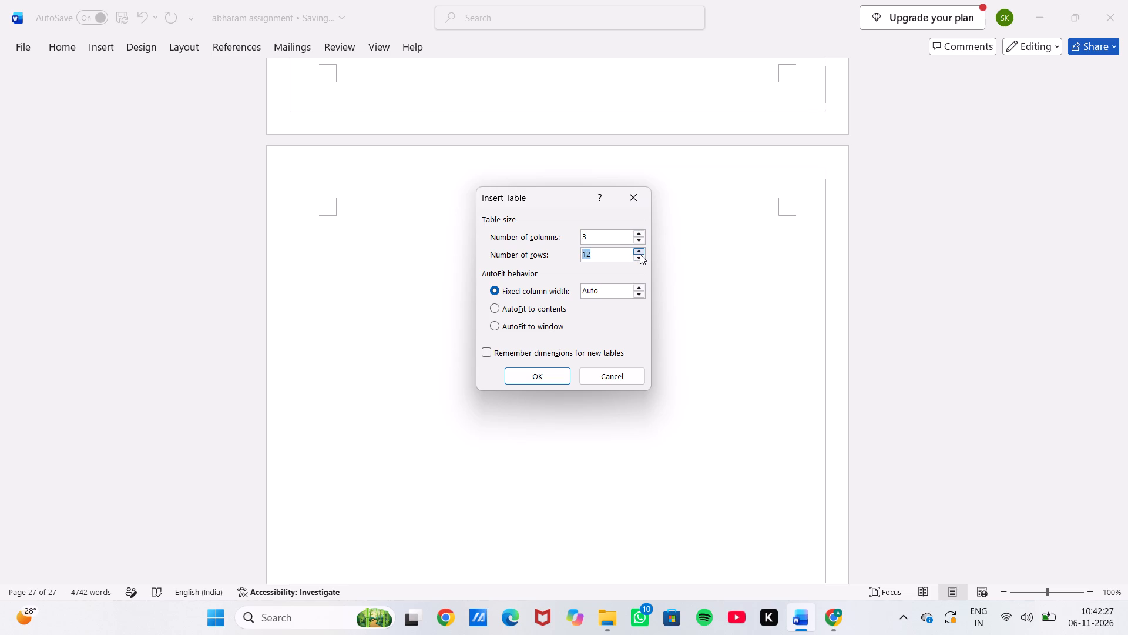
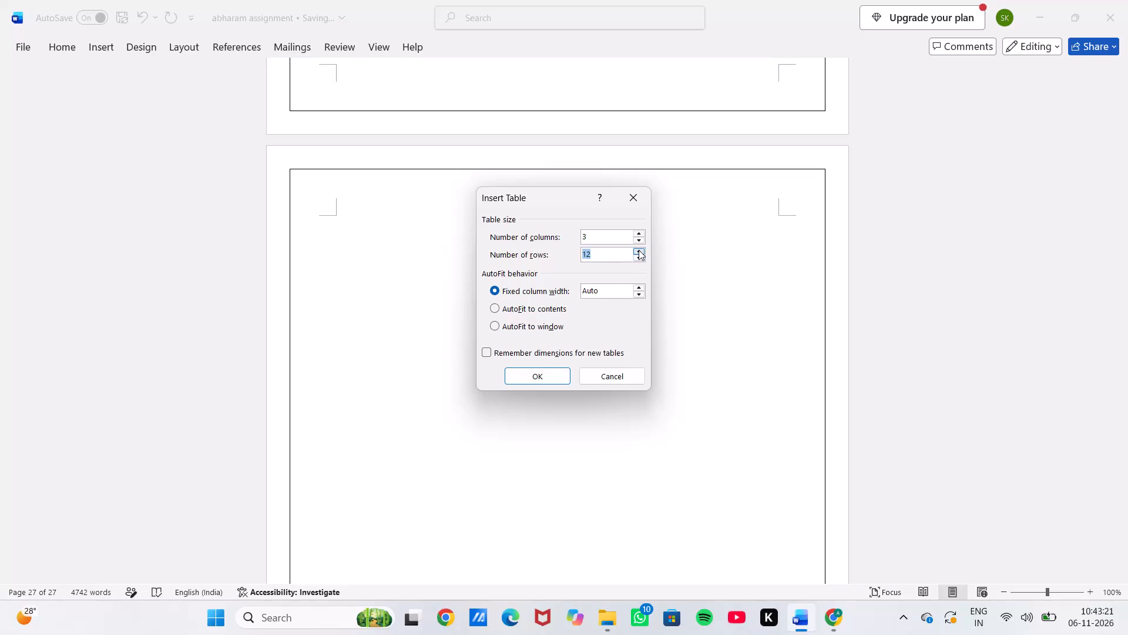
Set the number of rows to 15 and insert the three-column table below the TABLE OF CONTENT heading.
triple_click(639, 250)
double_click(639, 250)
left_click(639, 250)
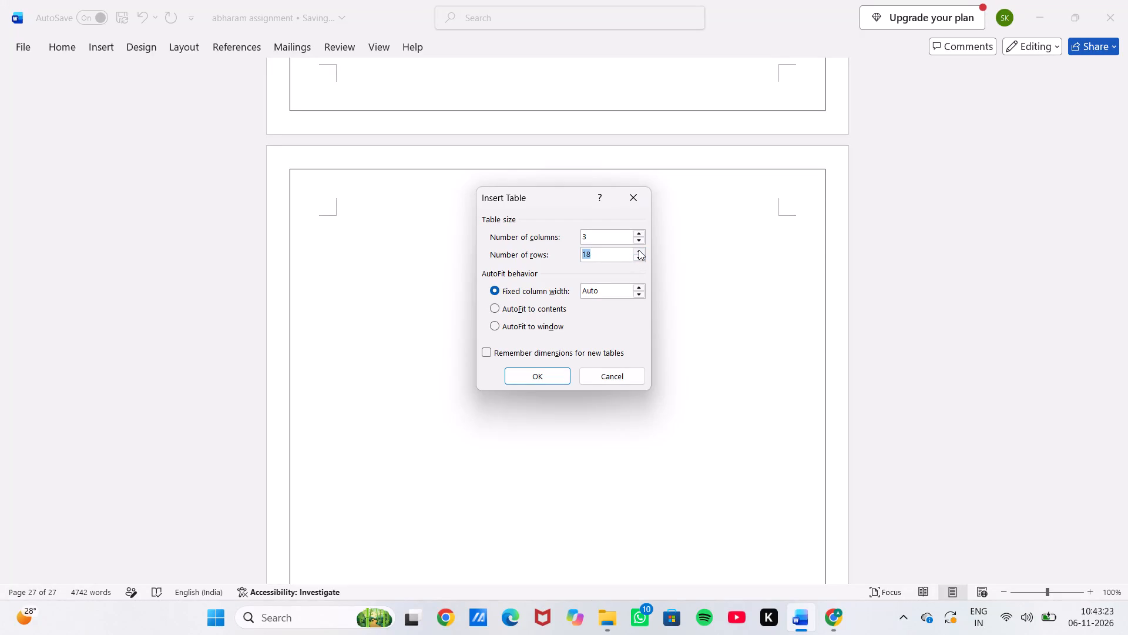
left_click(639, 250)
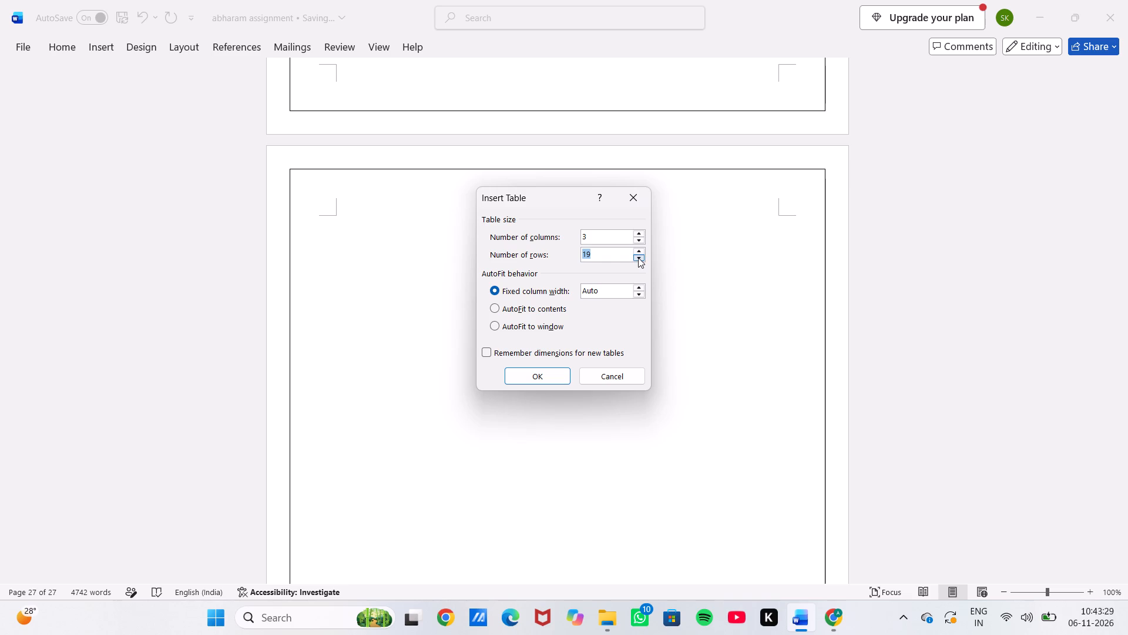
triple_click(637, 258)
double_click(637, 258)
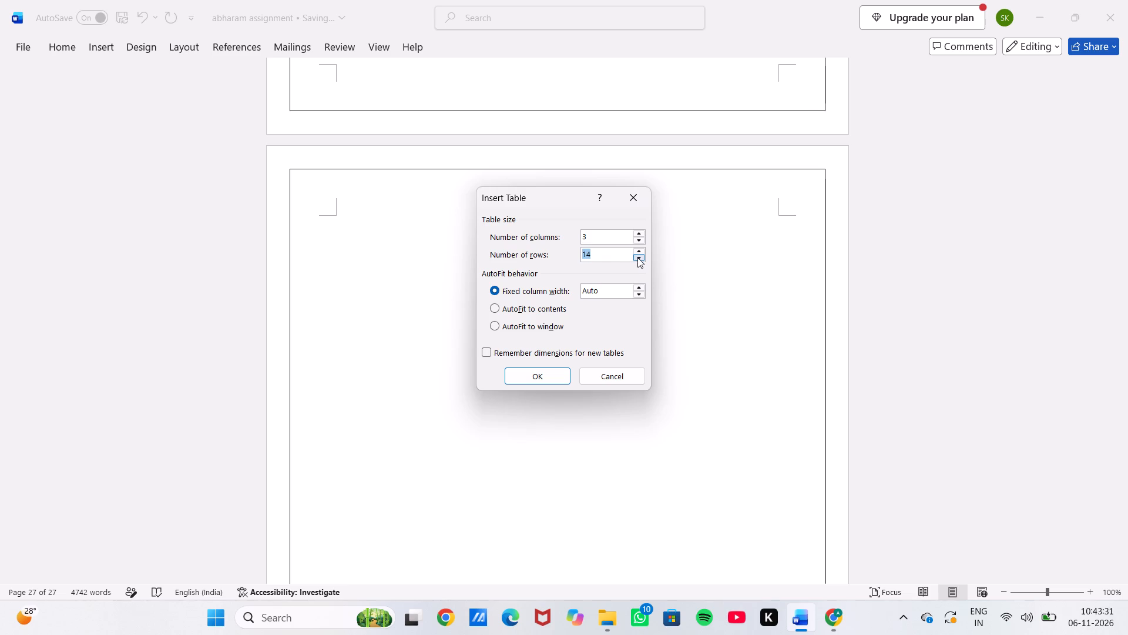
left_click(638, 252)
left_click(532, 382)
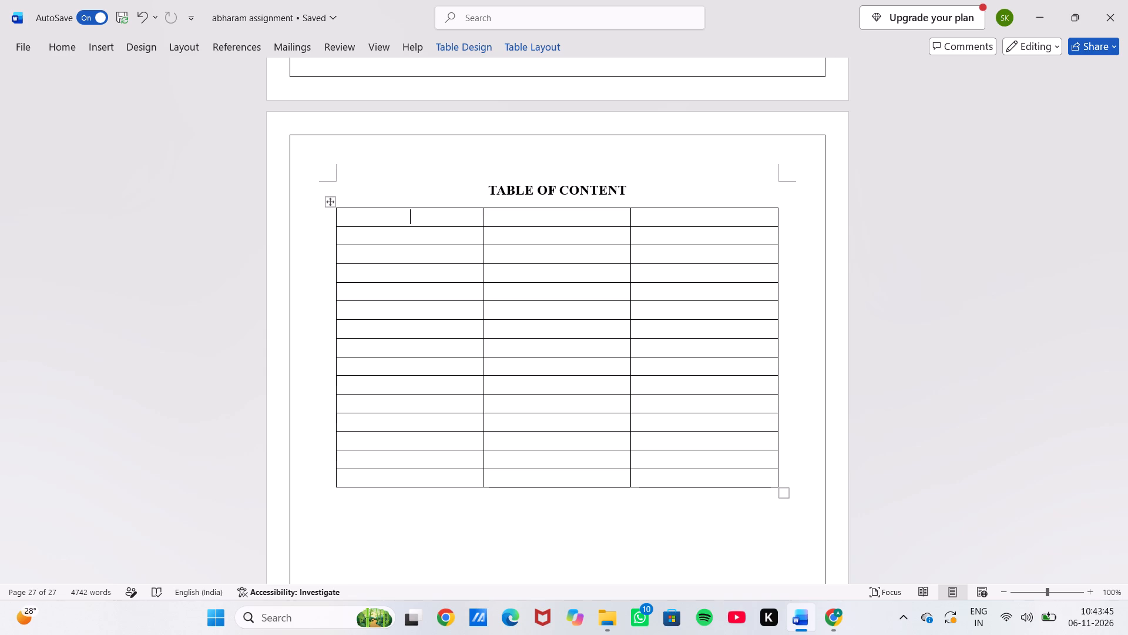
Narrow the table's first column to about half its width, giving the space to the middle column.
left_click(530, 397)
left_click(482, 214)
left_click_drag(483, 221, 410, 230)
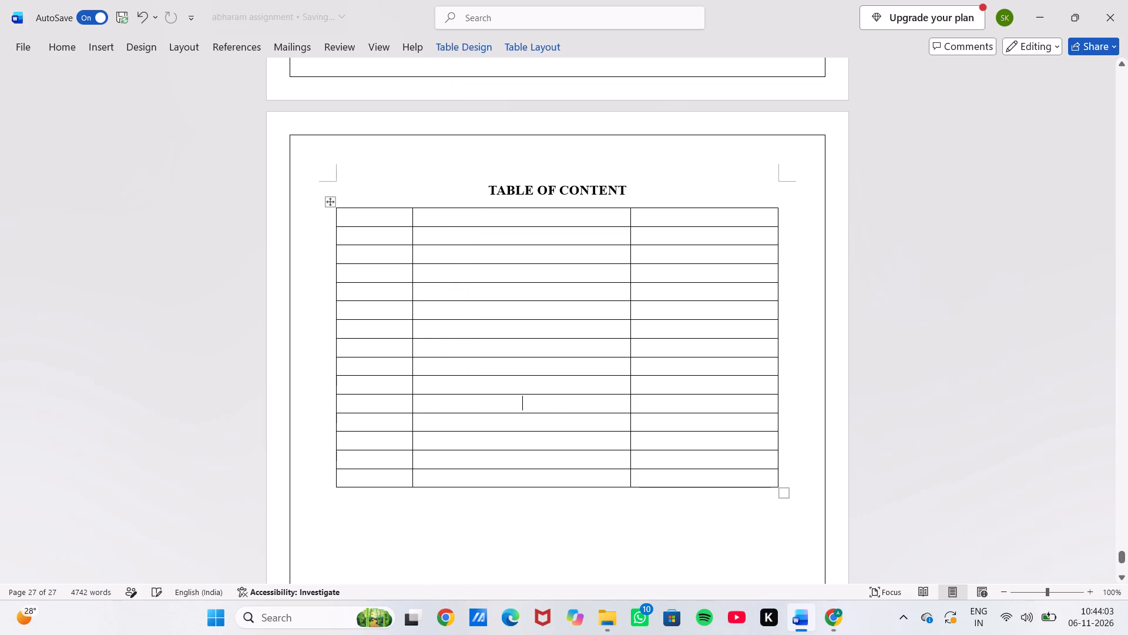
Enter "Sl.No." as the header of the table's first column.
left_click(344, 213)
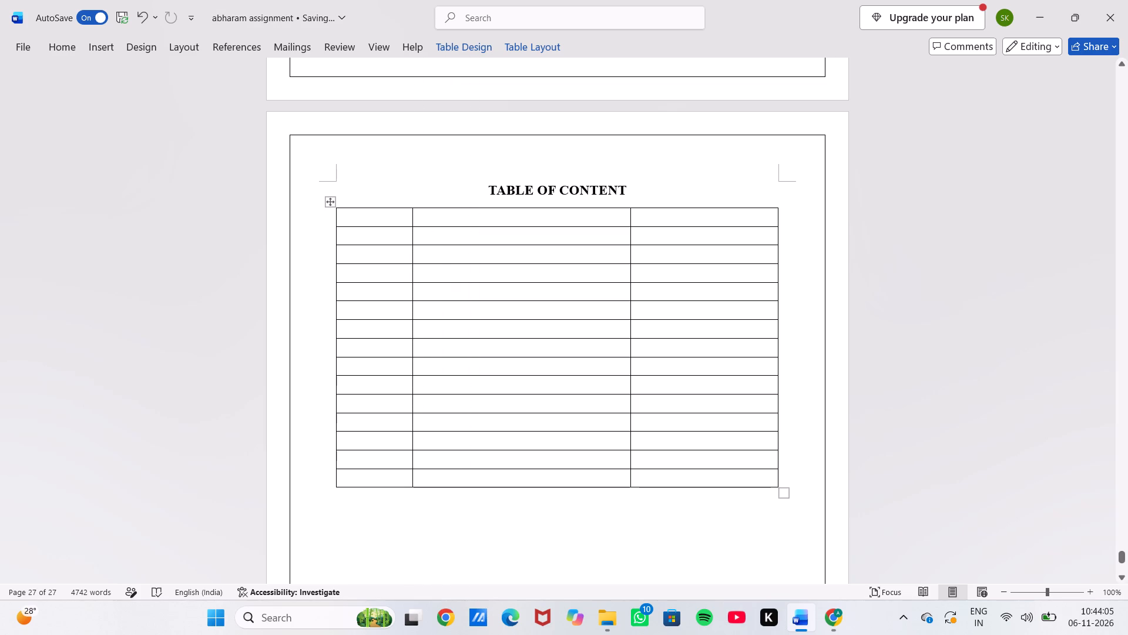
type("SL.")
key("space")
type("N")
key("BackSpace")
key("BackSpace")
key("BackSpace")
key("BackSpace")
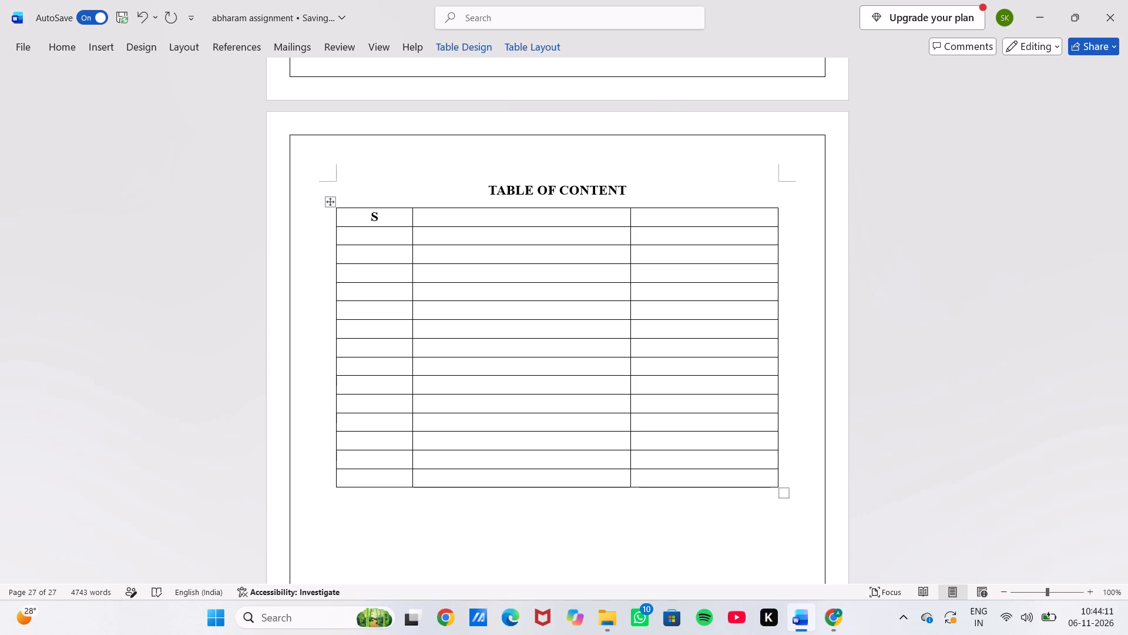
type("l.")
key("n")
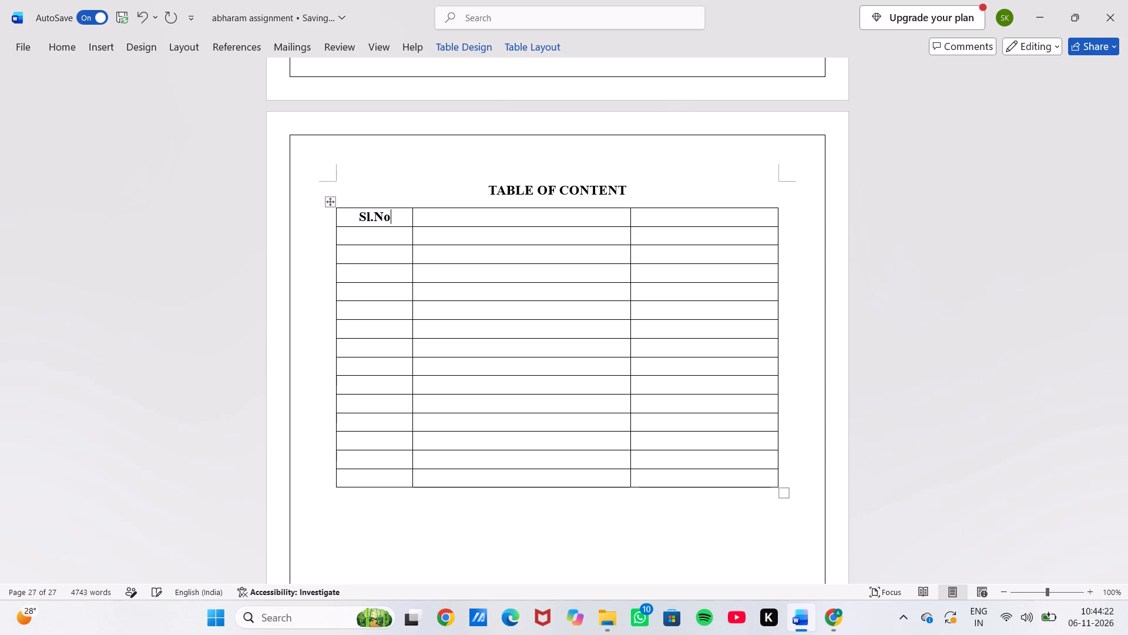
key("period")
Number the rows below the Sl.No. header from 1 to 9, one number per cell.
left_click(367, 235)
key("1")
key("Down")
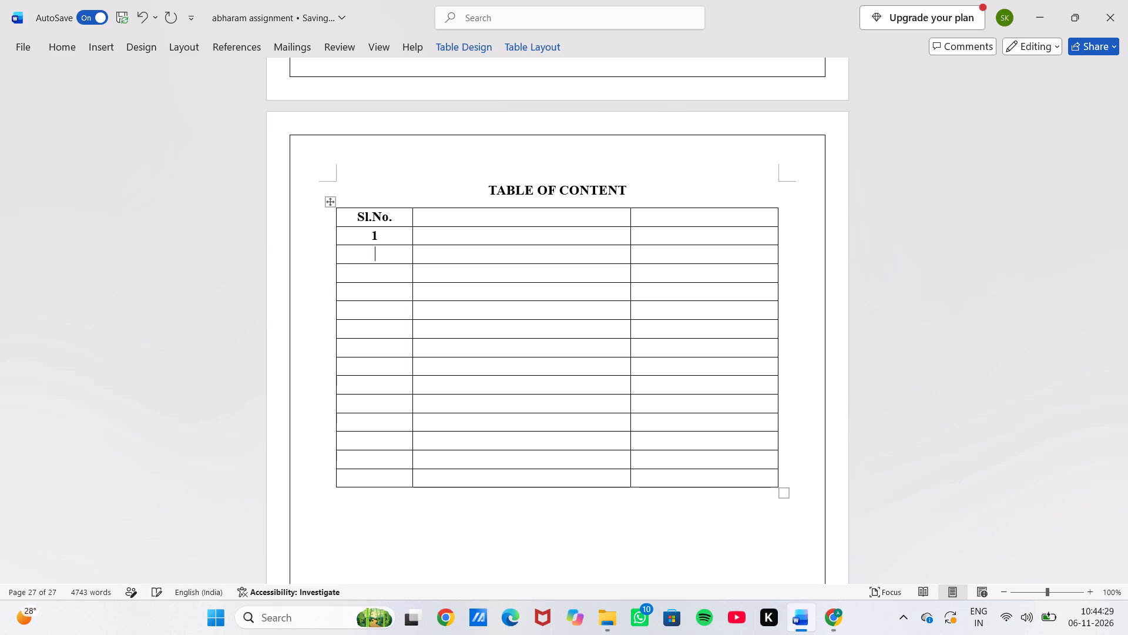
key("2")
key("Down")
key("3")
key("Down")
key("4")
key("Down")
key("5")
key("Down")
key("6")
key("Down")
key("7")
key("Down")
key("8")
key("Down")
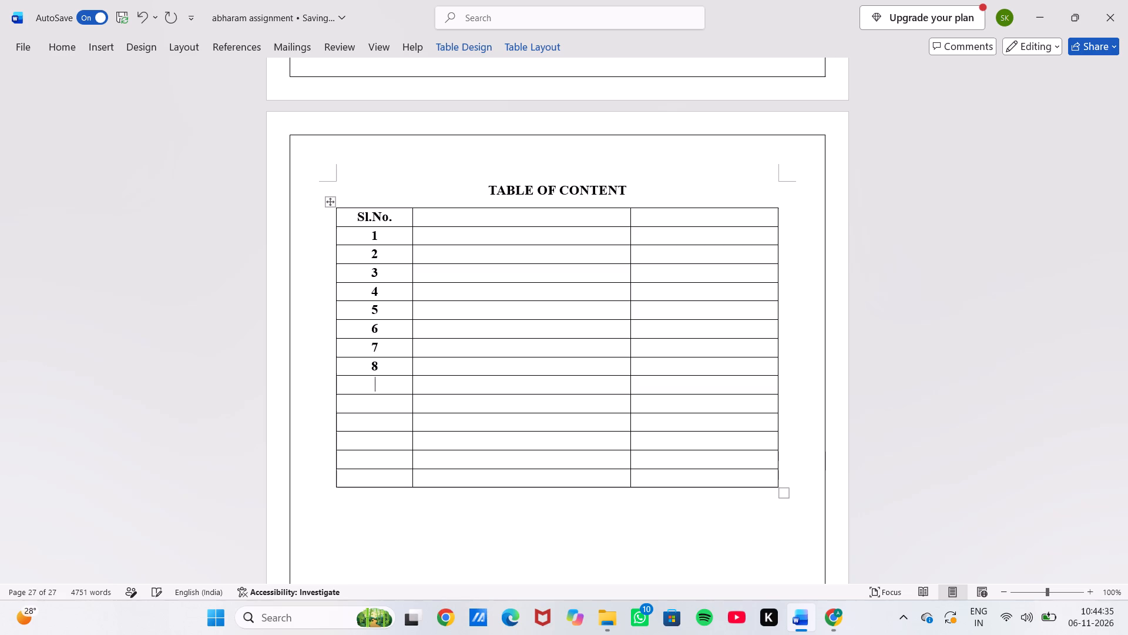
key("9")
key("Down")
Fill the remaining five cells of the Sl.No. column with 11, 12, 13, 14 and 15.
type("111")
key("BackSpace")
key("Down")
type("12")
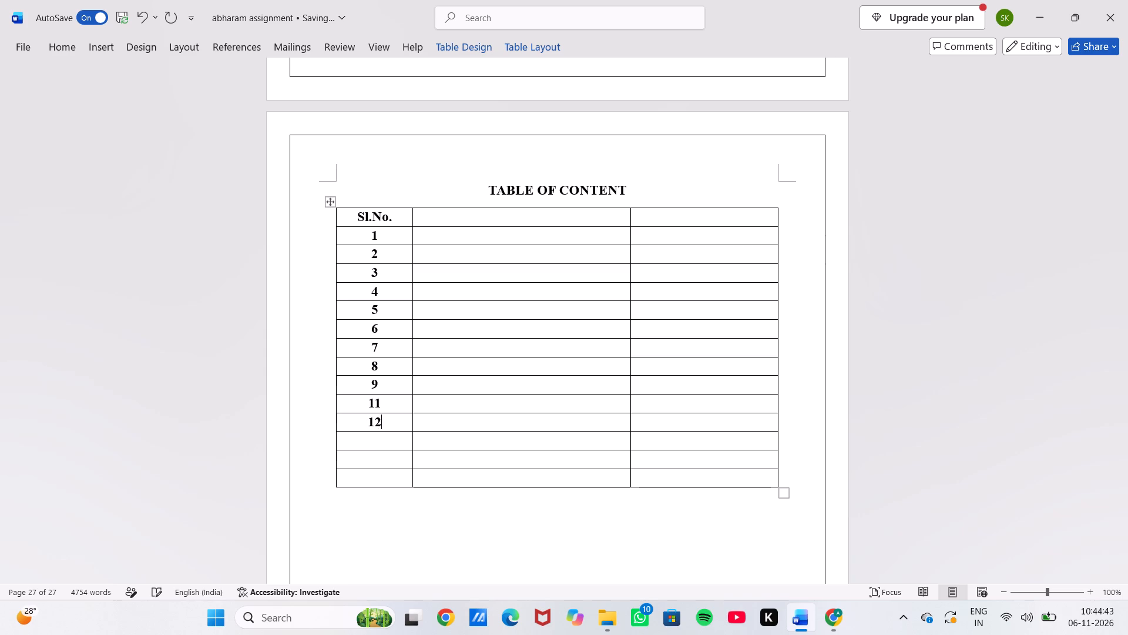
key("Down")
type("13")
key("Down")
type("14")
key("Down")
type("15")
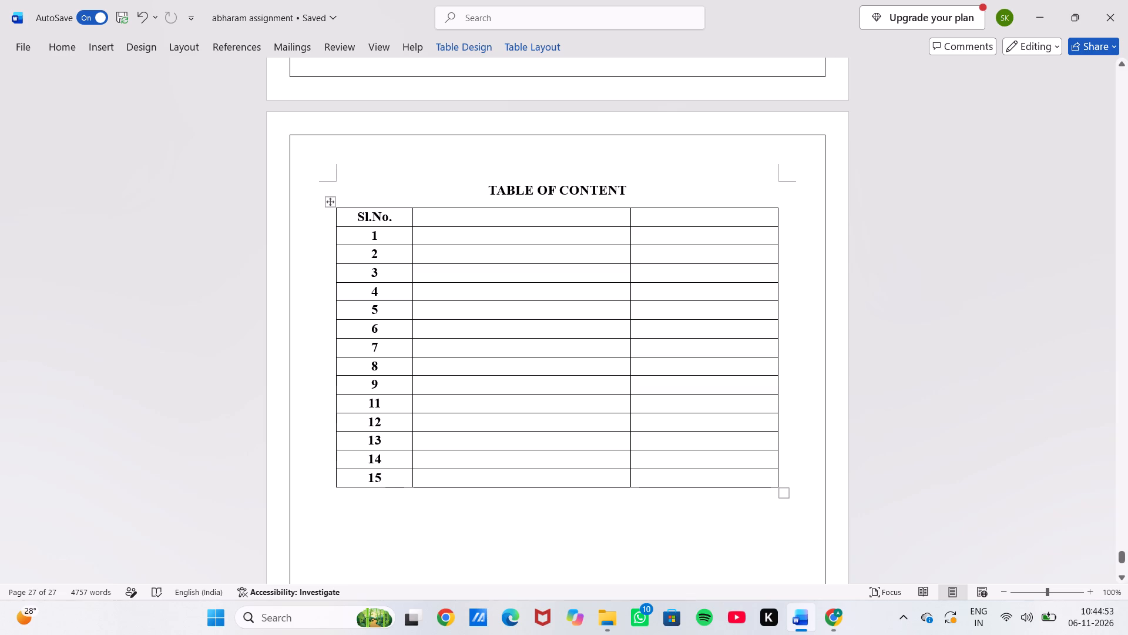
Remove the bold formatting from all the serial numbers below the Sl.No. header.
left_click(353, 216)
right_click_drag(353, 216, 396, 220)
right_click_drag(396, 220, 370, 221)
left_click(356, 230)
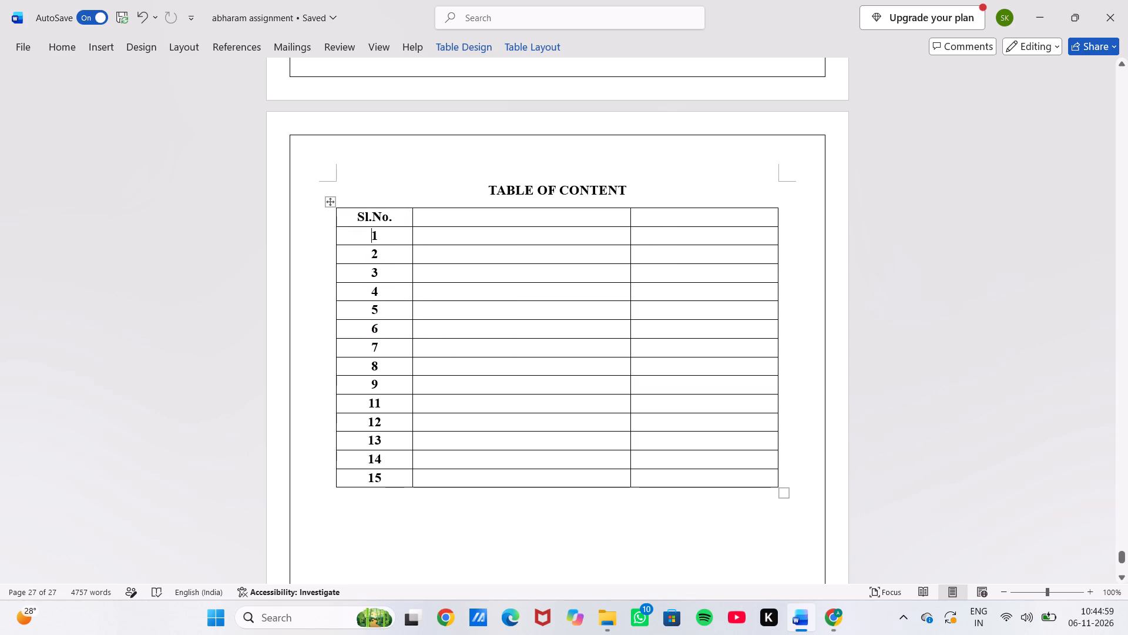
right_click_drag(356, 230, 381, 283)
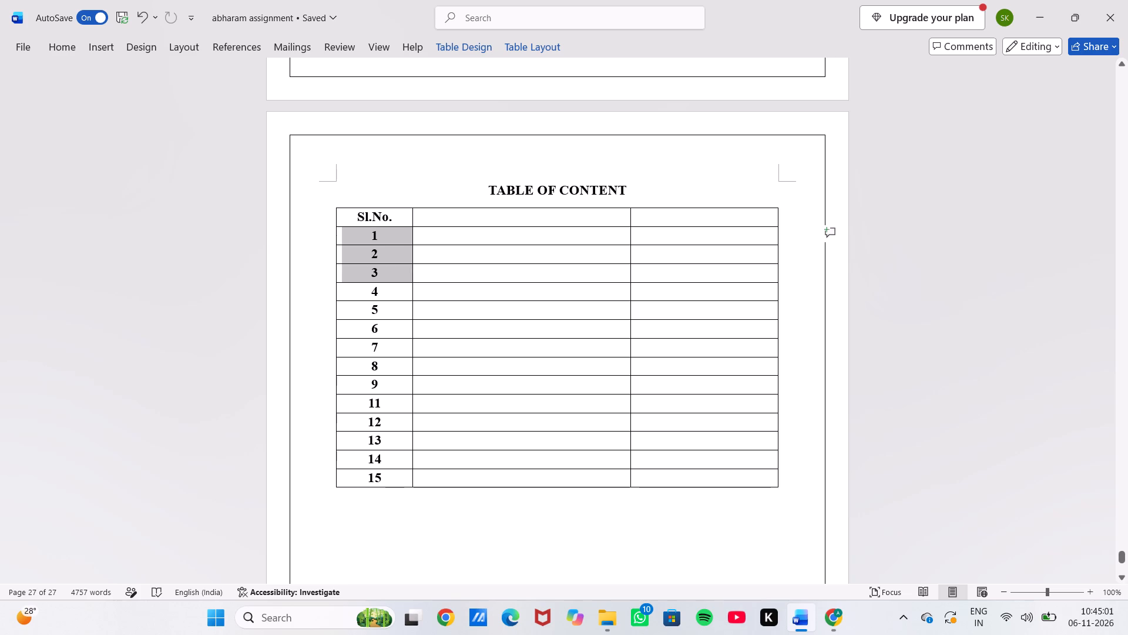
right_click_drag(381, 283, 401, 456)
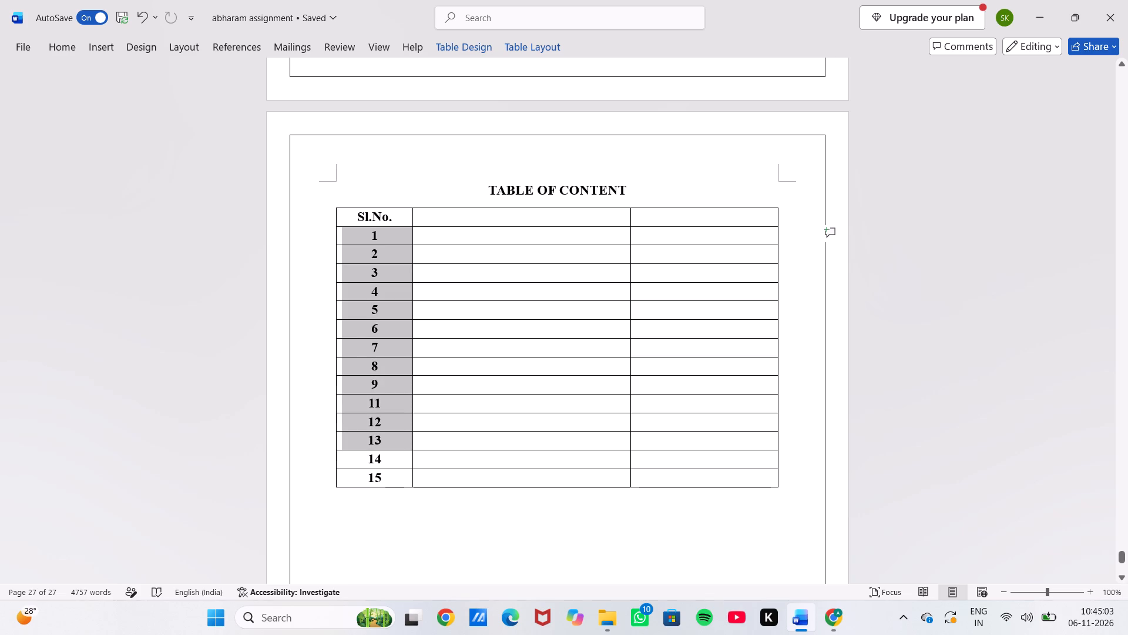
right_click_drag(401, 456, 398, 487)
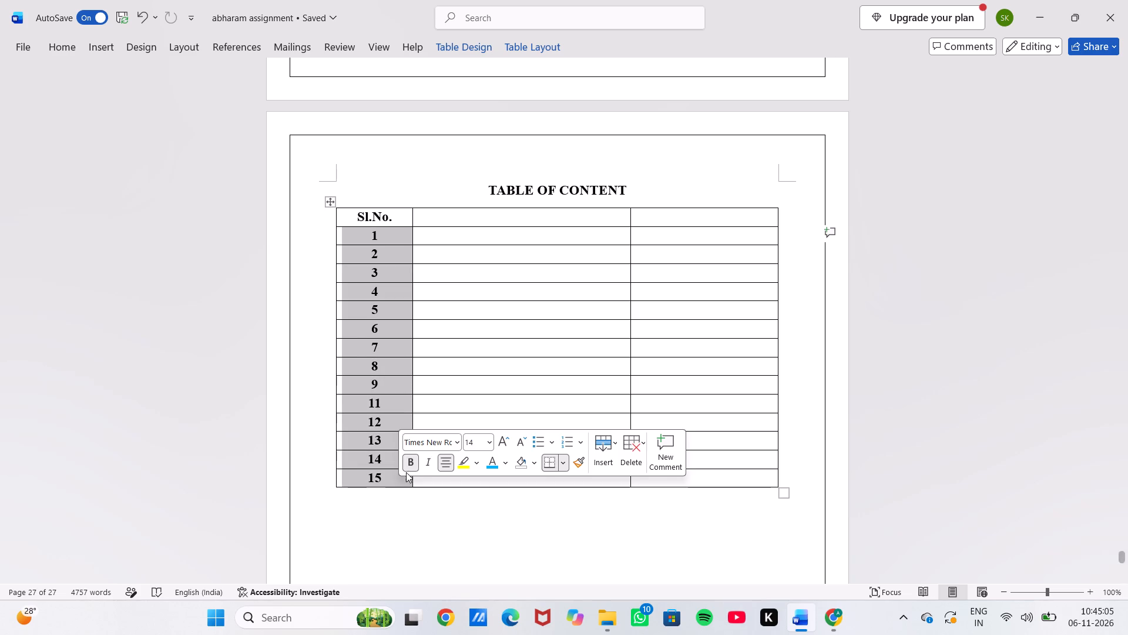
left_click(407, 466)
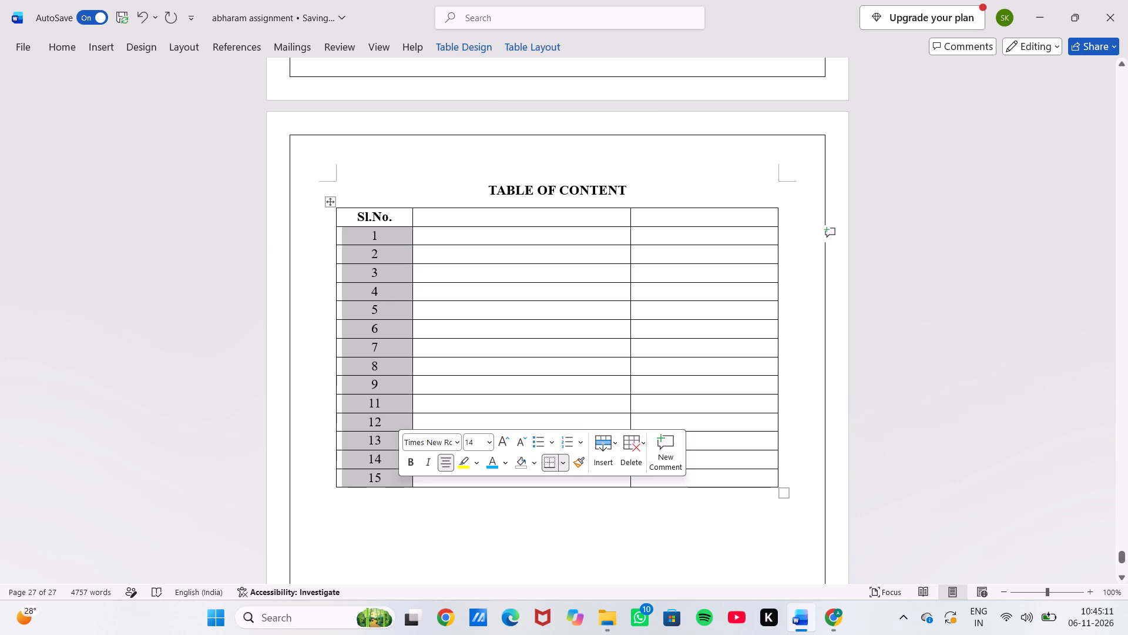
Place the cursor in the header cell of the table's second column.
left_click(431, 217)
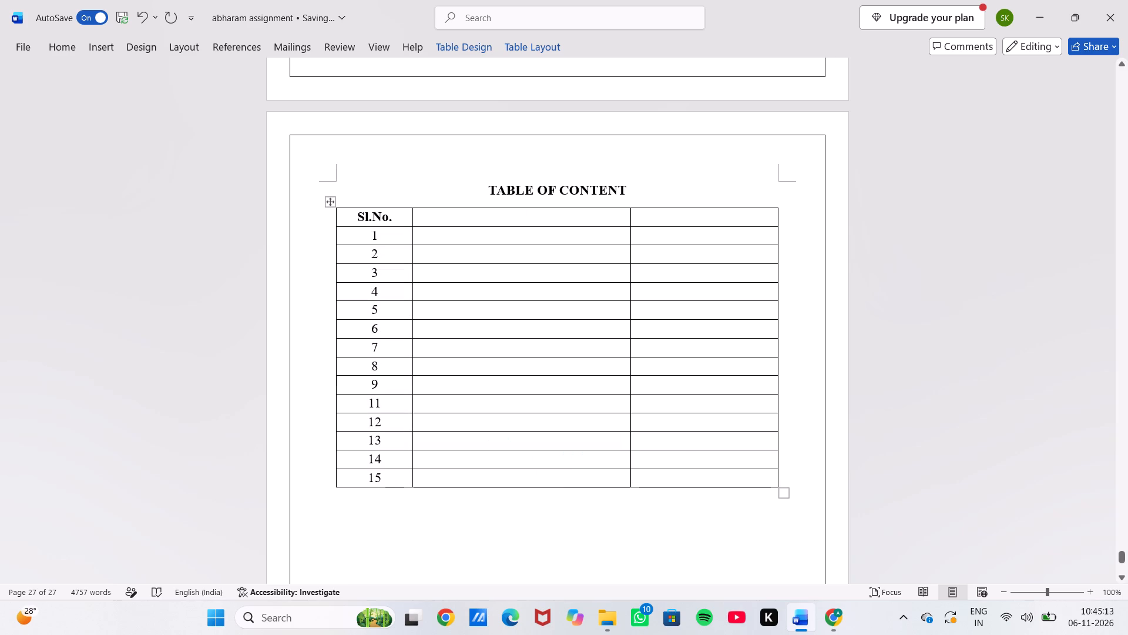
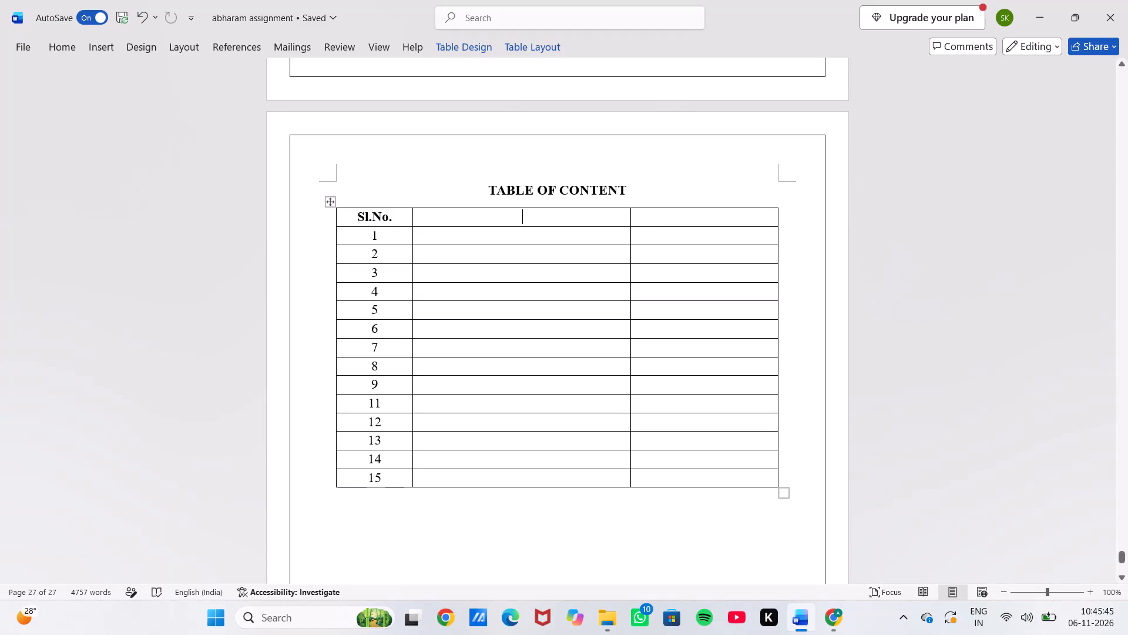
Enter the header "Topic" in the table's second column and "Page No." in its third column.
left_click(440, 220)
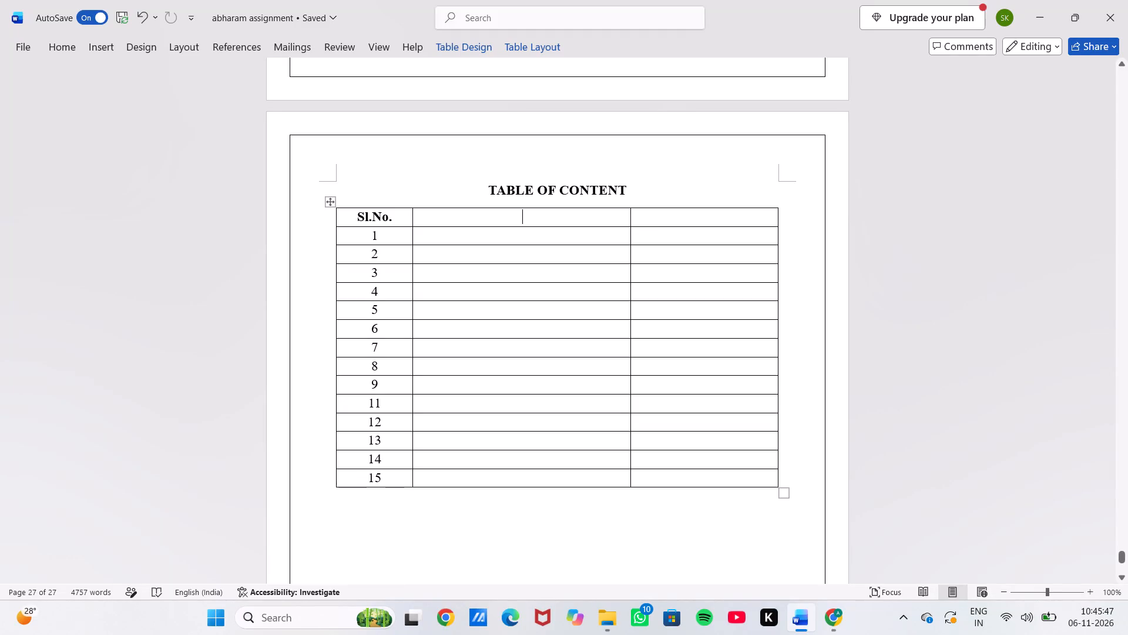
left_click(440, 220)
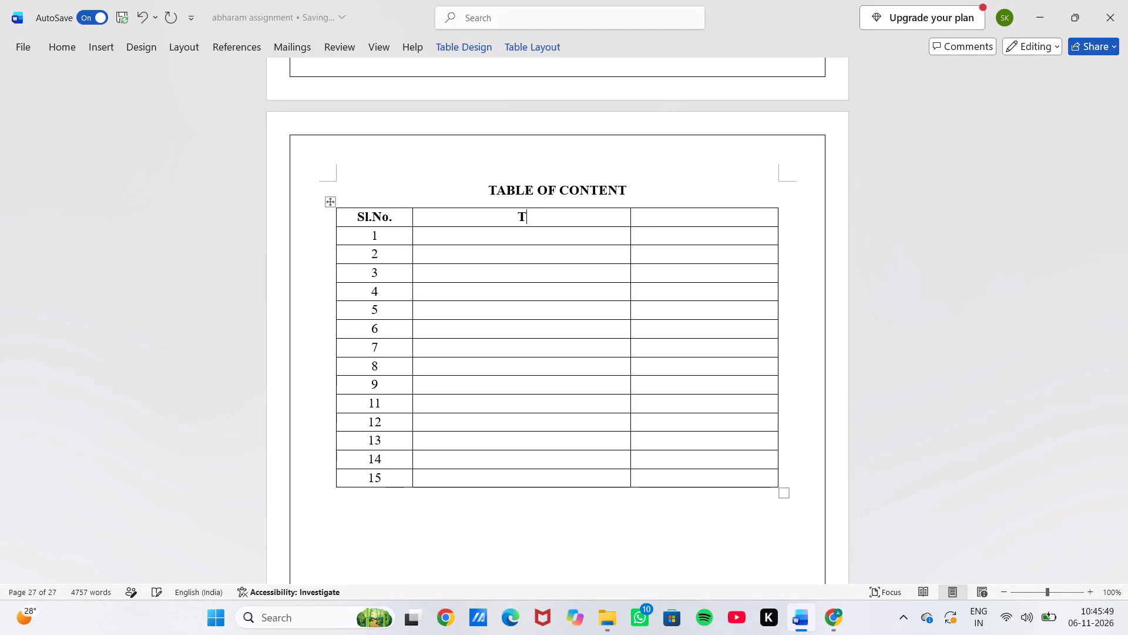
type("opic")
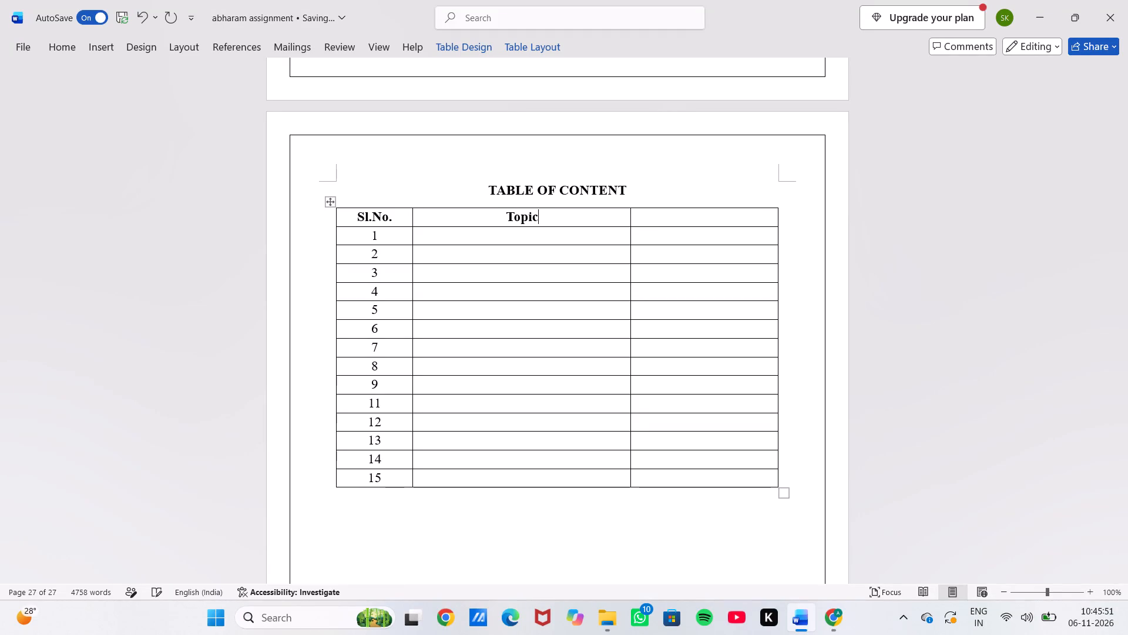
left_click(658, 213)
type("age")
key("space")
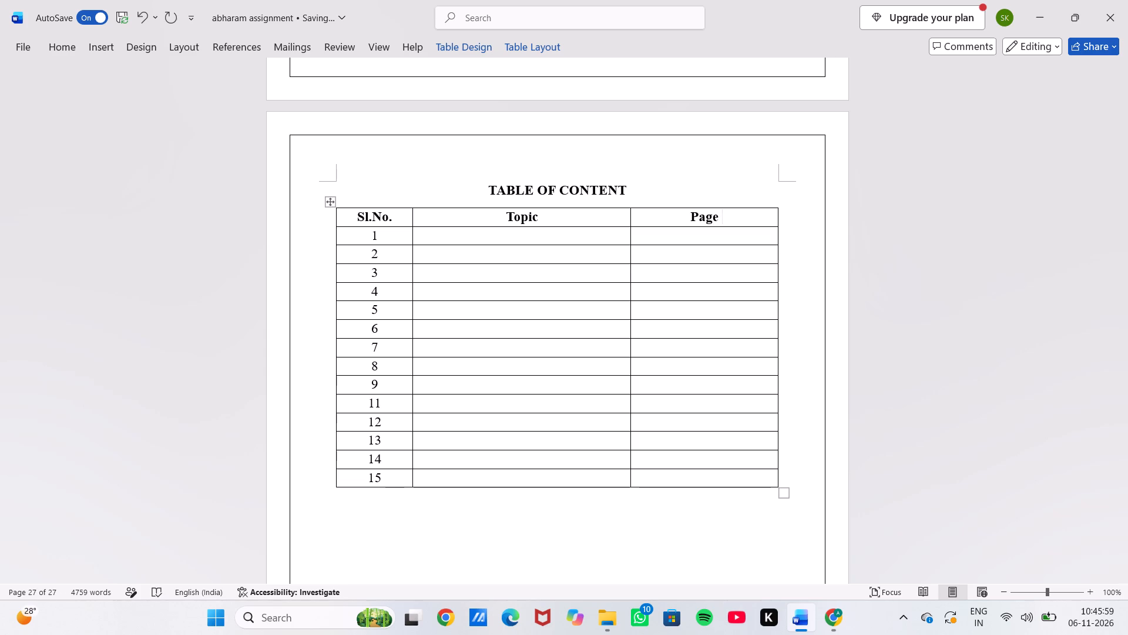
key("o")
key("period")
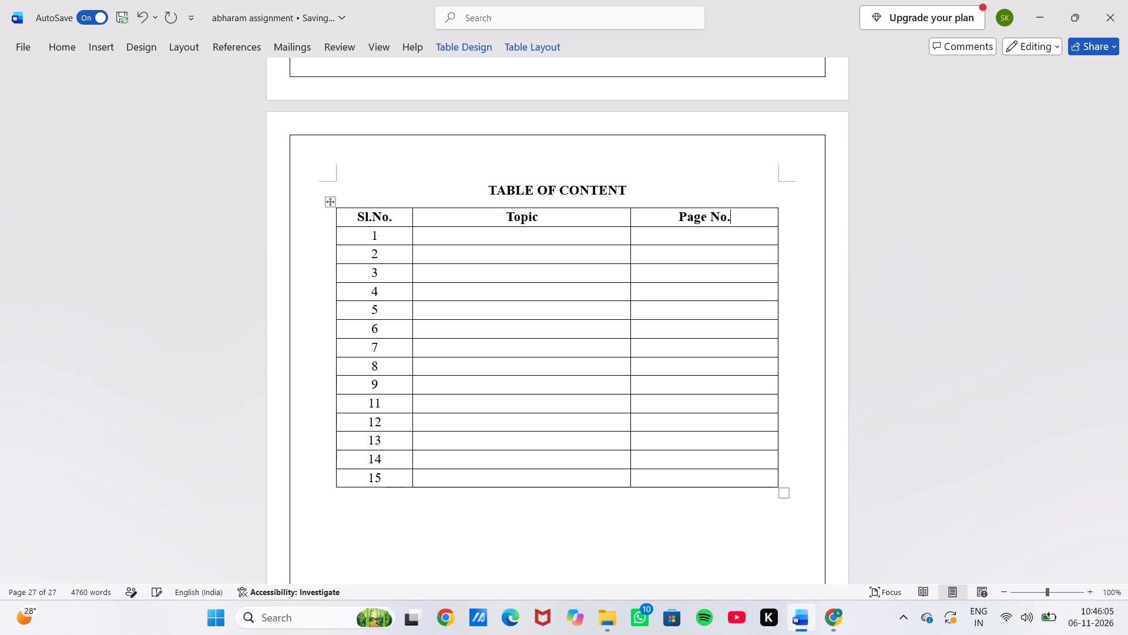
Look through the report's pages to check the section headings and their order for the table of contents.
left_click(506, 233)
scroll(512, 241, "up", 1)
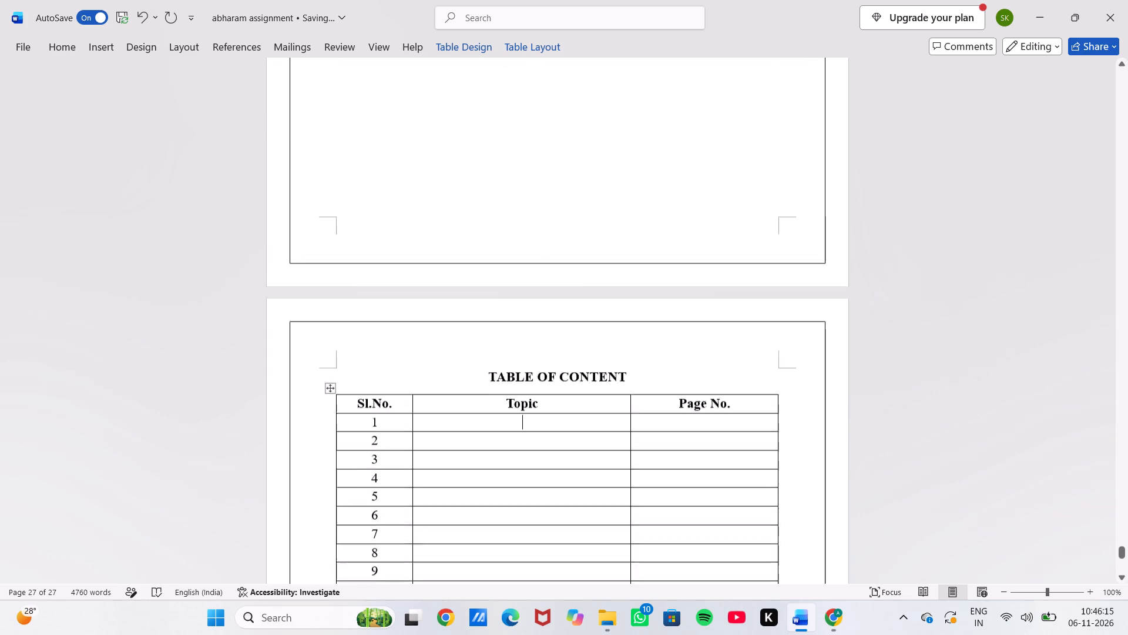
scroll(512, 241, "up", 6)
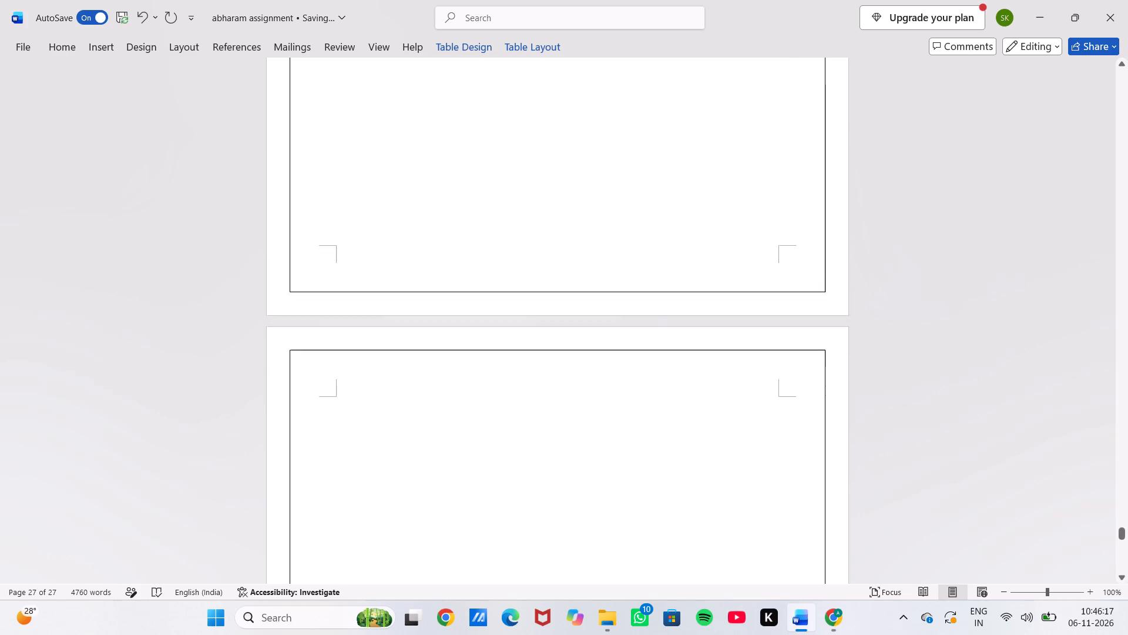
scroll(512, 241, "up", 3)
scroll(512, 241, "down", 3)
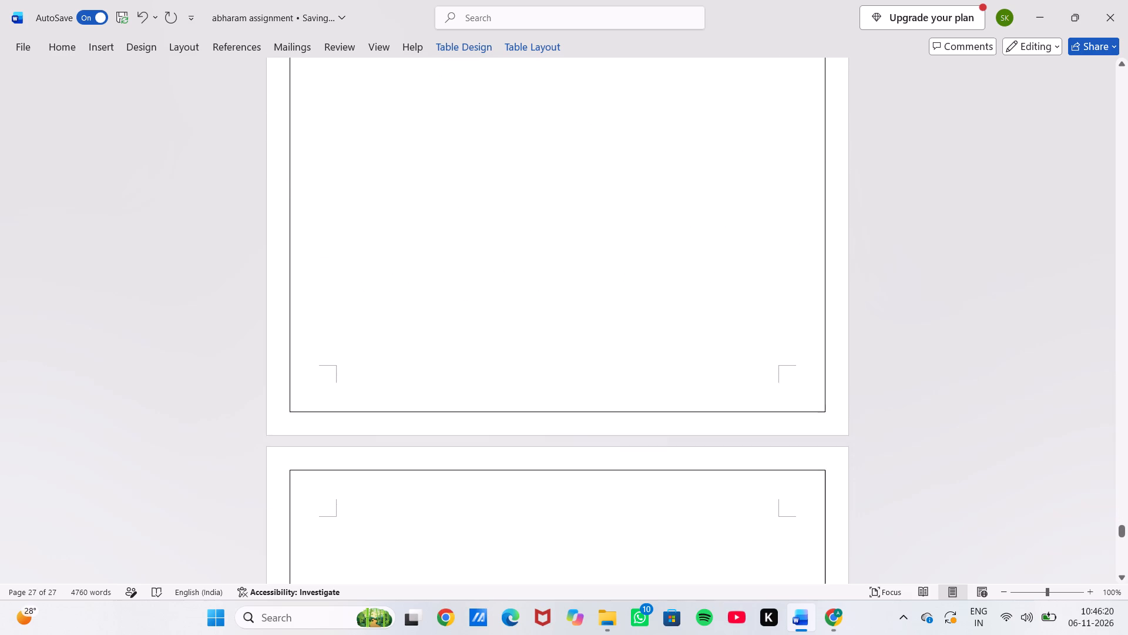
scroll(512, 241, "down", 5)
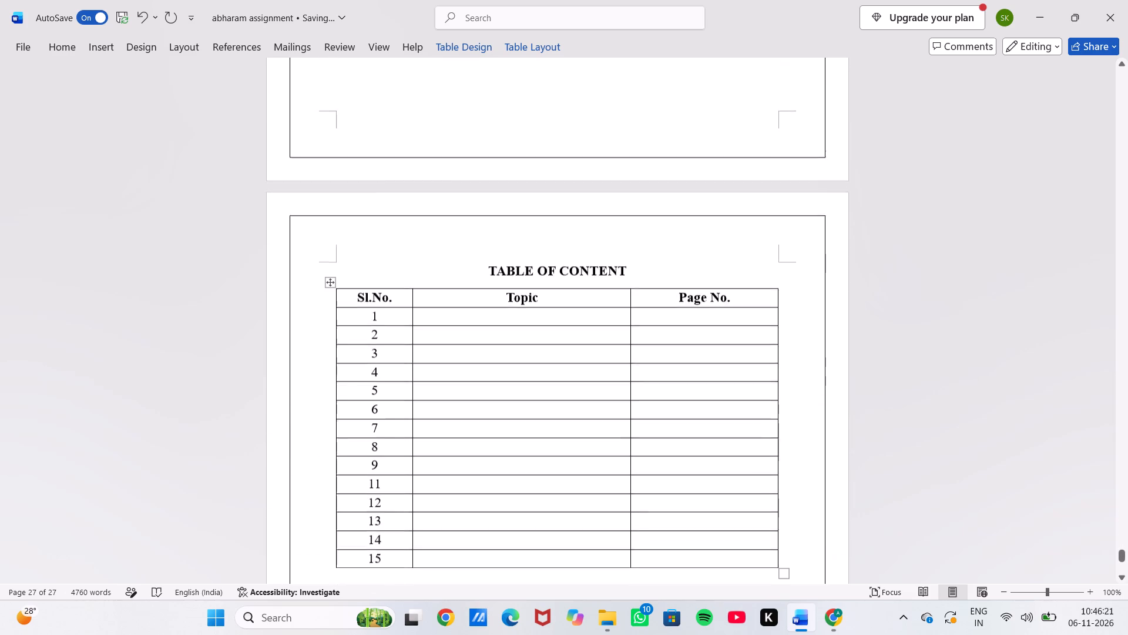
scroll(512, 241, "down", 3)
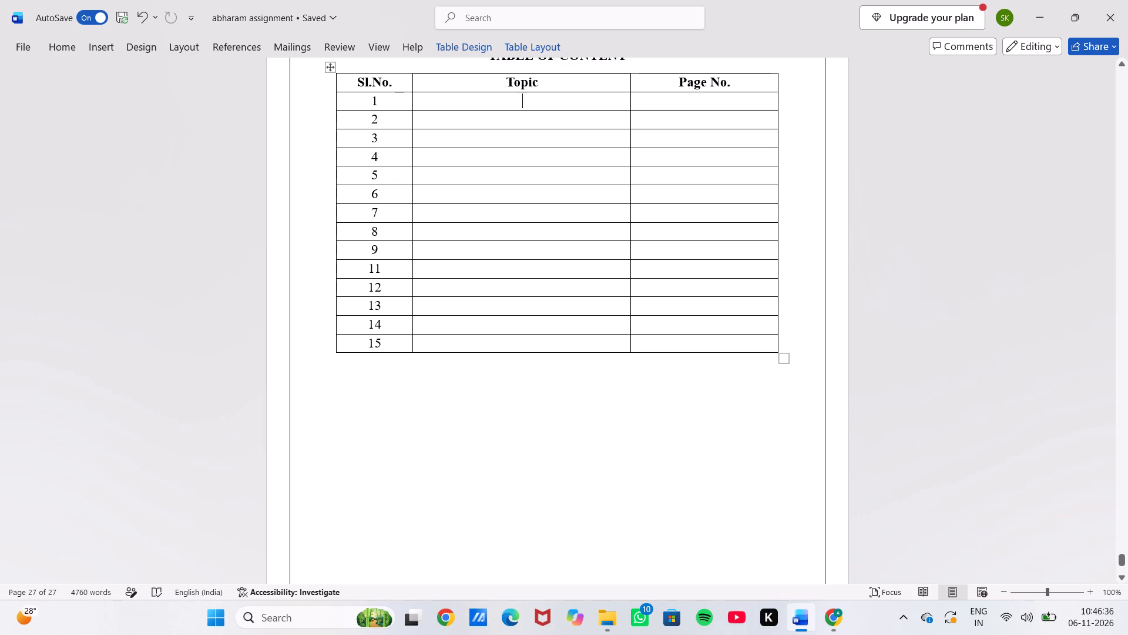
scroll(494, 226, "up", 16)
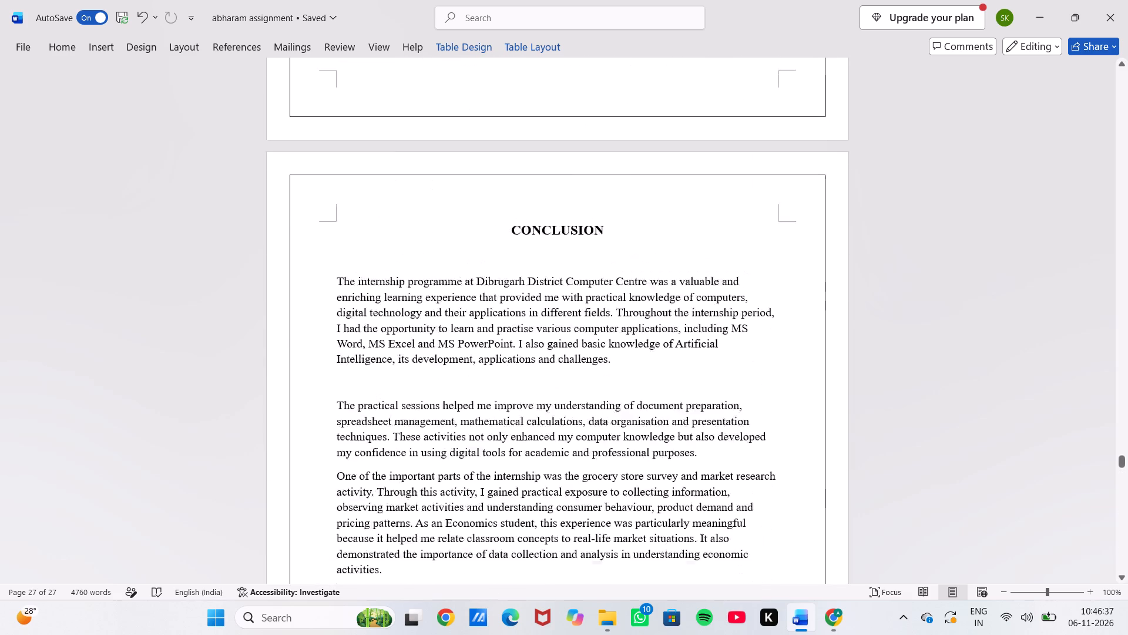
scroll(494, 226, "up", 11)
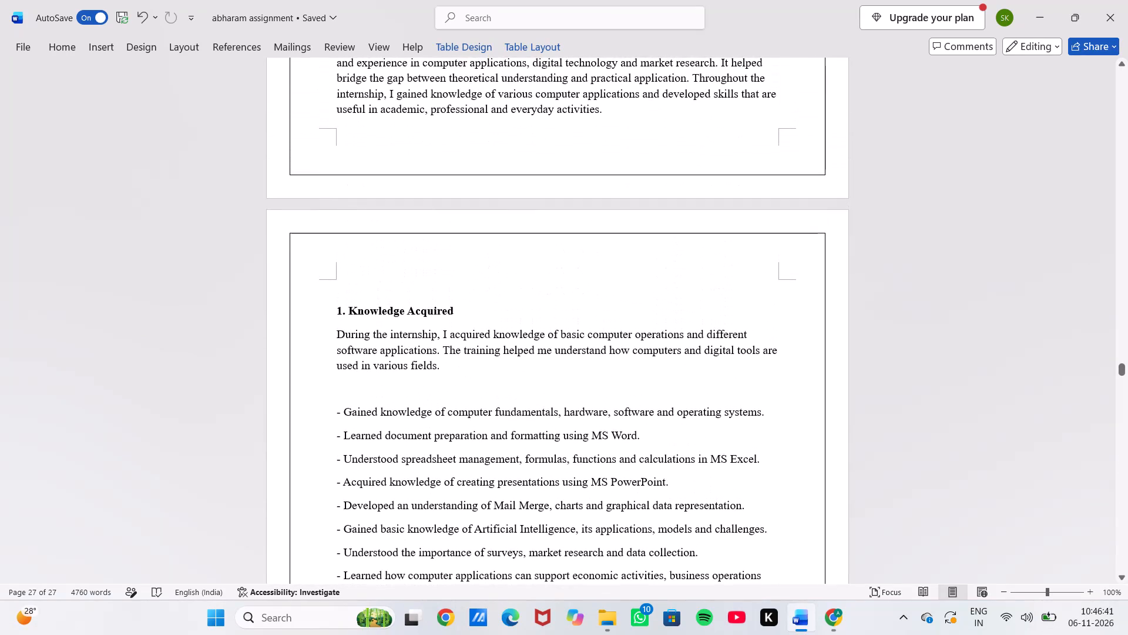
scroll(445, 187, "up", 8)
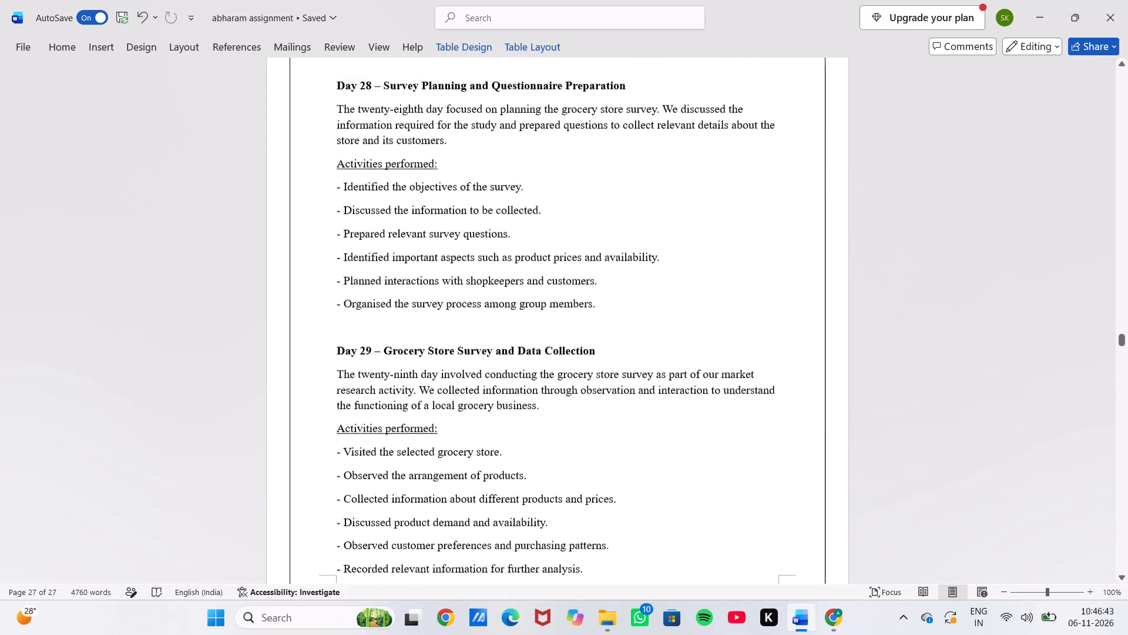
scroll(445, 187, "up", 11)
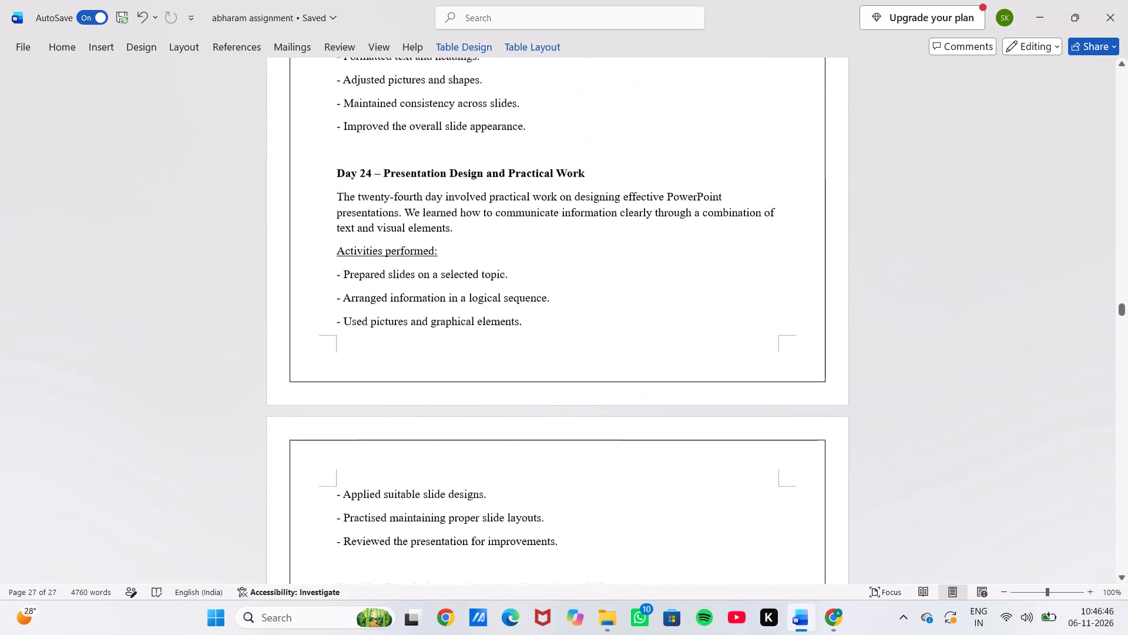
scroll(445, 187, "up", 11)
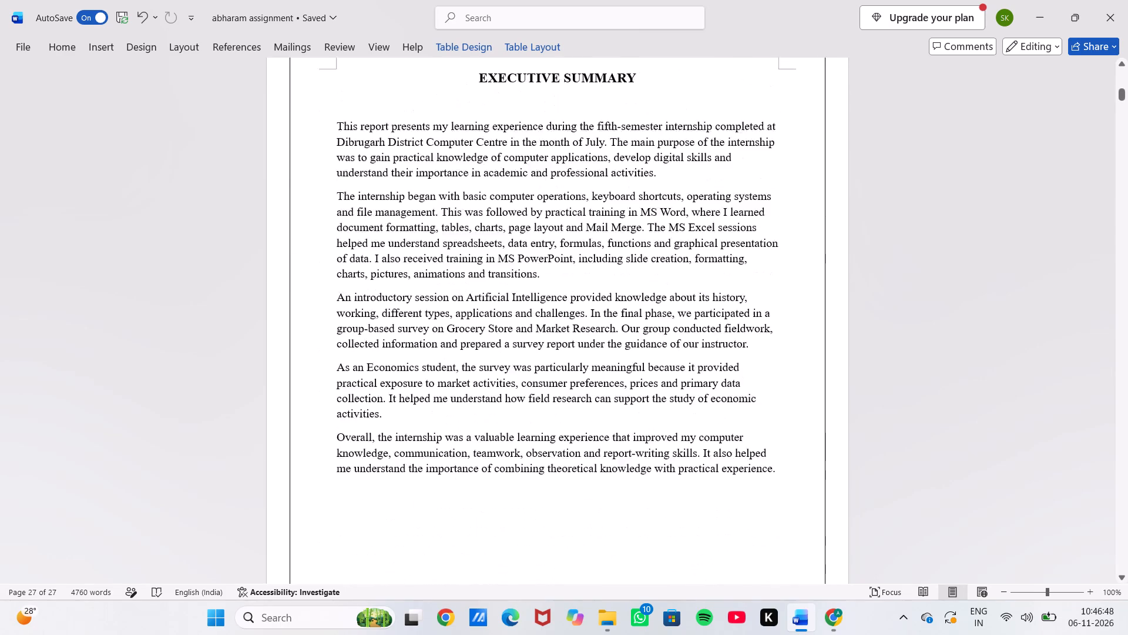
scroll(445, 187, "up", 7)
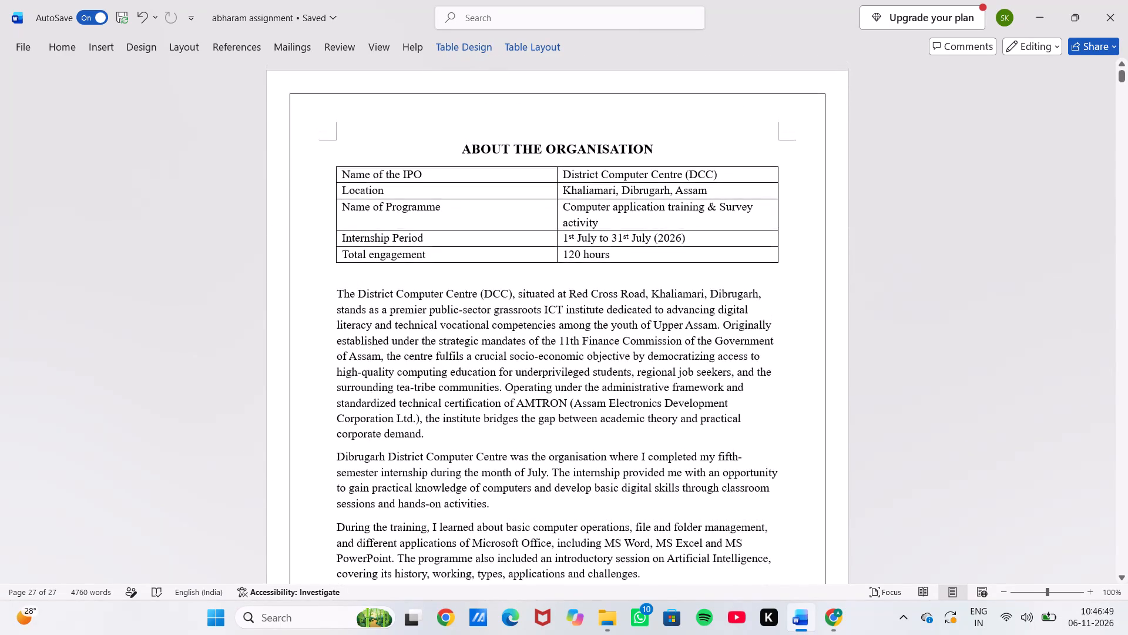
scroll(445, 187, "down", 9)
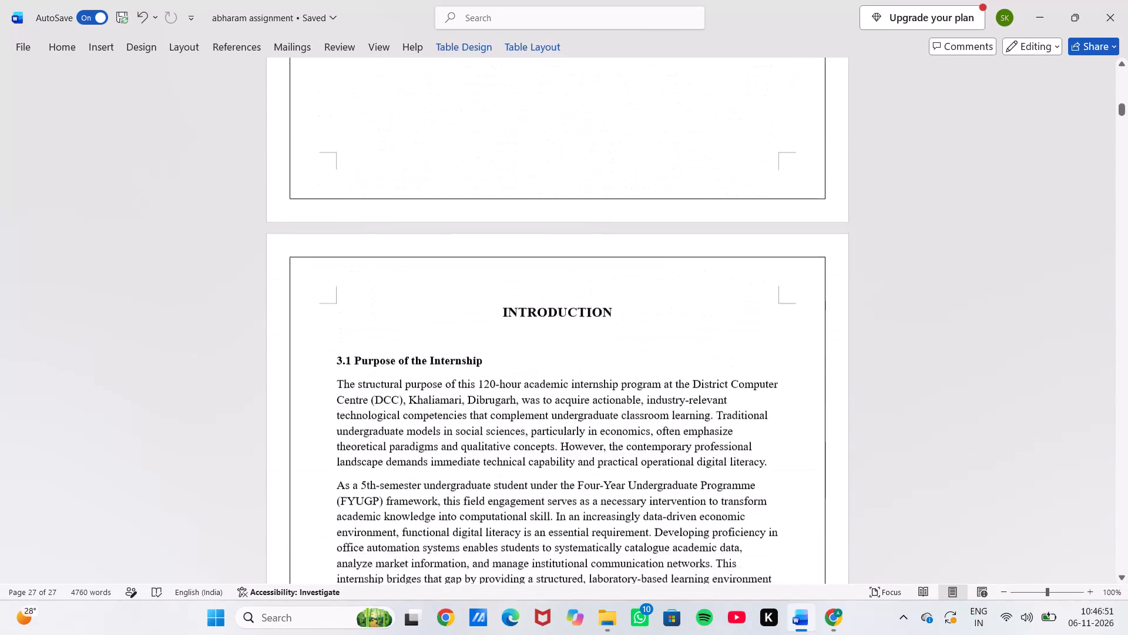
scroll(445, 187, "down", 8)
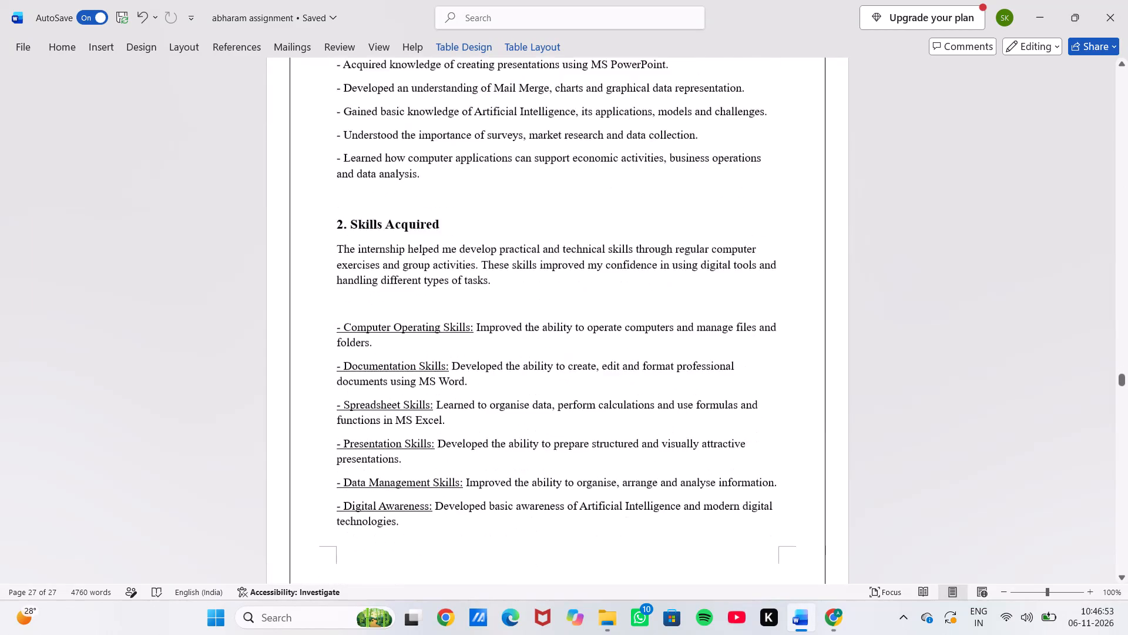
scroll(445, 187, "down", 8)
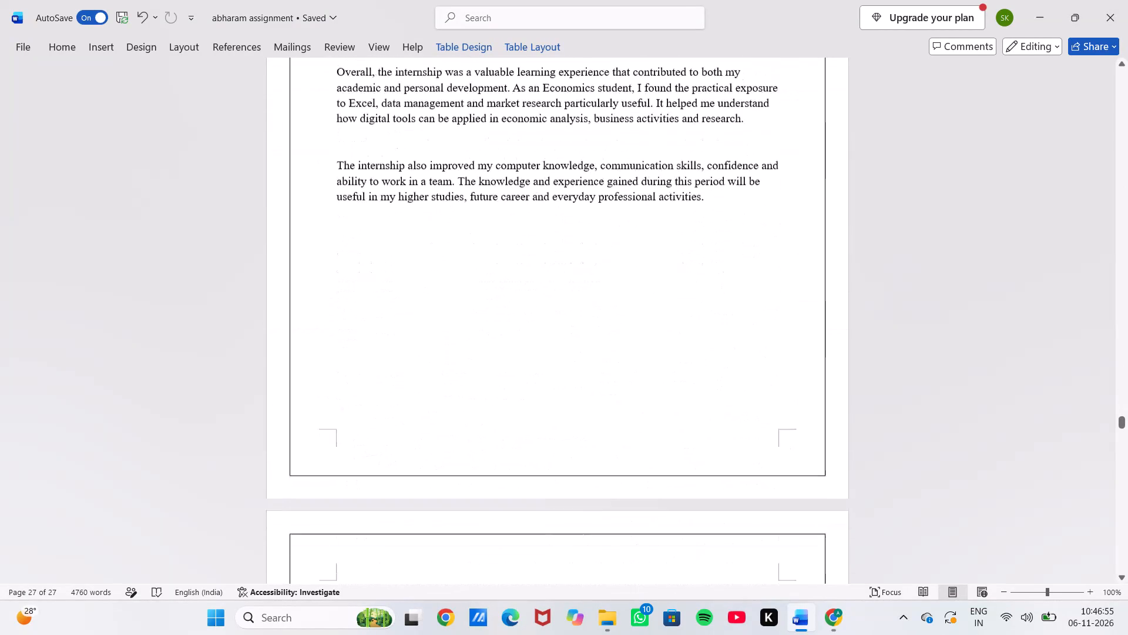
scroll(445, 187, "down", 8)
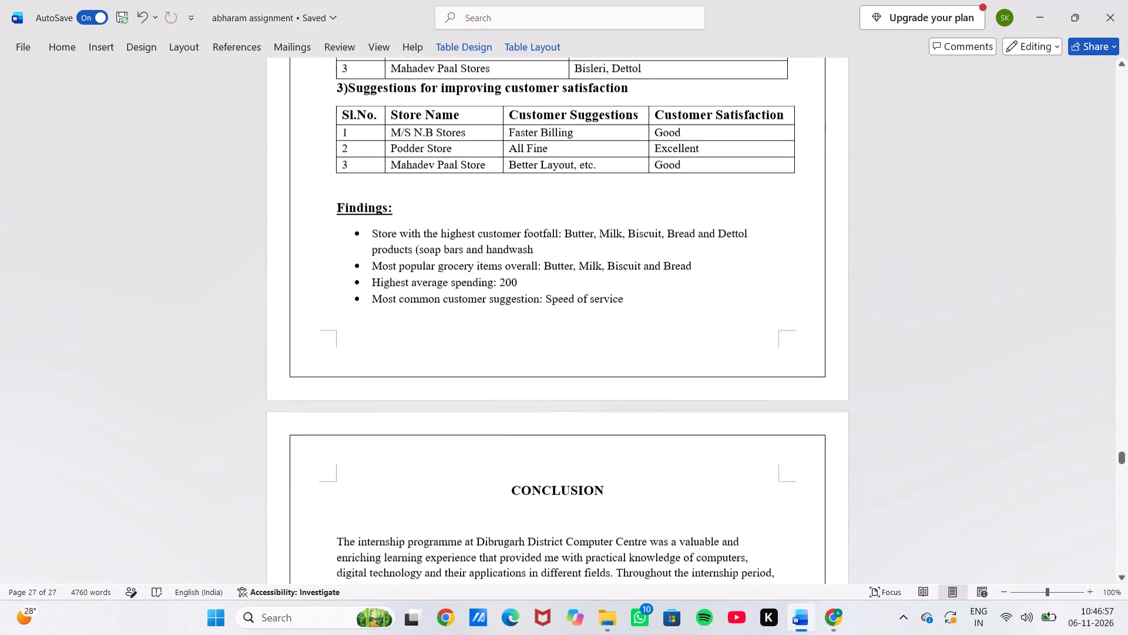
scroll(445, 187, "down", 8)
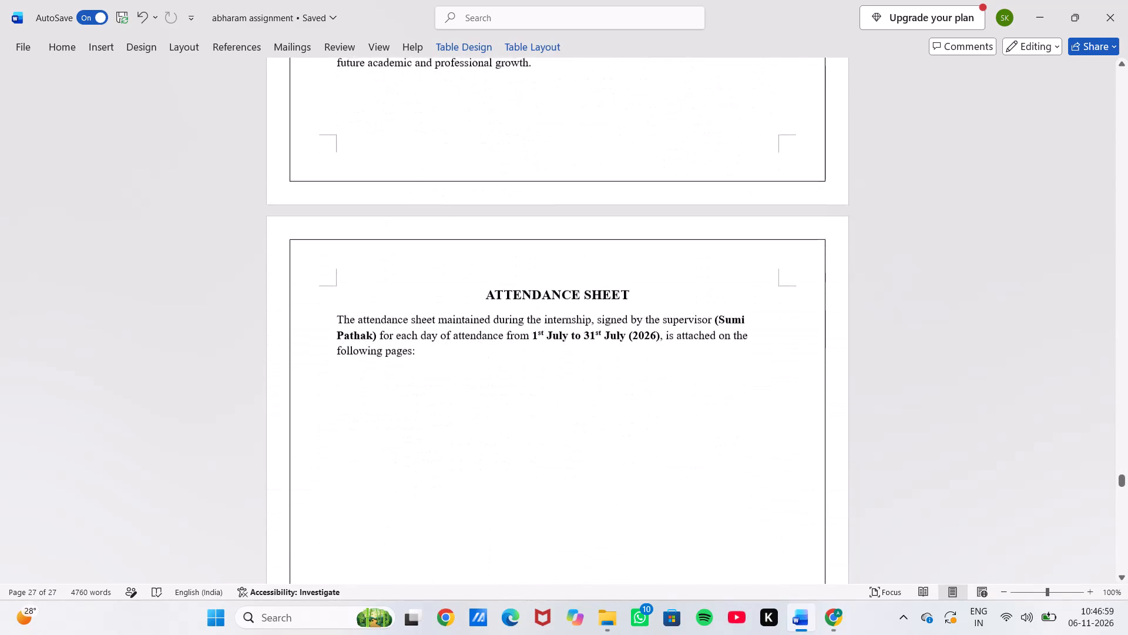
scroll(445, 187, "down", 8)
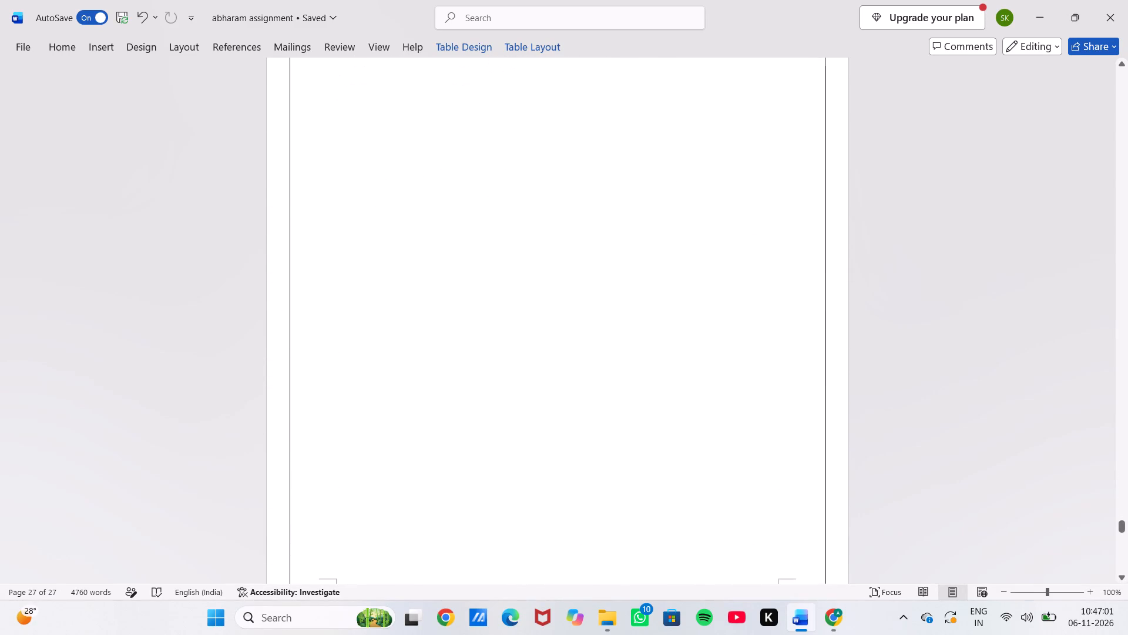
scroll(445, 187, "down", 8)
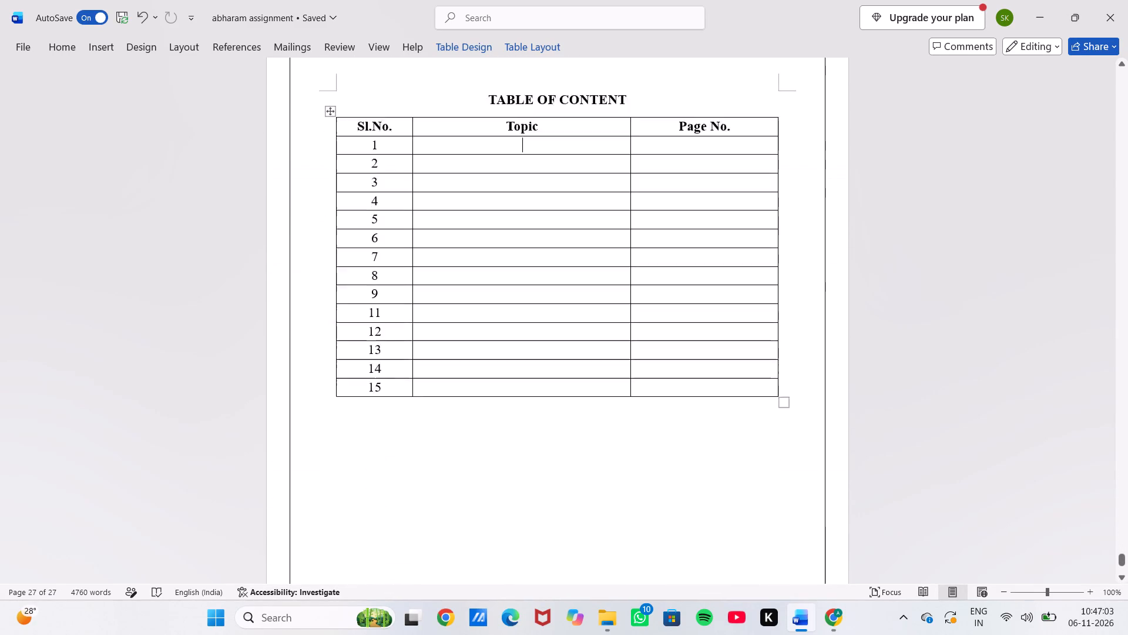
Fill the Topic cells of rows 1 to 3 with "About the organization", "Executive summary" and "Introduction".
scroll(445, 187, "down", 3)
left_click(445, 139)
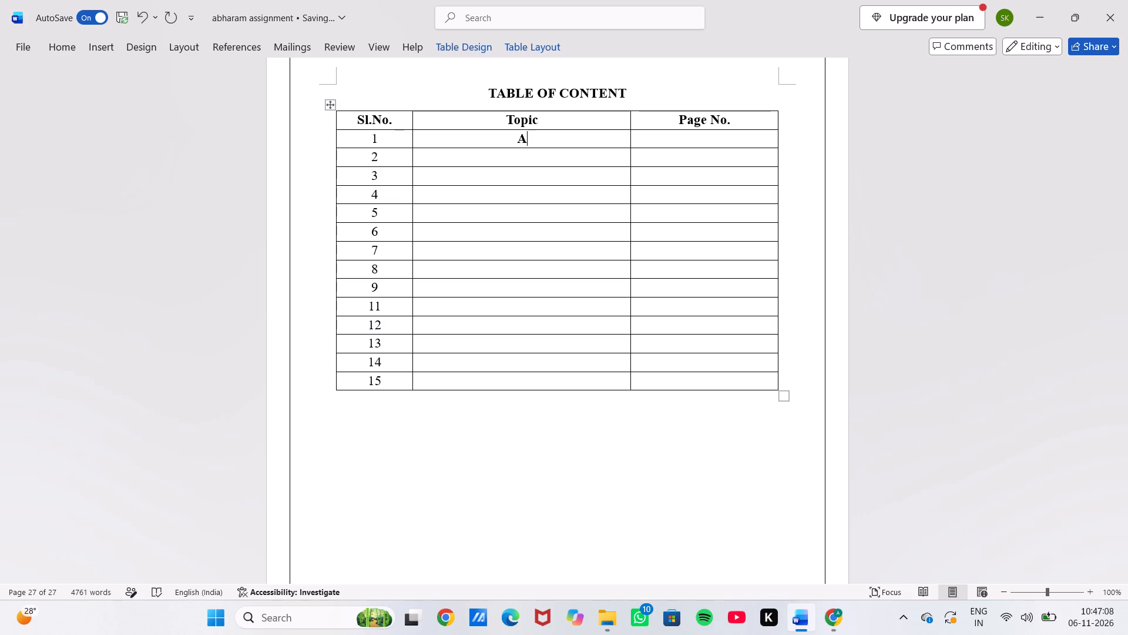
type("bout the organ")
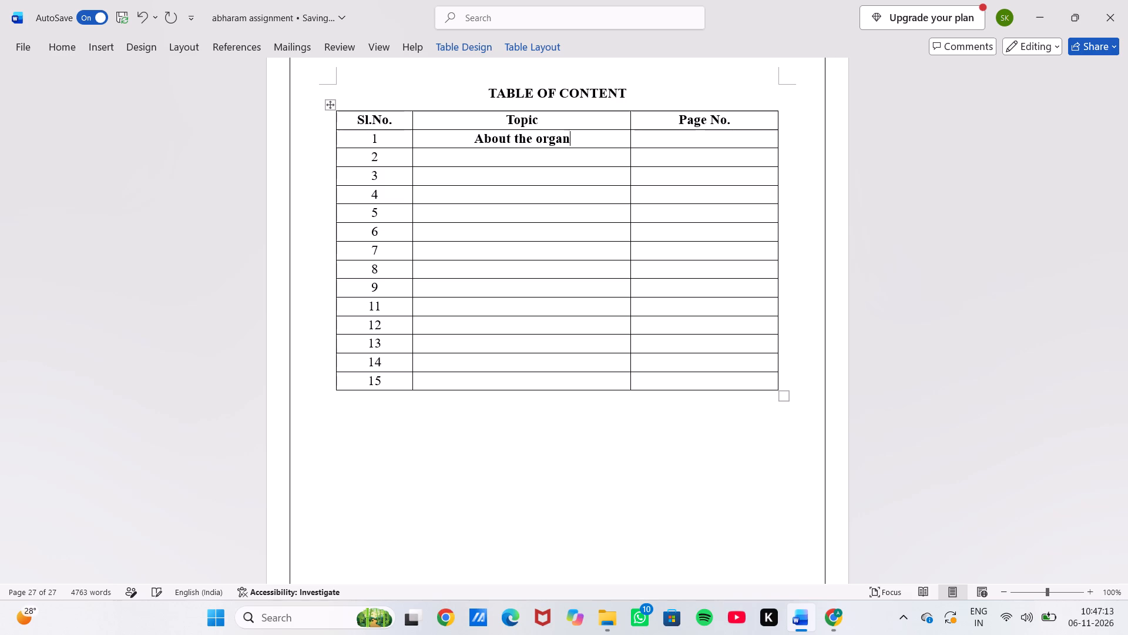
key("i")
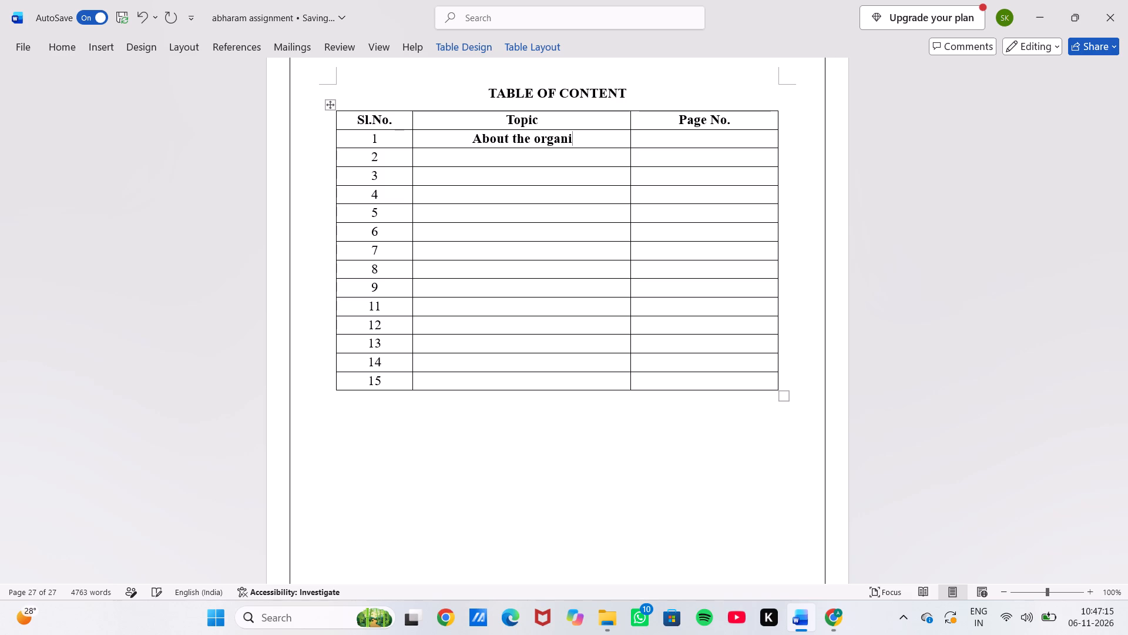
type("zation")
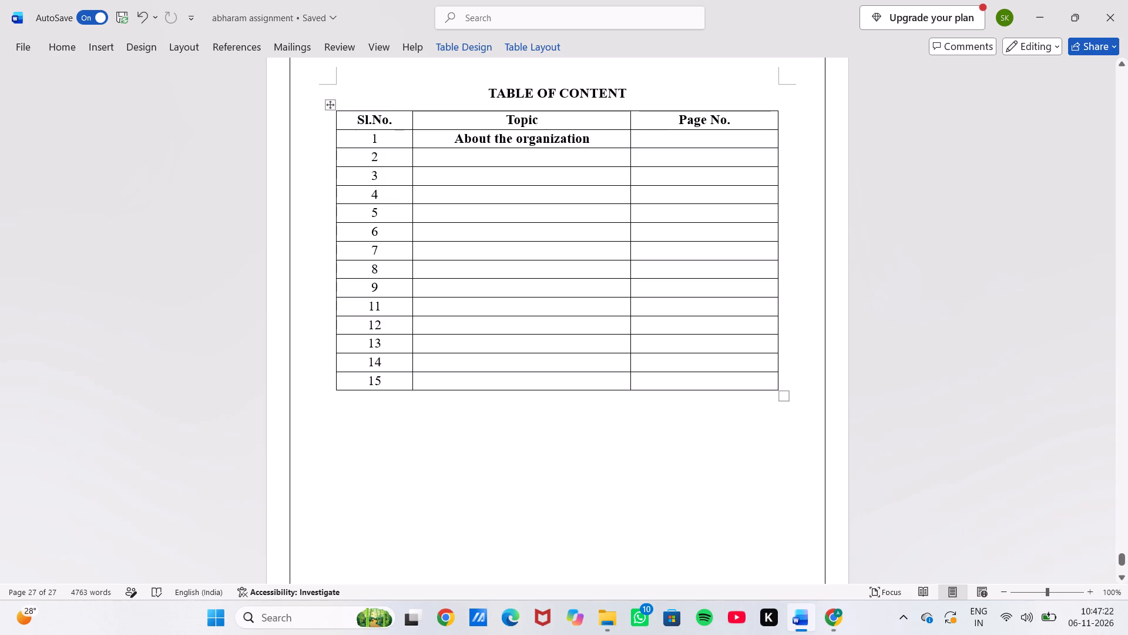
left_click(464, 159)
type("xecutive summary")
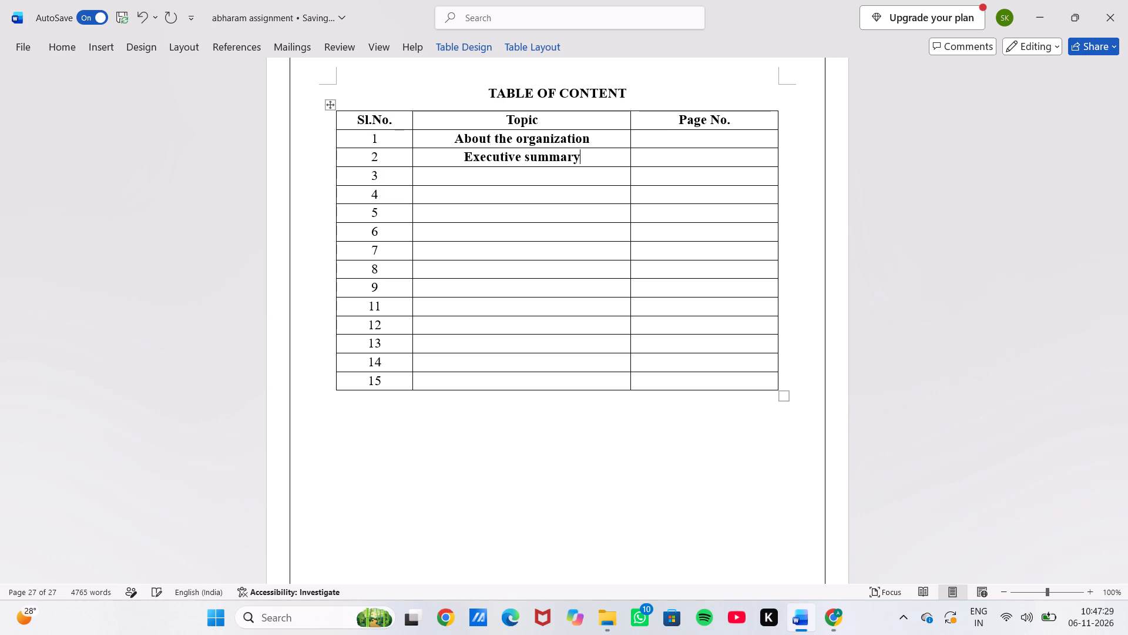
left_click(471, 176)
type("ntroduction")
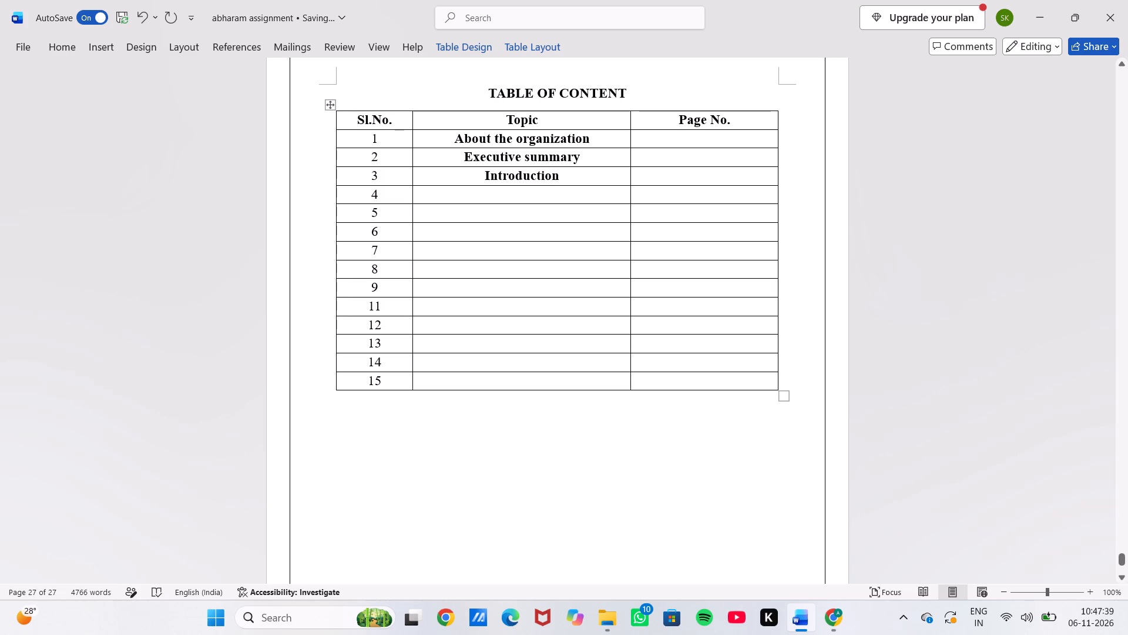
Clear the serial number 4 from the row below "Introduction" in the table of contents.
left_click(474, 198)
left_click(388, 194)
key("BackSpace")
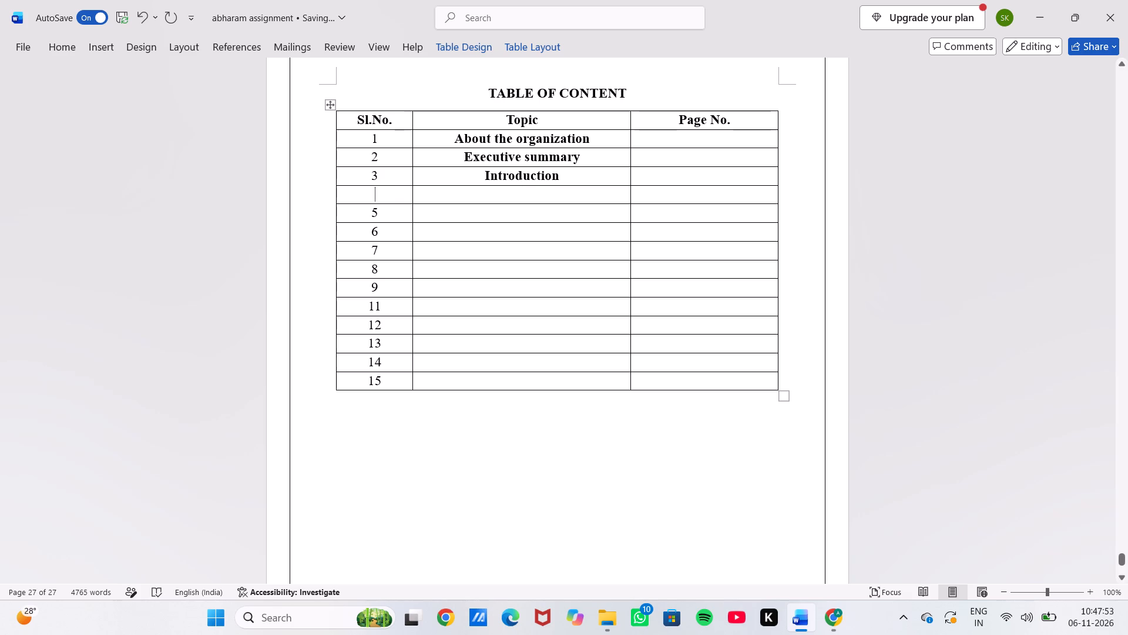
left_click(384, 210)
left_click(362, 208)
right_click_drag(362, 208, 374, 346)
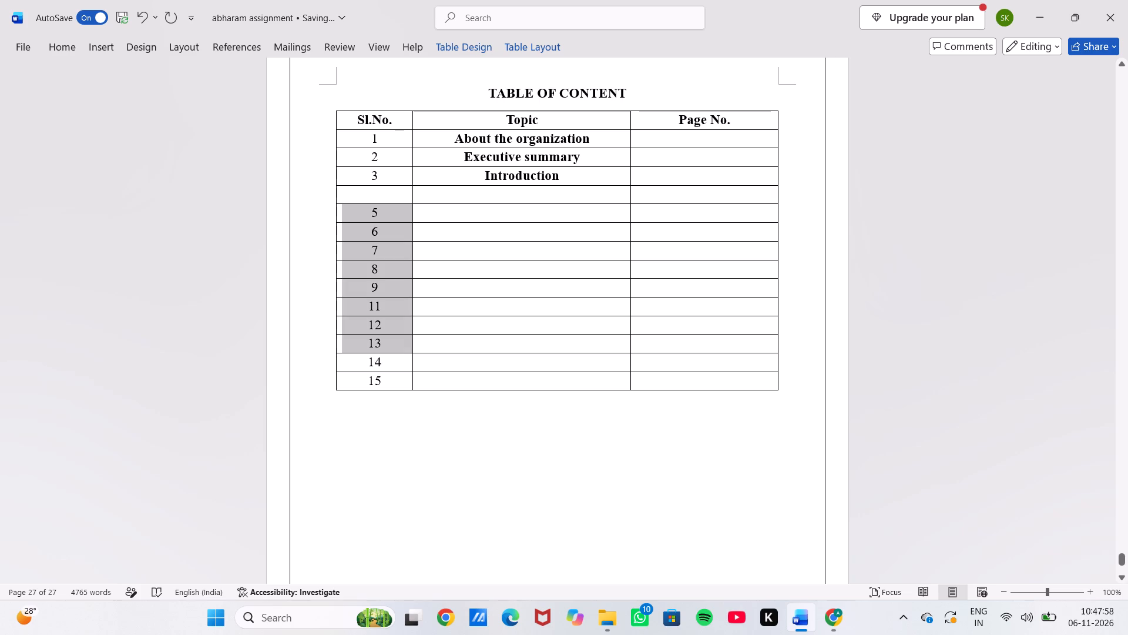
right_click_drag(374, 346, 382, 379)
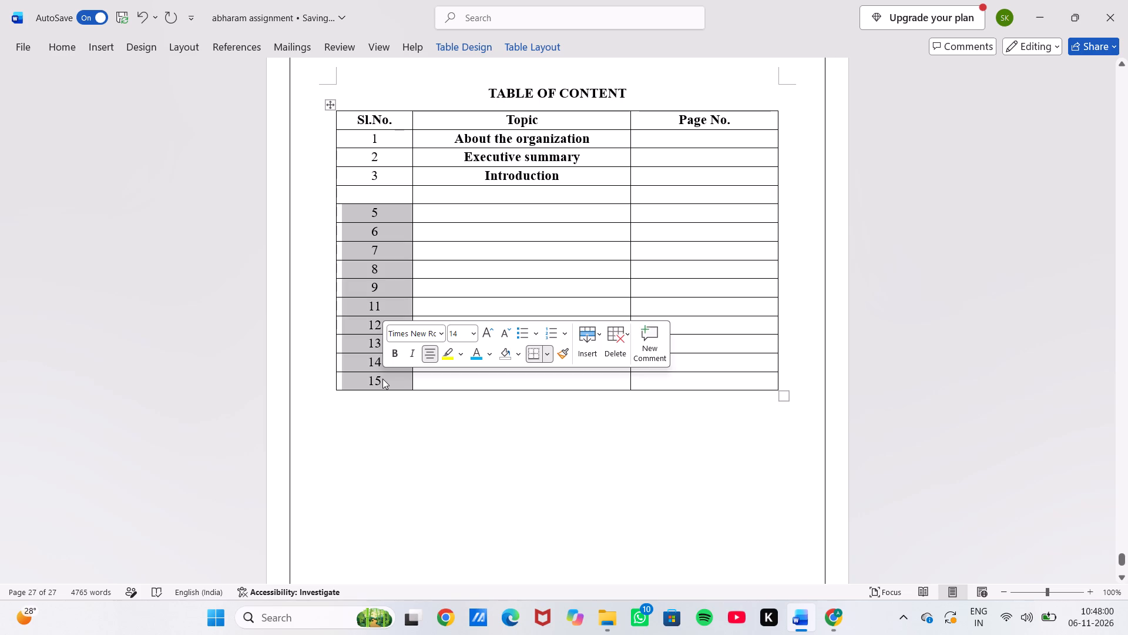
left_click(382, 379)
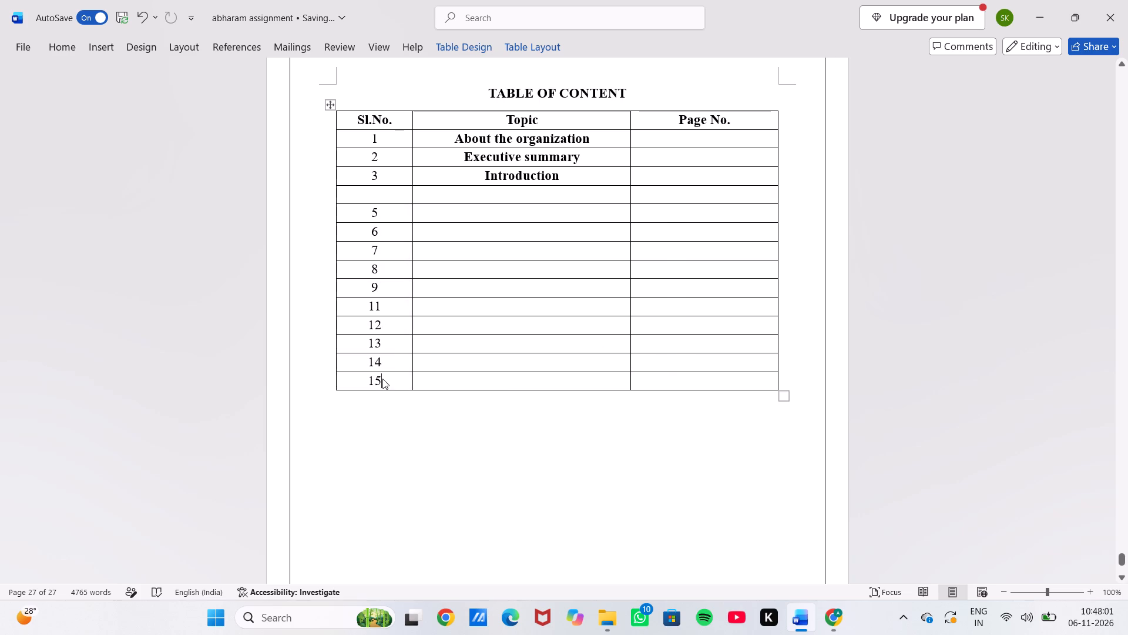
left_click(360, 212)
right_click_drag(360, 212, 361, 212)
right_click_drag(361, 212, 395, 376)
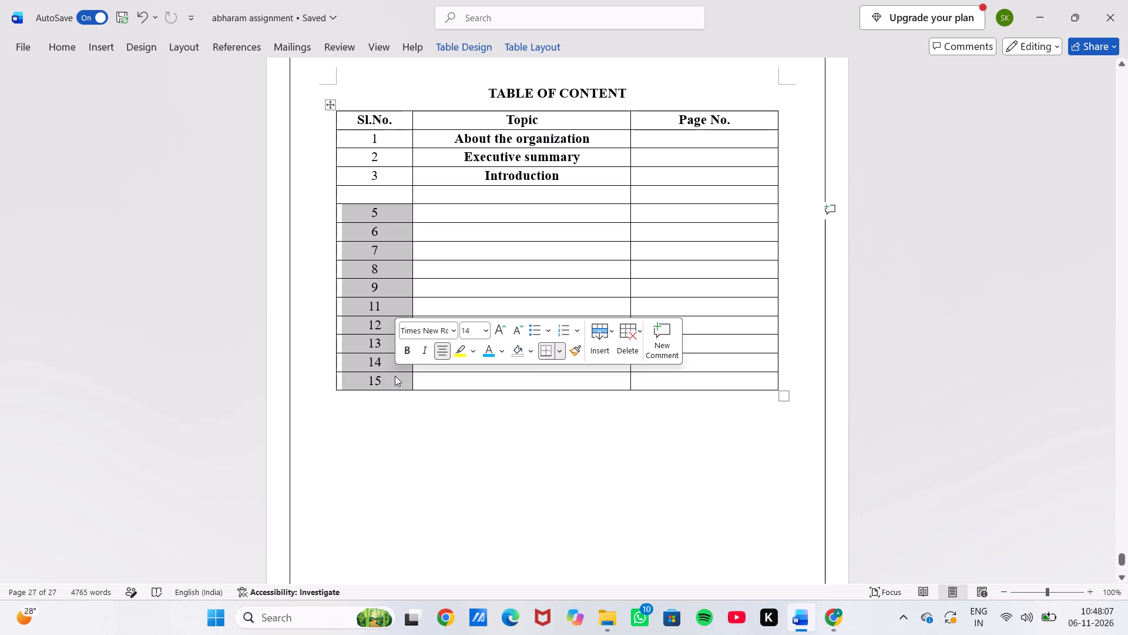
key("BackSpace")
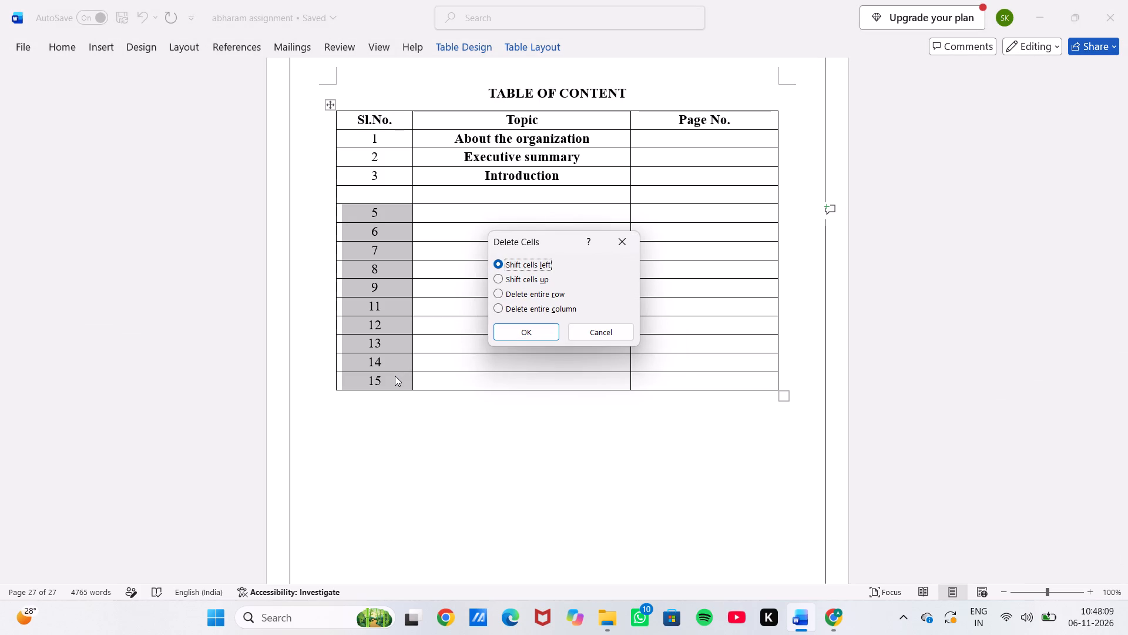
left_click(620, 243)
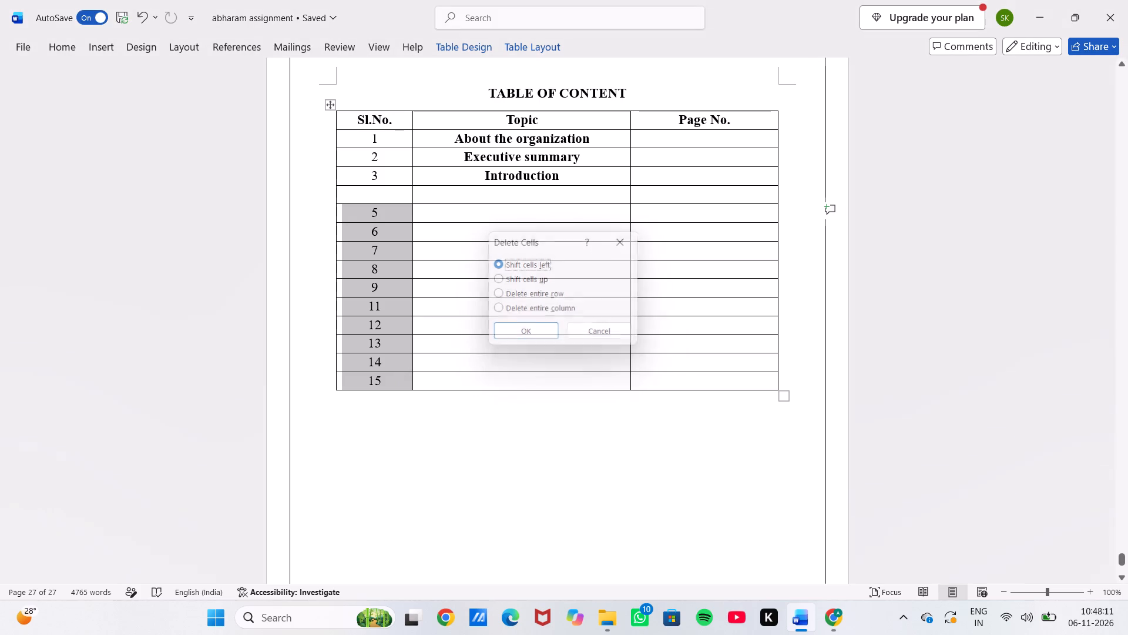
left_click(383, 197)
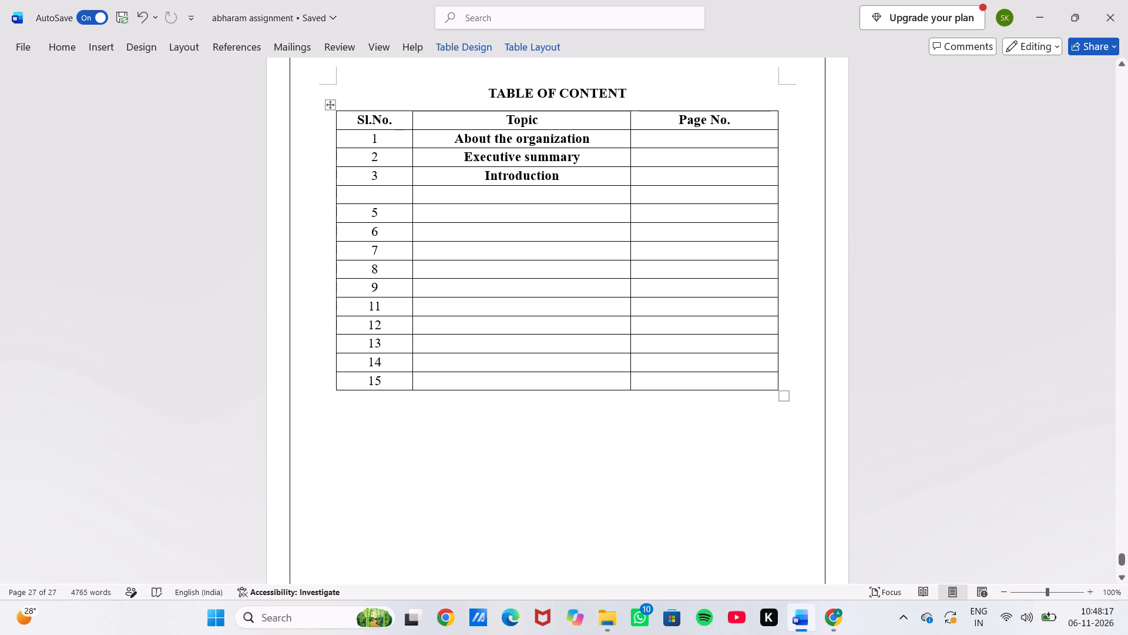
Enter the topics "Purpose of the internship" and "Objective of the internship" in the two rows below "Introduction".
left_click(488, 192)
type("purpose")
key("space")
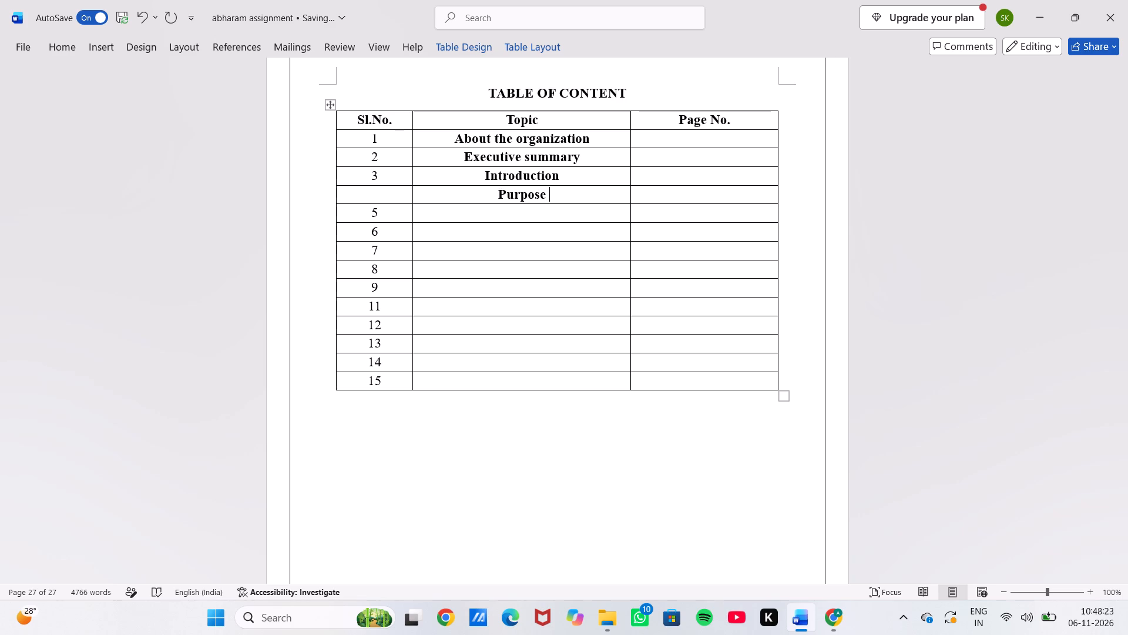
type("of the internship")
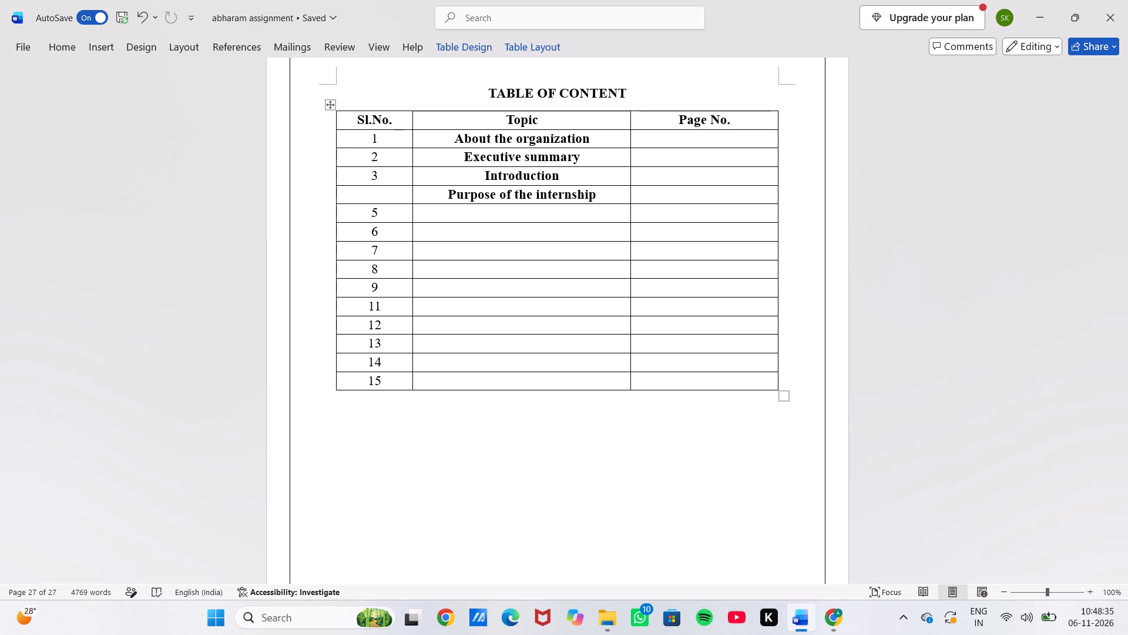
key("Down")
key("o")
key("BackSpace")
type("bjective of the")
key("space")
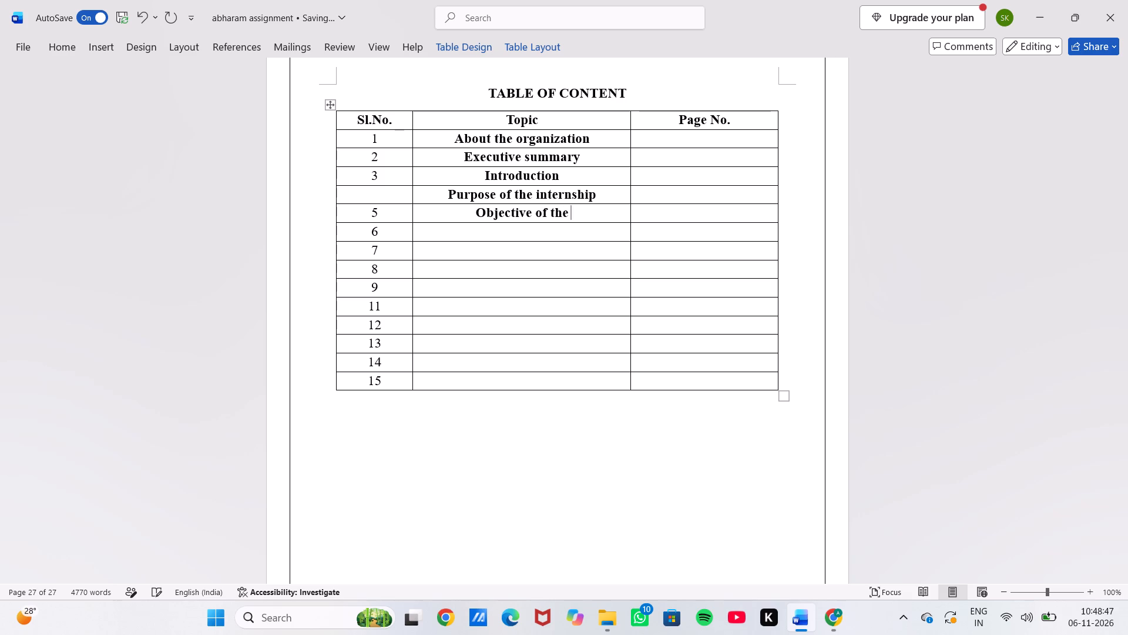
type("intyernship")
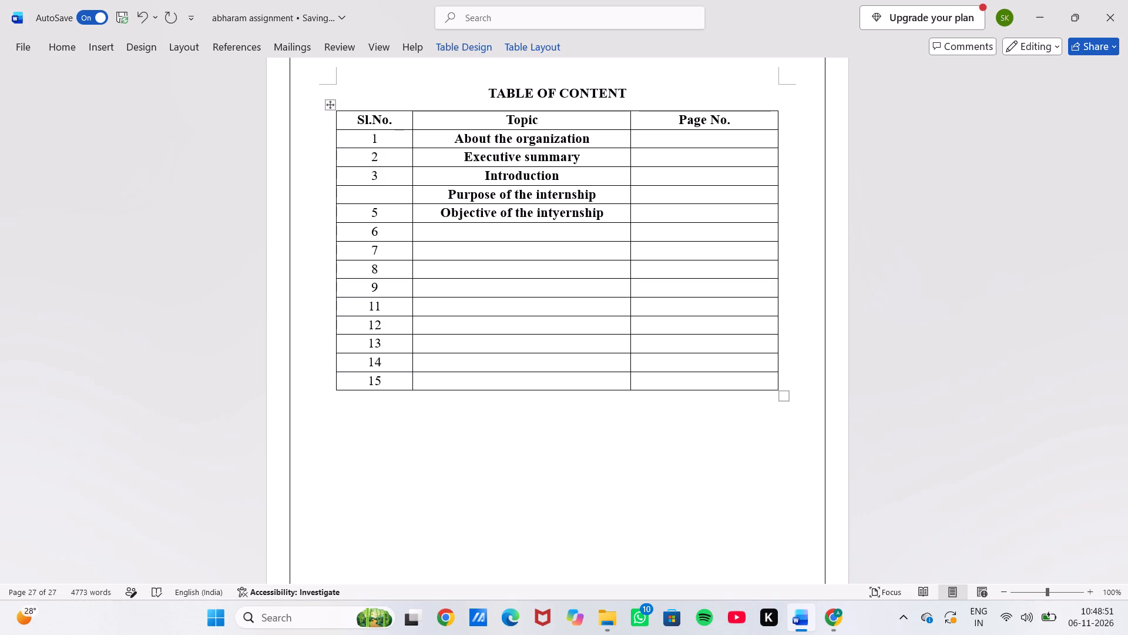
left_click(556, 212)
left_click(563, 216)
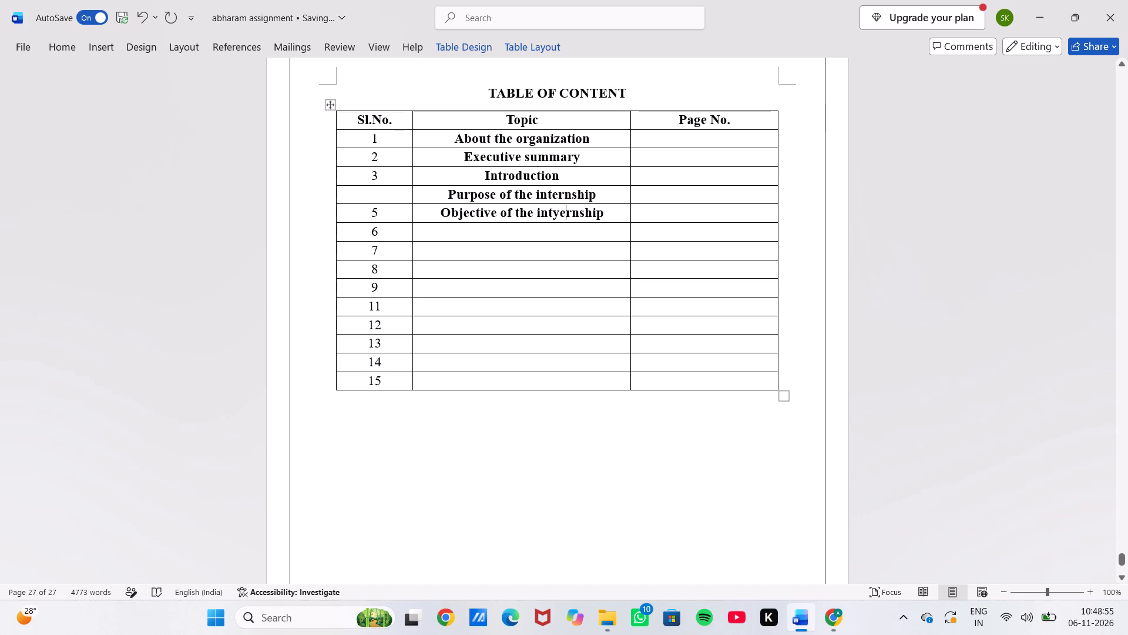
left_click(558, 217)
key("BackSpace")
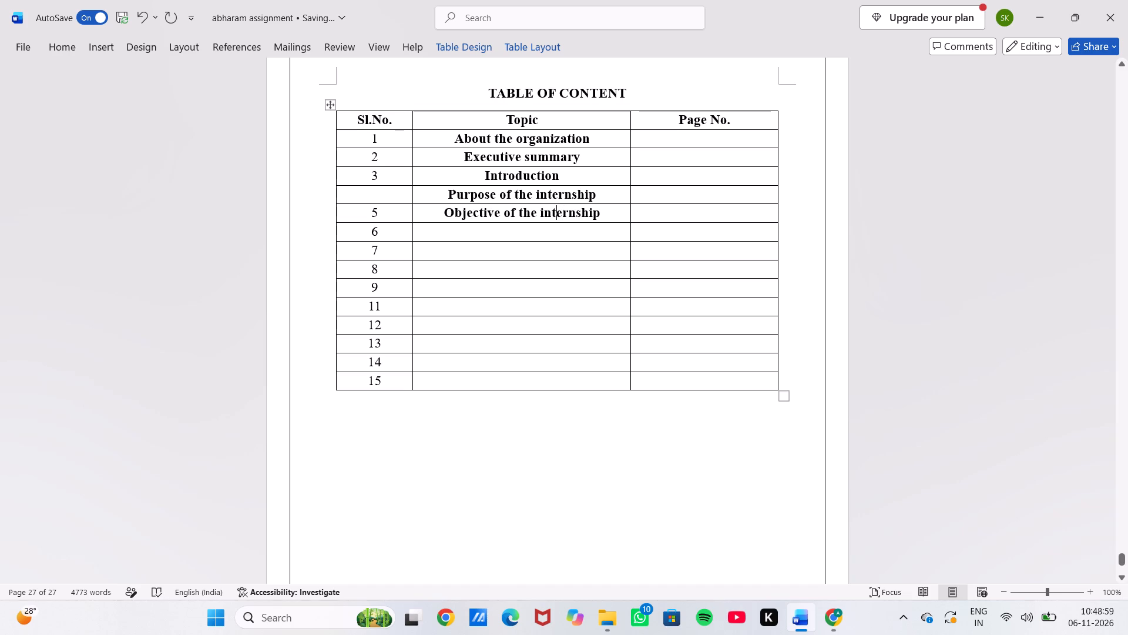
Fill the Topic cells of rows 6 and 7 with "Importance of the internship" and "Plan and Execution".
left_click(549, 238)
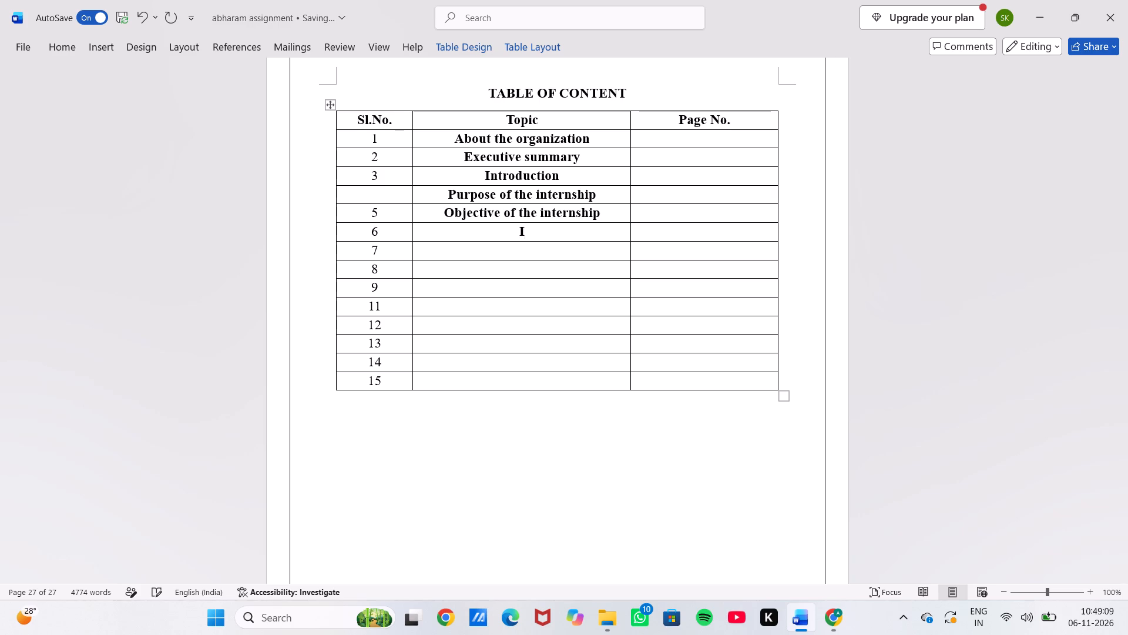
key("m")
type("portance of the internship")
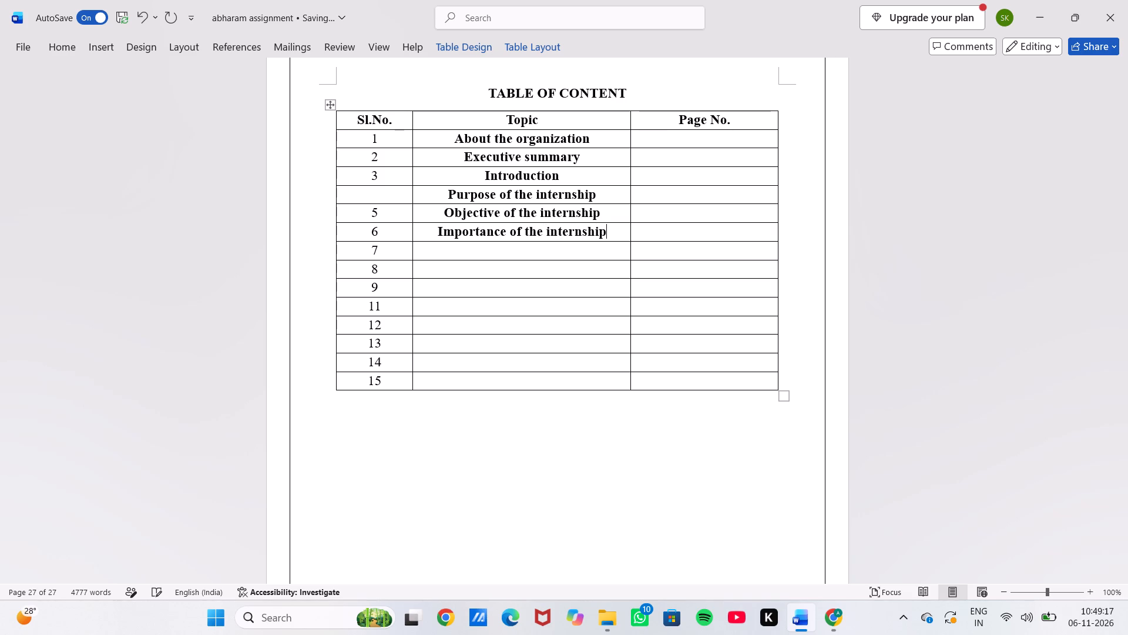
left_click(560, 252)
key("BackSpace")
type("d")
key("space")
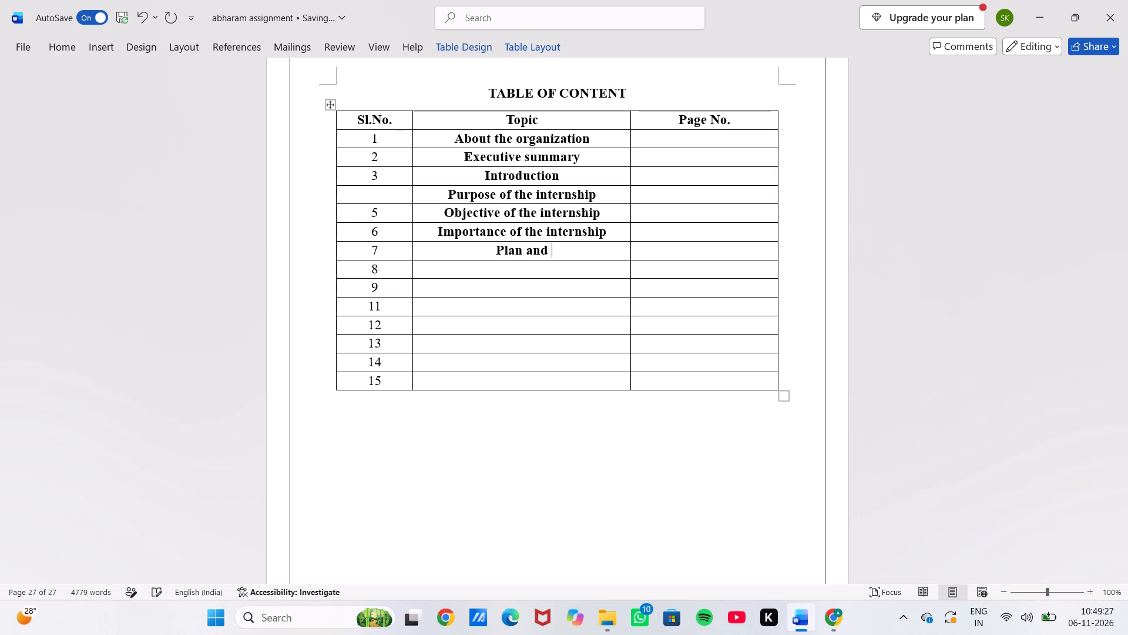
type("xecution")
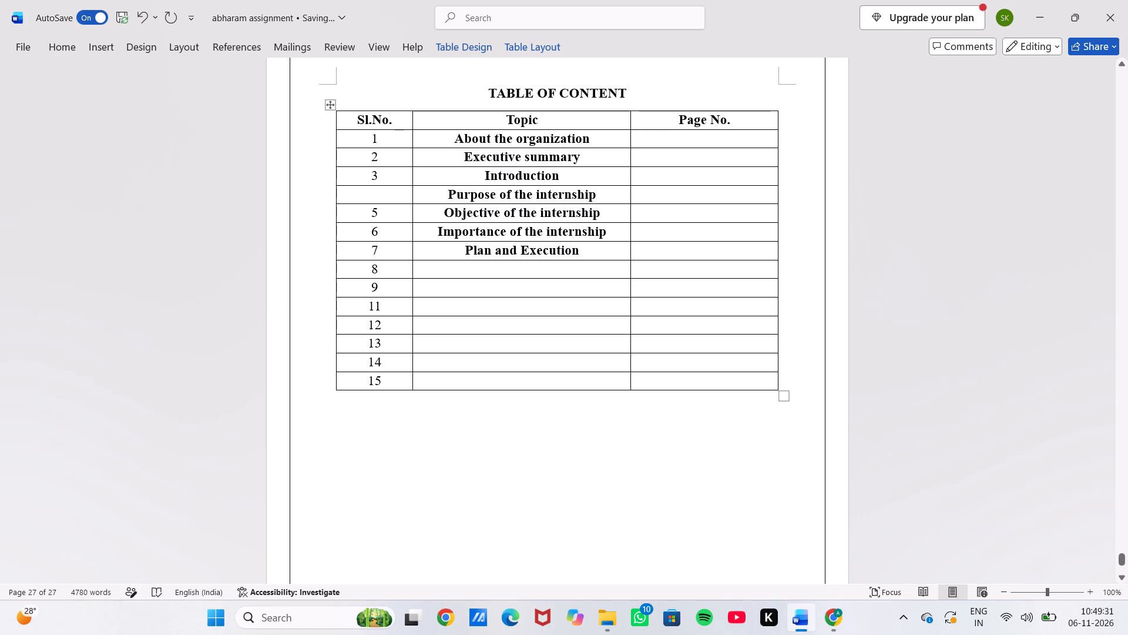
Fill the Topic cells of rows 8 and 9 with "Plan of the internship" and "Execution of the internship".
left_click(548, 270)
key("p")
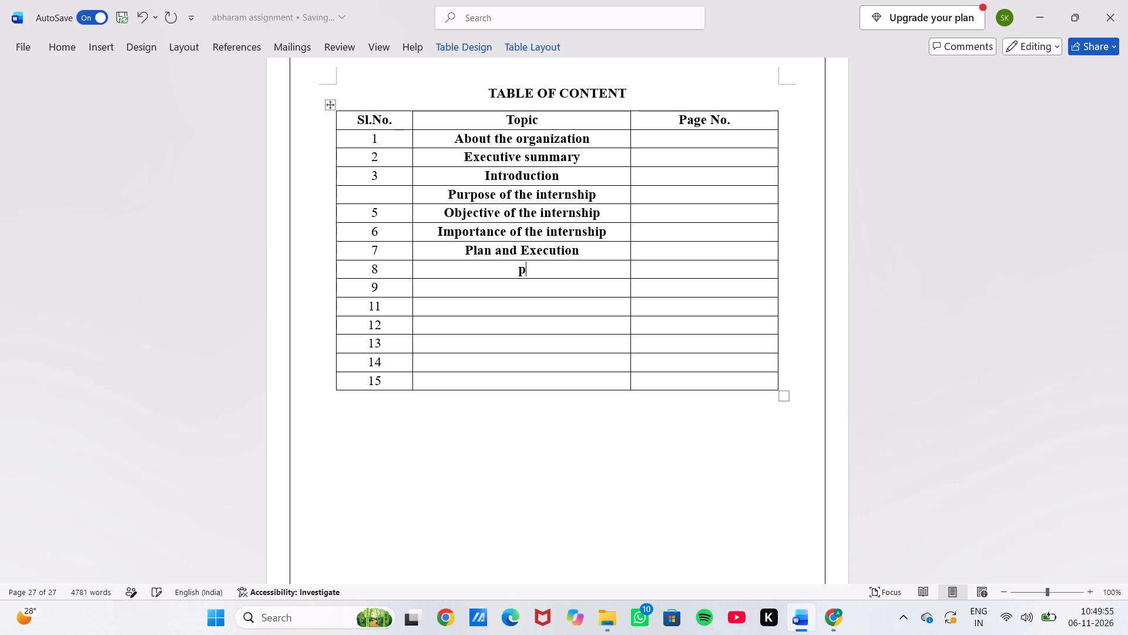
key("BackSpace")
type("lan")
key("space")
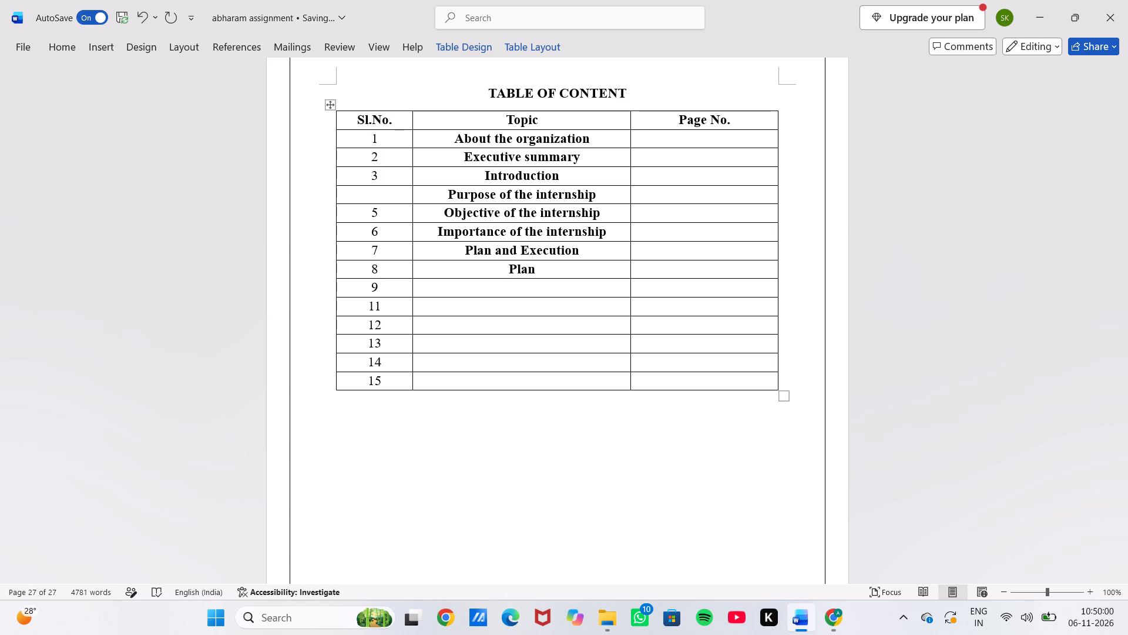
type("of the internship")
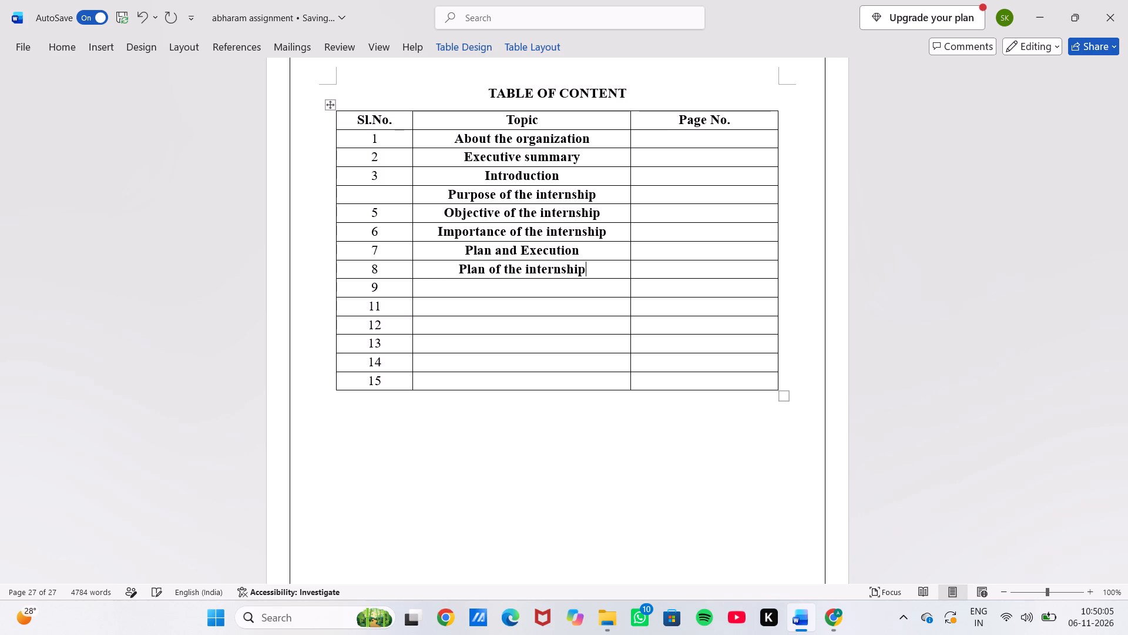
key("Down")
key("e")
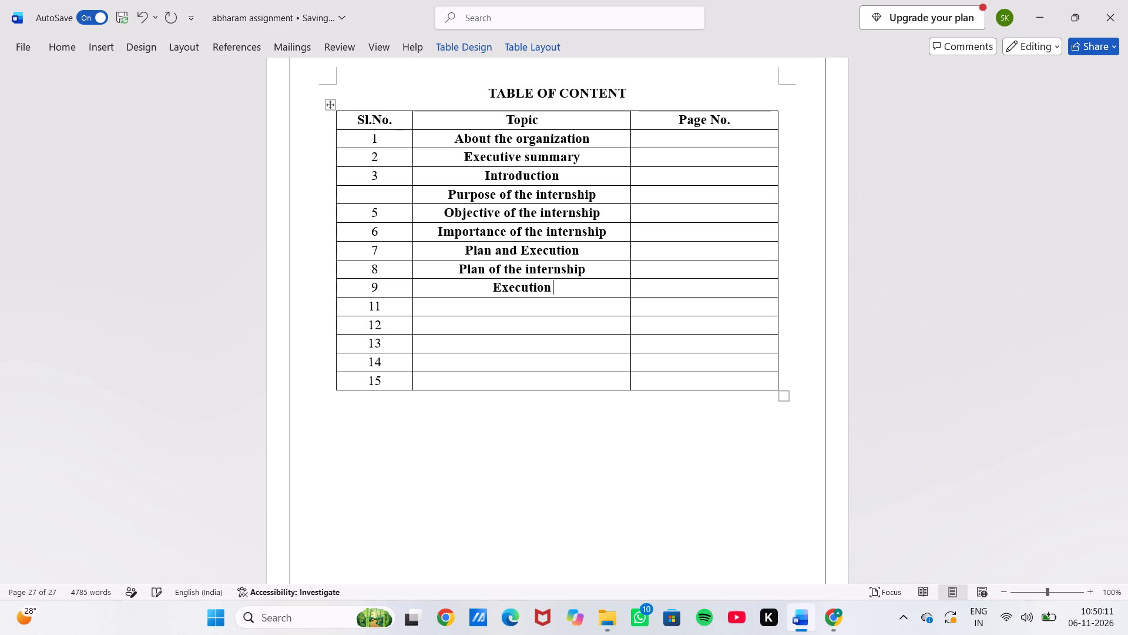
type("the internship")
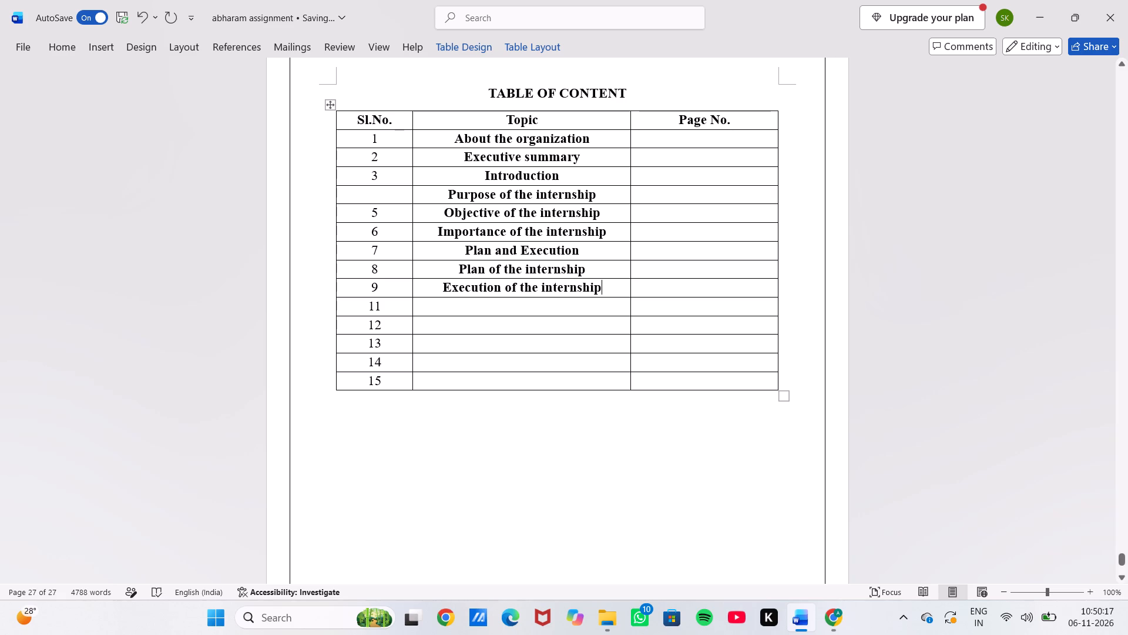
Change the topic in row 9 of the table of contents to "Execution of the Plan".
left_click(526, 305)
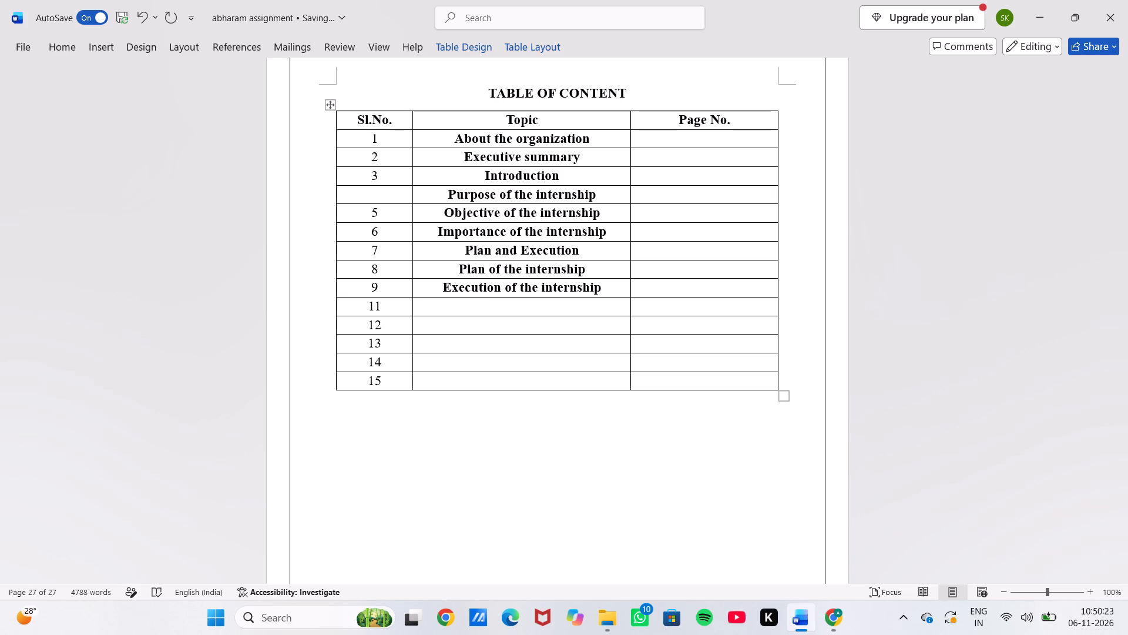
left_click(602, 286)
key("BackSpace")
key("BackSpace")
key("BackSpace")
key("BackSpace")
key("BackSpace")
key("BackSpace")
key("BackSpace")
key("BackSpace")
key("BackSpace")
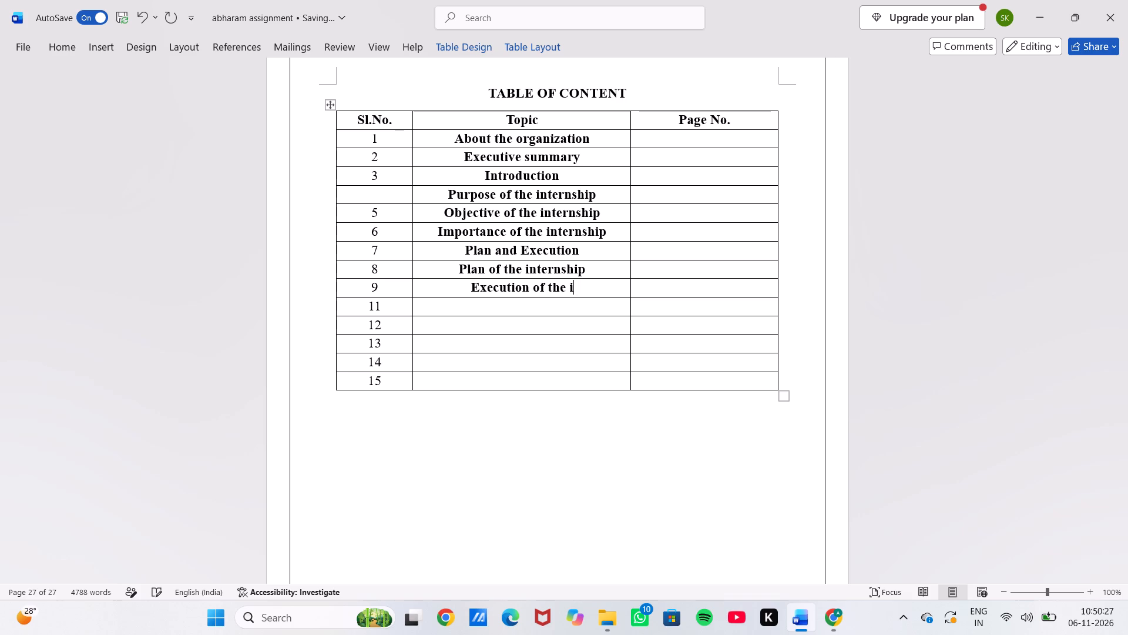
key("BackSpace")
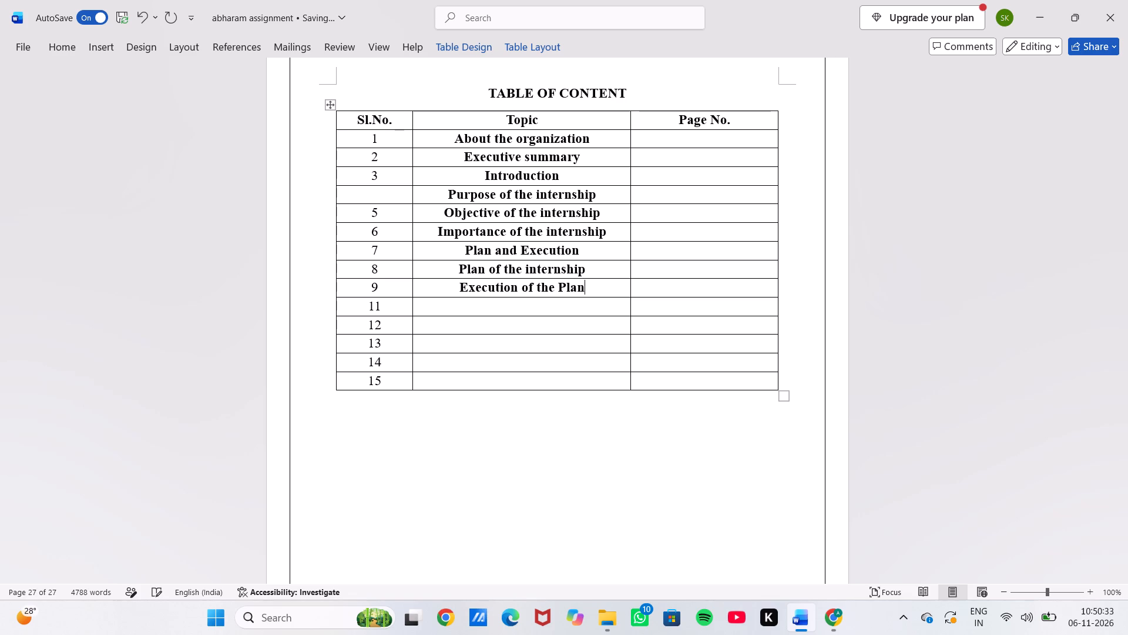
Enter the topic "Survey work and Data Collection" in the row numbered 11.
left_click(533, 306)
key("s")
type("urvey")
key("space")
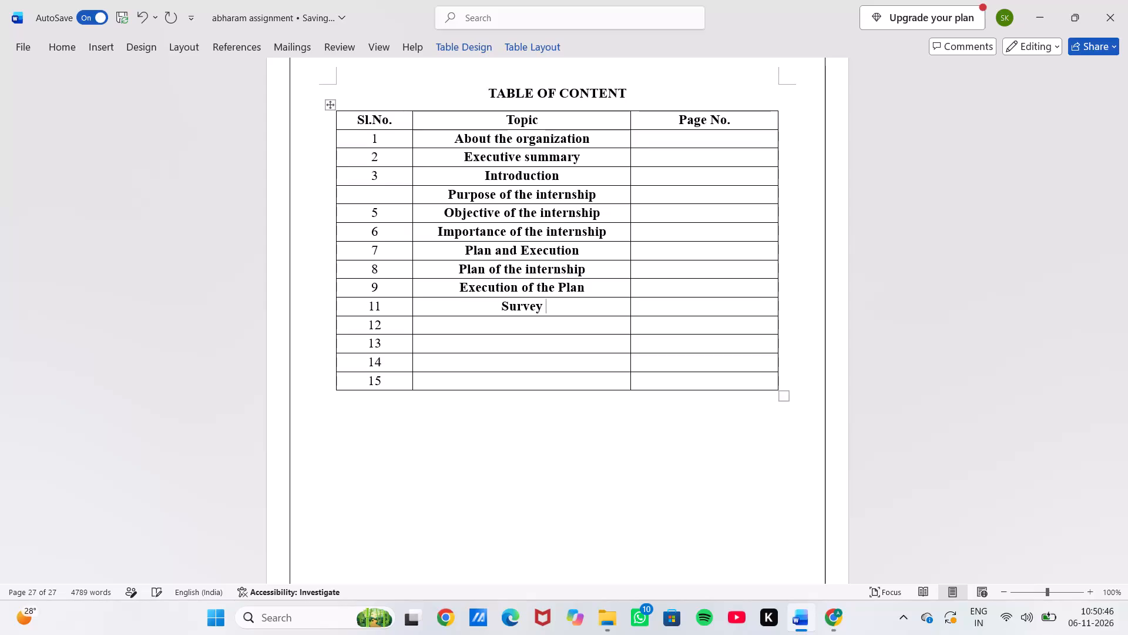
type("work and data")
key("space")
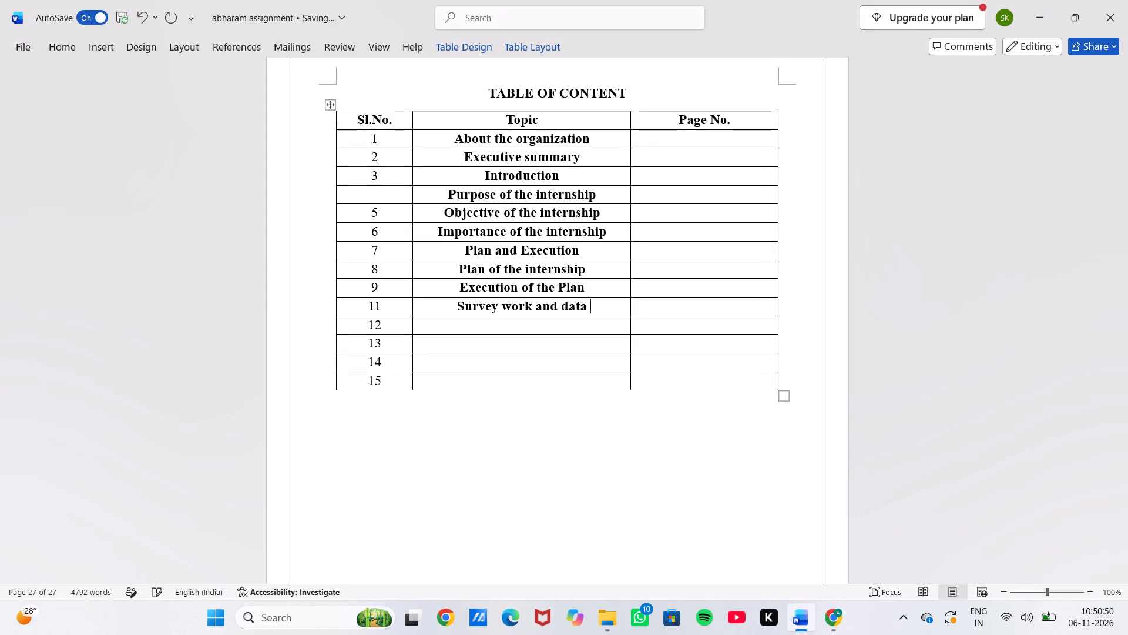
left_click(568, 304)
key("BackSpace")
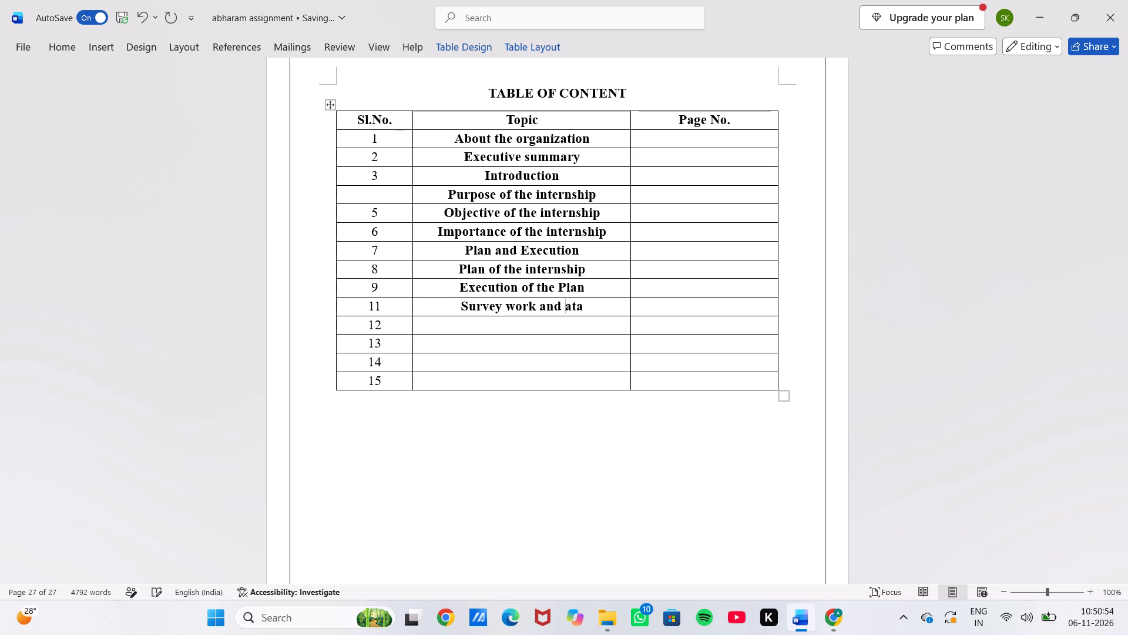
left_click(587, 306)
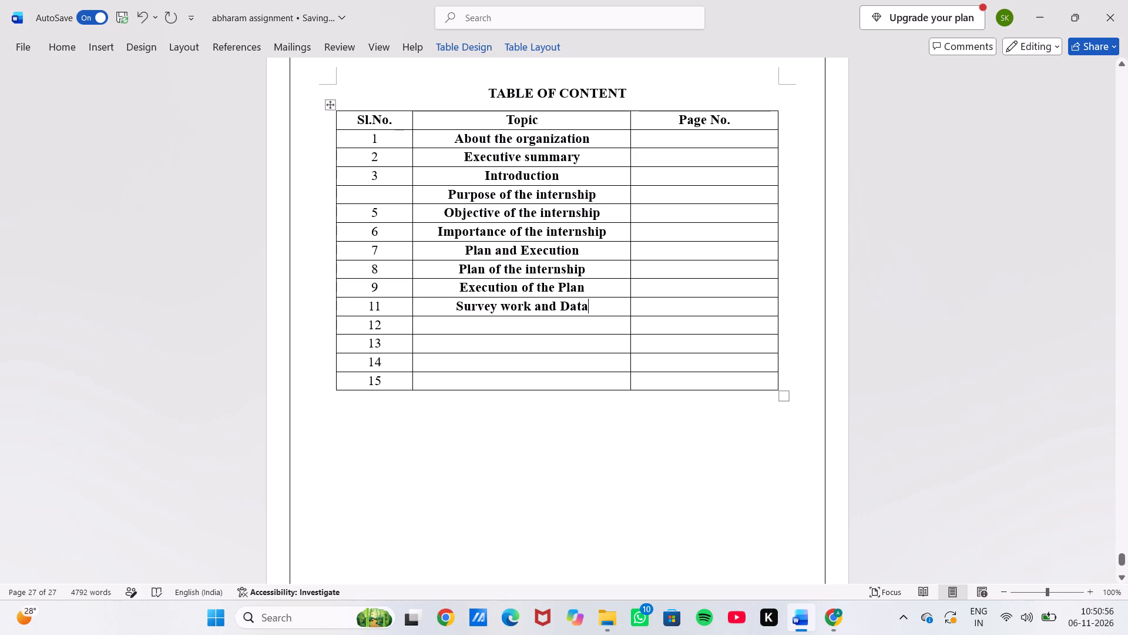
key("space")
key("c")
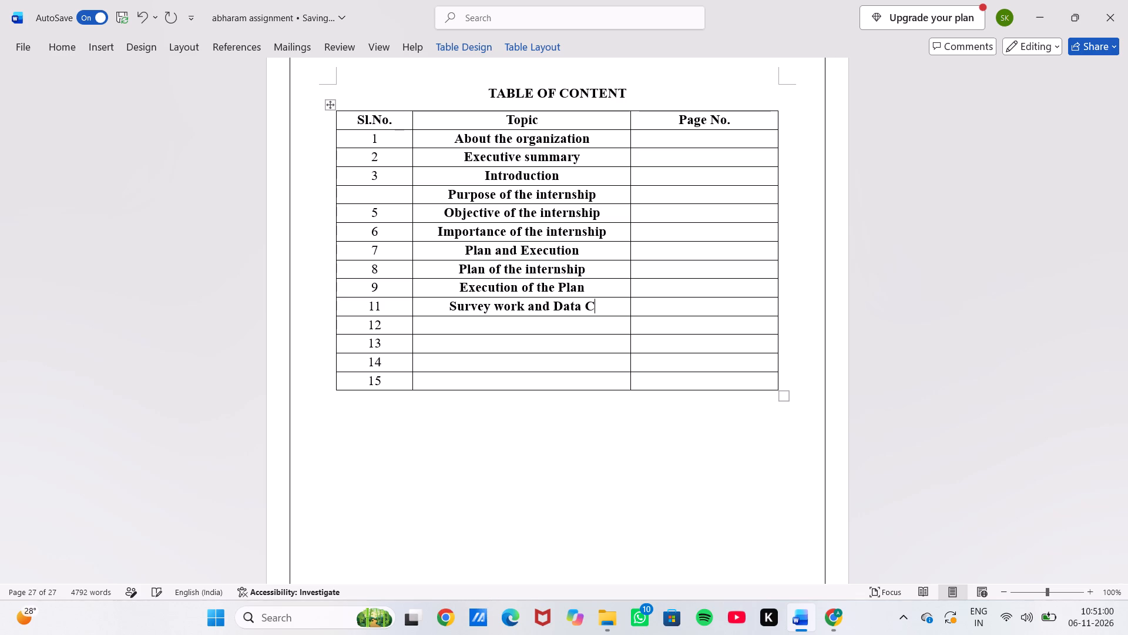
type("ollection")
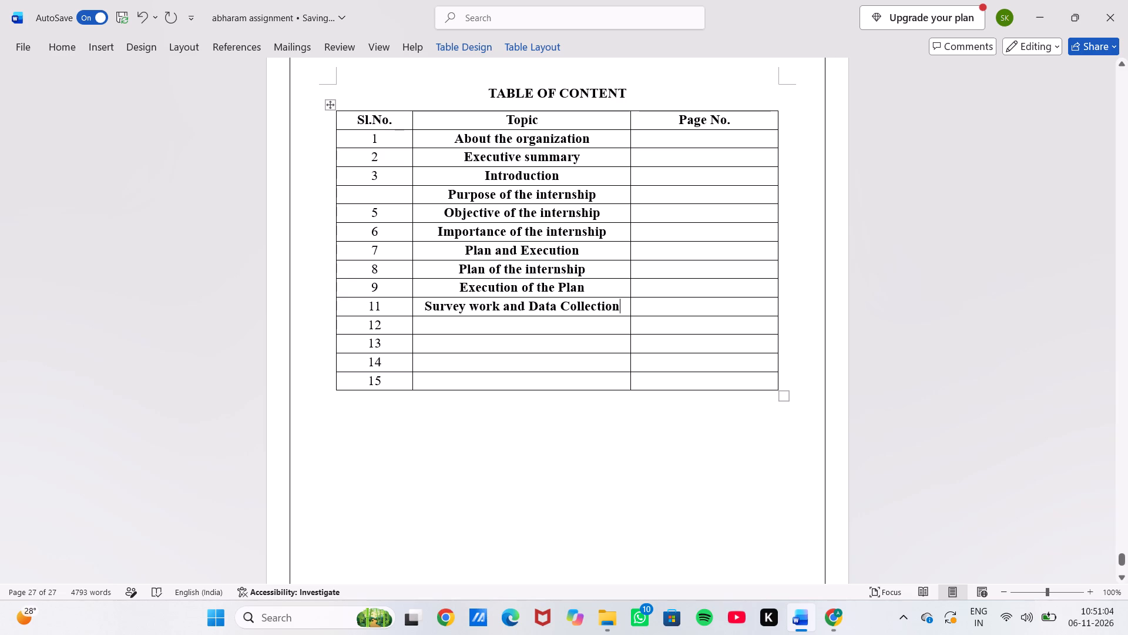
Capitalise the word "Work" in the survey and data collection topic of row 11.
left_click_drag(560, 337, 485, 316)
left_click(485, 316)
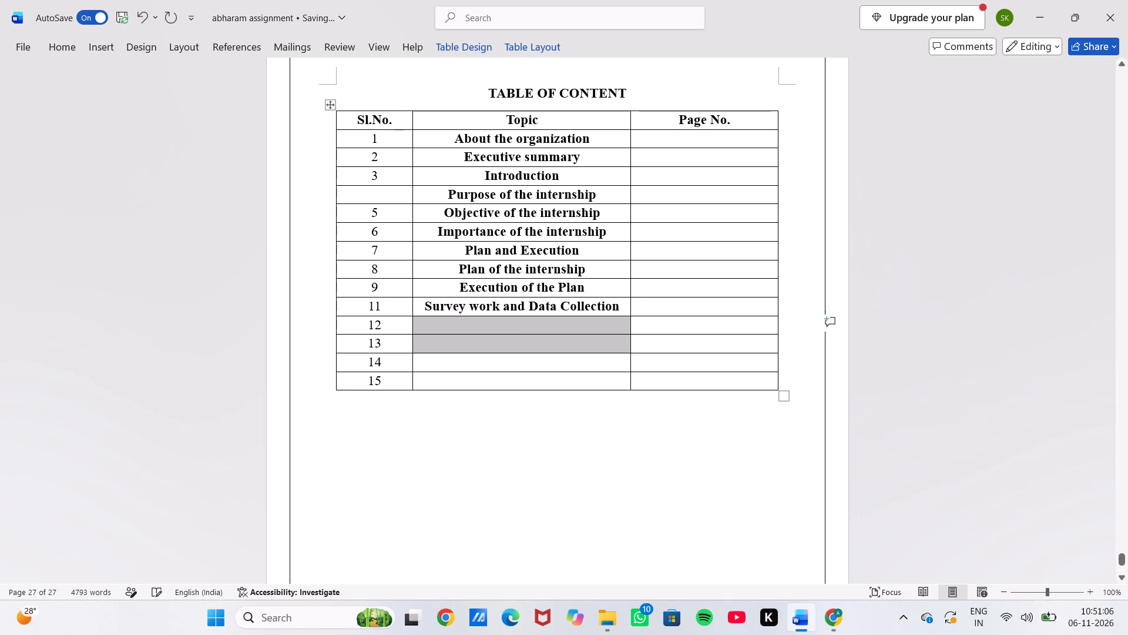
left_click(475, 312)
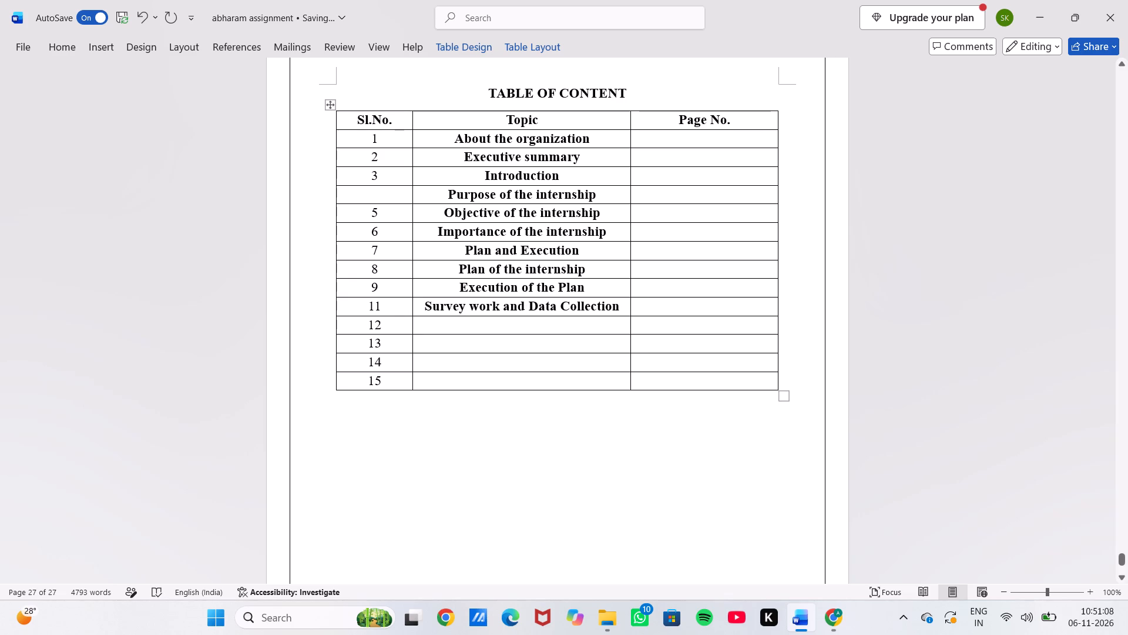
key("BackSpace")
key("w")
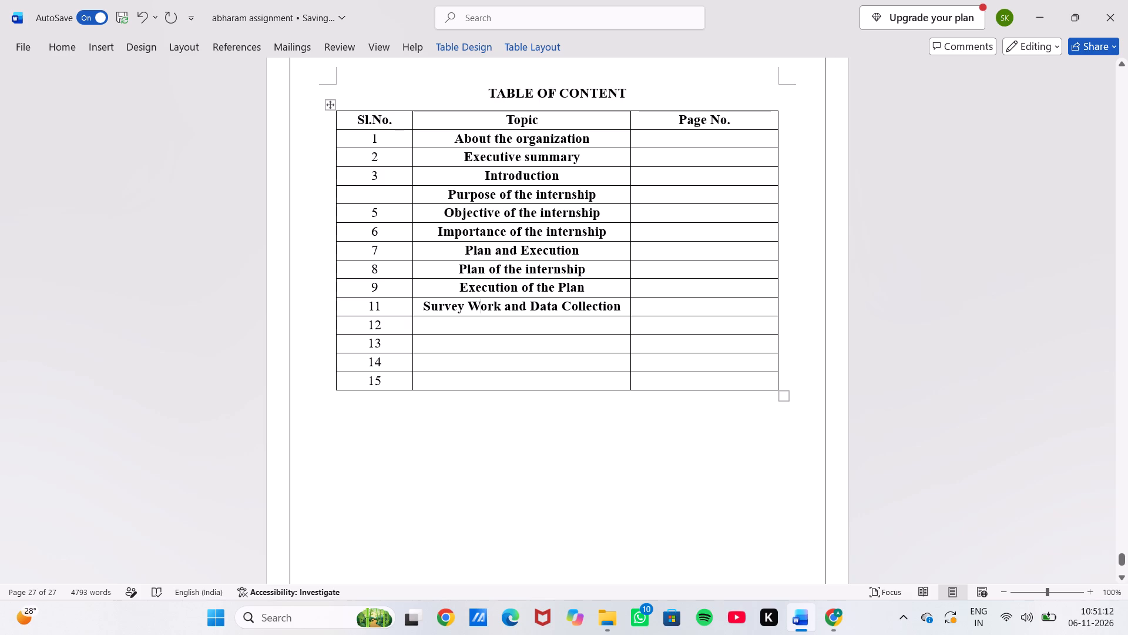
Enter the topic "Learning Outcome" in the row numbered 12, with its spelling corrected.
left_click(458, 329)
left_click(458, 329)
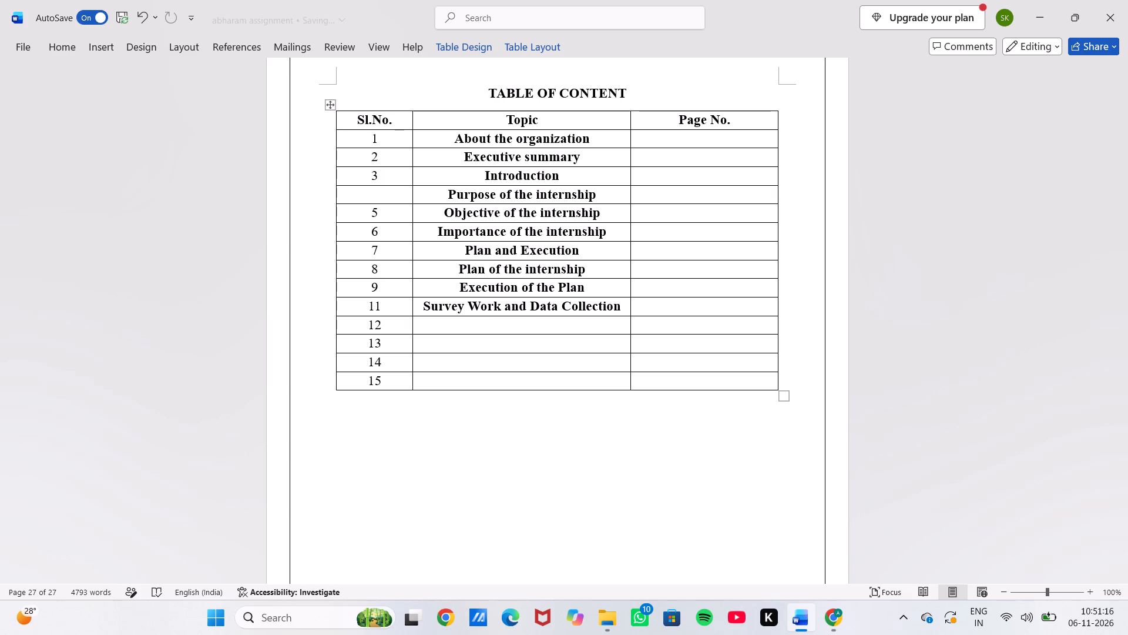
key("l")
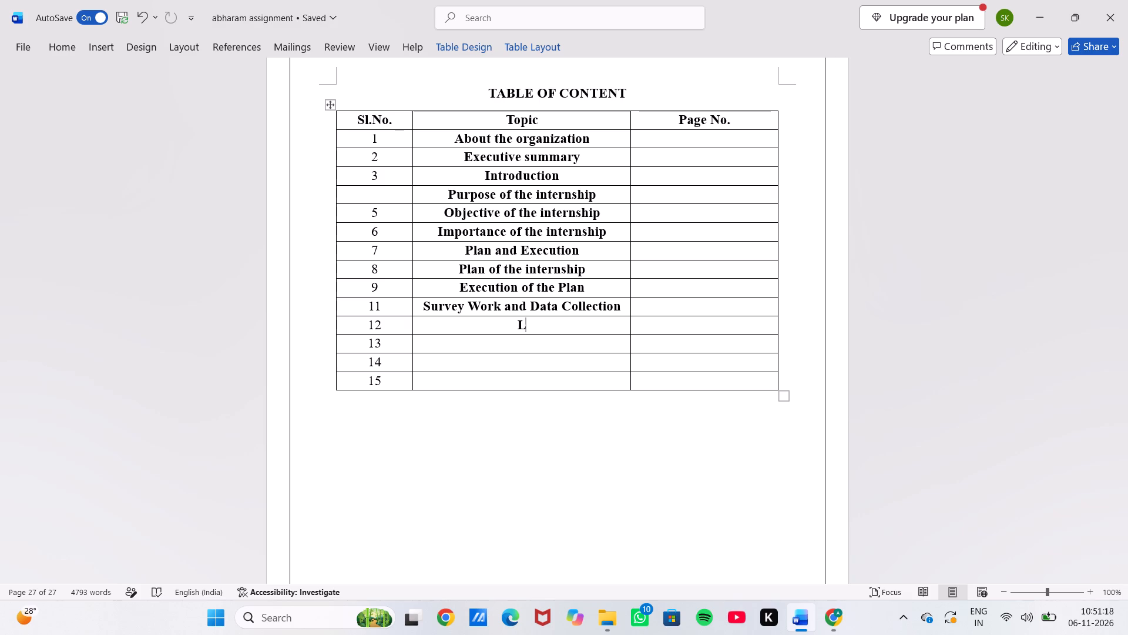
type("ear")
type("ingf")
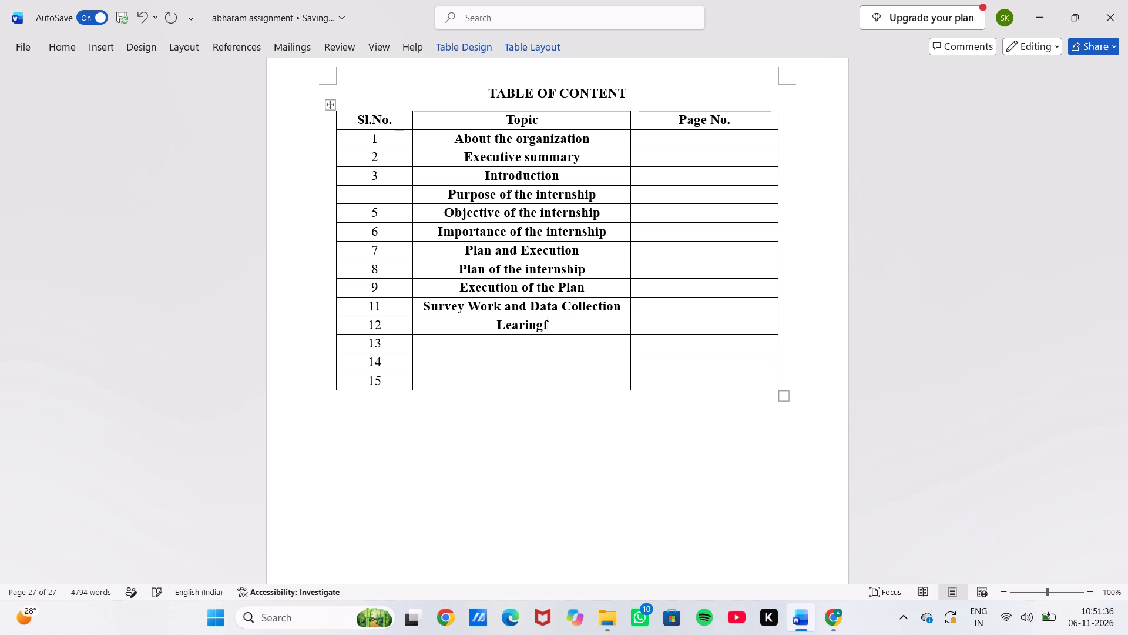
key("BackSpace")
key("BackSpace")
type("g")
key("space")
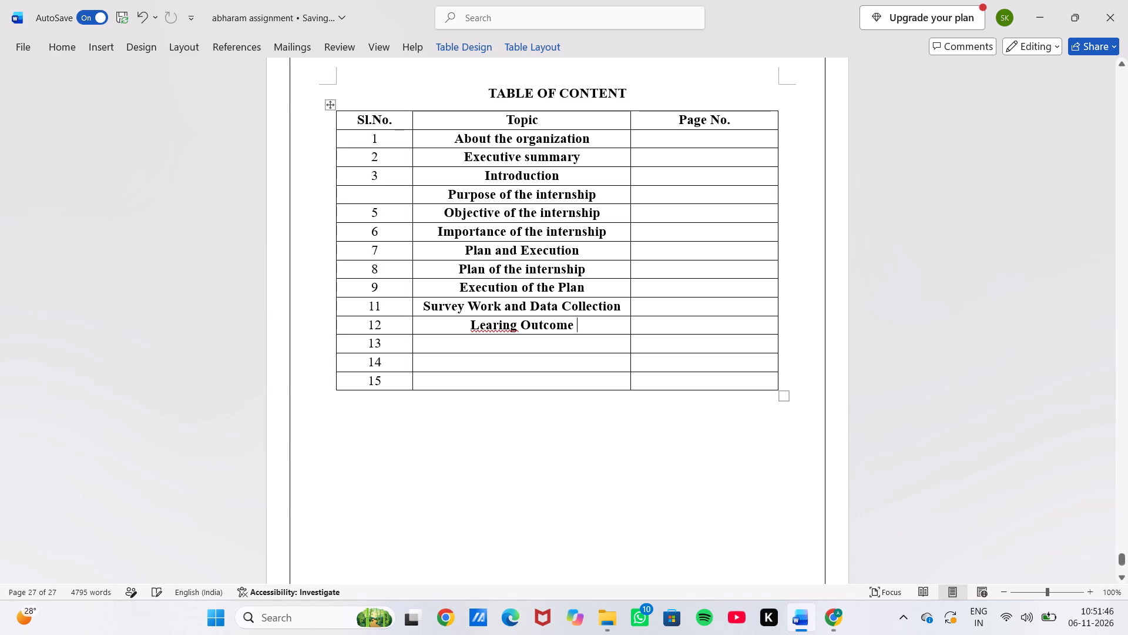
left_click(496, 324)
key("n")
Enter the topic "Knowledge Acquired" in the row numbered 13, using the spelling suggestion for the second word.
left_click(508, 338)
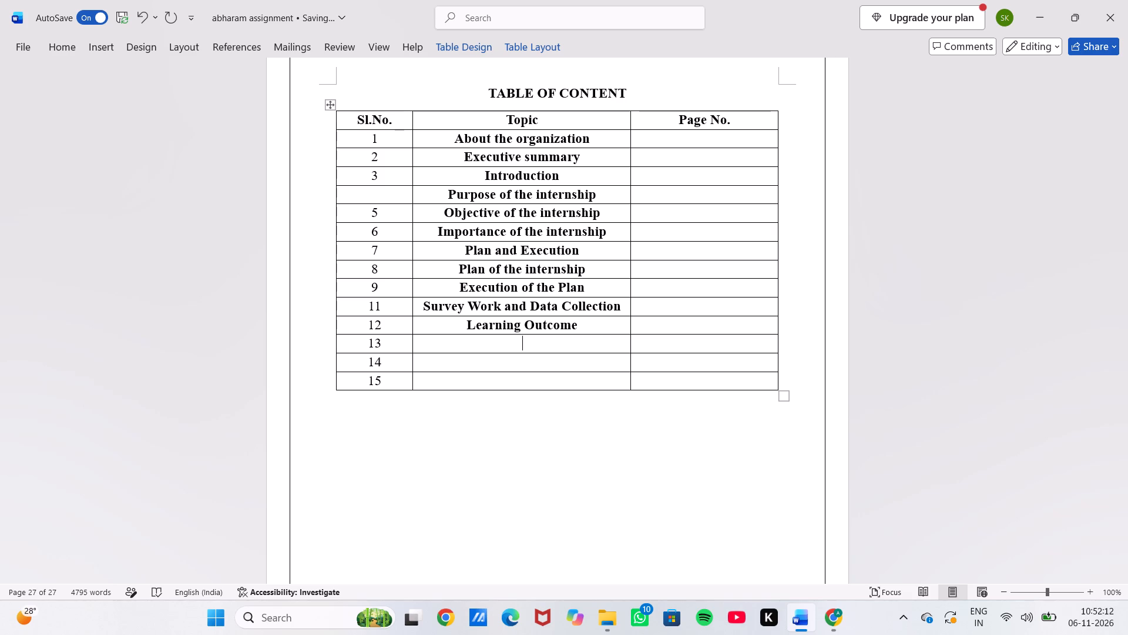
type("nowle")
type("dge")
key("space")
type("quired")
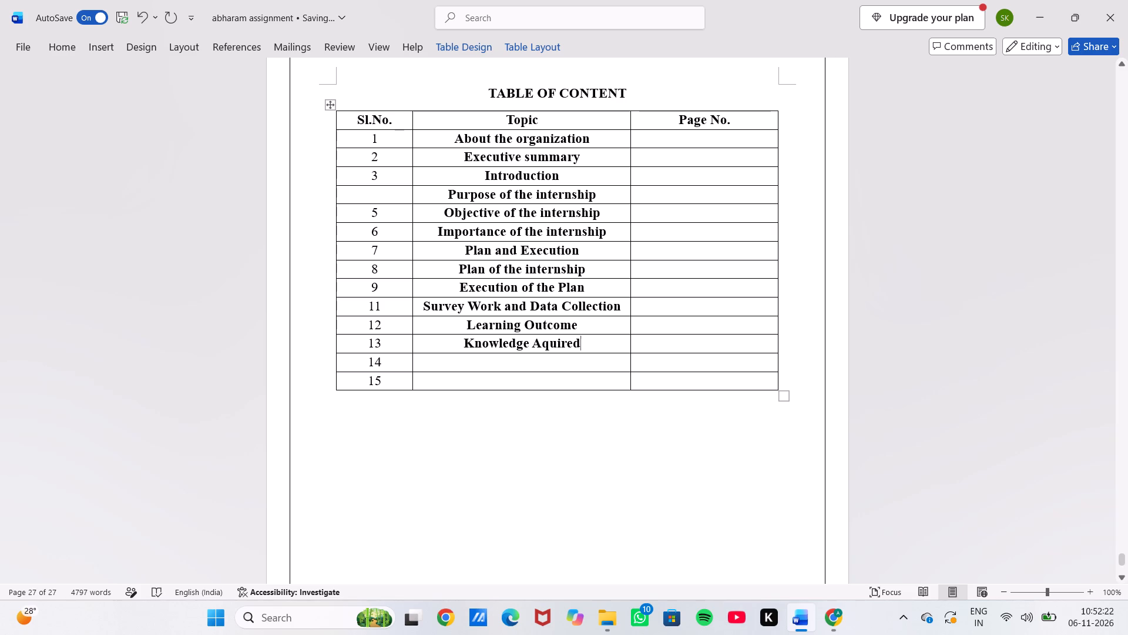
left_click(540, 364)
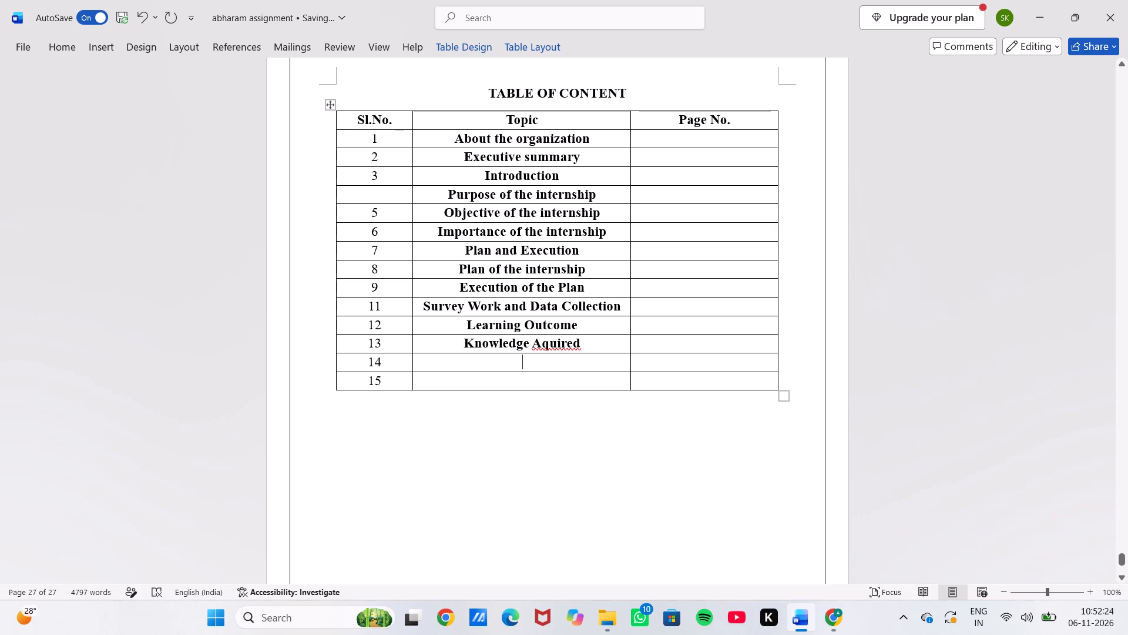
left_click(549, 346)
right_click(549, 346)
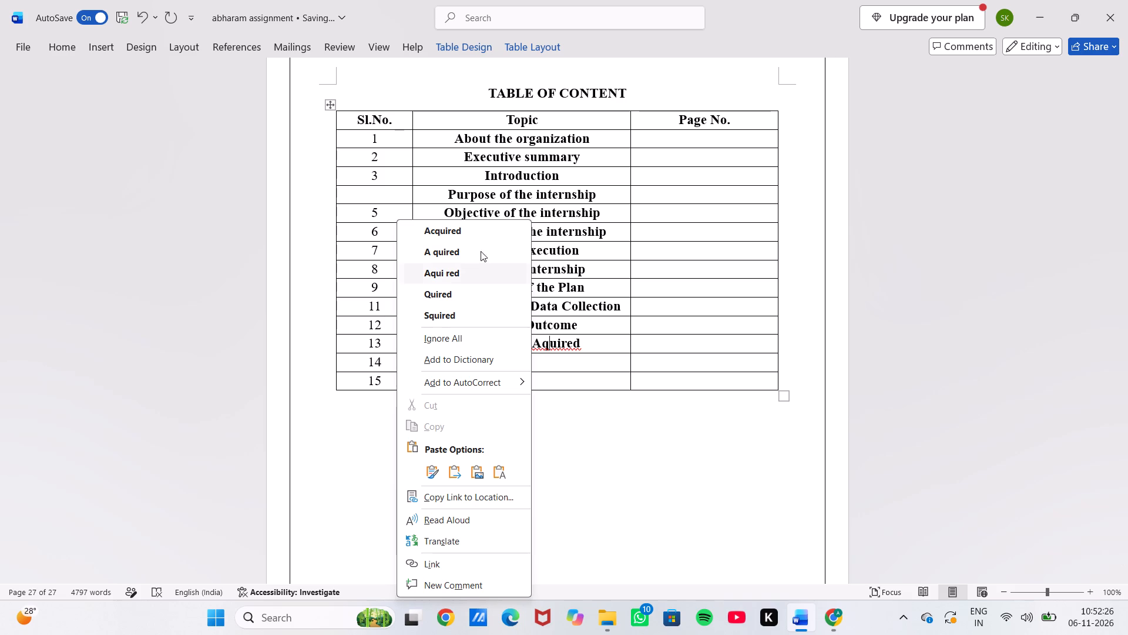
left_click(471, 238)
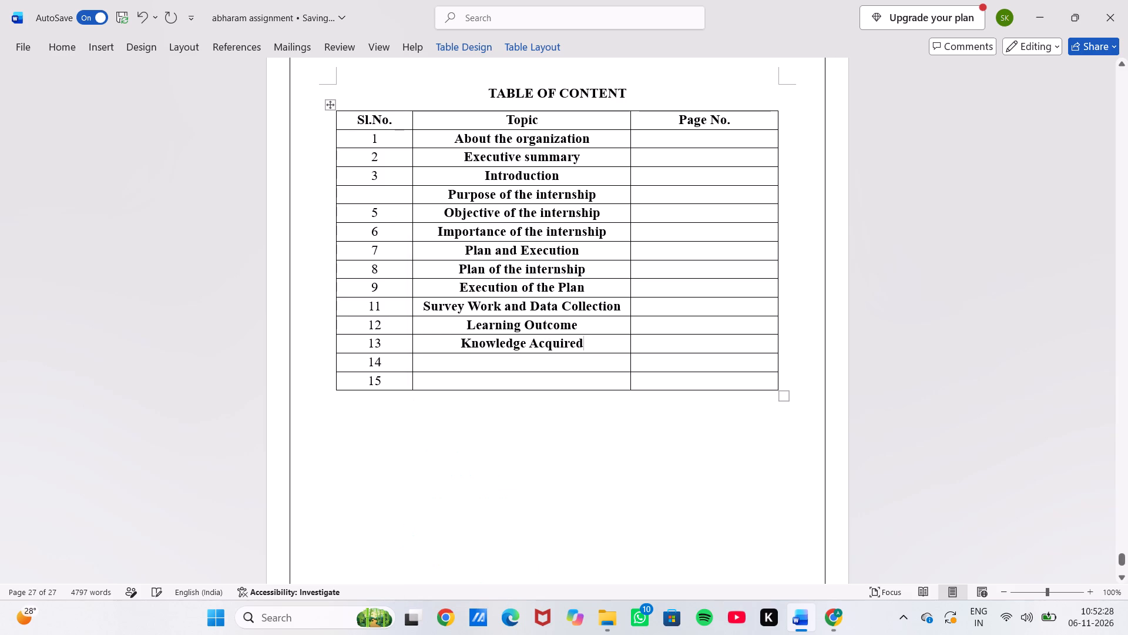
Enter the topic "Skills Acquired" in the Topic cell of the row numbered 14.
left_click(484, 362)
key("s")
type("kill")
type("s")
key("space")
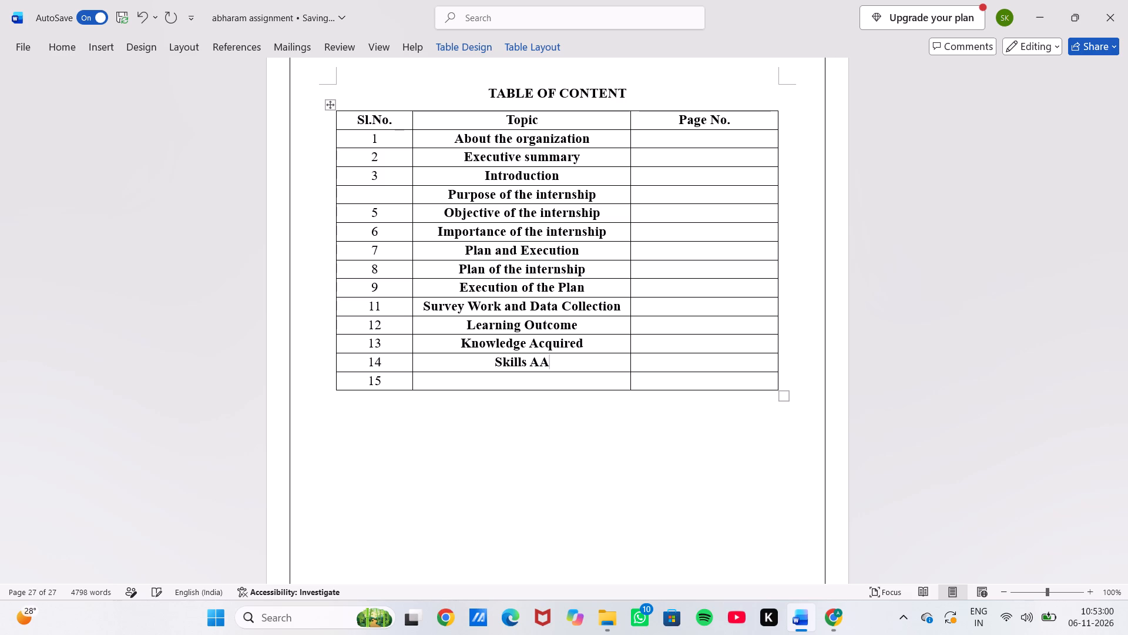
key("c")
type("quired")
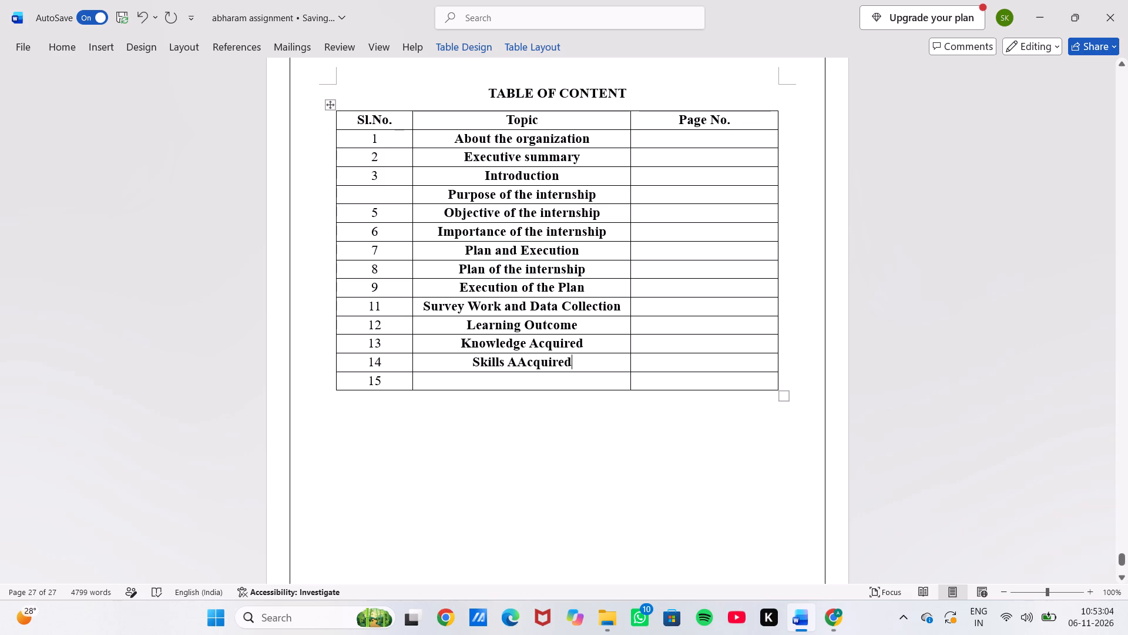
left_click(523, 358)
key("BackSpace")
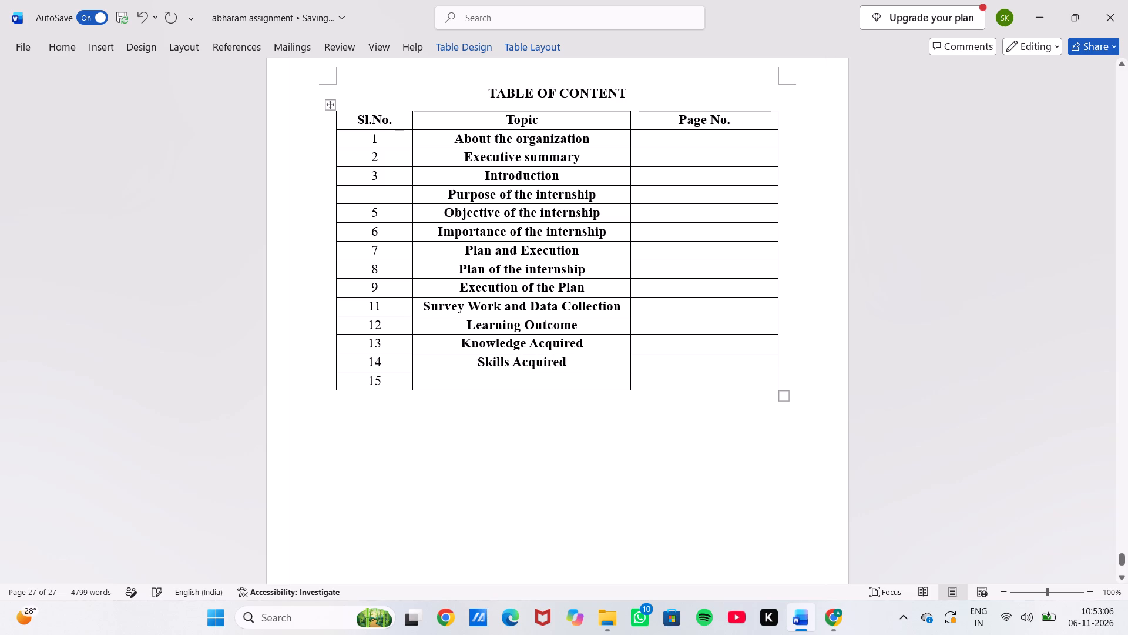
Enter the topic "Values Gained" in the Topic cell of the row numbered 15.
left_click(523, 387)
type("alues")
key("space")
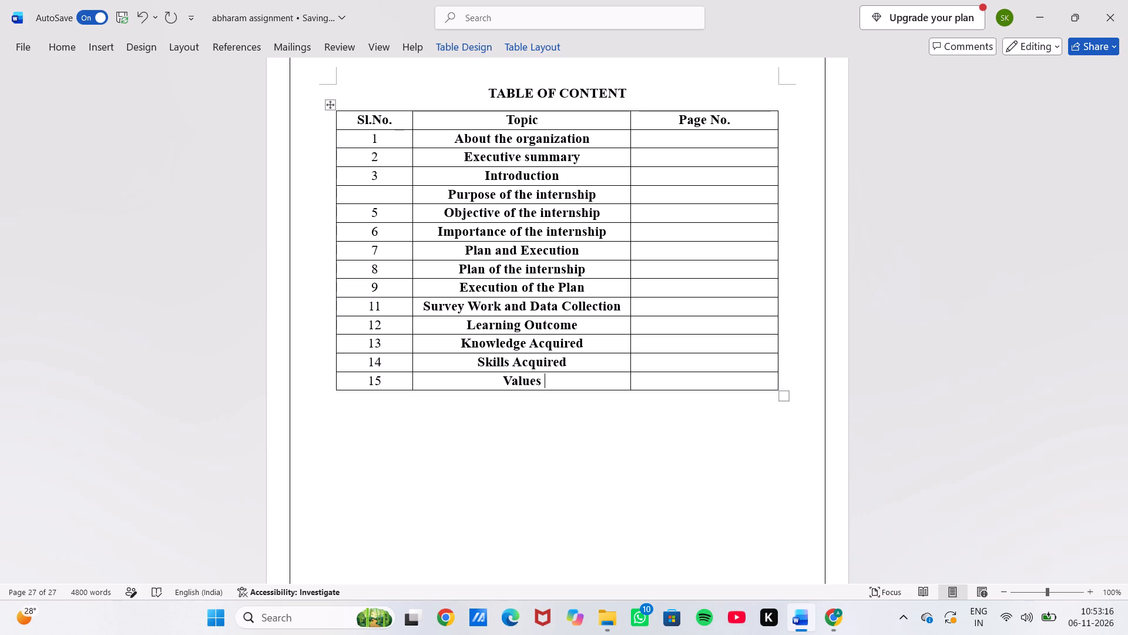
type("ained")
key("space")
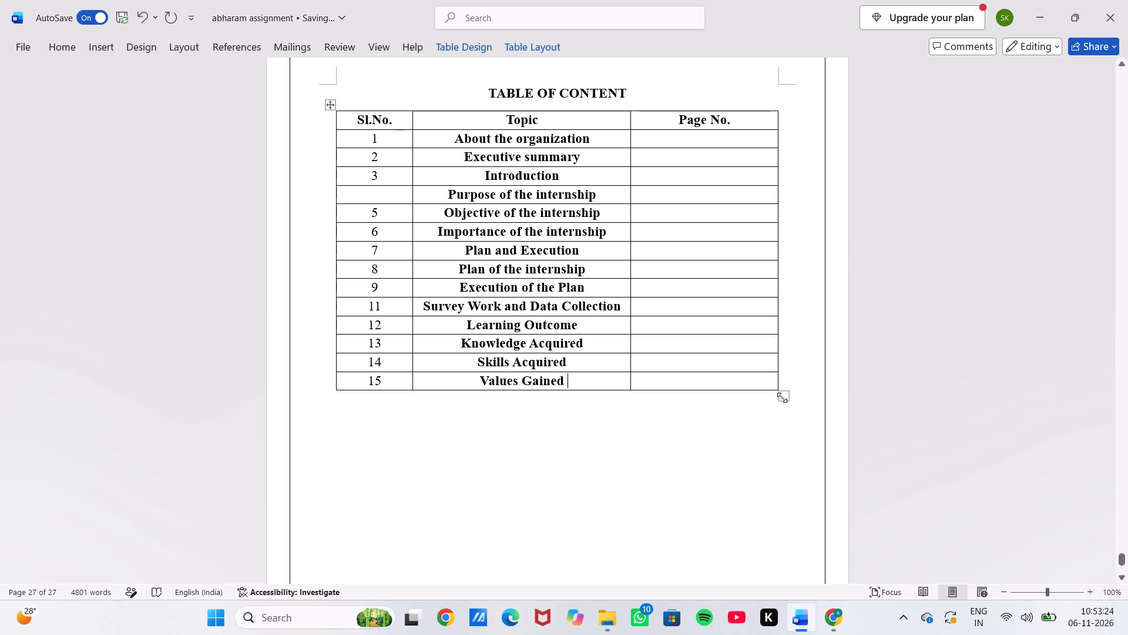
Enlarge the table of contents vertically so that its rows are slightly taller.
right_click_drag(782, 397, 778, 420)
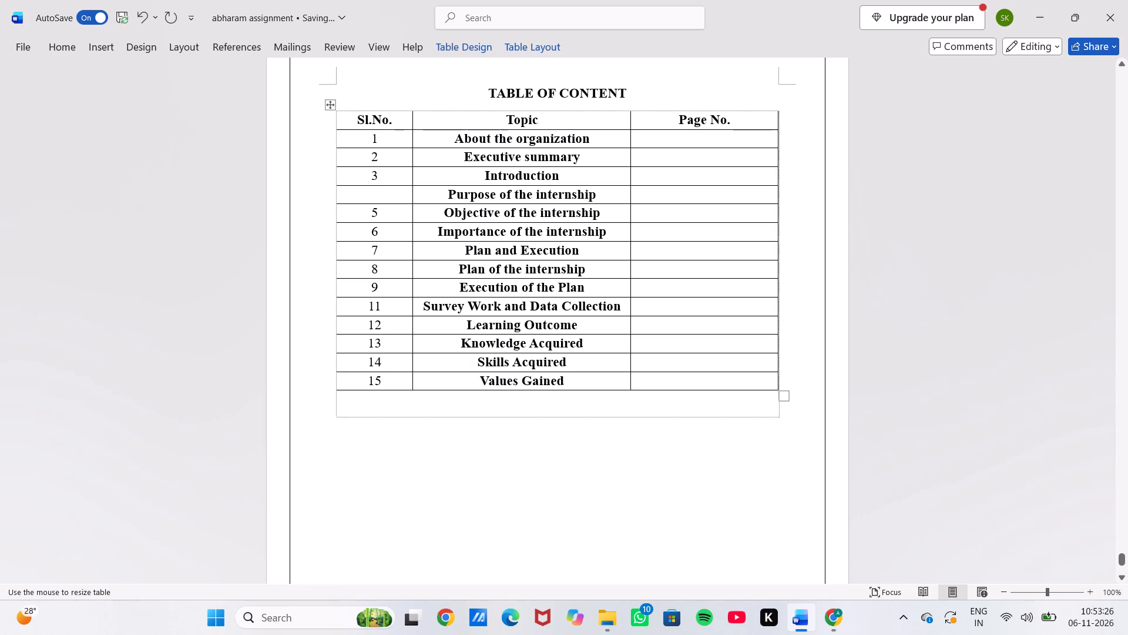
right_click_drag(778, 420, 778, 443)
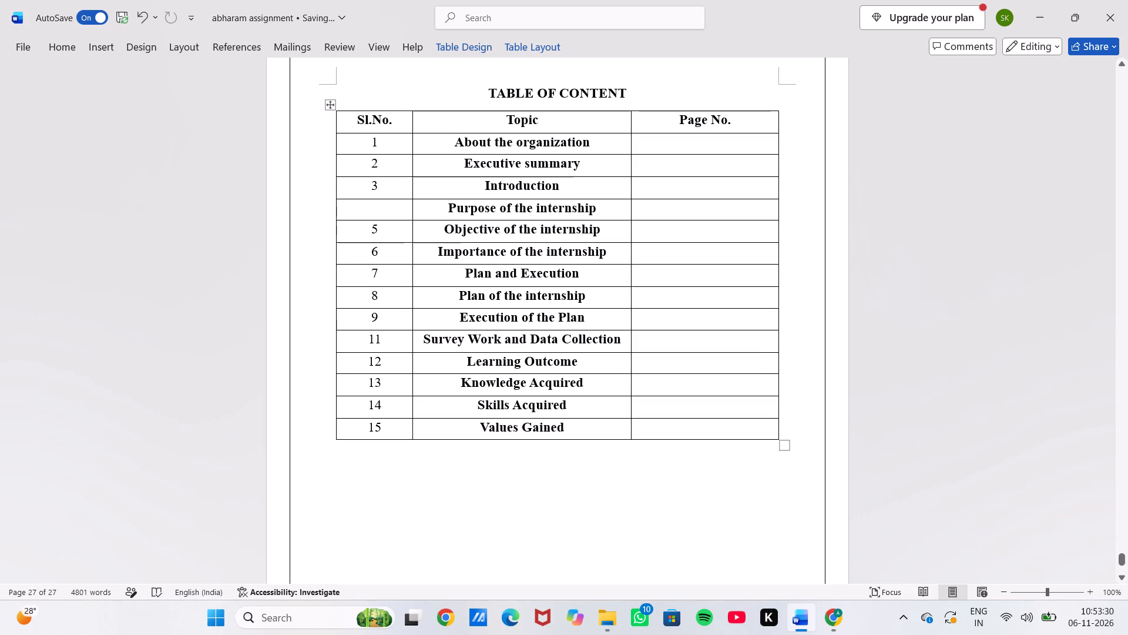
right_click_drag(780, 442, 780, 441)
right_click_drag(780, 441, 778, 429)
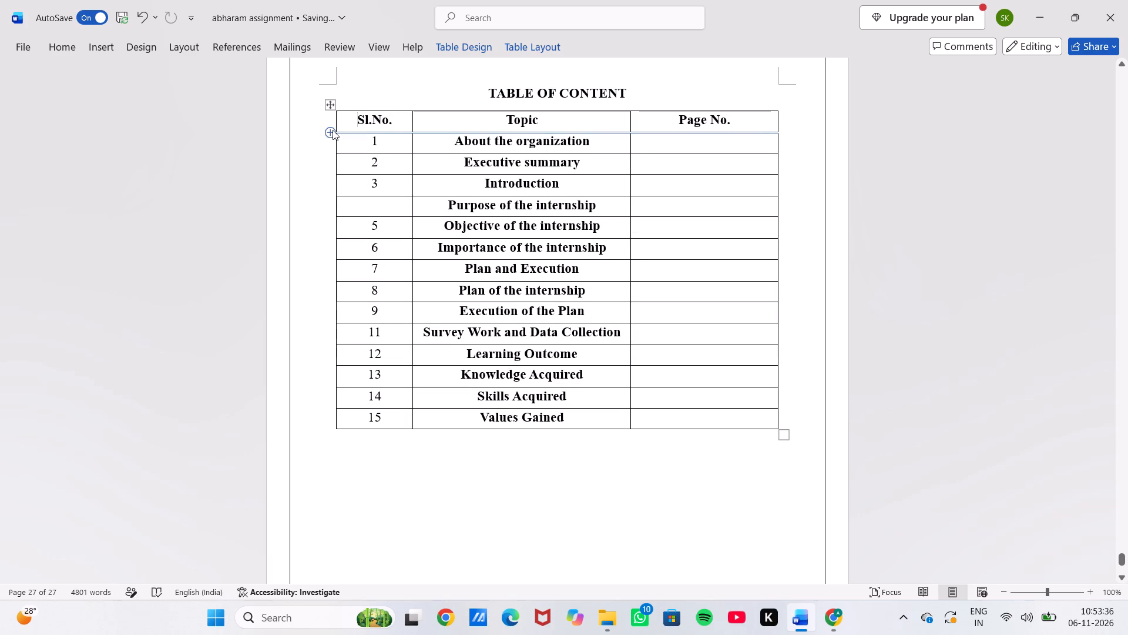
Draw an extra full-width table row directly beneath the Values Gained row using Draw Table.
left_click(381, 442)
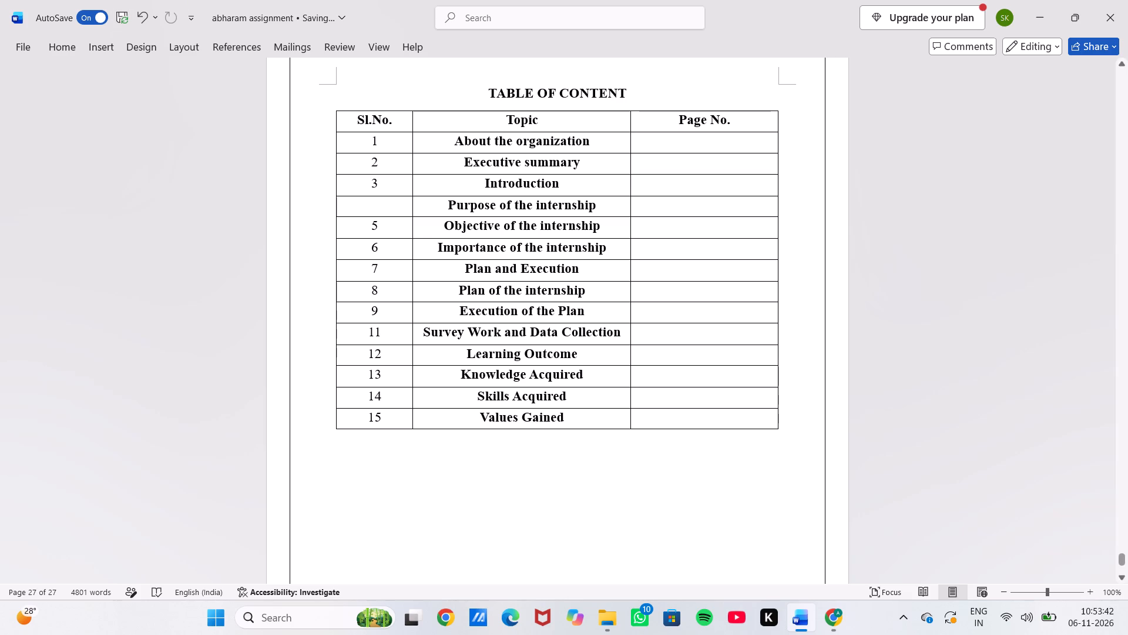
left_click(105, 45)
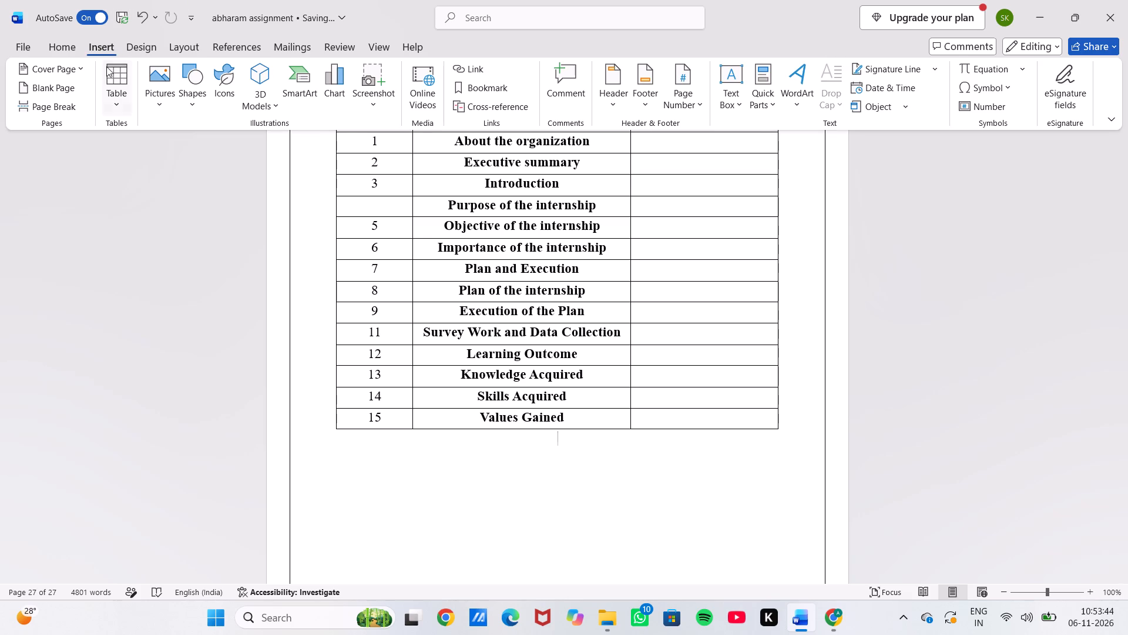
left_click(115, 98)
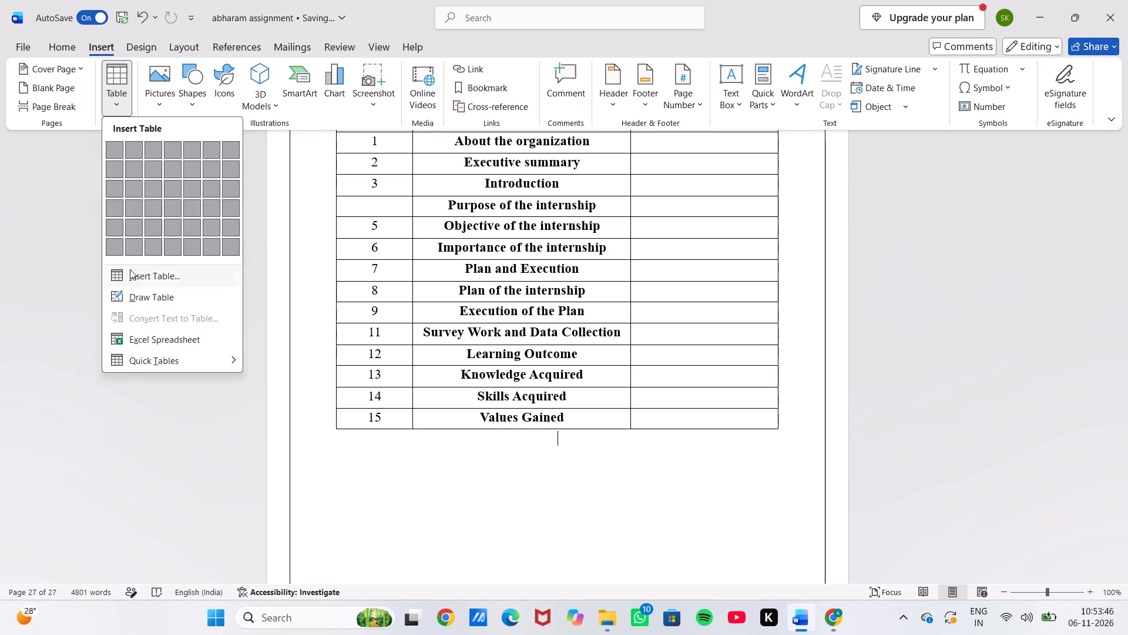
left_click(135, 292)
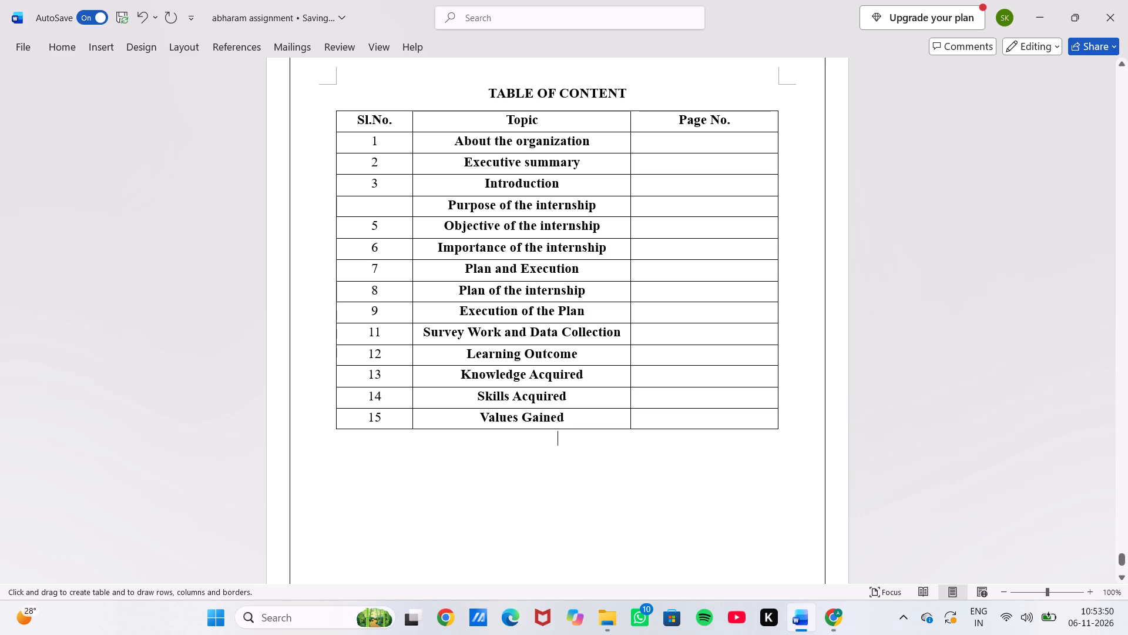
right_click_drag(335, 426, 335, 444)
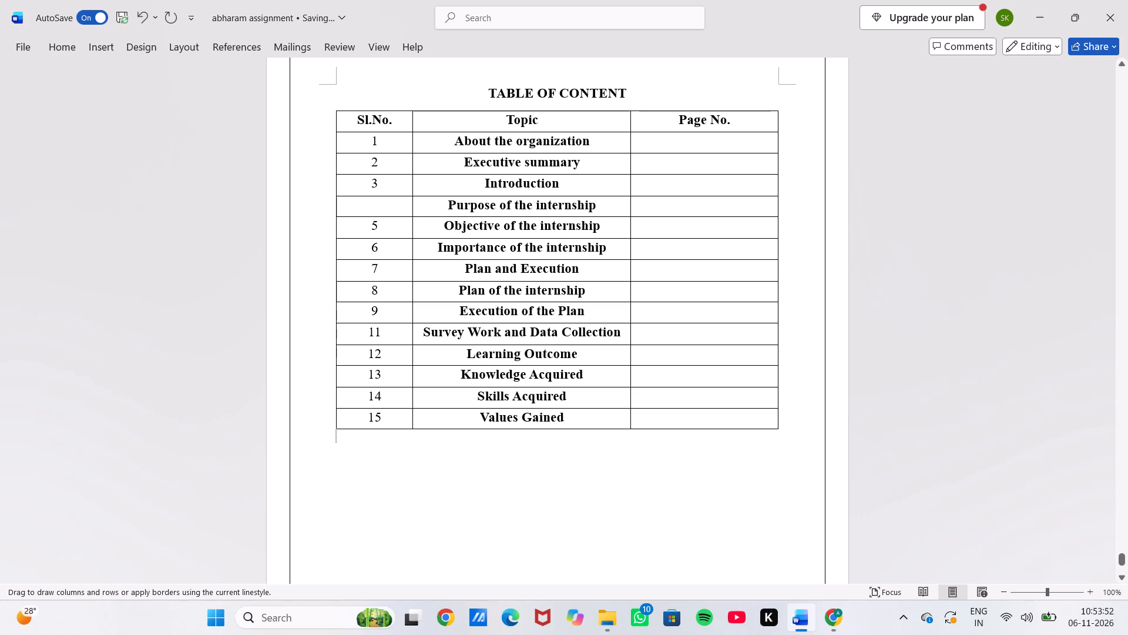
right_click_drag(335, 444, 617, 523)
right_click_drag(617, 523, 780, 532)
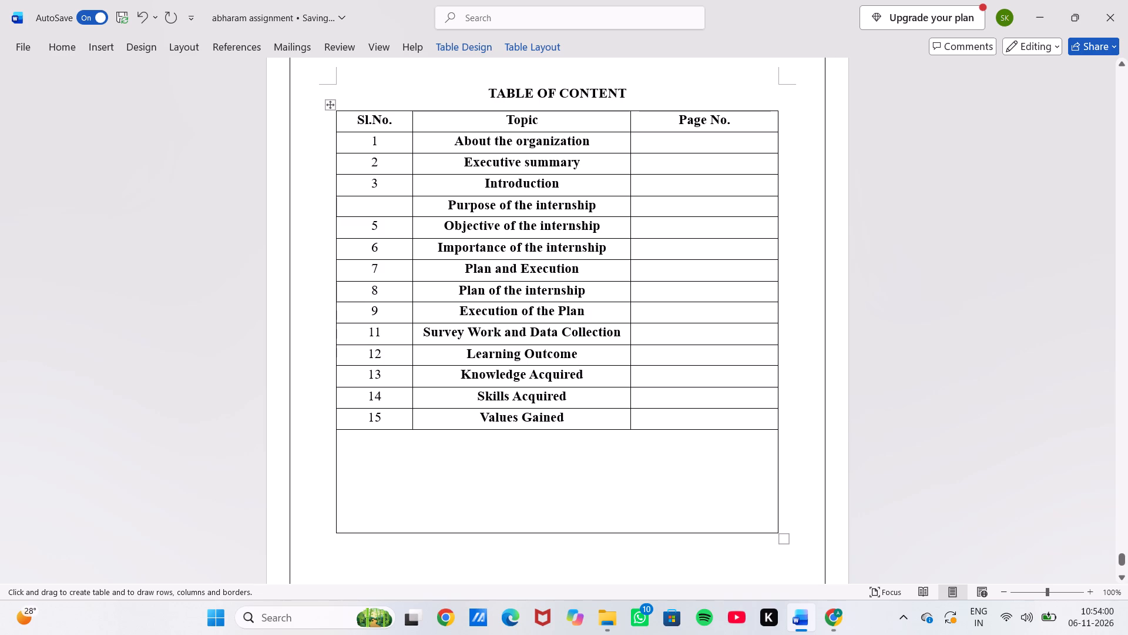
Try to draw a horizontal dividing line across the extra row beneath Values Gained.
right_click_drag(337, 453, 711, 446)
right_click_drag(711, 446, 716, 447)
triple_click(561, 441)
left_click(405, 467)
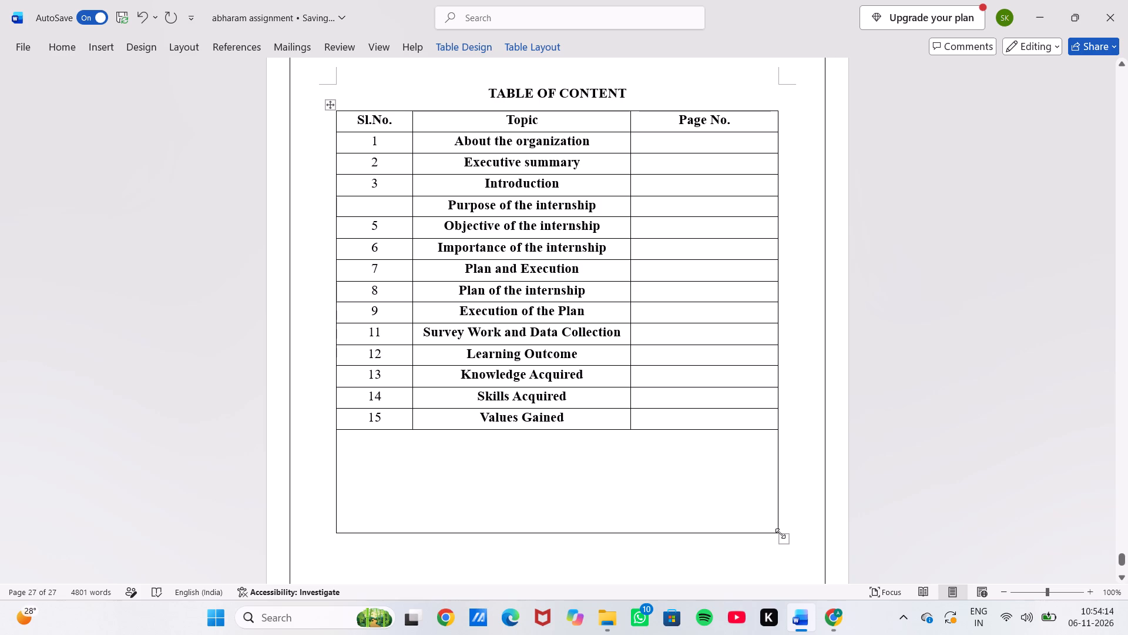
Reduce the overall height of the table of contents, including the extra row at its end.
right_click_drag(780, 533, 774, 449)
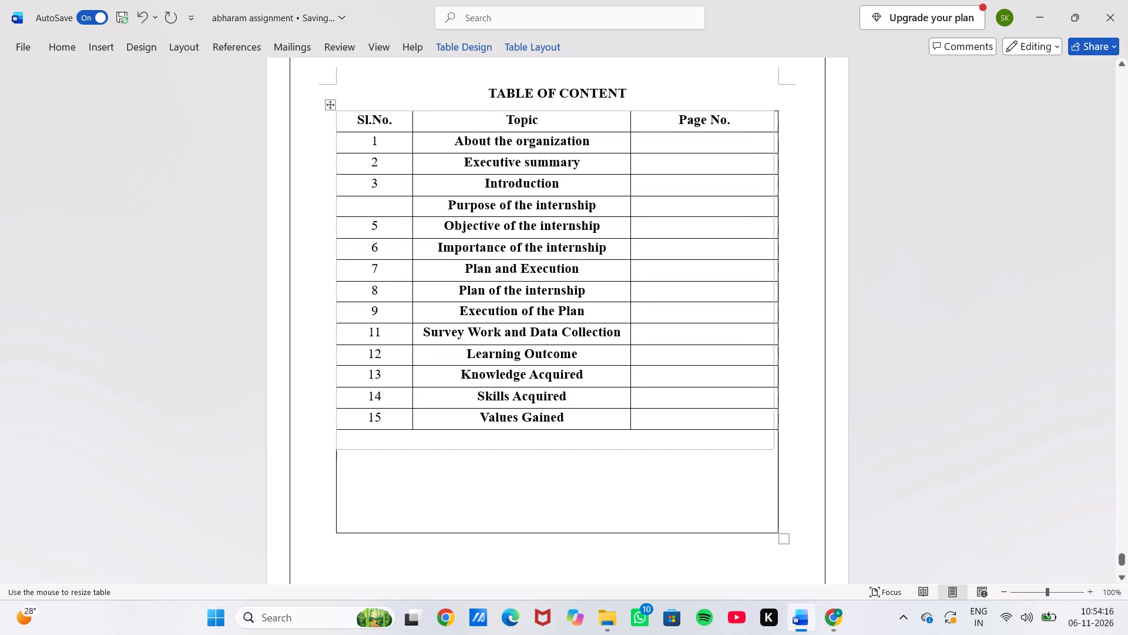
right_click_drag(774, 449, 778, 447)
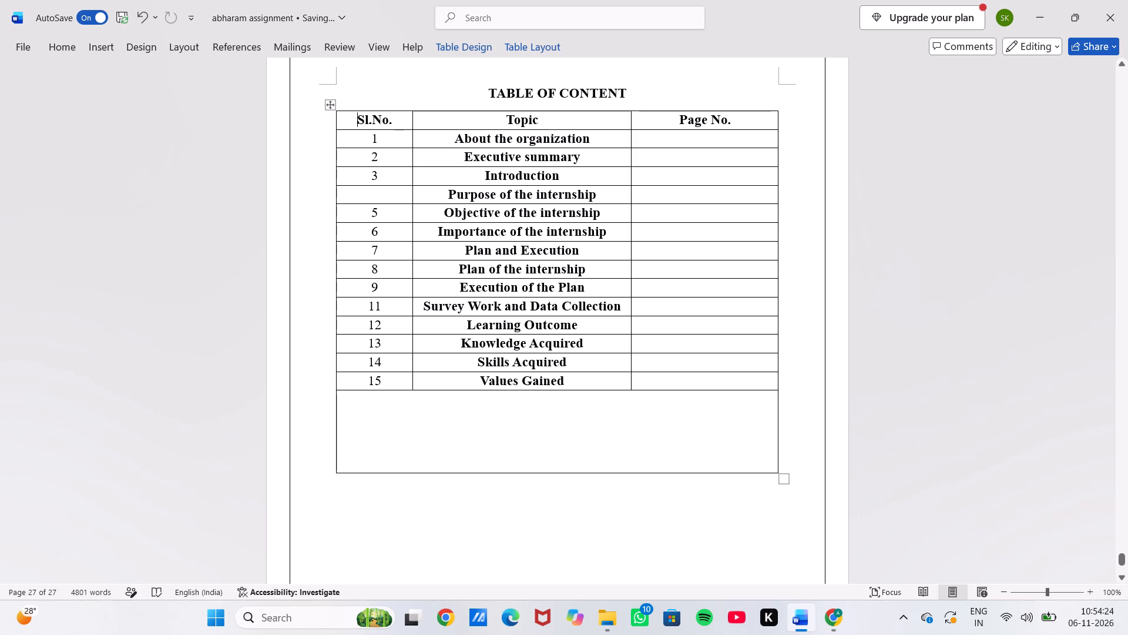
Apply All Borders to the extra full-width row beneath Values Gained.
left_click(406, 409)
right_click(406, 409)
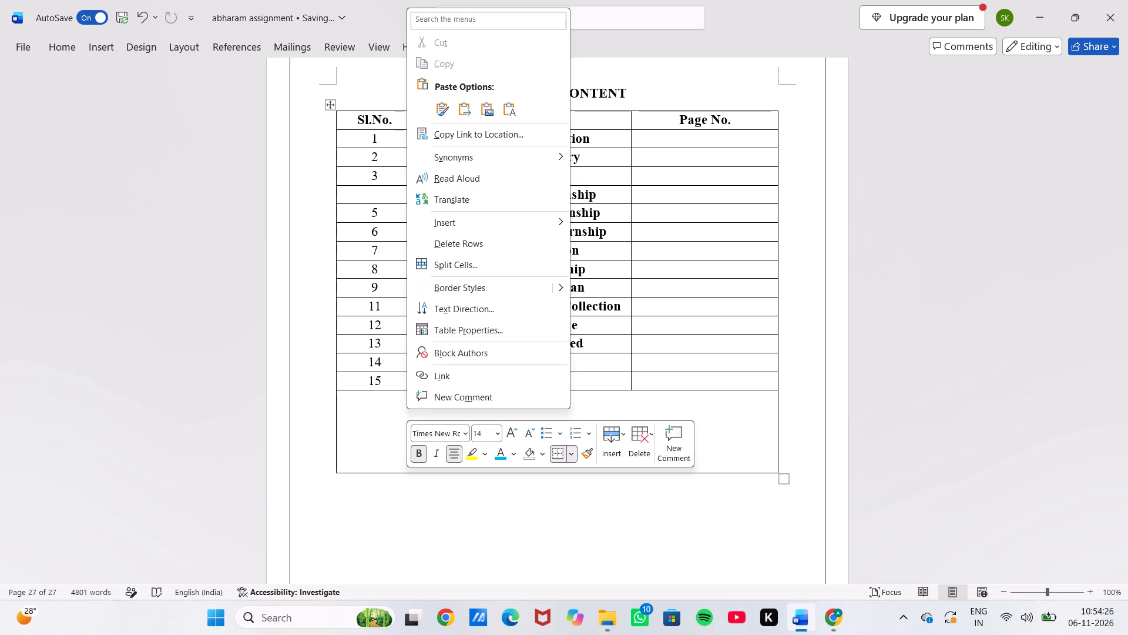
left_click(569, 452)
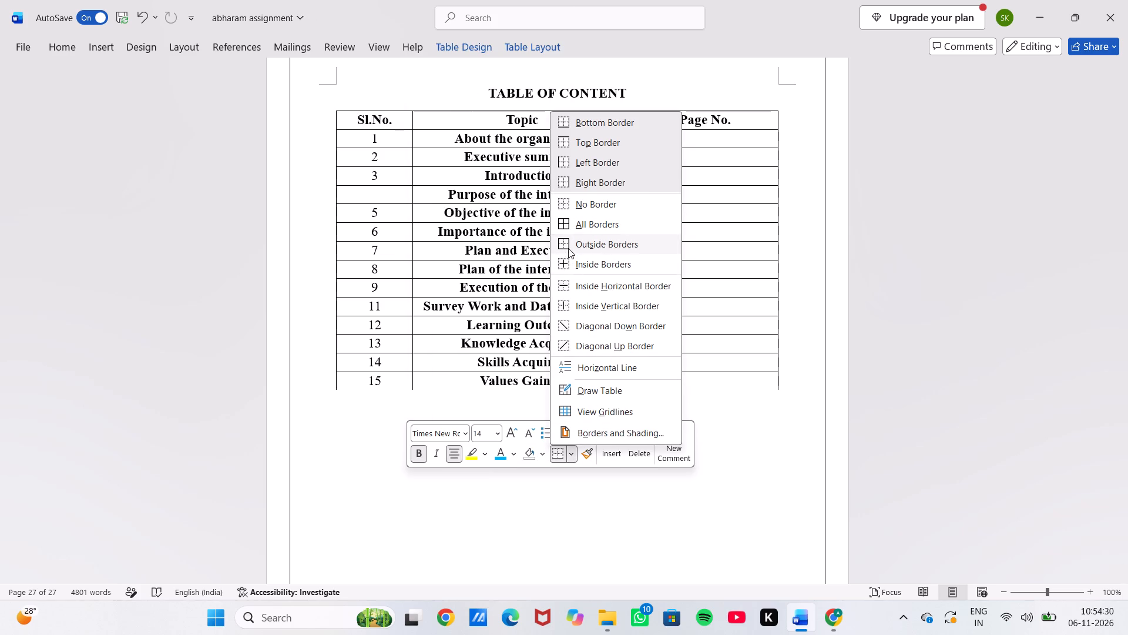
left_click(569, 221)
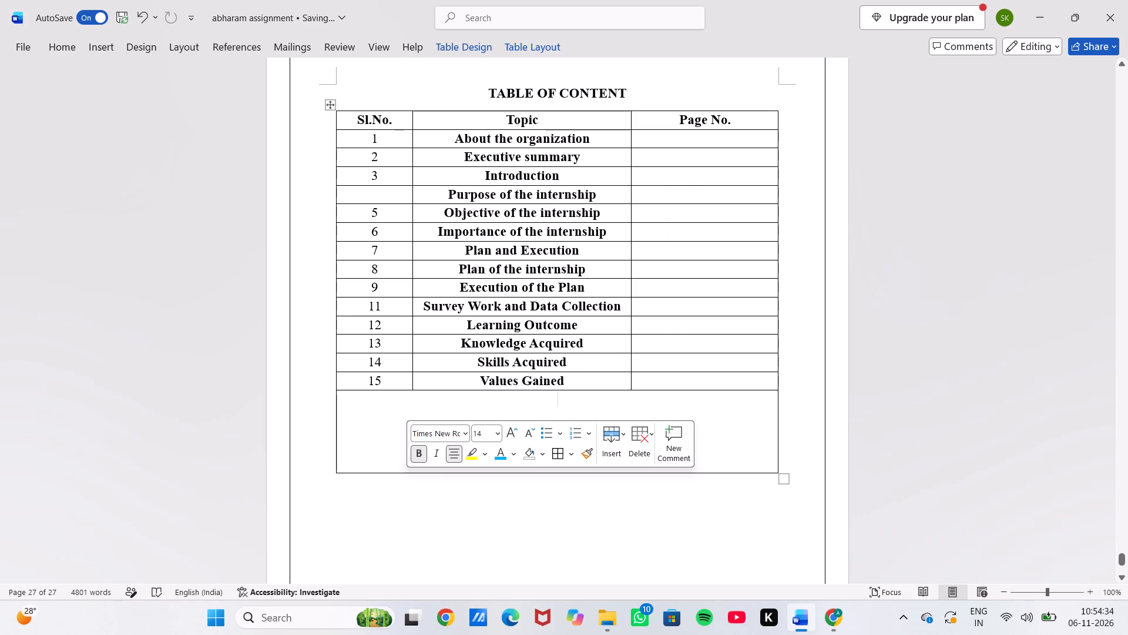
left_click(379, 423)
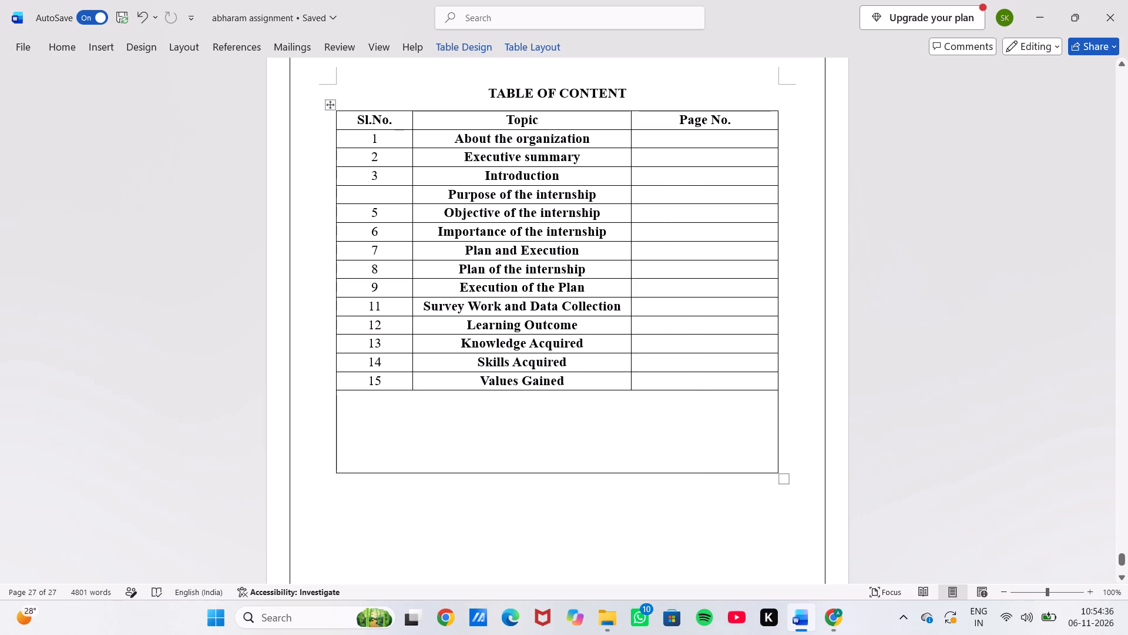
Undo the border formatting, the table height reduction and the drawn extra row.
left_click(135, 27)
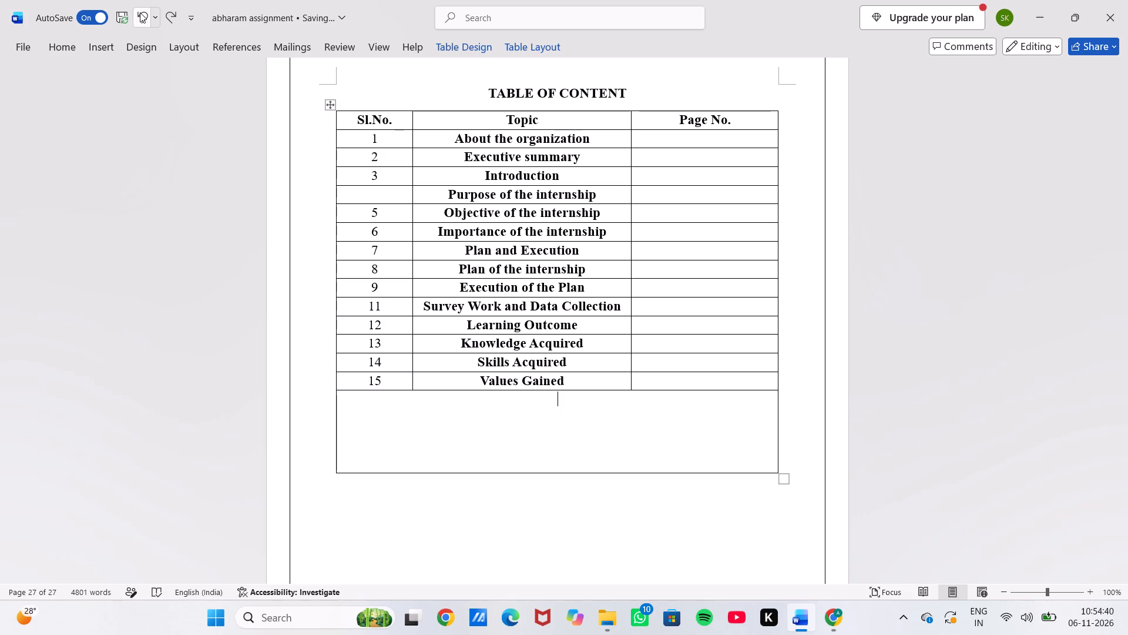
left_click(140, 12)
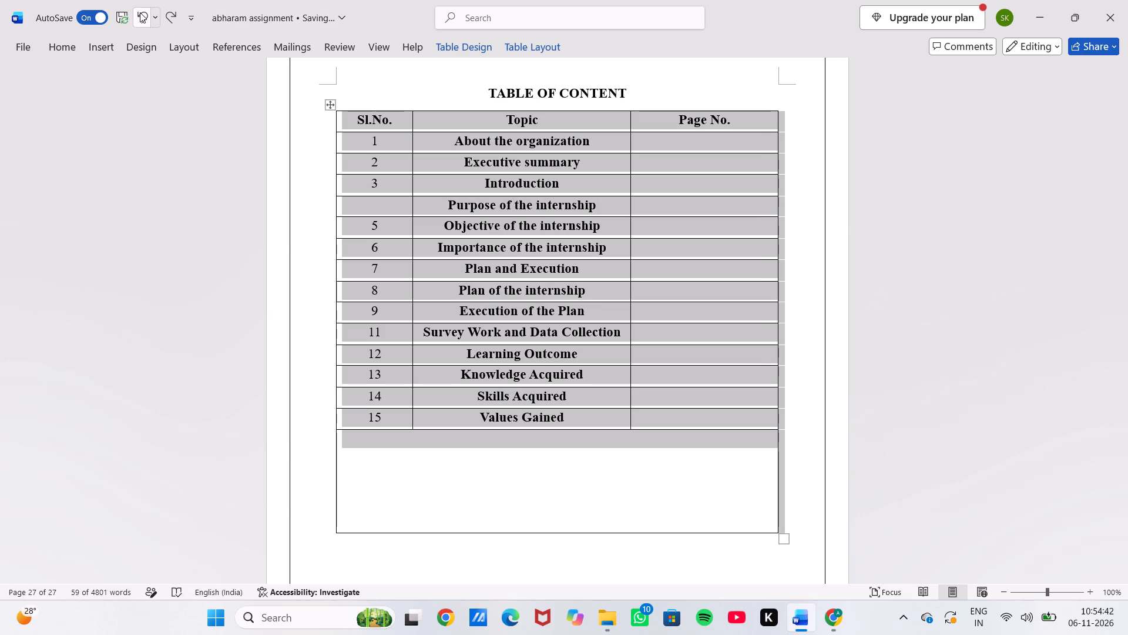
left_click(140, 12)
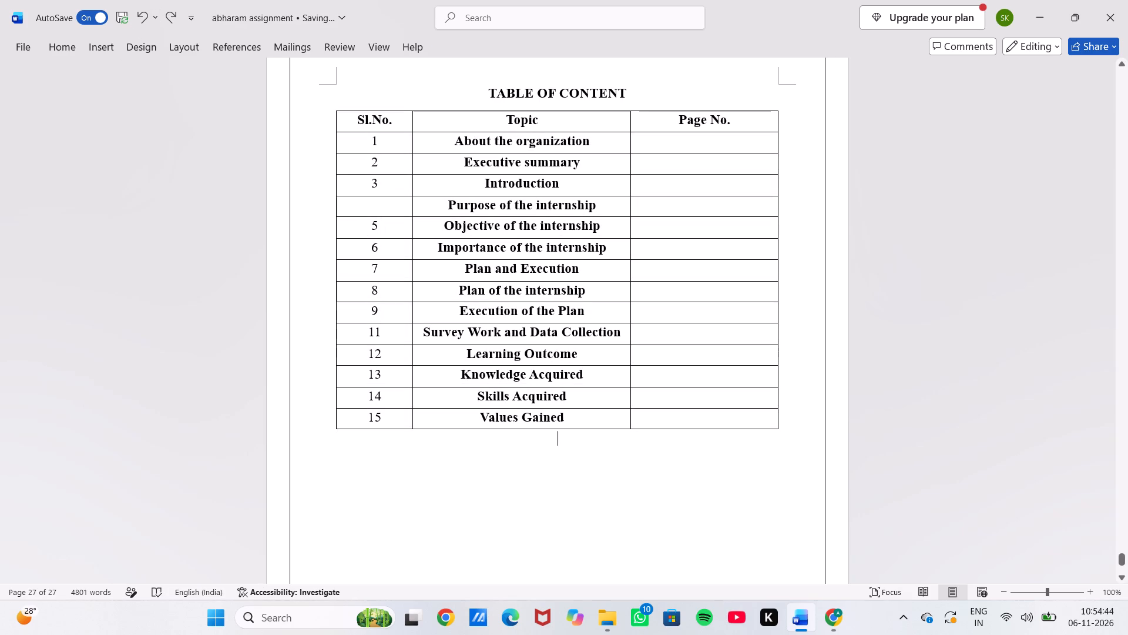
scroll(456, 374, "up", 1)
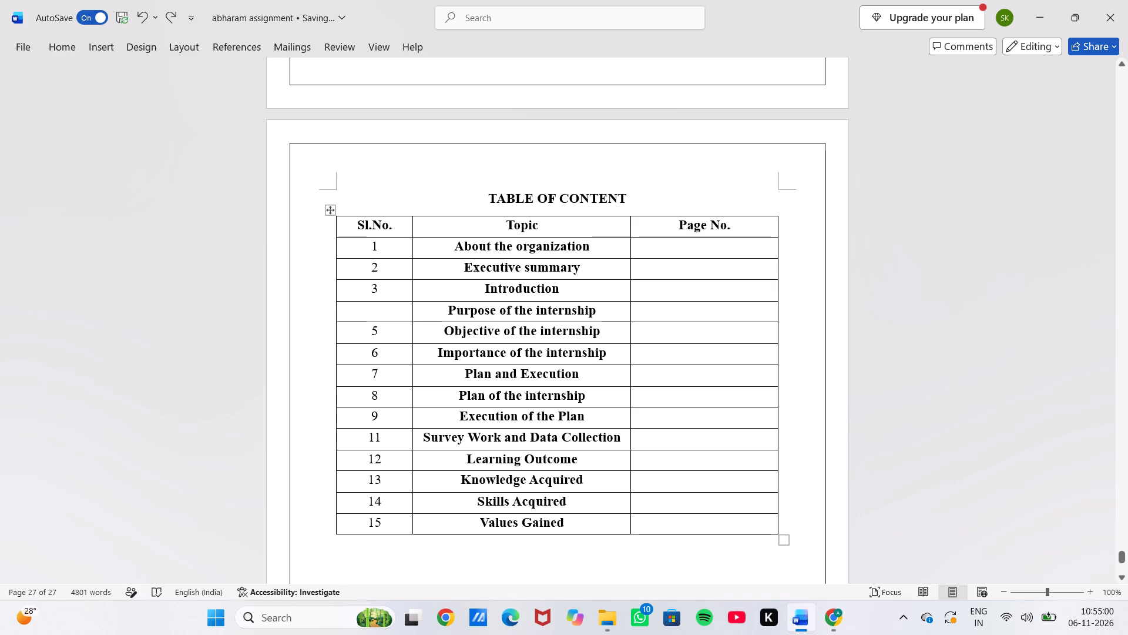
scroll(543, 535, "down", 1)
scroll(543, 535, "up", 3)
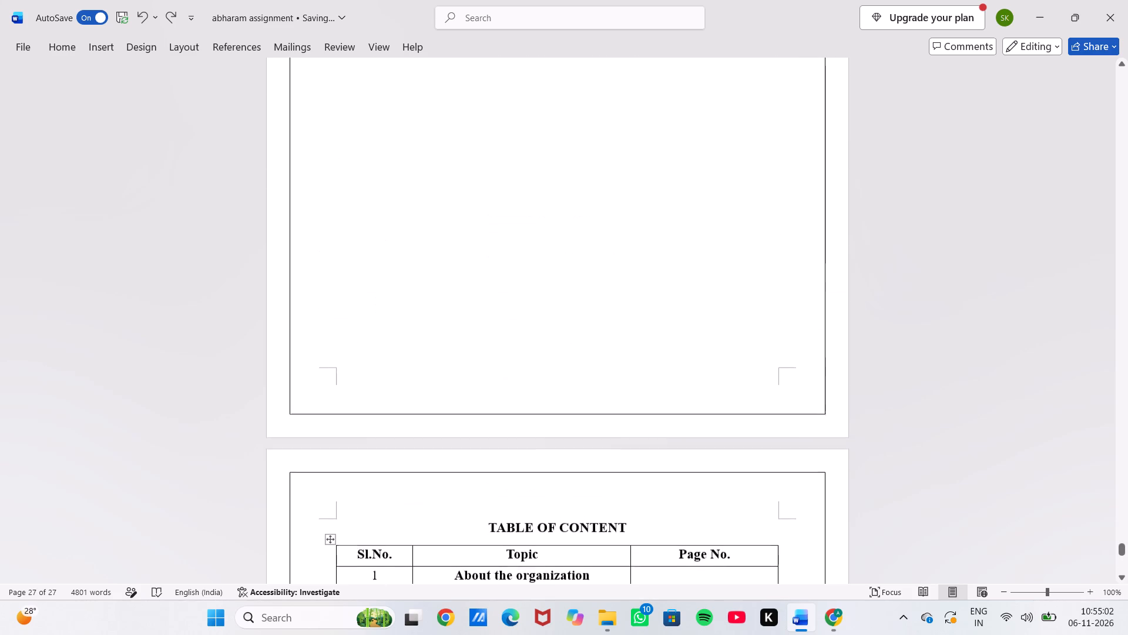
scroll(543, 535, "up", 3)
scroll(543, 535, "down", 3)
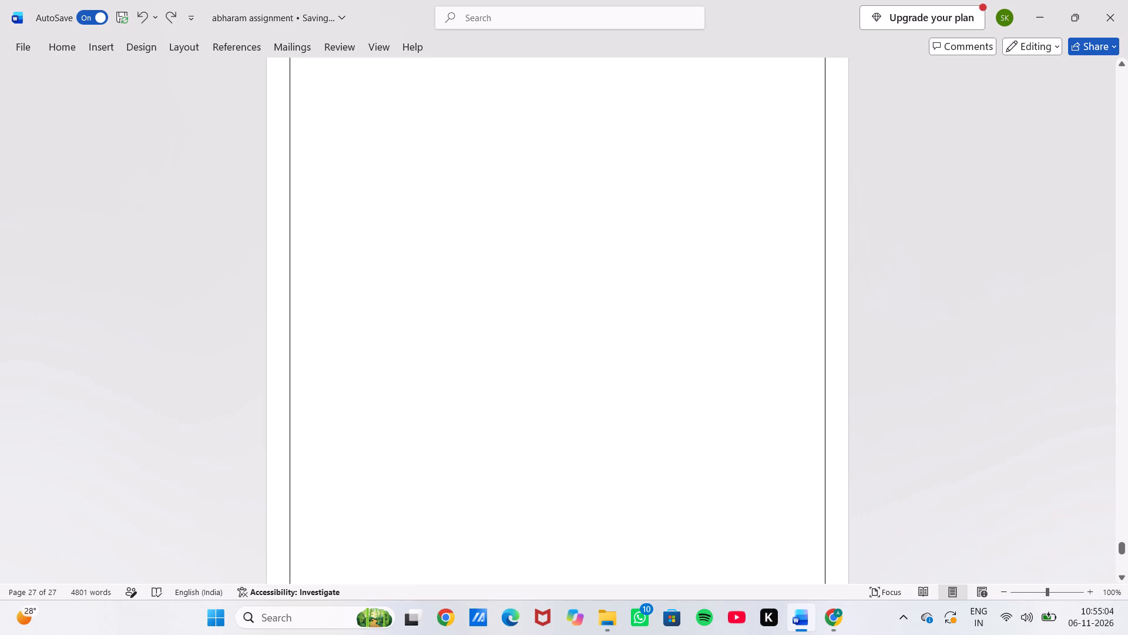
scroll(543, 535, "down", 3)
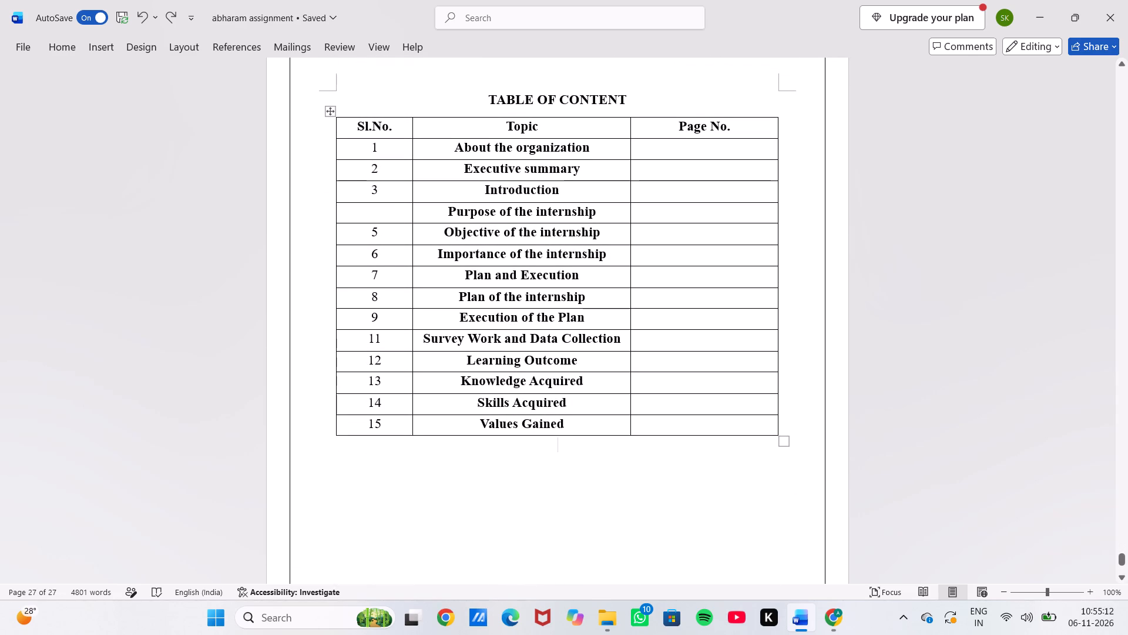
Clear the serial numbers 5 to 9 from the rows Objective of the internship through Execution of the Plan.
left_click(380, 233)
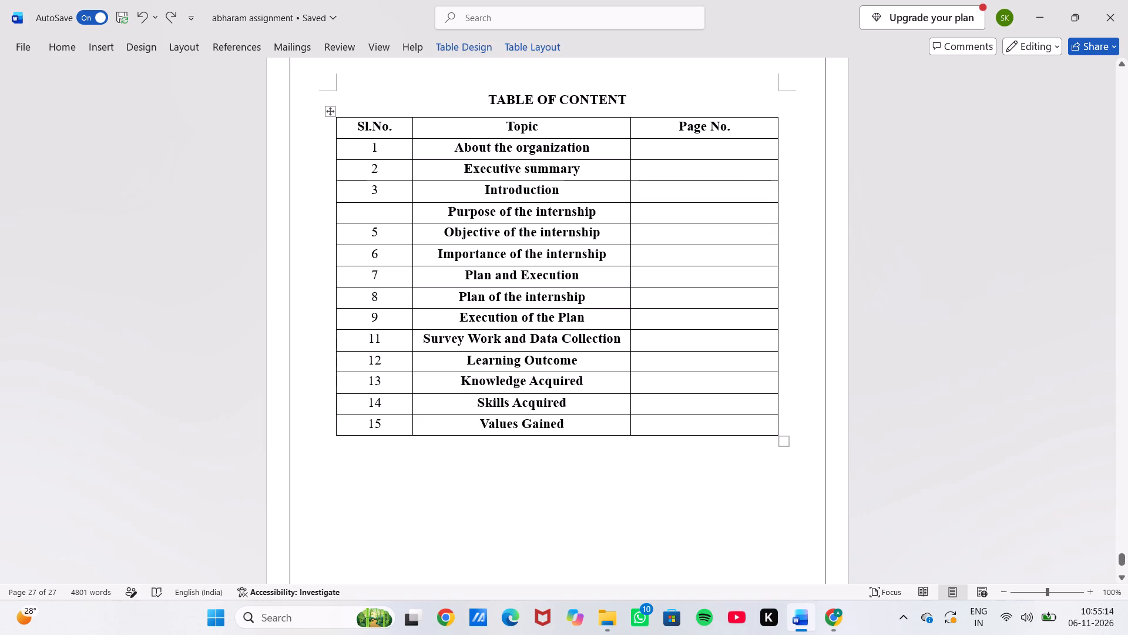
key("BackSpace")
key("Down")
key("BackSpace")
key("Down")
key("BackSpace")
key("Down")
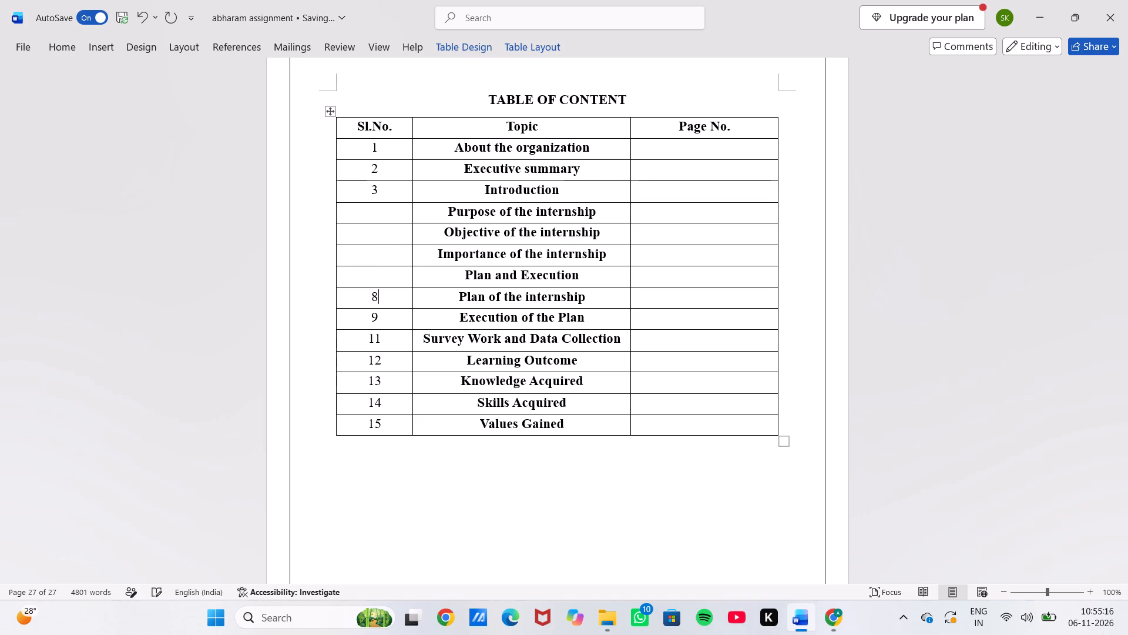
key("BackSpace")
key("Down")
key("BackSpace")
Clear the serial numbers 11 to 15 from the rows Survey Work and Data Collection through Values Gained.
key("Down")
key("BackSpace")
key("Down")
key("BackSpace")
key("Down")
key("BackSpace")
key("Down")
key("BackSpace")
key("BackSpace")
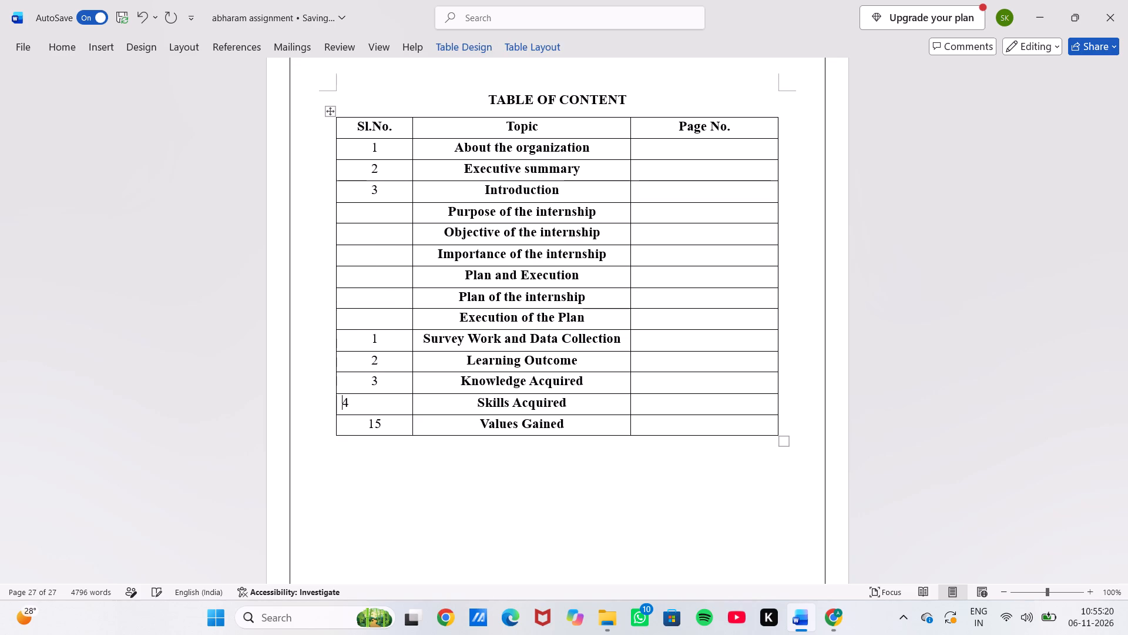
key("Right")
key("BackSpace")
key("Down")
key("Right")
key("Right")
key("BackSpace")
key("BackSpace")
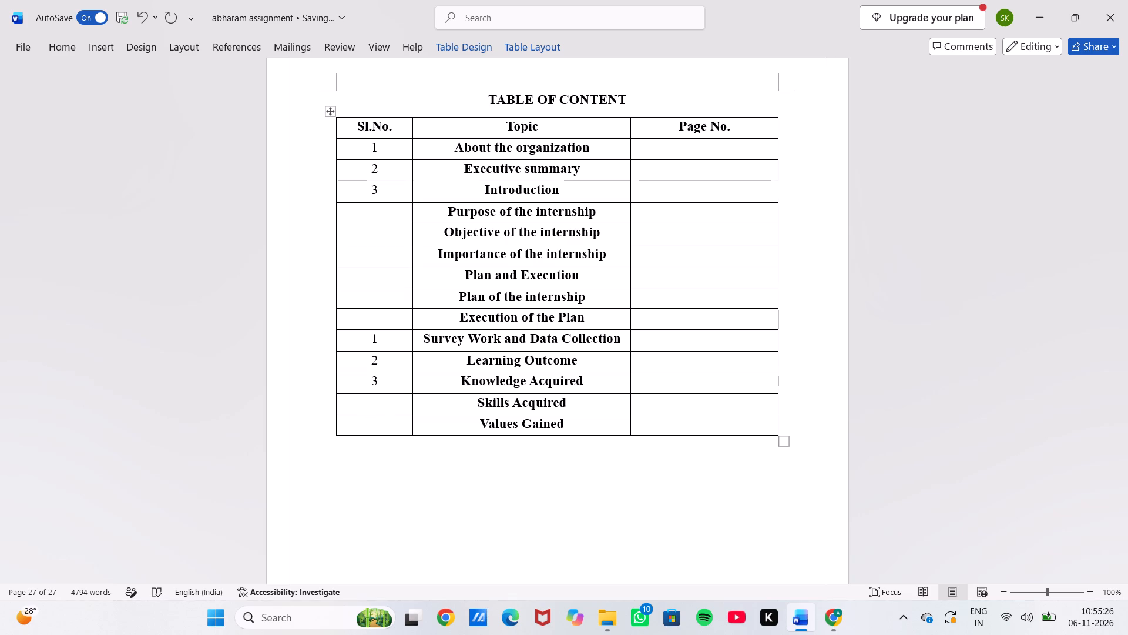
key("Up")
key("Up")
key("BackSpace")
key("Up")
key("BackSpace")
key("Up")
key("BackSpace")
Number the Purpose of the internship row 3.1 in the Sl.No. column.
key("Up")
key("Up")
key("Up")
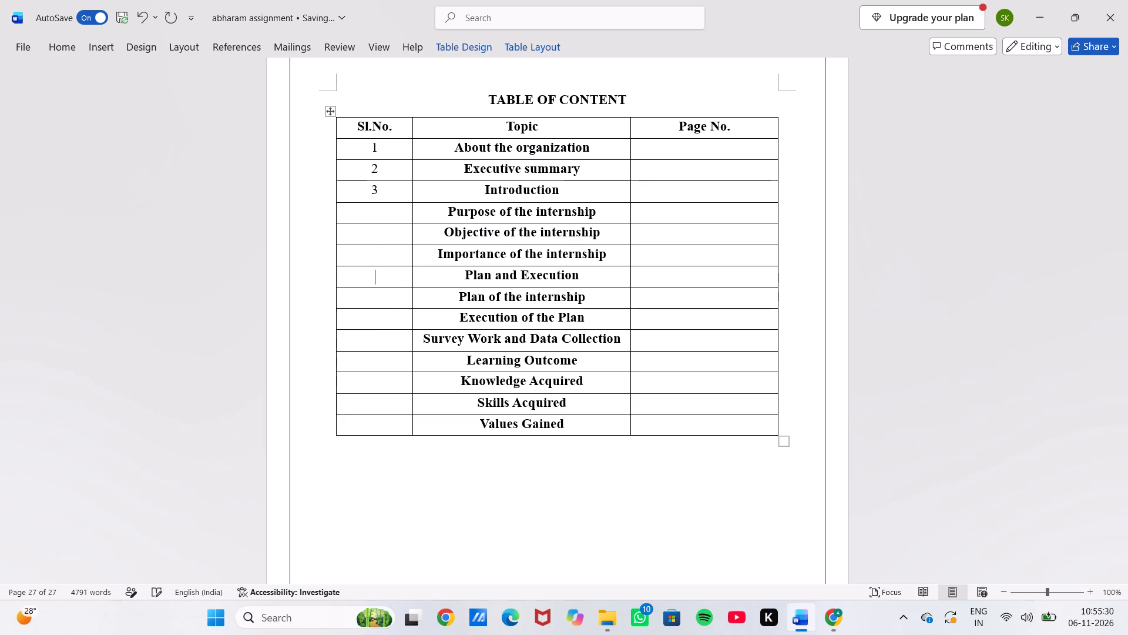
key("Up")
key("Up")
key("Up")
type("3.1")
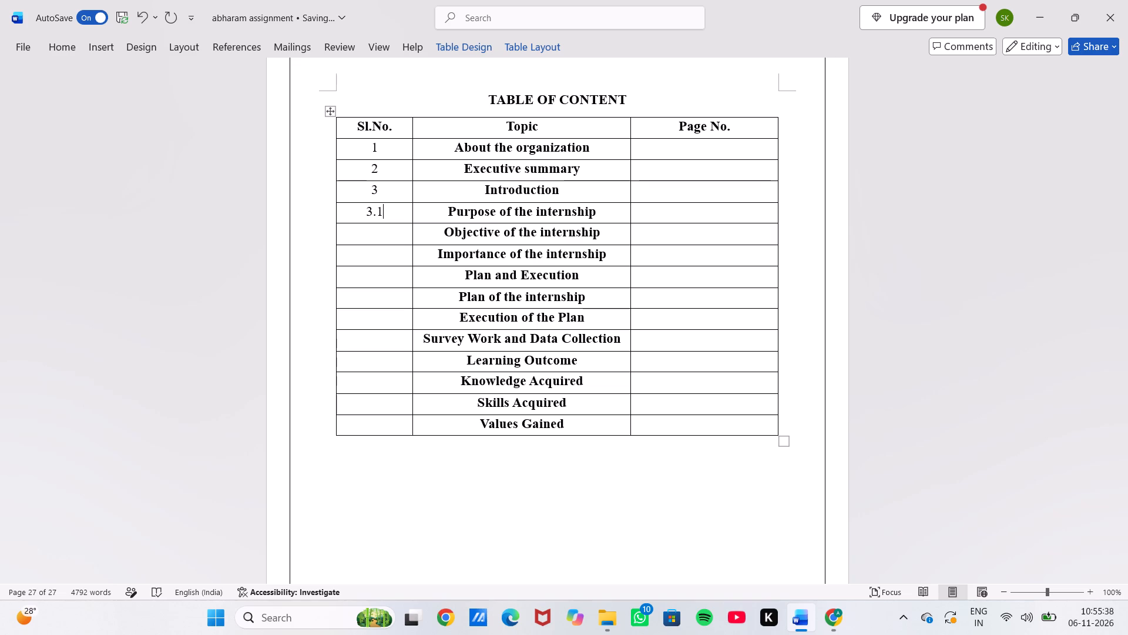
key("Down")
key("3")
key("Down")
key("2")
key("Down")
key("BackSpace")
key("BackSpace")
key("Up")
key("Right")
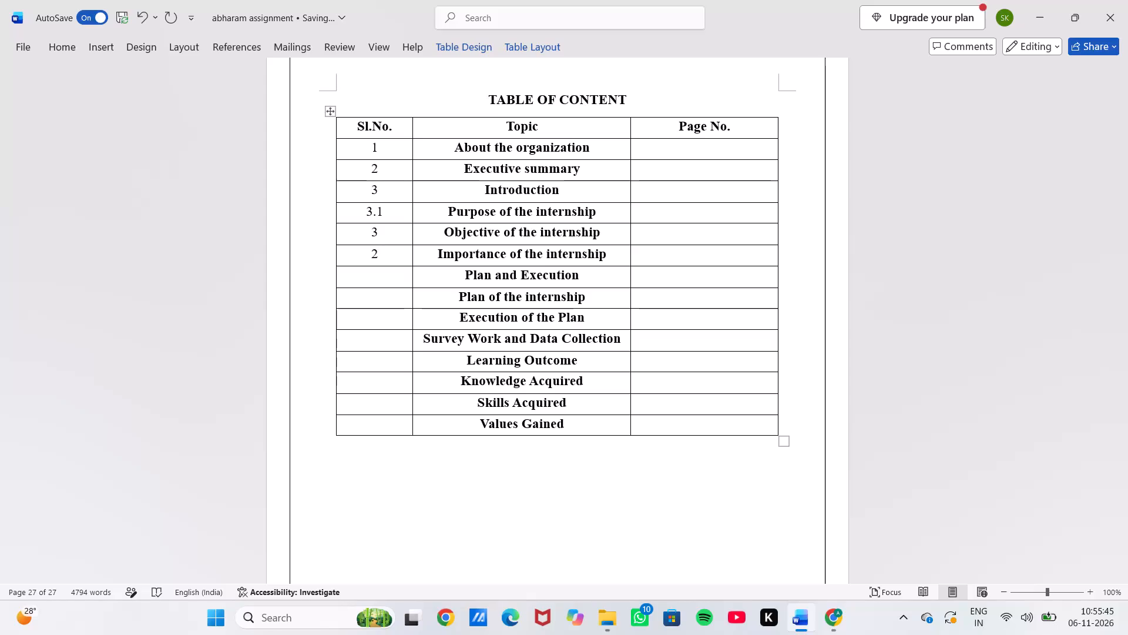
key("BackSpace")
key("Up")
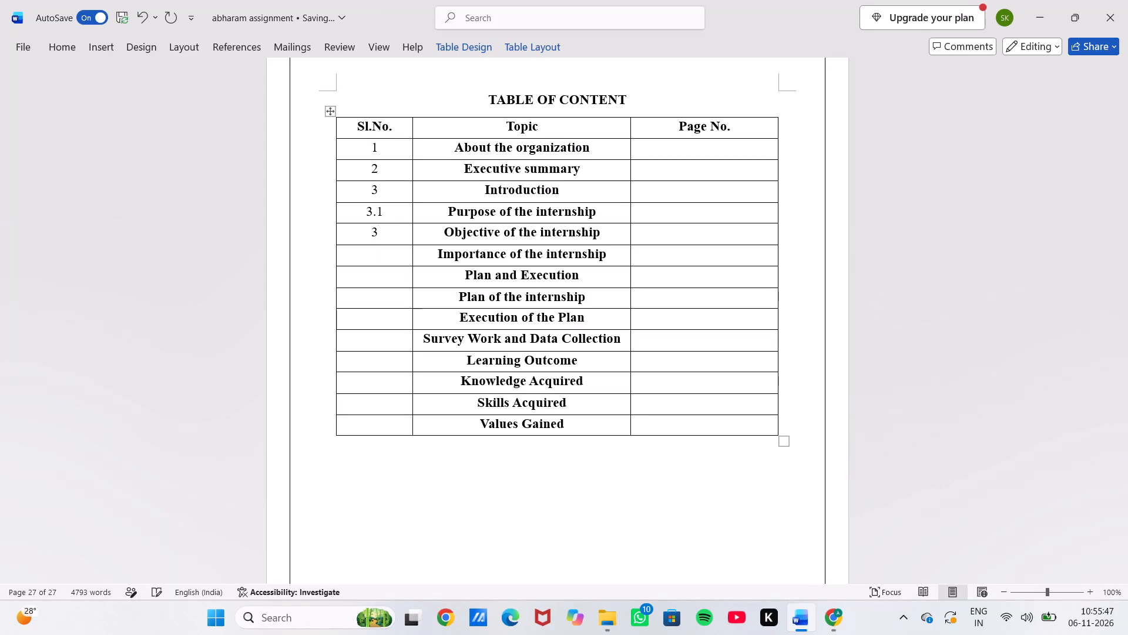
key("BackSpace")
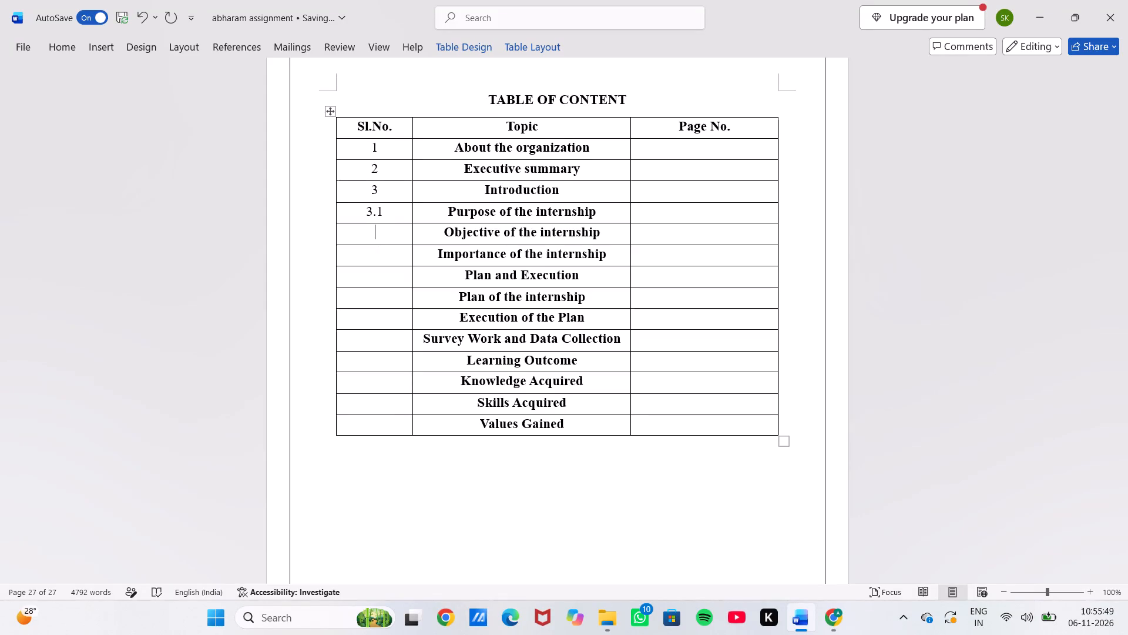
Number the Objective of the internship row 3.2 and the Importance of the internship row 3.3.
key("3")
type(".2")
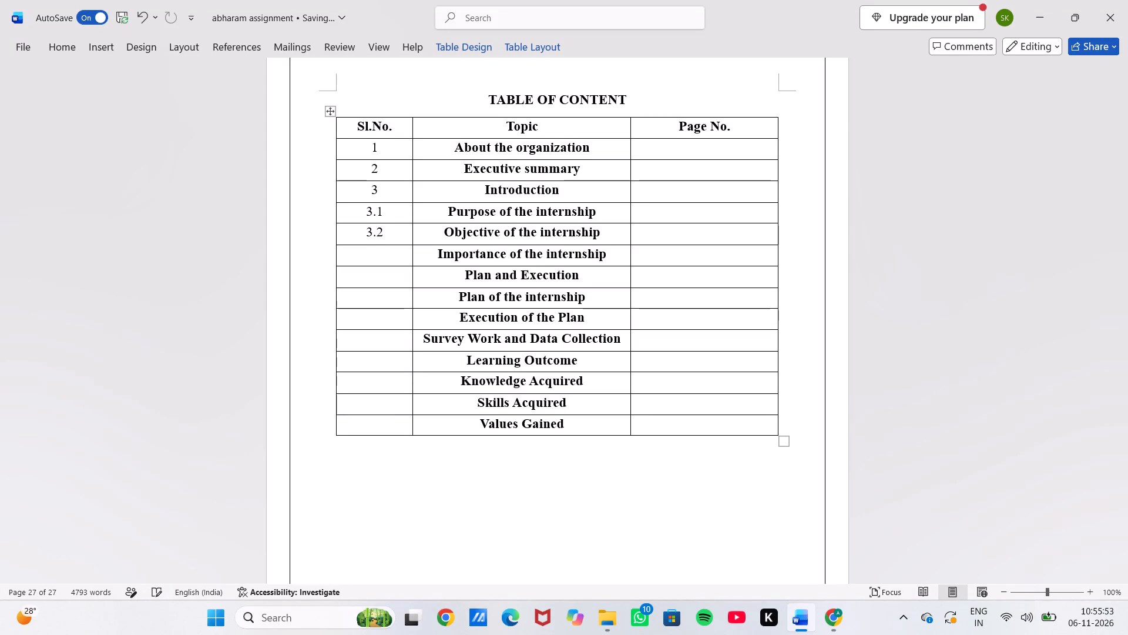
key("Down")
key("3")
type(".3")
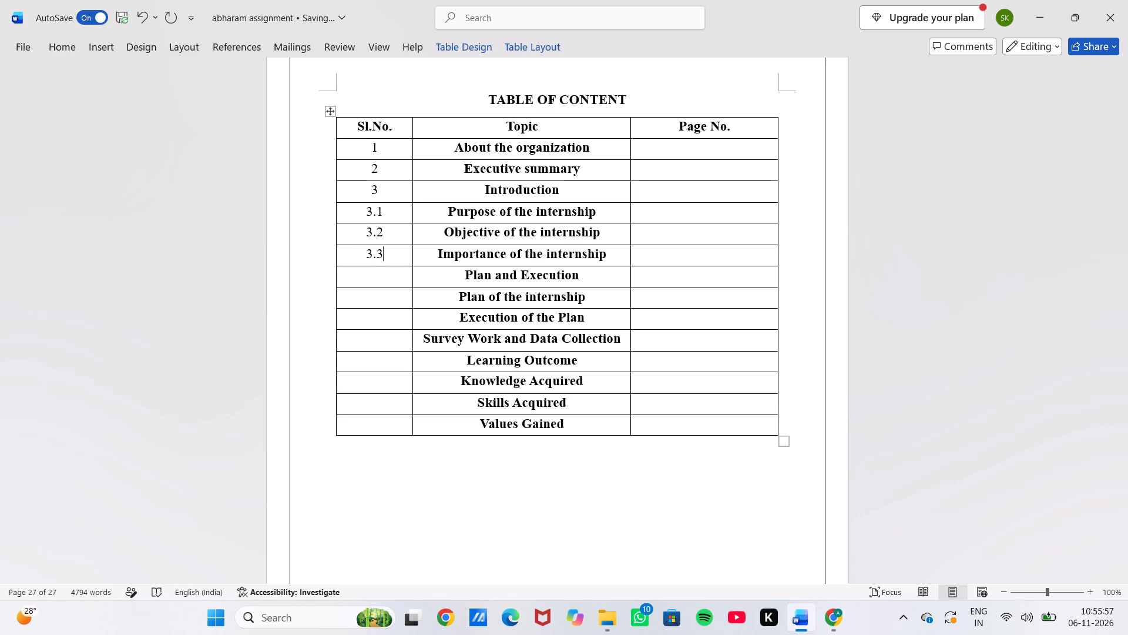
Centre the serial number cell of the Plan and Execution row and enter 4 in it.
key("Down")
key("4")
key("BackSpace")
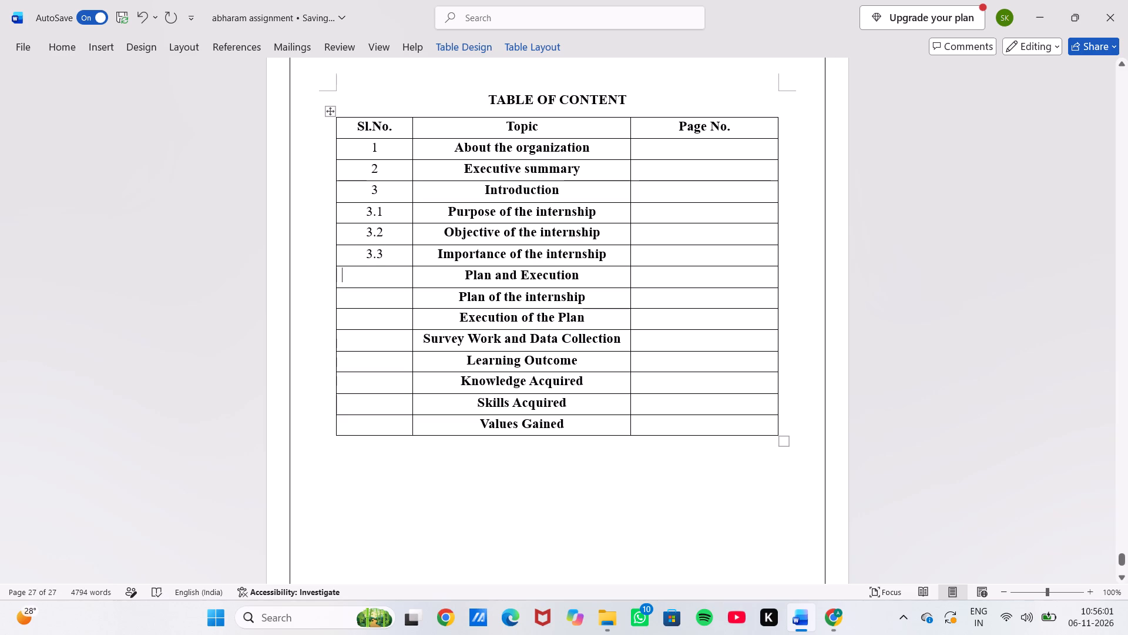
left_click(380, 268)
left_click(68, 47)
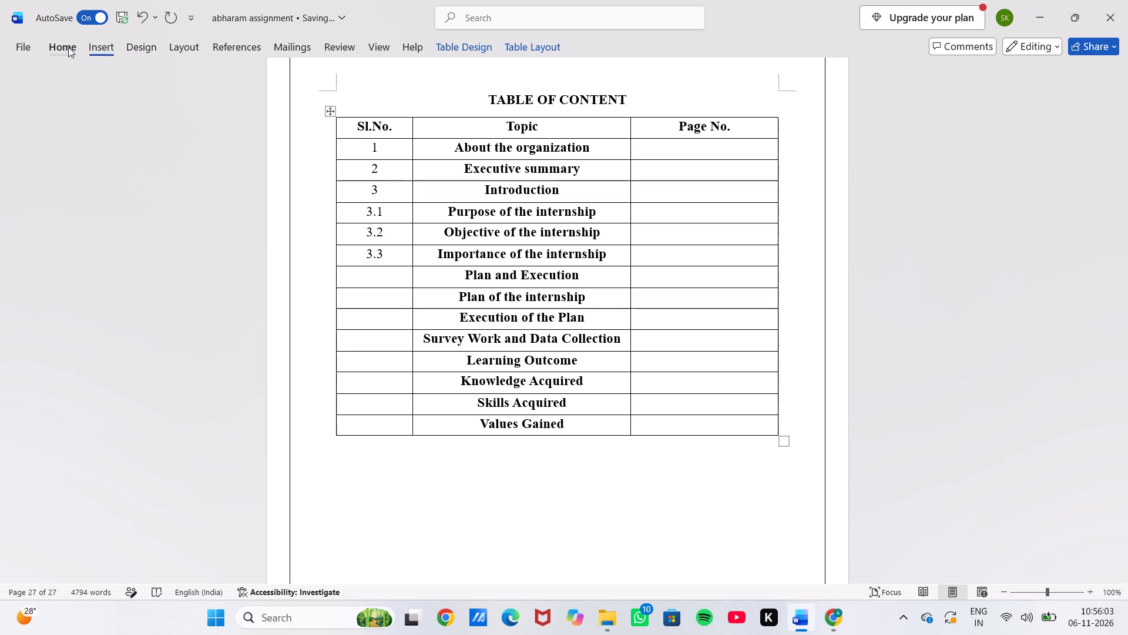
left_click(368, 101)
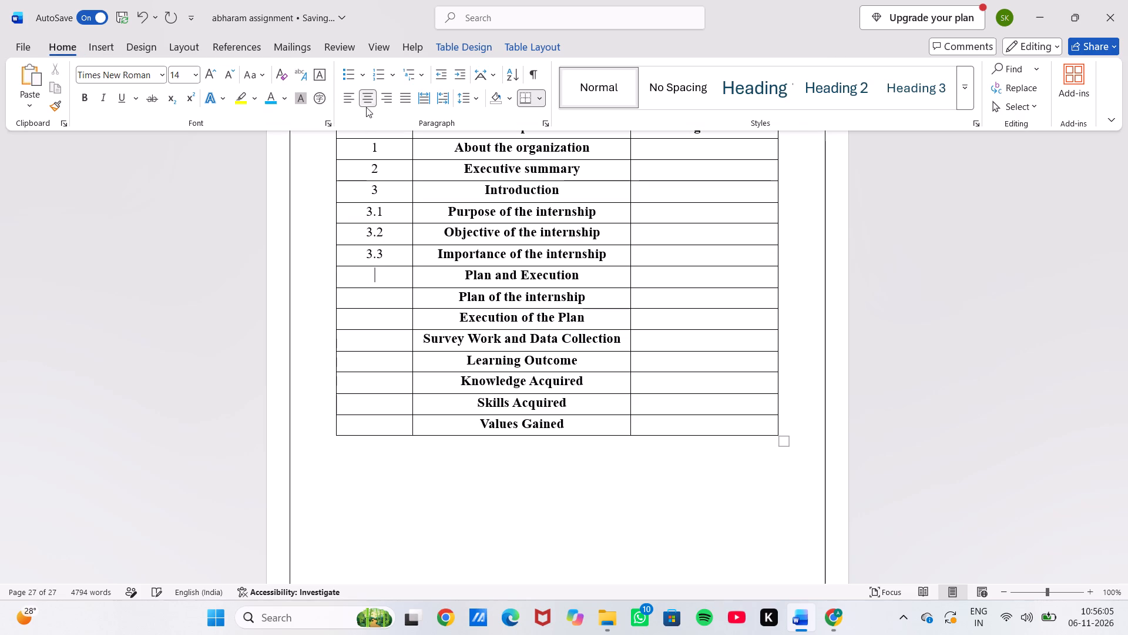
key("4")
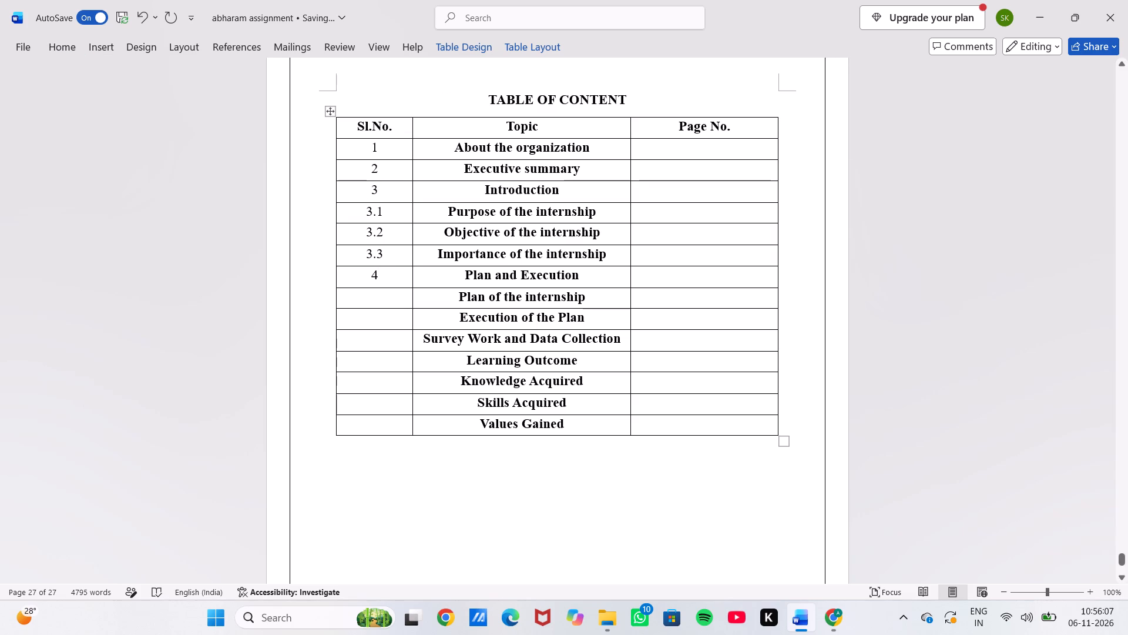
Number the rows Plan of the internship, Execution of the Plan, and Survey Work and Data Collection 4.1, 4.2 and 4.3.
left_click(375, 303)
type("4.")
key("1")
key("Down")
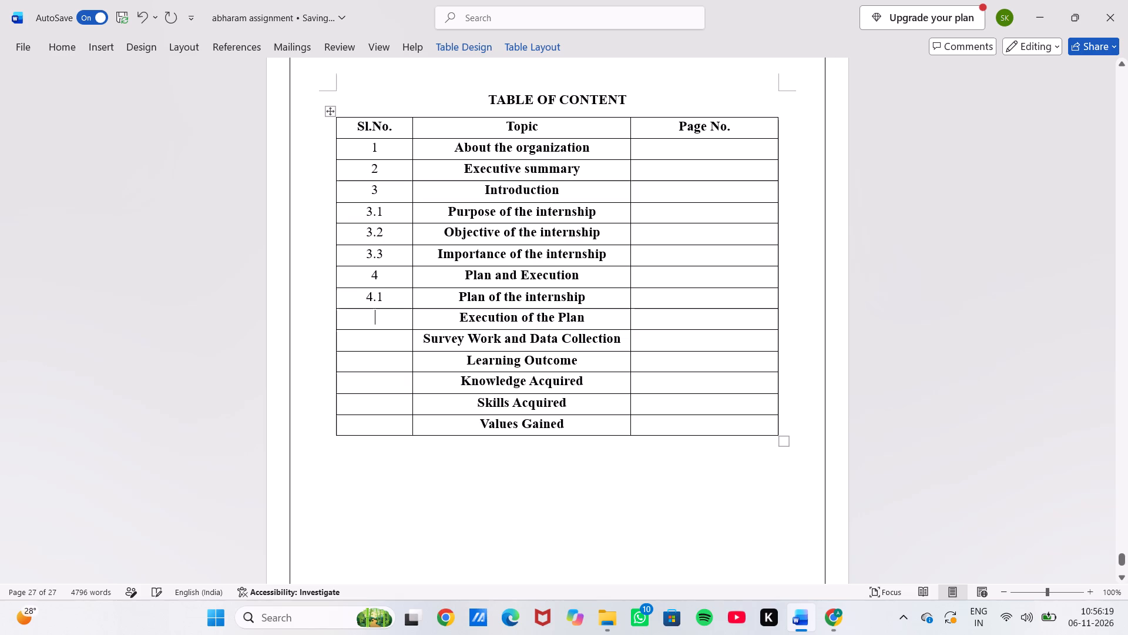
key("4")
key("period")
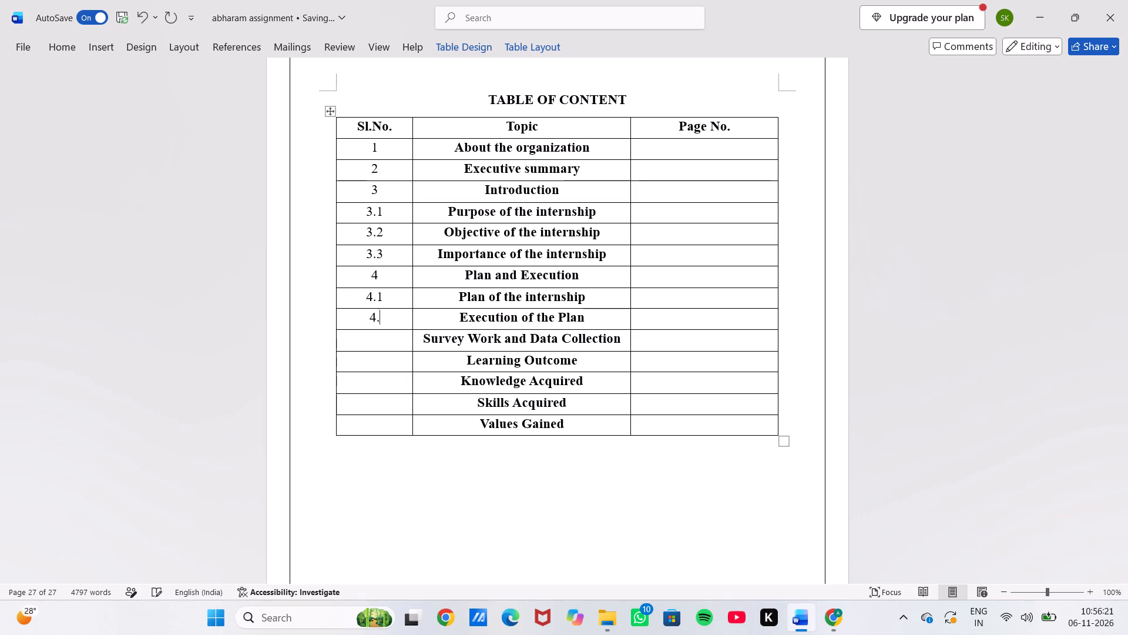
key("2")
key("Down")
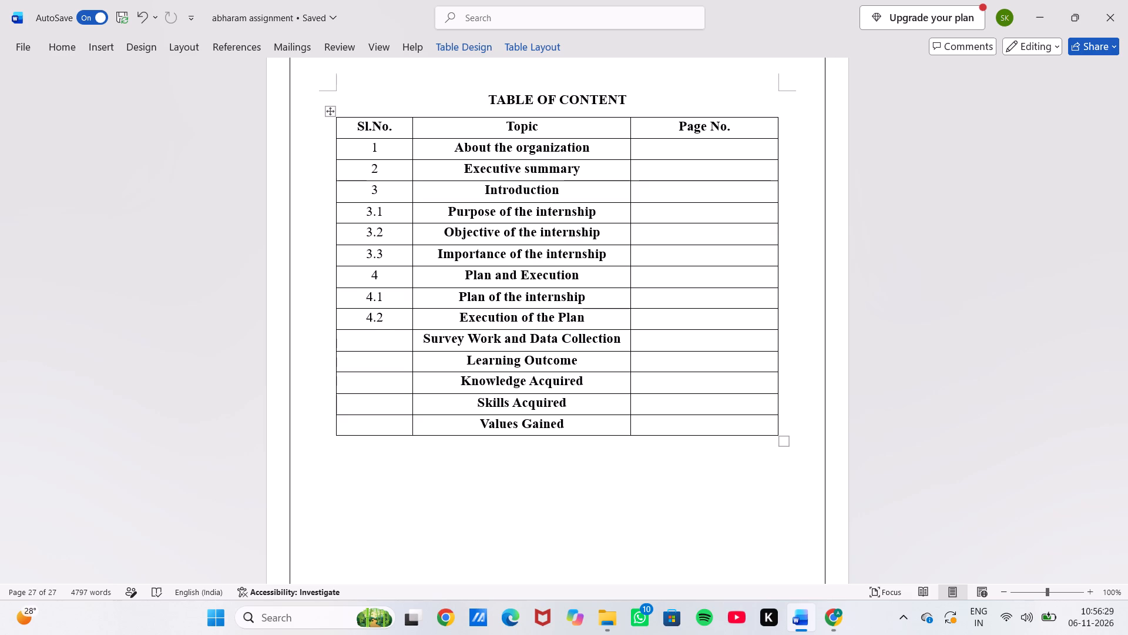
key("4")
type(".3")
Number the Learning Outcome row 5 and the Knowledge Acquired row 5.1.
key("Down")
key("5")
key("Down")
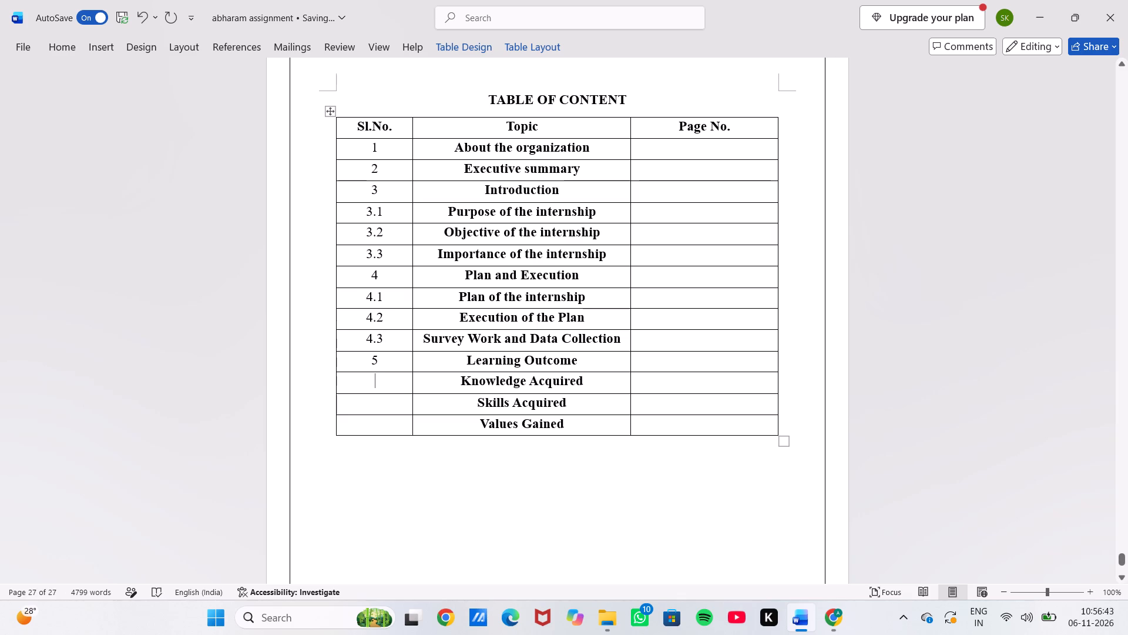
key("5")
type(".1")
Centre the serial number cell of the Skills Acquired row and number it 5.2, and number the Values Gained row 5.3.
key("Down")
left_click(76, 42)
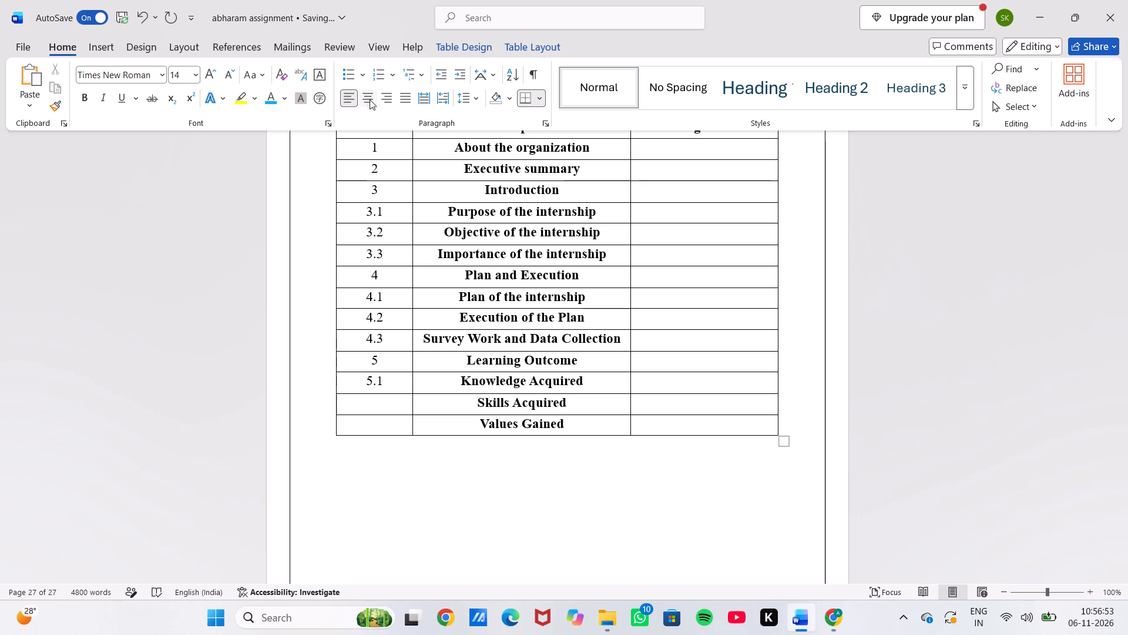
left_click(370, 99)
key("5")
key("Down")
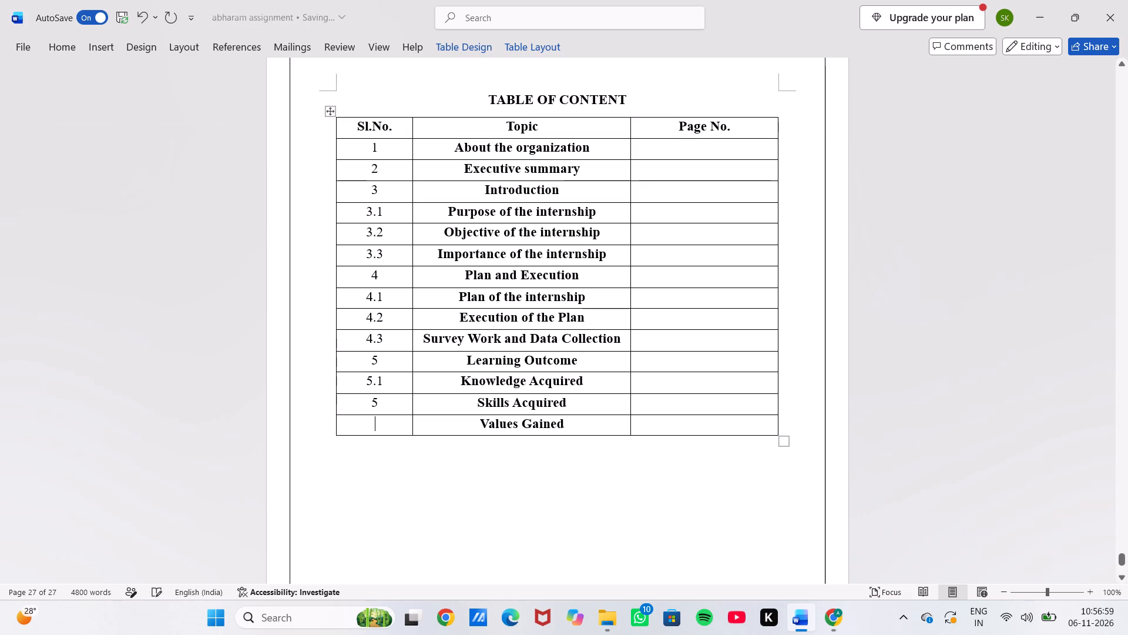
key("Up")
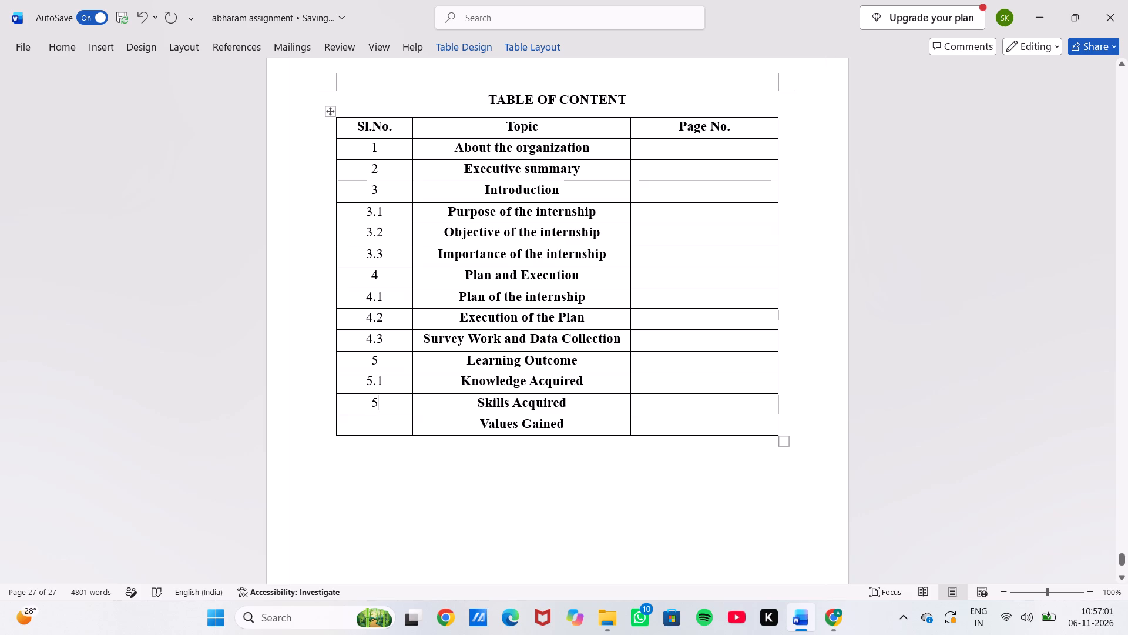
key("period")
key("2")
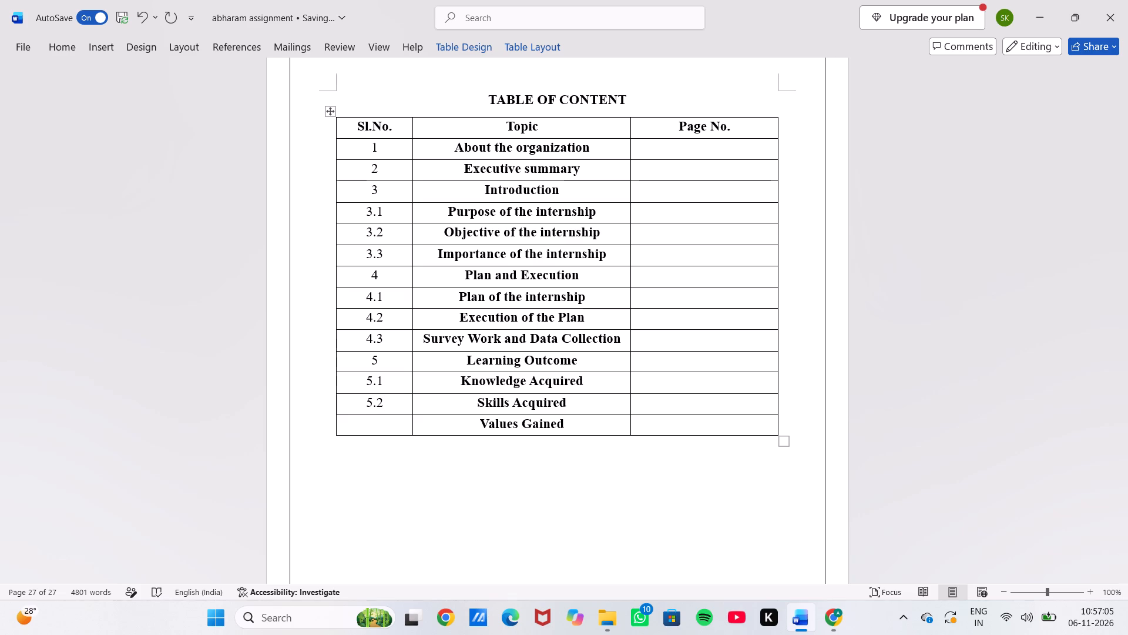
key("Down")
key("5")
key("period")
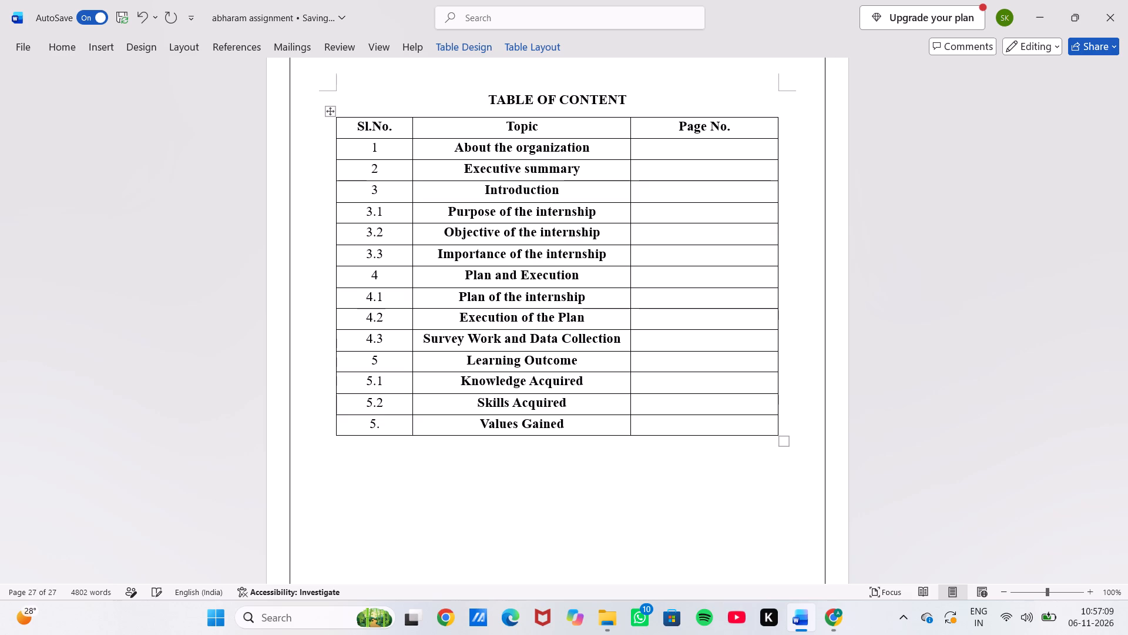
key("3")
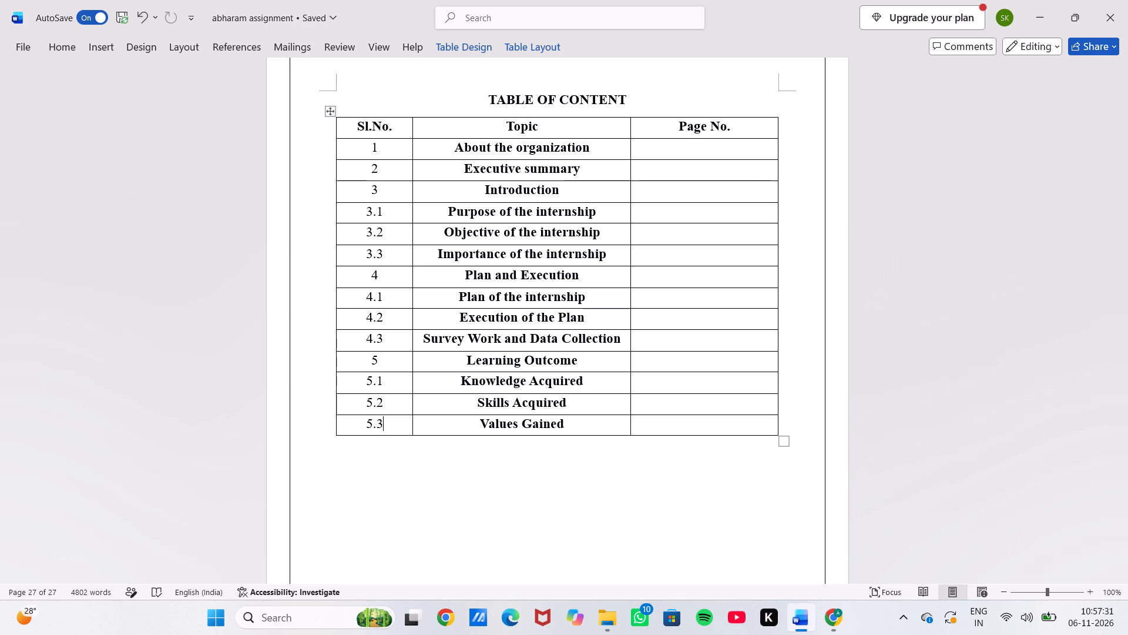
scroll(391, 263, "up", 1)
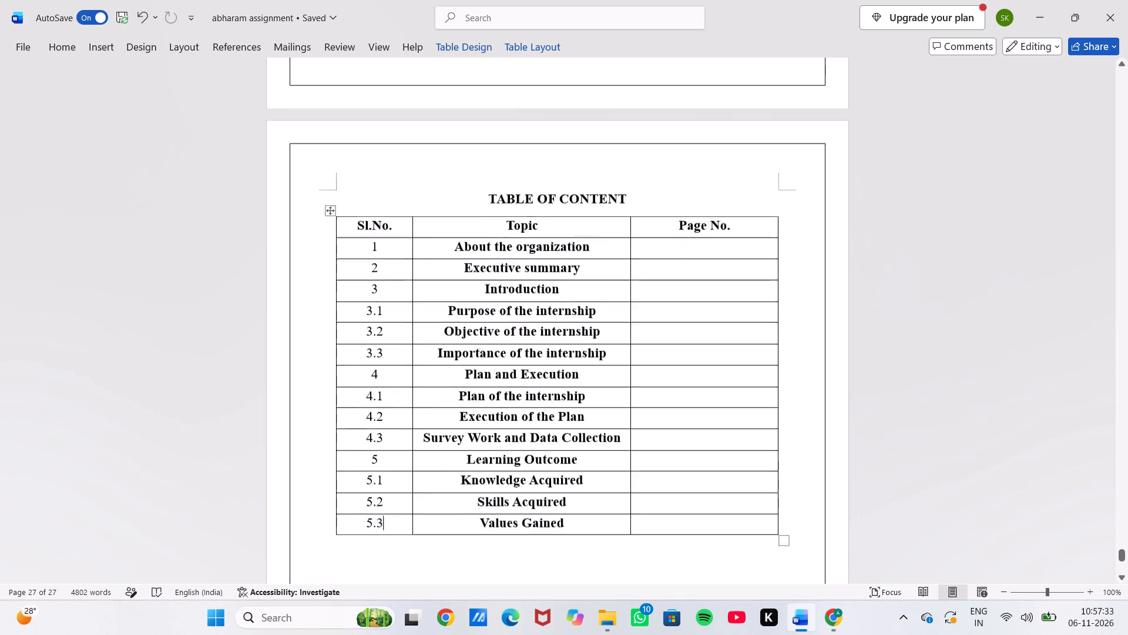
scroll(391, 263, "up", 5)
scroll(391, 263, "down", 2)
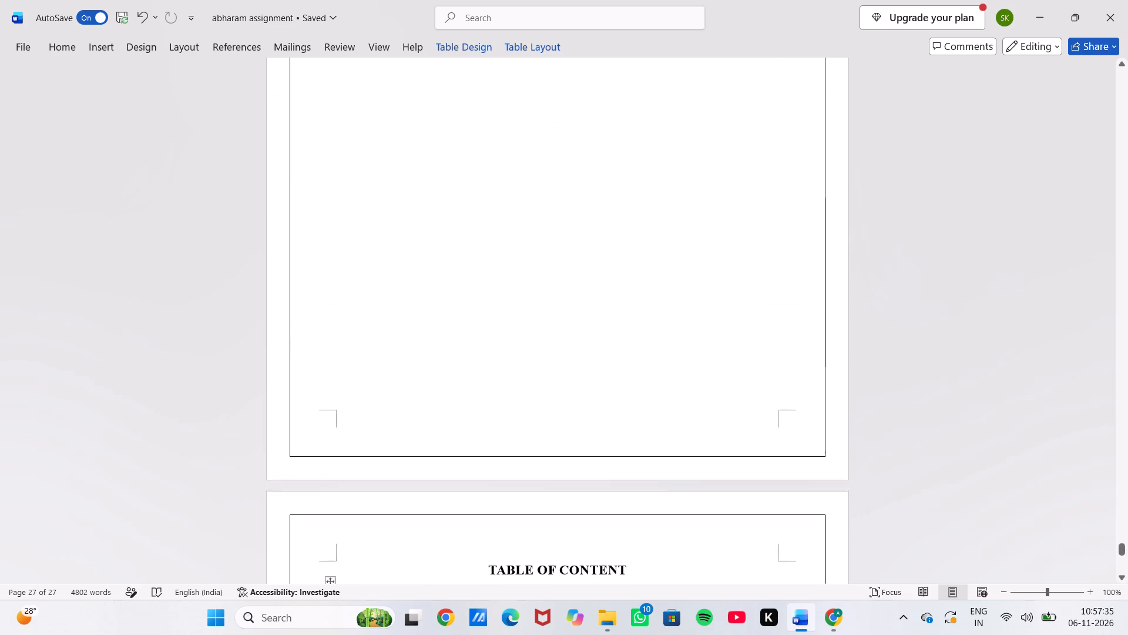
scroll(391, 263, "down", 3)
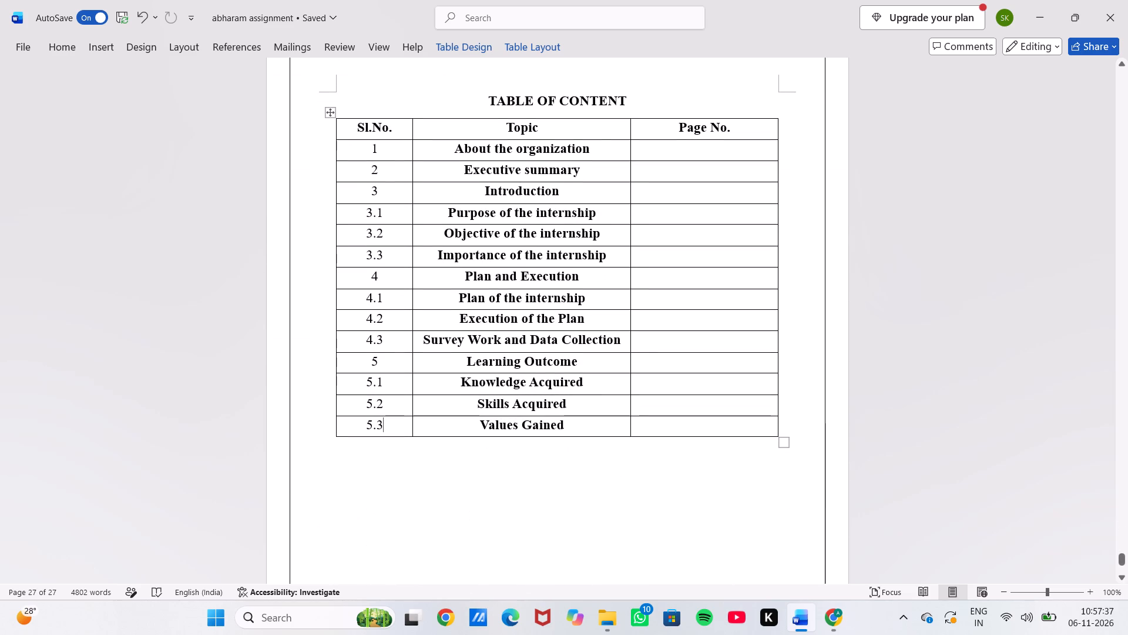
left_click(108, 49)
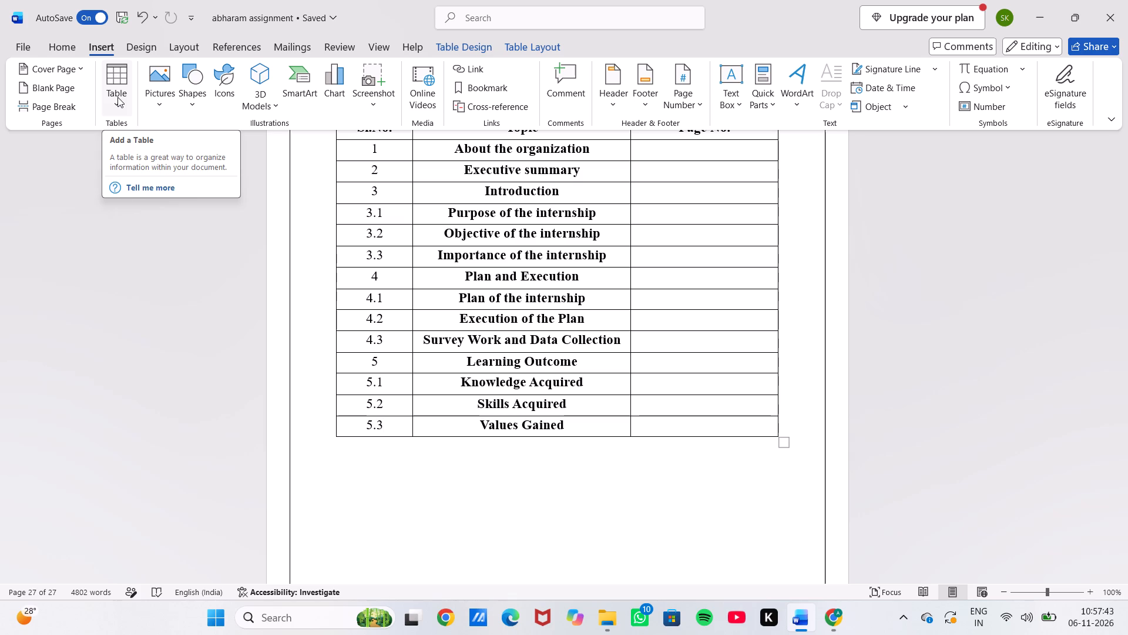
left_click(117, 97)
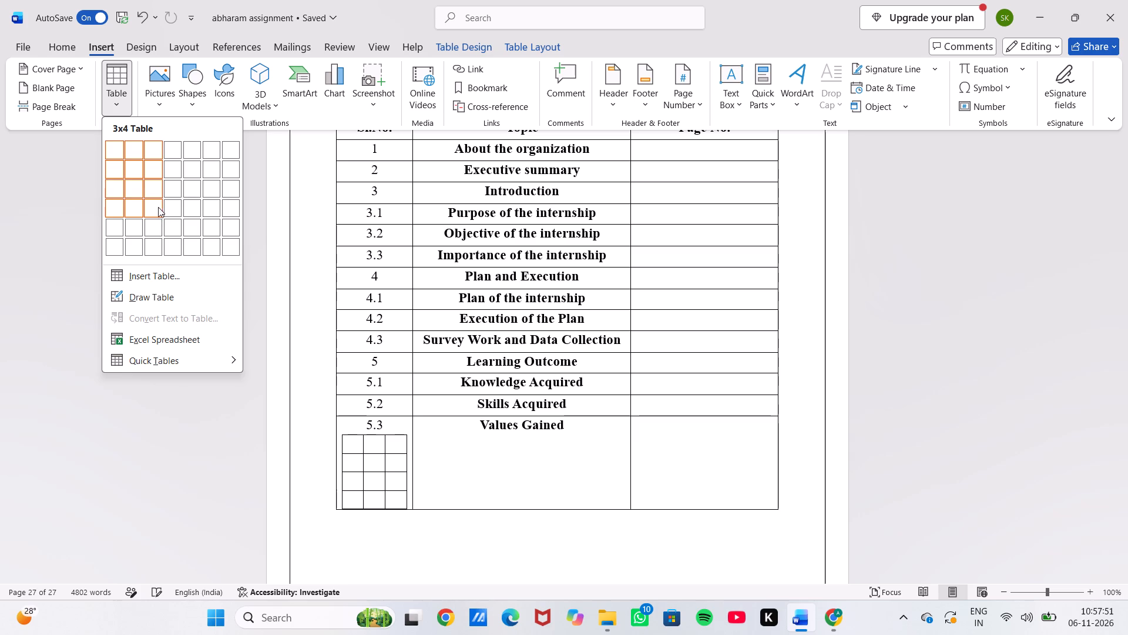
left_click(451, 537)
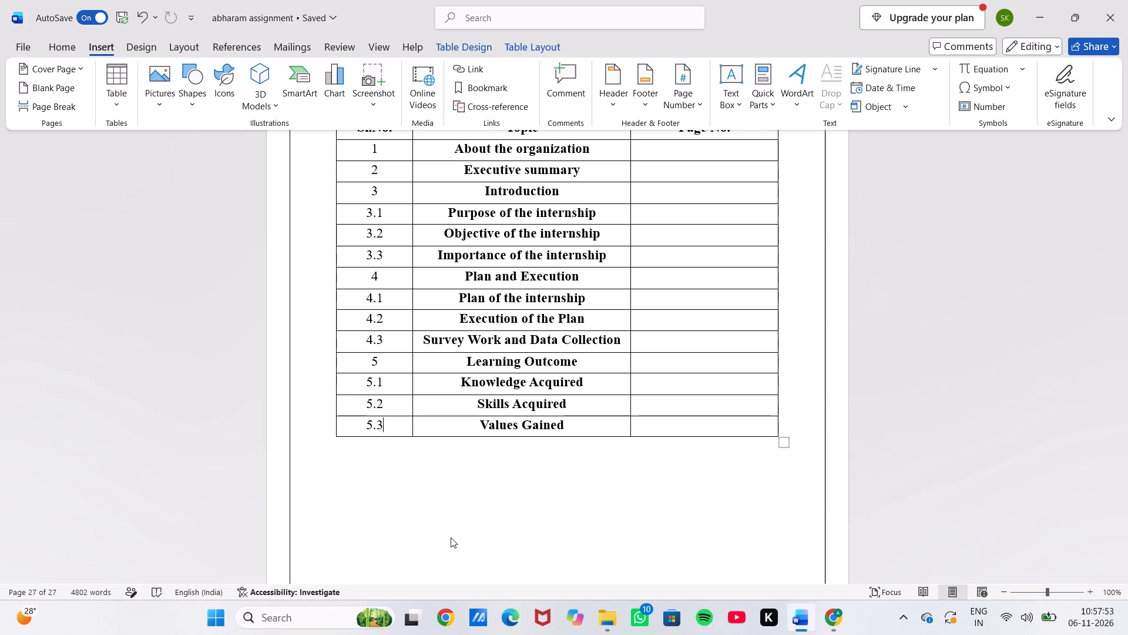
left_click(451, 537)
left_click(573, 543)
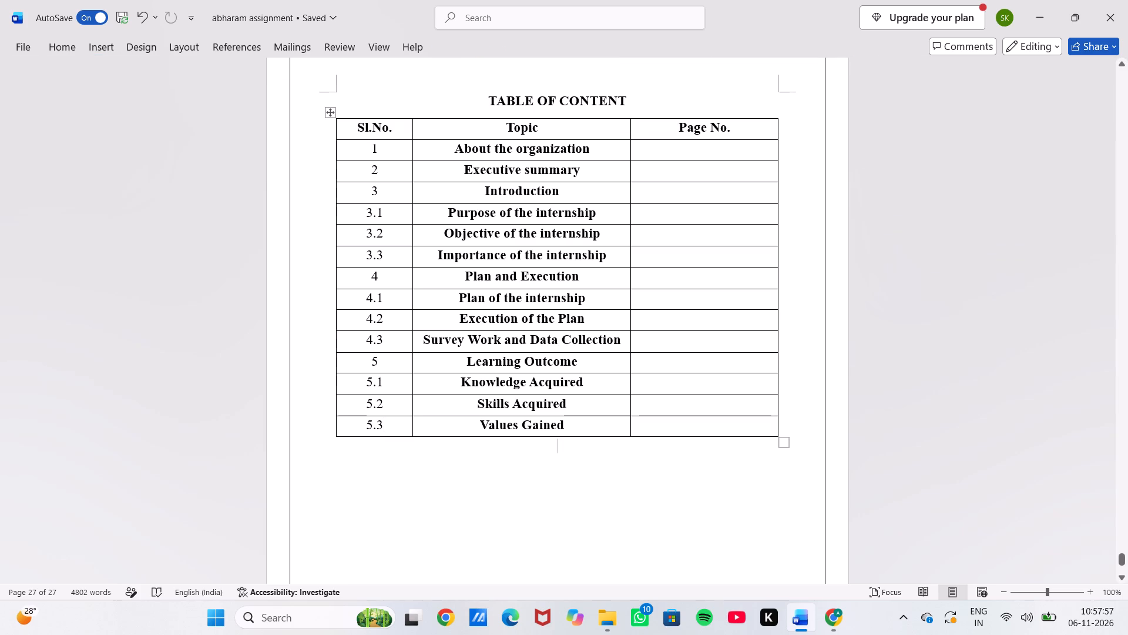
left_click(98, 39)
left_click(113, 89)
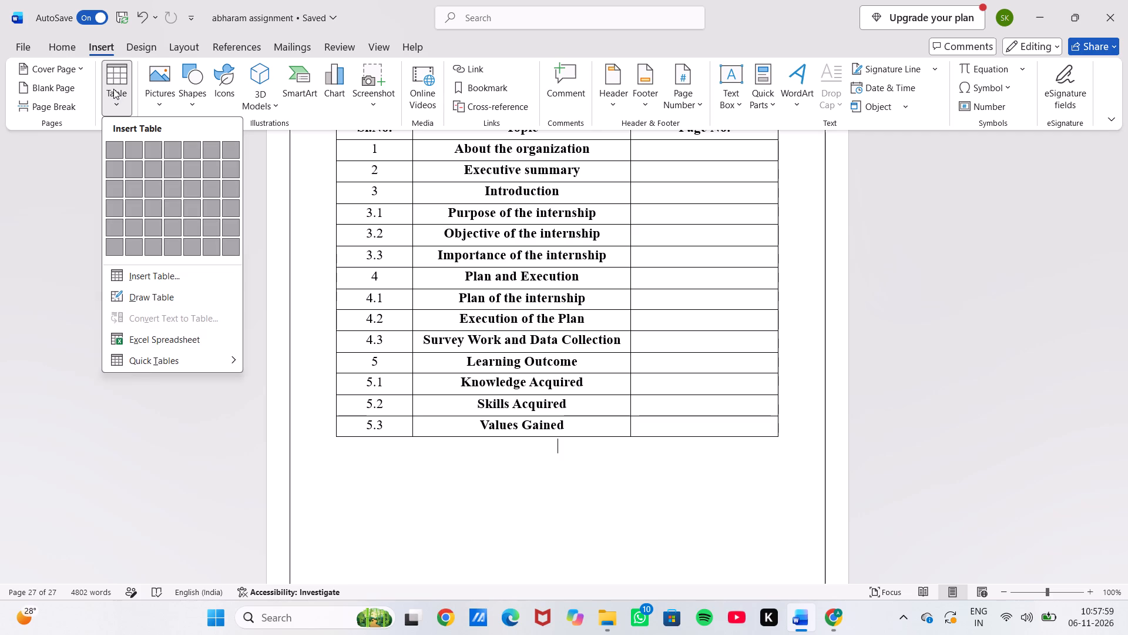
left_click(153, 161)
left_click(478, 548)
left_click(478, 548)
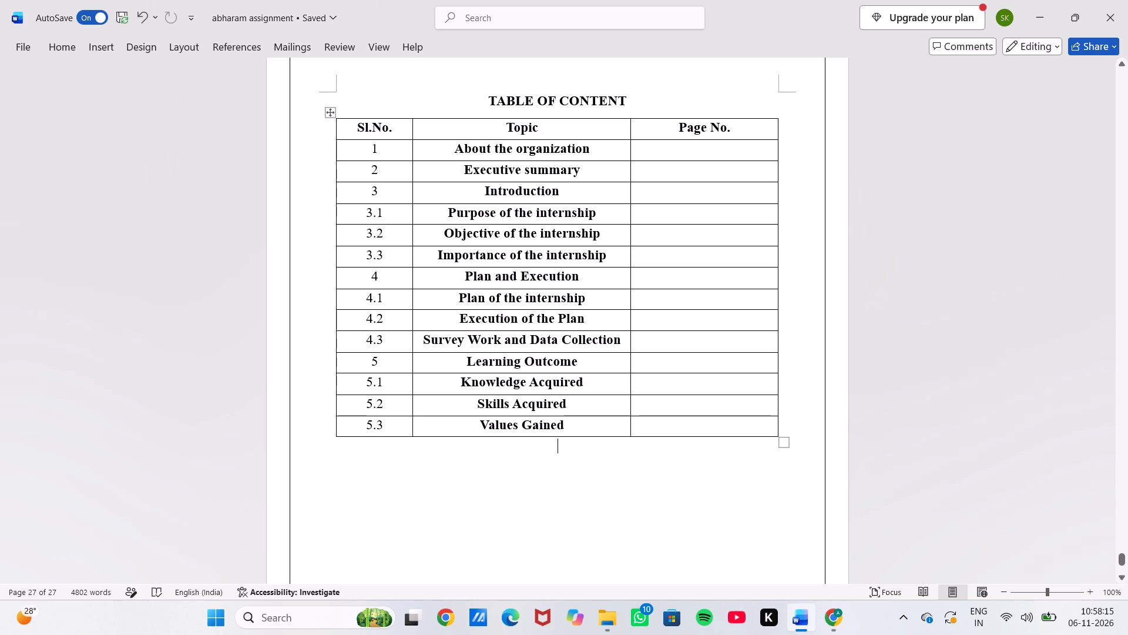
Insert a blank row below the Values Gained row of the table of contents.
left_click(368, 418)
right_click(368, 418)
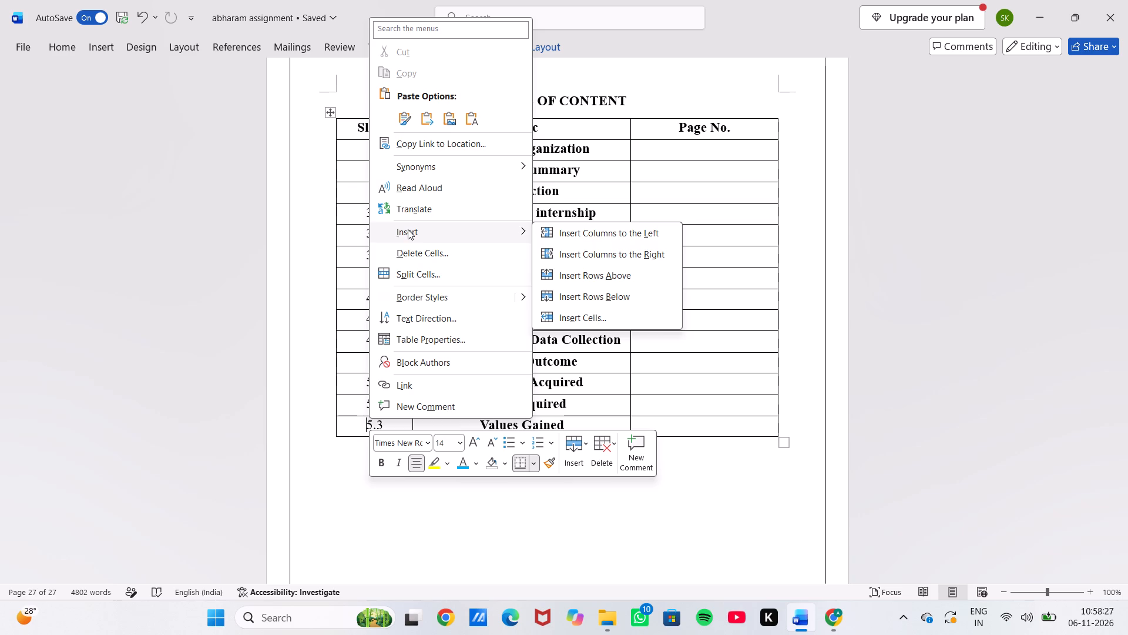
left_click(408, 229)
left_click(408, 229)
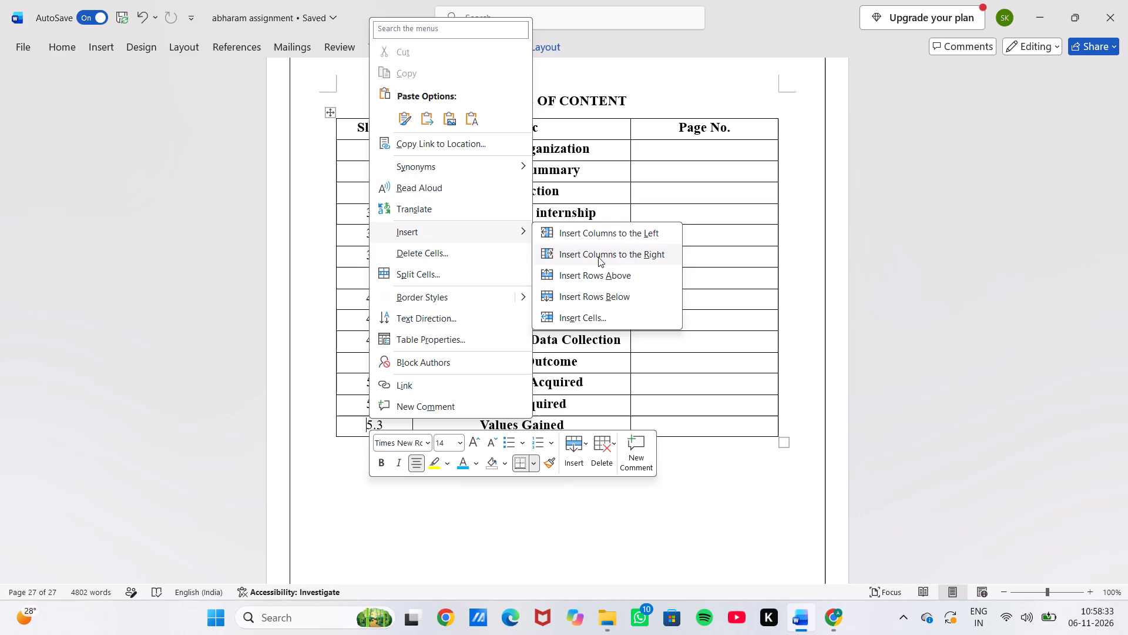
left_click(590, 293)
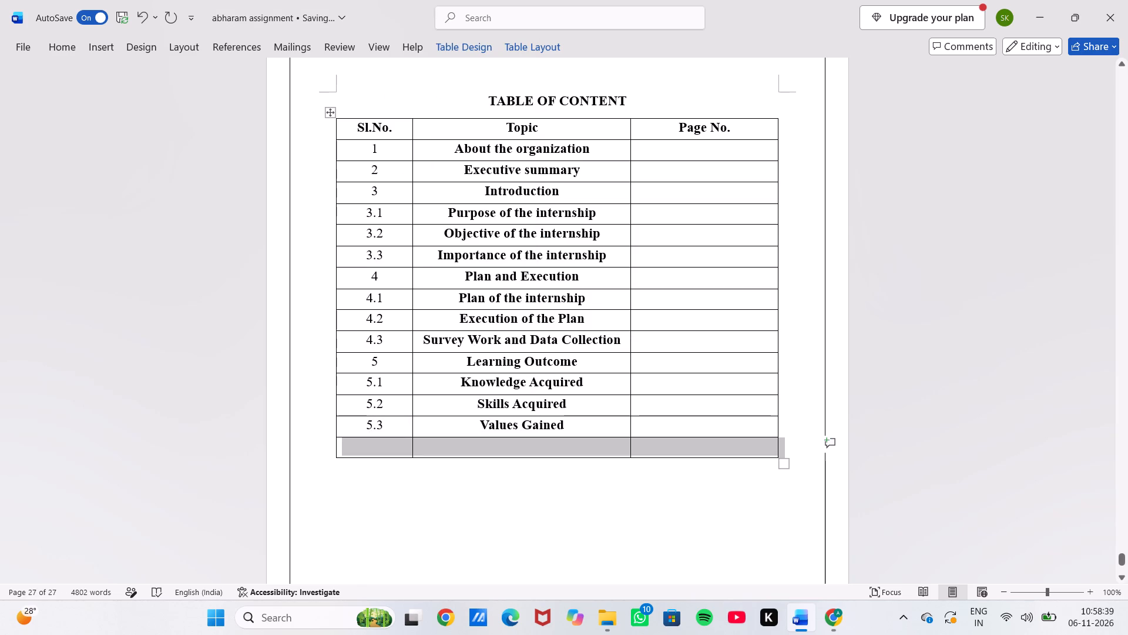
Extend the end of the table of contents with five more blank rows.
key("Tab")
key("Tab")
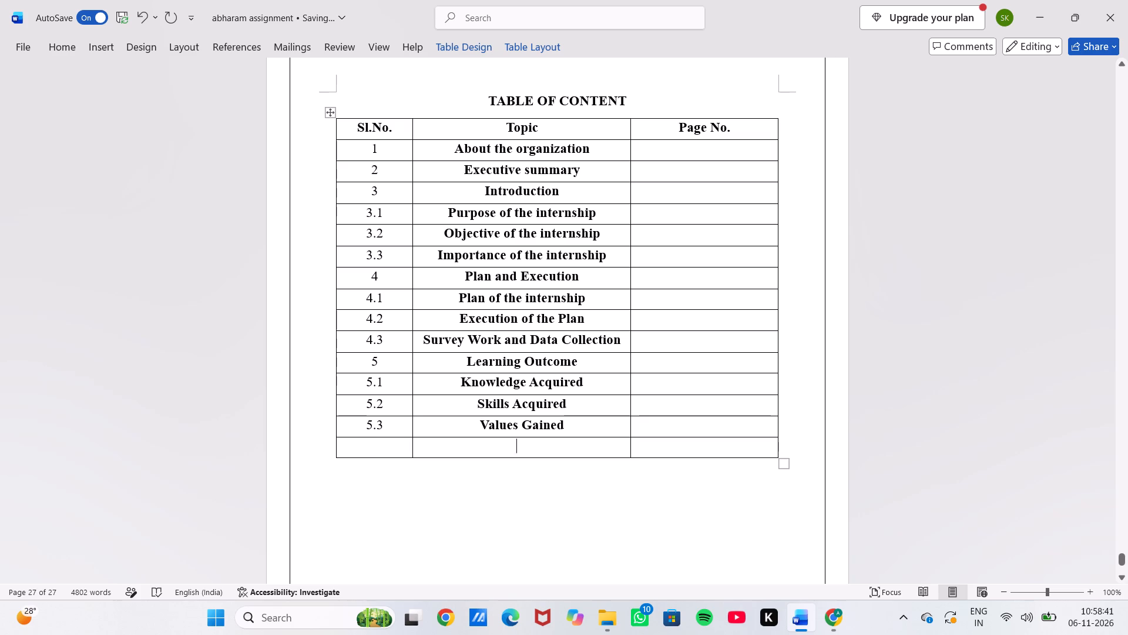
key("Tab")
key("Tab")
key("Tab")
key("Tab")
key("Tab")
key("Tab")
key("Tab")
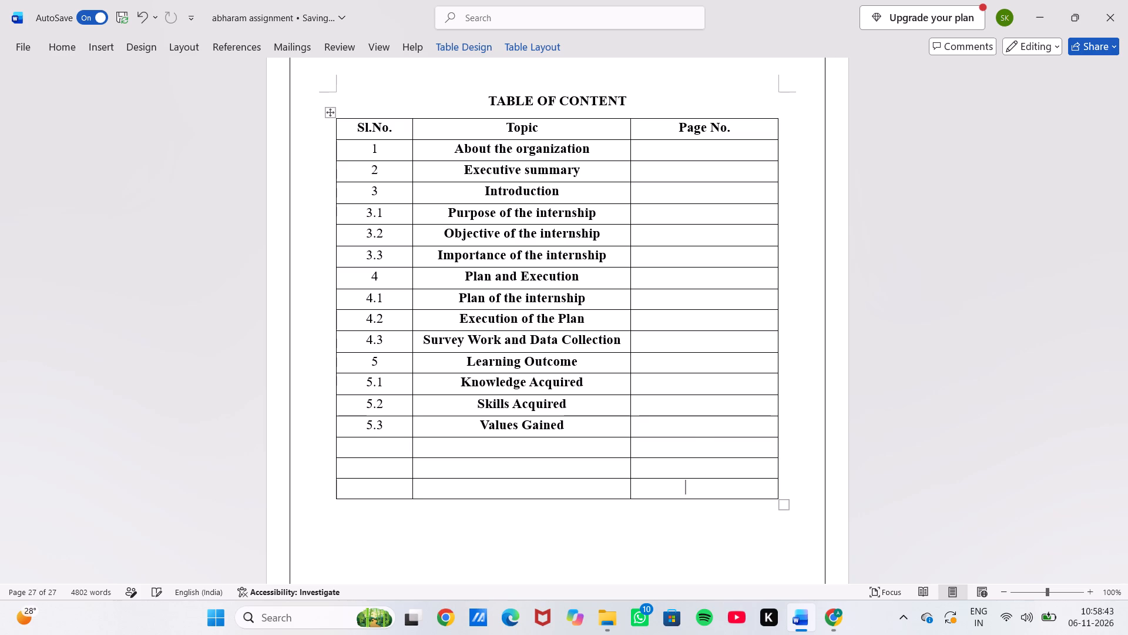
key("Tab")
key("Tab")
key("Tab")
key("Tab")
key("Tab")
key("Tab")
key("Tab")
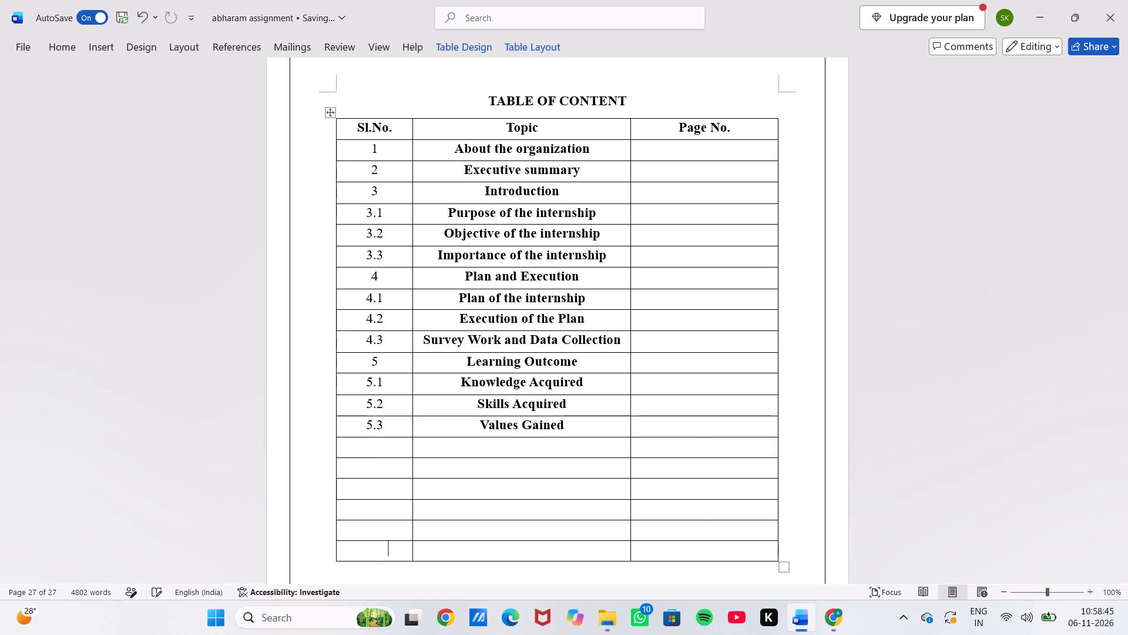
Fill the first blank row below Values Gained with serial number 5.4 and the topic Challenges faced.
left_click(389, 442)
type("5.4")
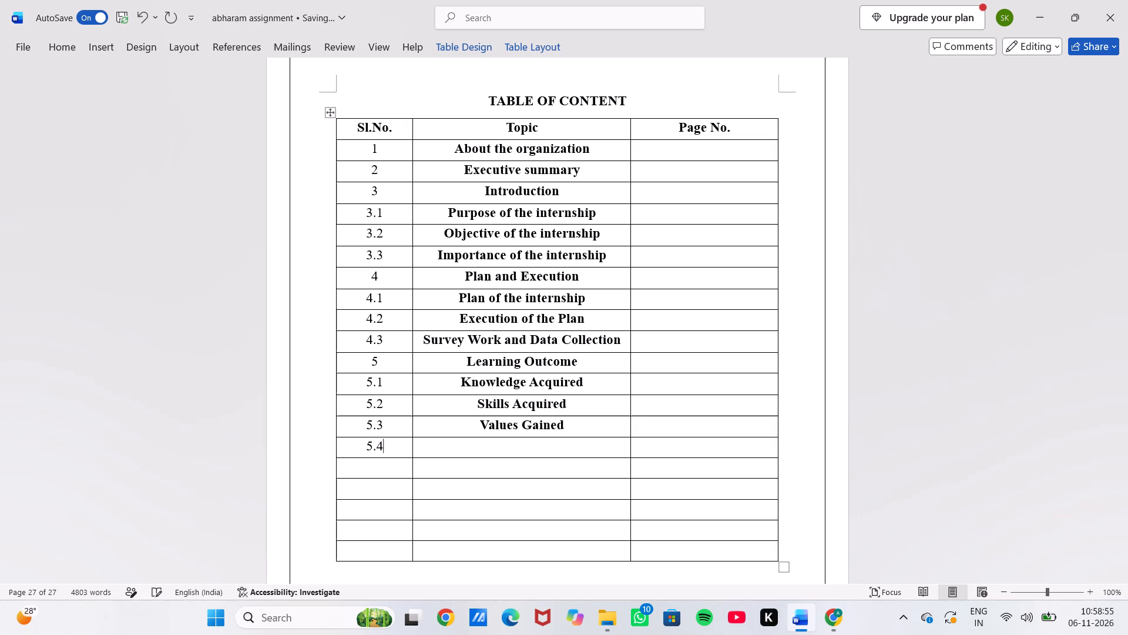
left_click(464, 444)
type("hallenges")
key("space")
type("faced")
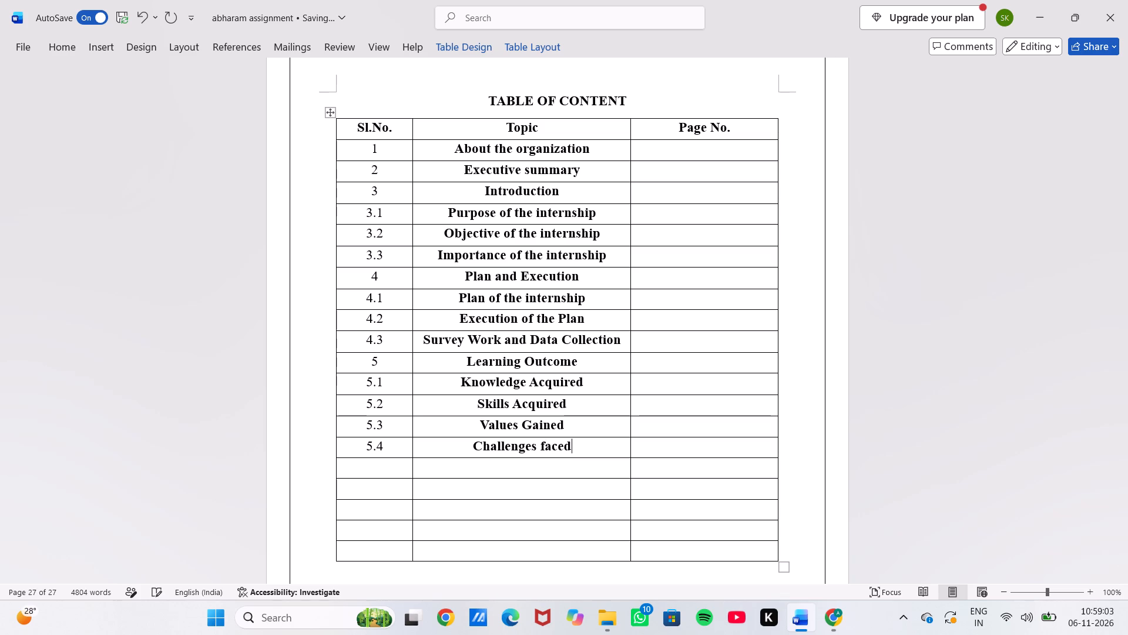
Fill the blank row below Challenges faced with serial number 5.5 and the topic Survey Report.
left_click(368, 472)
key("5")
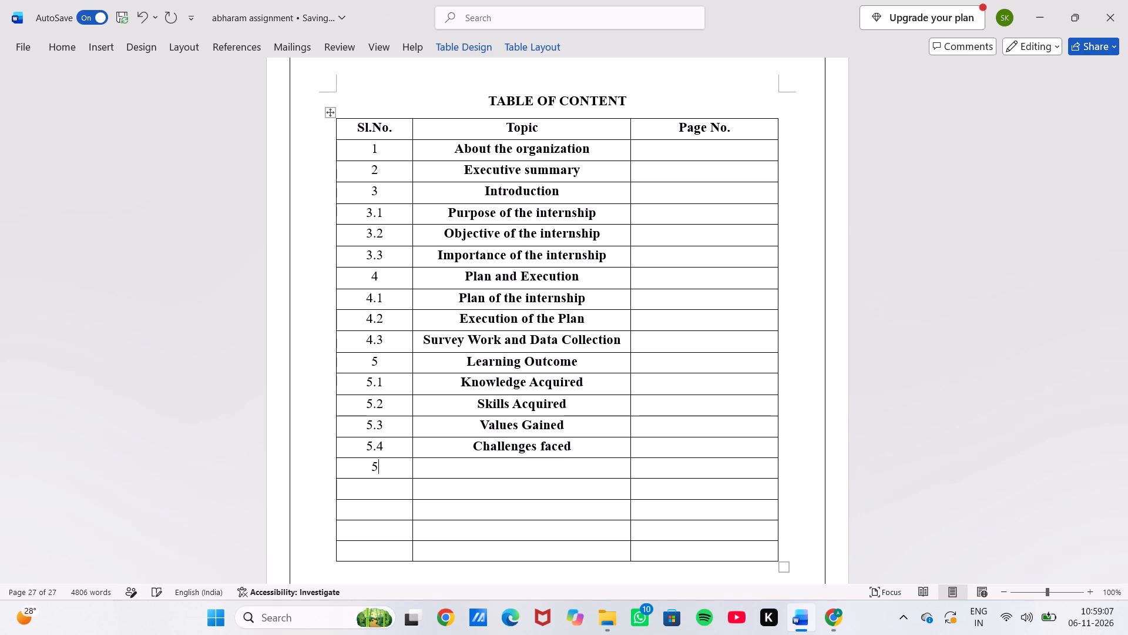
key("period")
key("5")
left_click(478, 464)
type("urvey")
key("space")
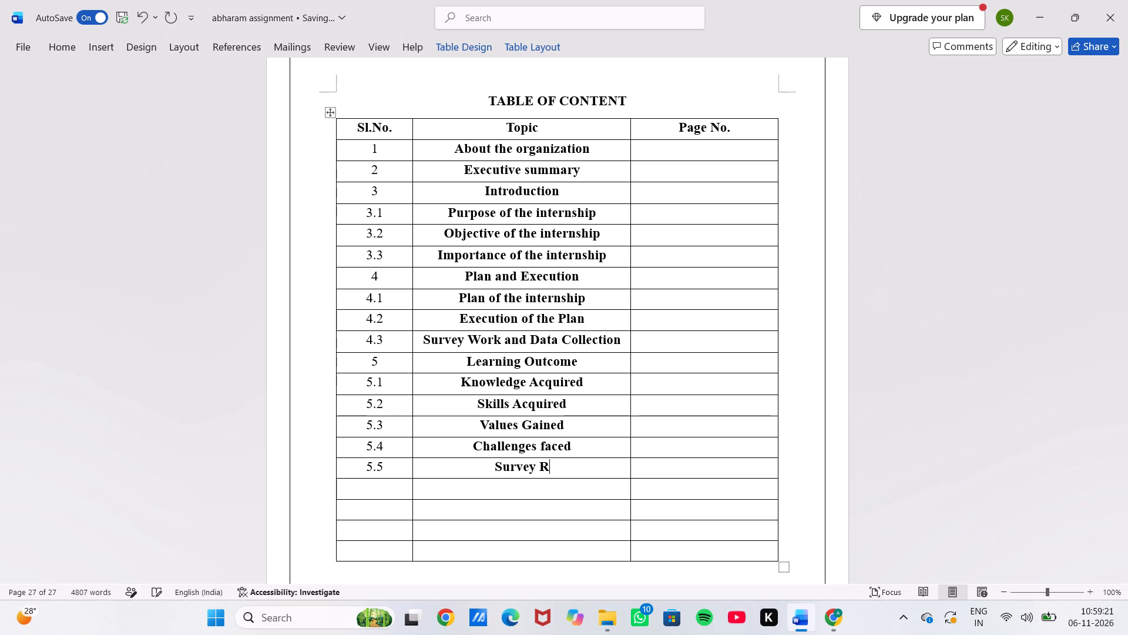
type("eport")
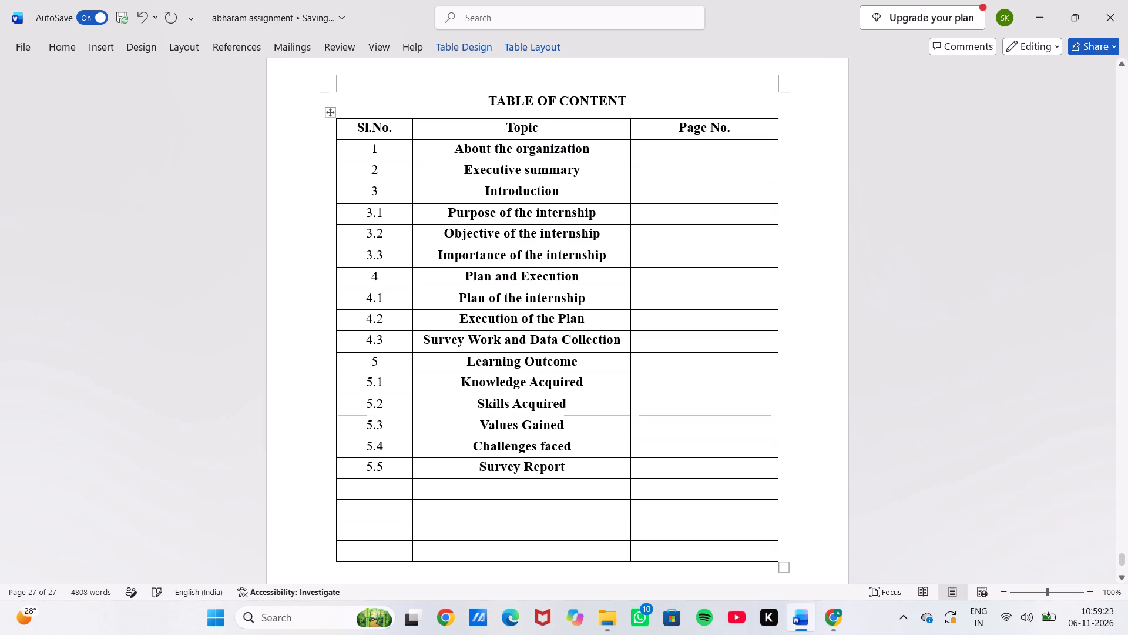
Fill the row below Survey Report with serial number 5.5.1 and the topic Group members.
left_click(377, 492)
key("5")
type(".5.1")
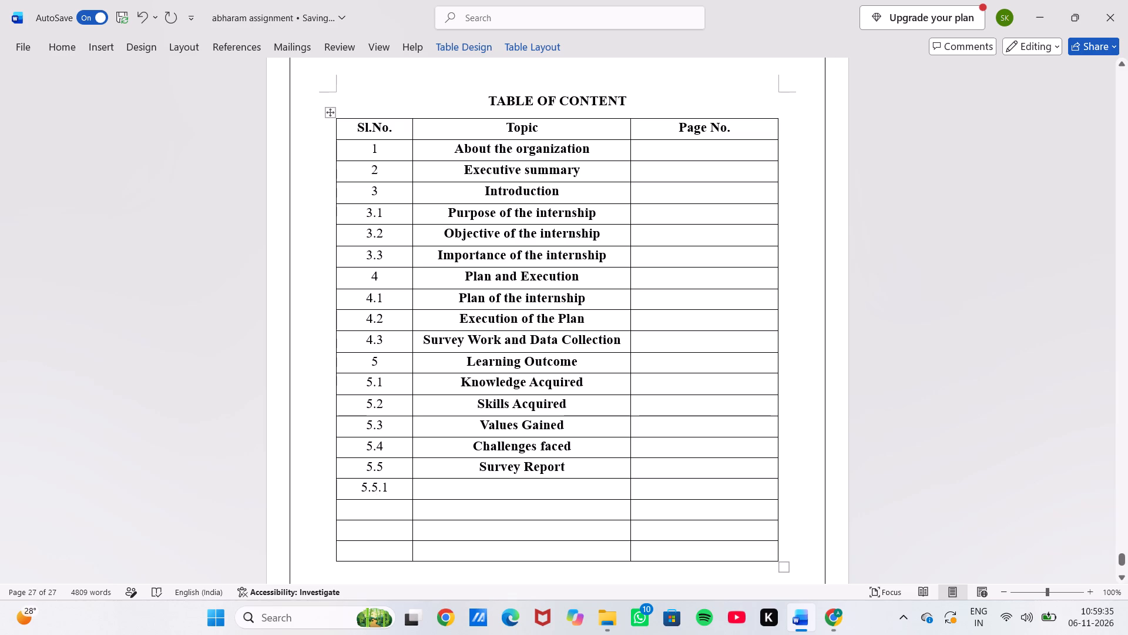
left_click(488, 484)
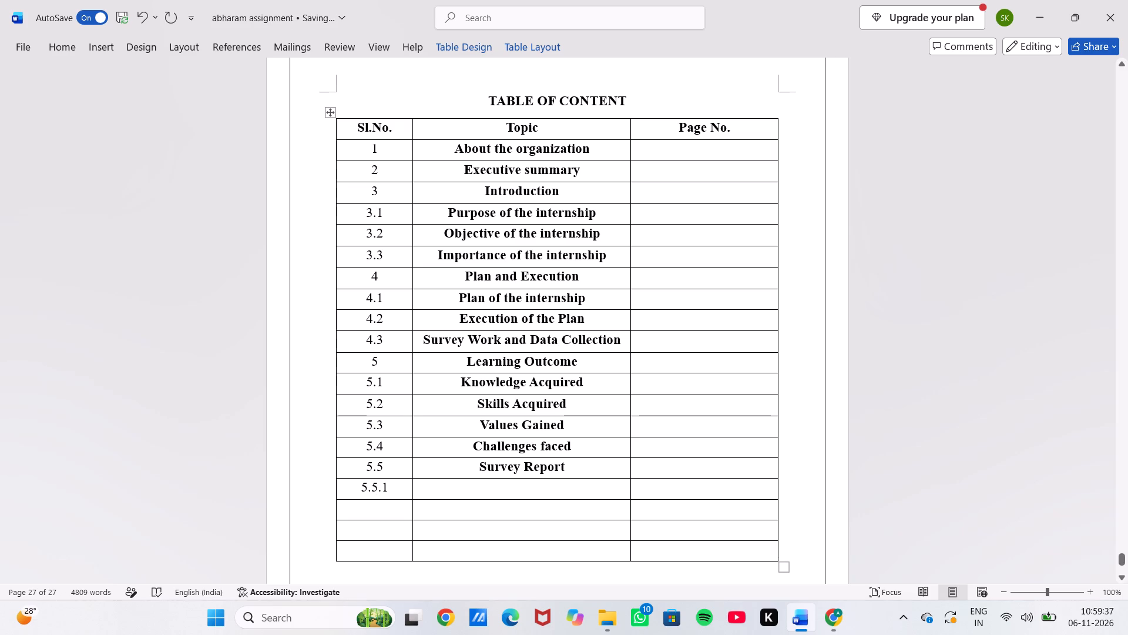
left_click(488, 484)
type("roup mem")
type("bers")
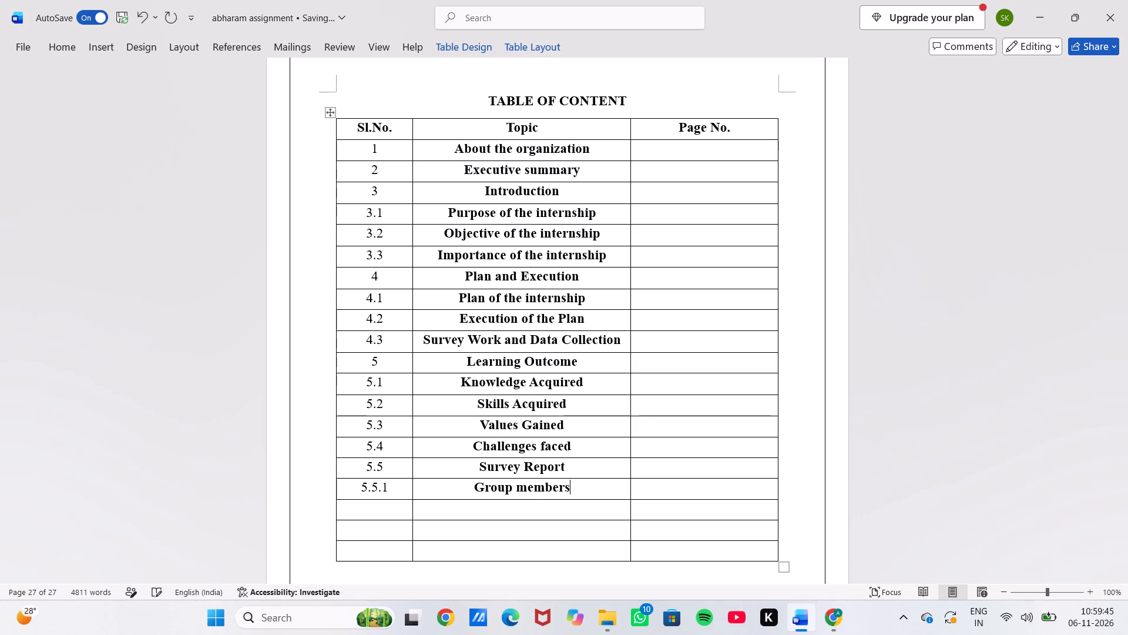
Fill the row below Group members with serial number 5.5.2 and the topic Objective of the Survey.
left_click(370, 511)
key("5")
type(".5")
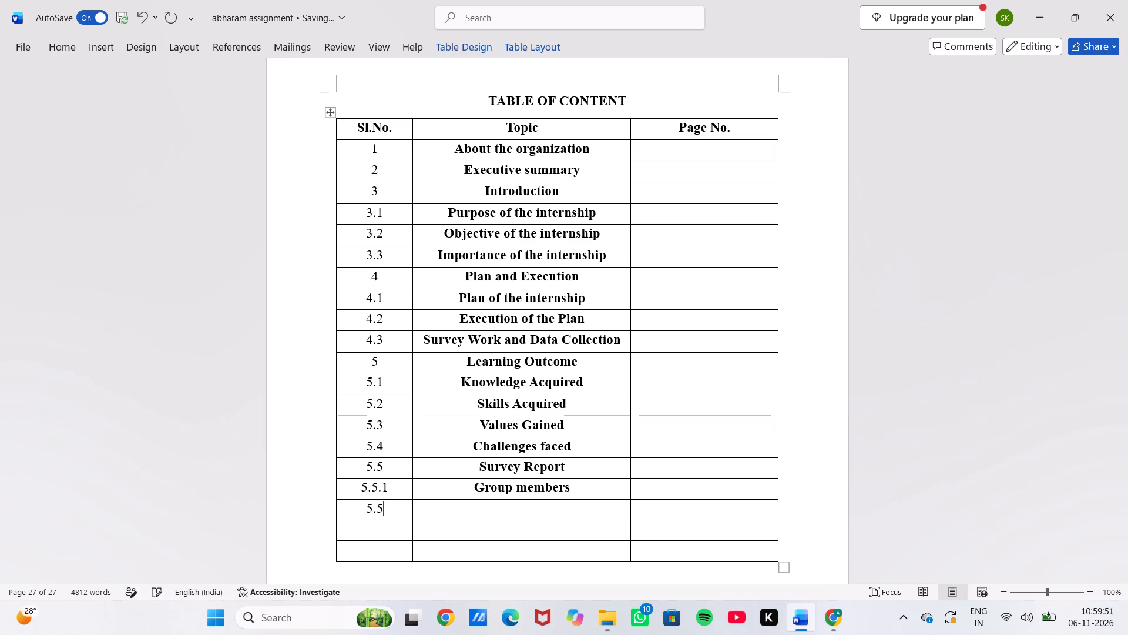
type(".2")
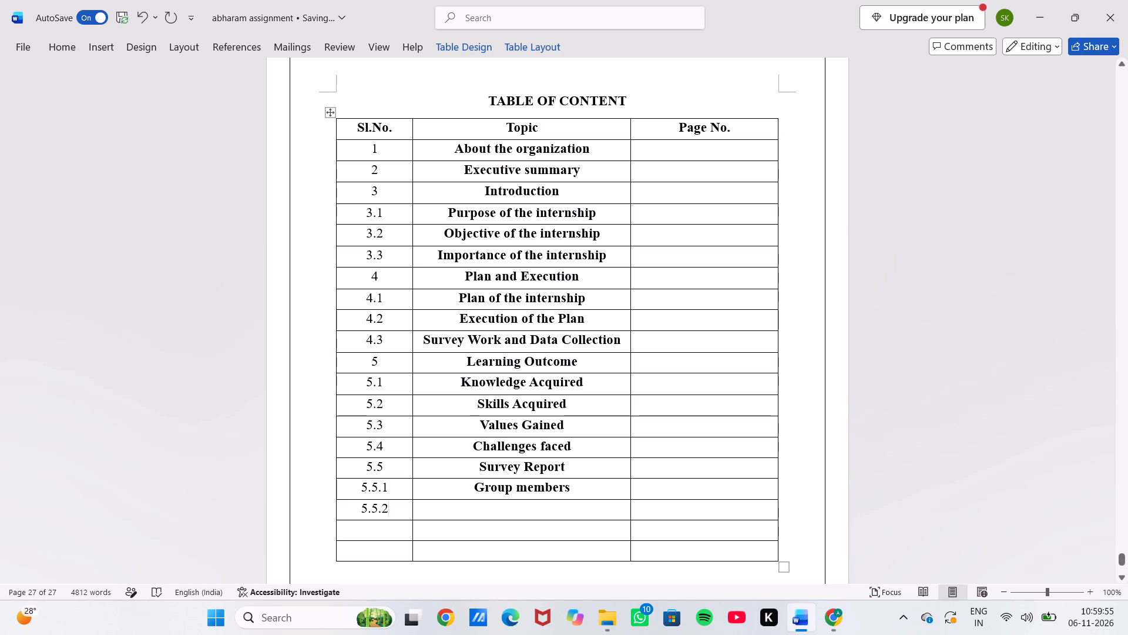
left_click(493, 507)
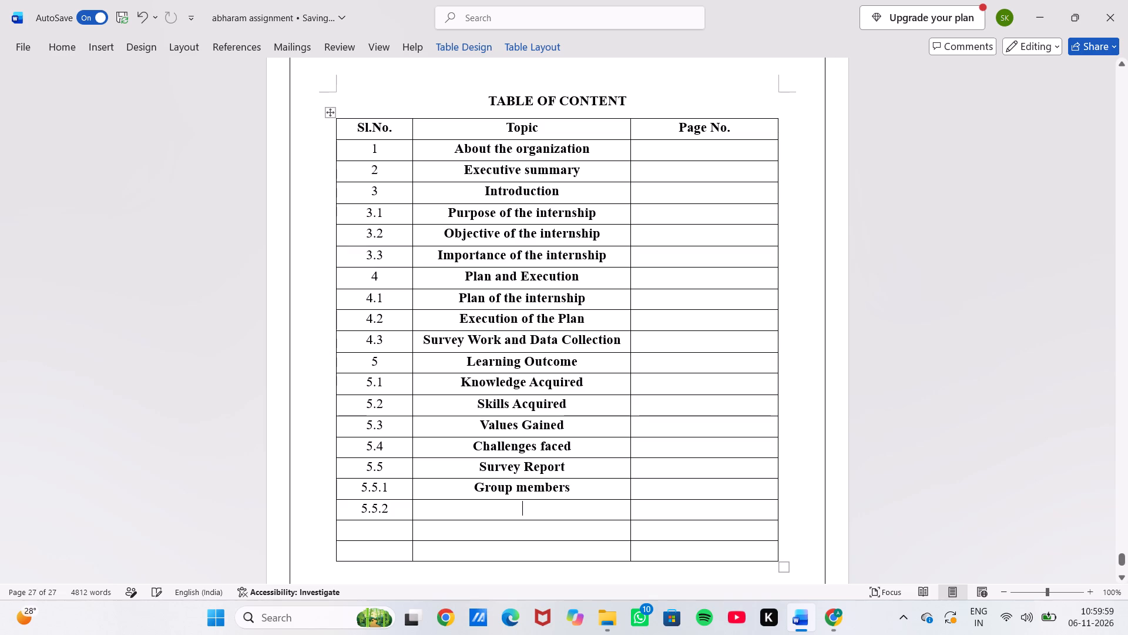
left_click(489, 508)
right_click(489, 508)
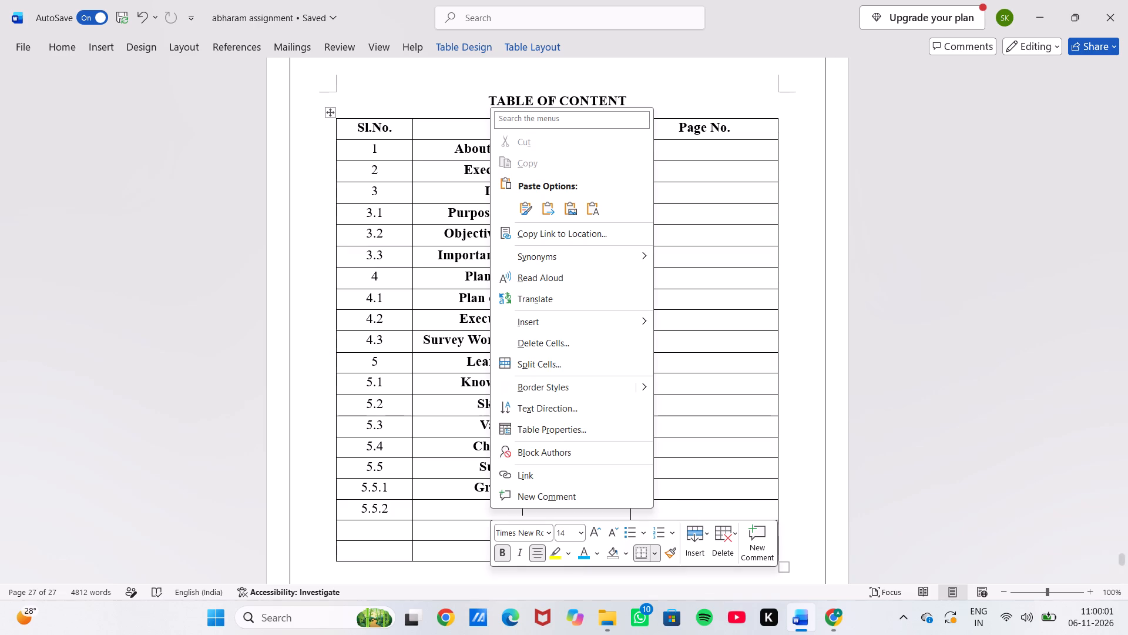
left_click(489, 509)
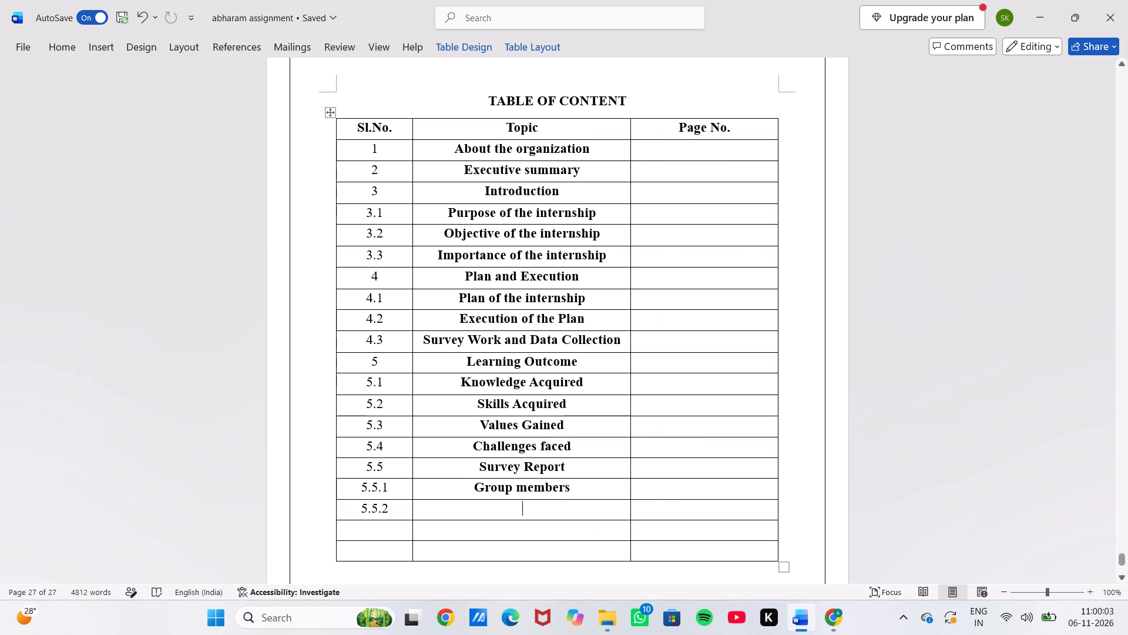
left_click(489, 509)
key("o")
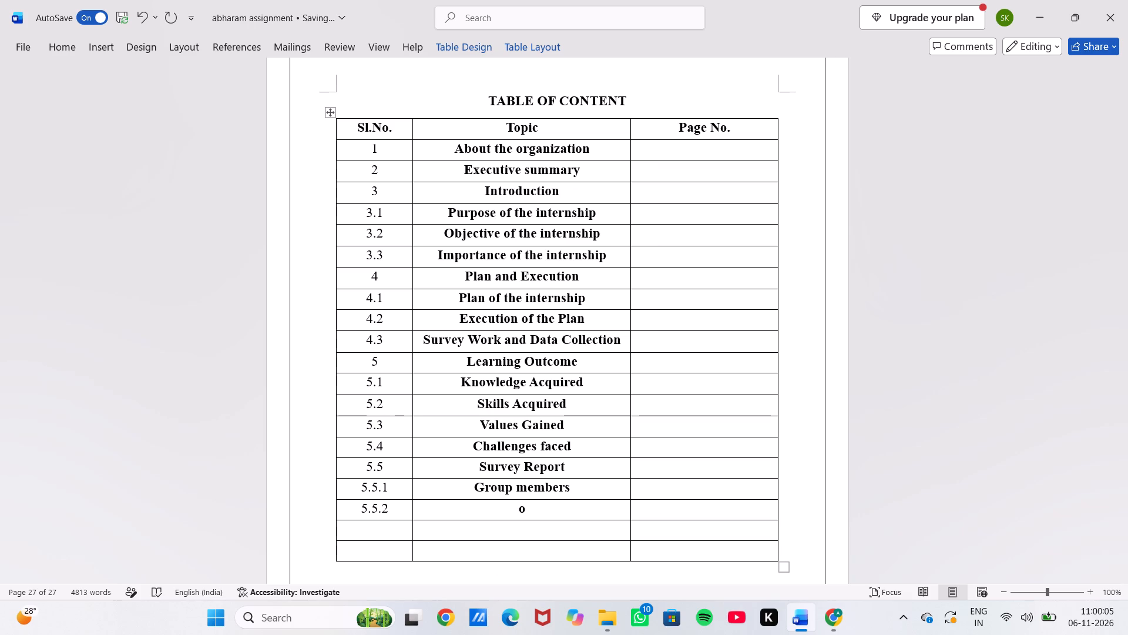
key("BackSpace")
type("bjective")
key("space")
type("of the")
key("space")
type("urvey")
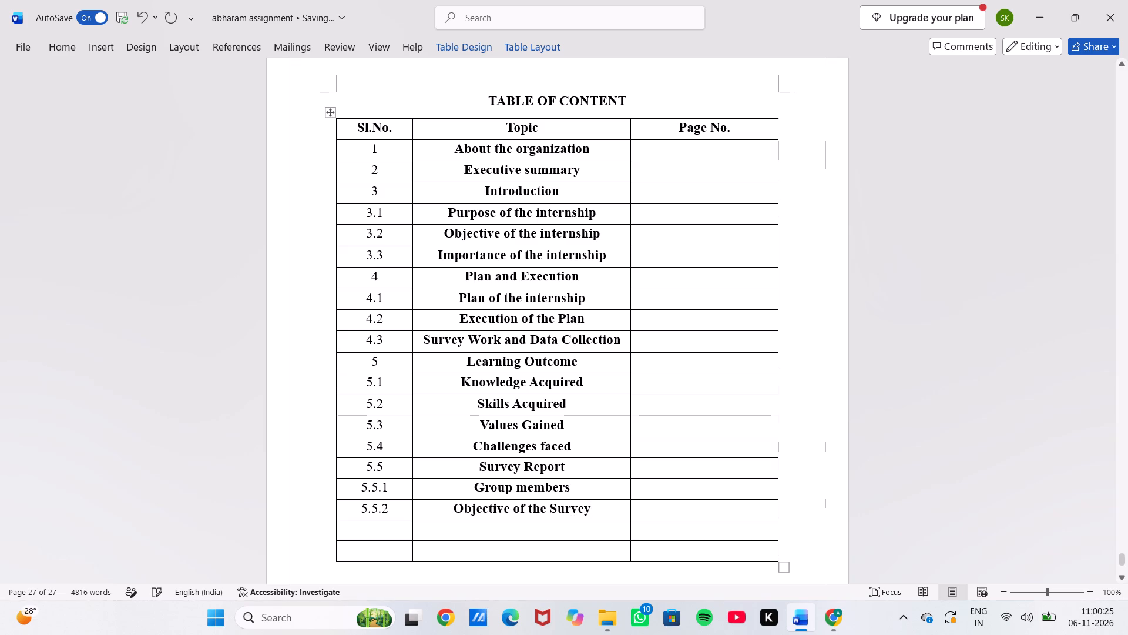
Fill the row below Objective of the Survey with serial number 5.5.3 and the topic Store Visits.
left_click(377, 529)
type("5.5.3")
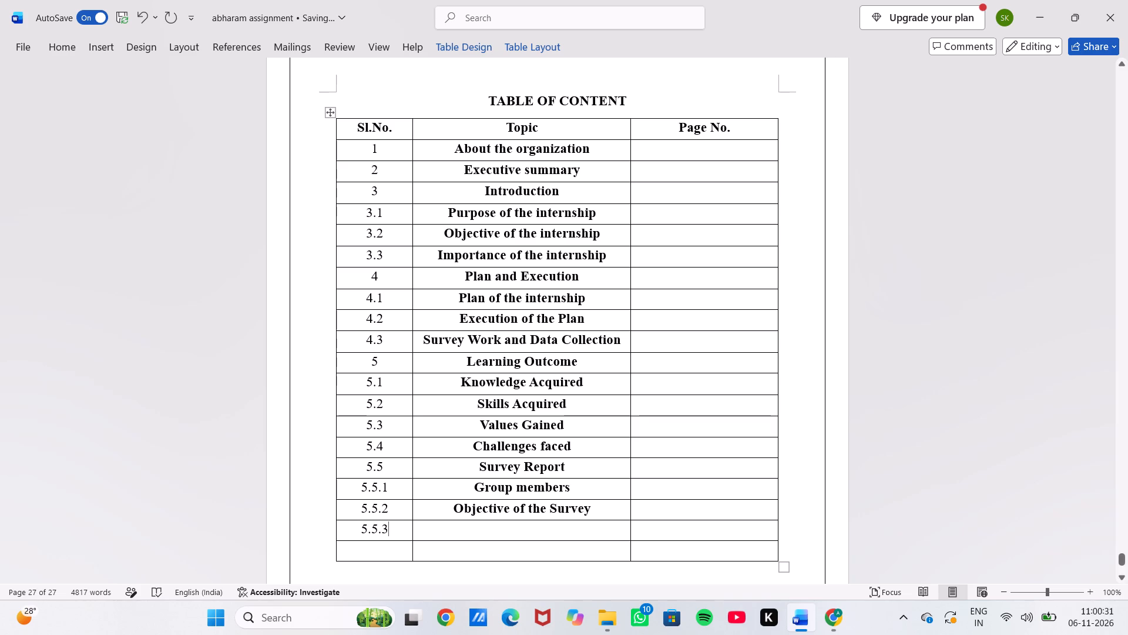
left_click(481, 530)
type("to")
type("re")
key("space")
key("BackSpace")
key("BackSpace")
key("BackSpace")
key("BackSpace")
key("BackSpace")
key("BackSpace")
type("tore")
key("space")
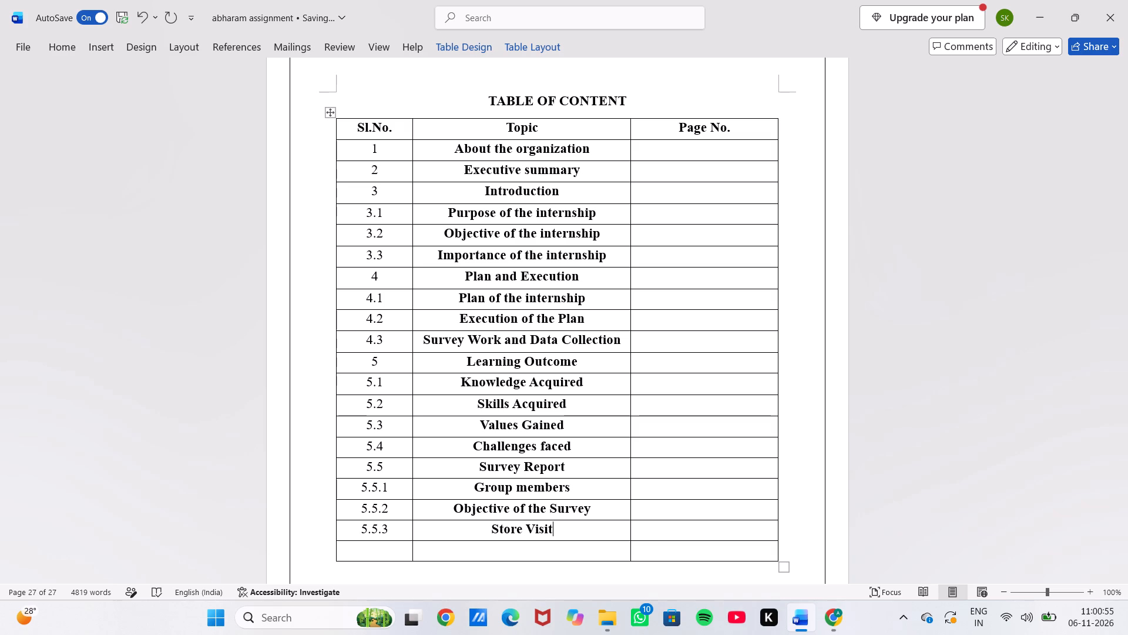
key("s")
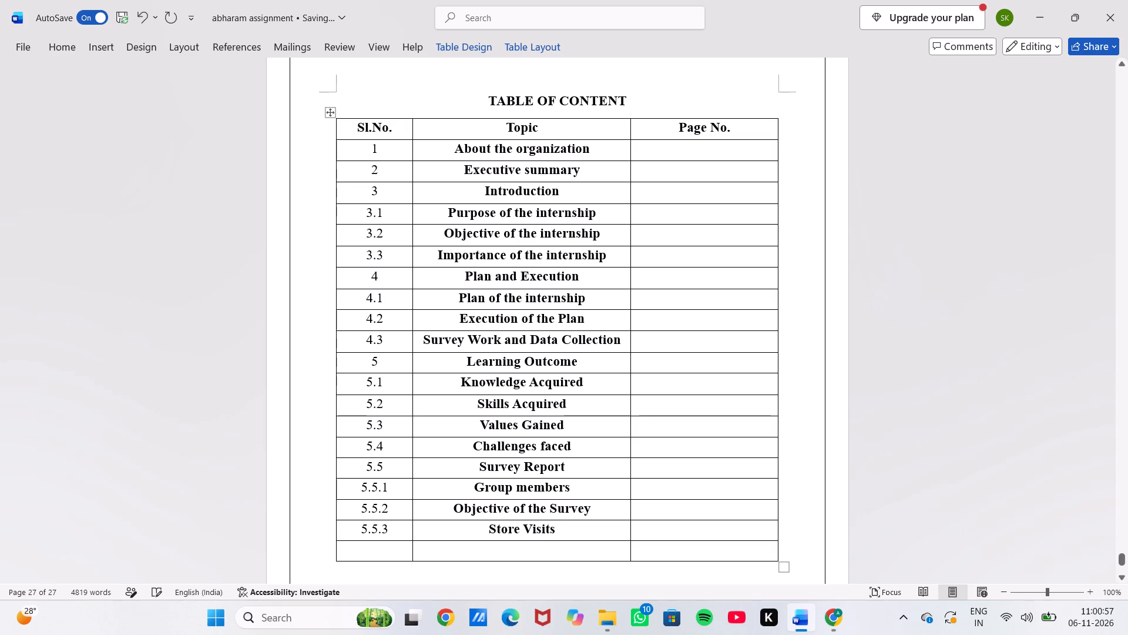
Fill the last row of the table of contents with serial number 5.5.4 and the topic Customer Questionarie.
left_click(380, 554)
type("5.5.")
key("4")
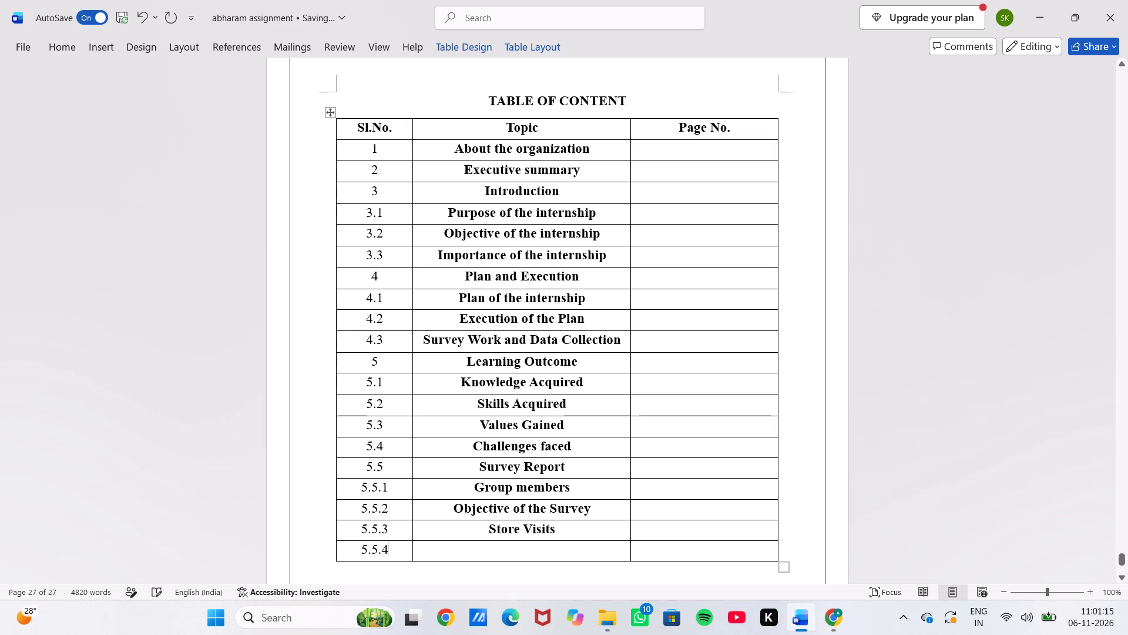
left_click(484, 550)
type("ustomee")
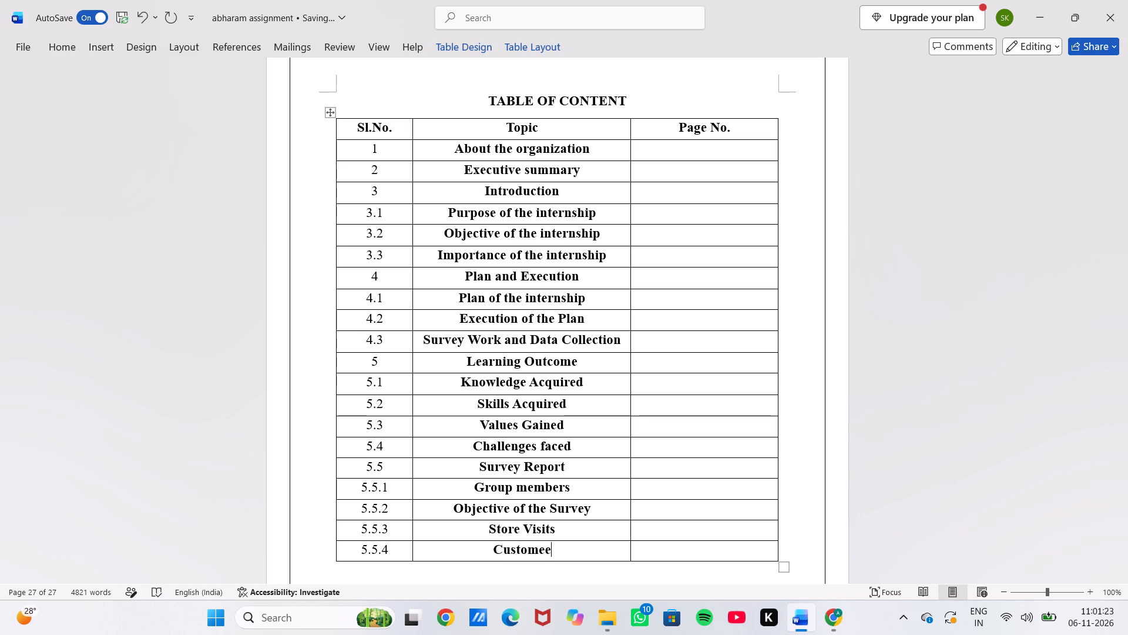
key("BackSpace")
type("r")
key("space")
key("q")
type("uestionarie")
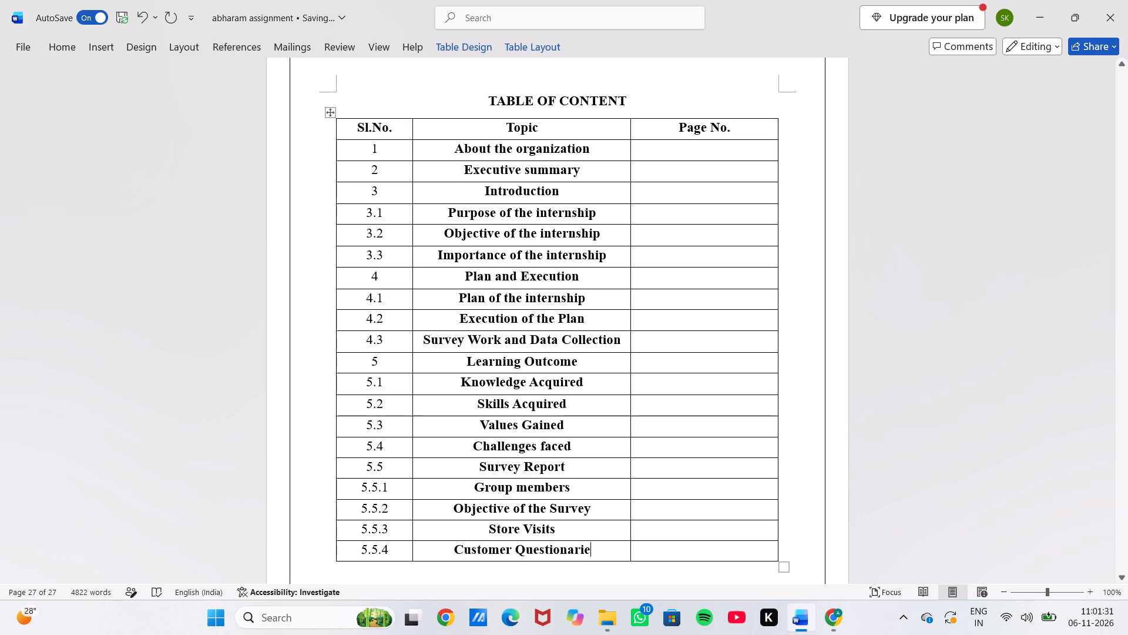
Extend the end of the table of contents with two more blank rows.
scroll(589, 566, "down", 1)
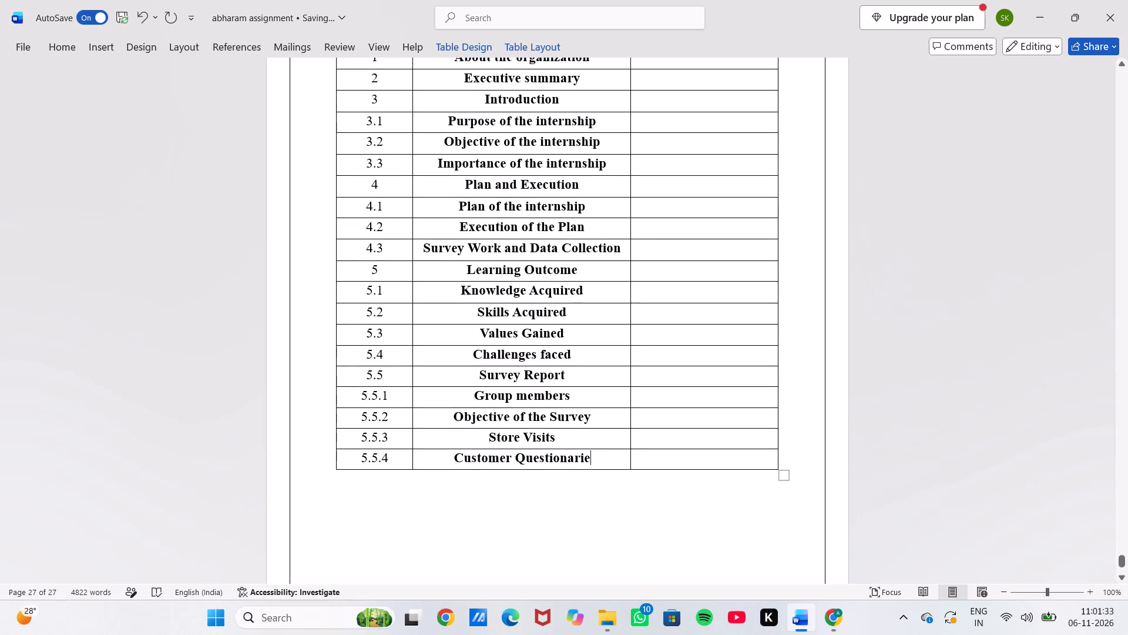
left_click(679, 469)
left_click(679, 462)
key("Tab")
key("Tab")
key("Tab")
key("Tab")
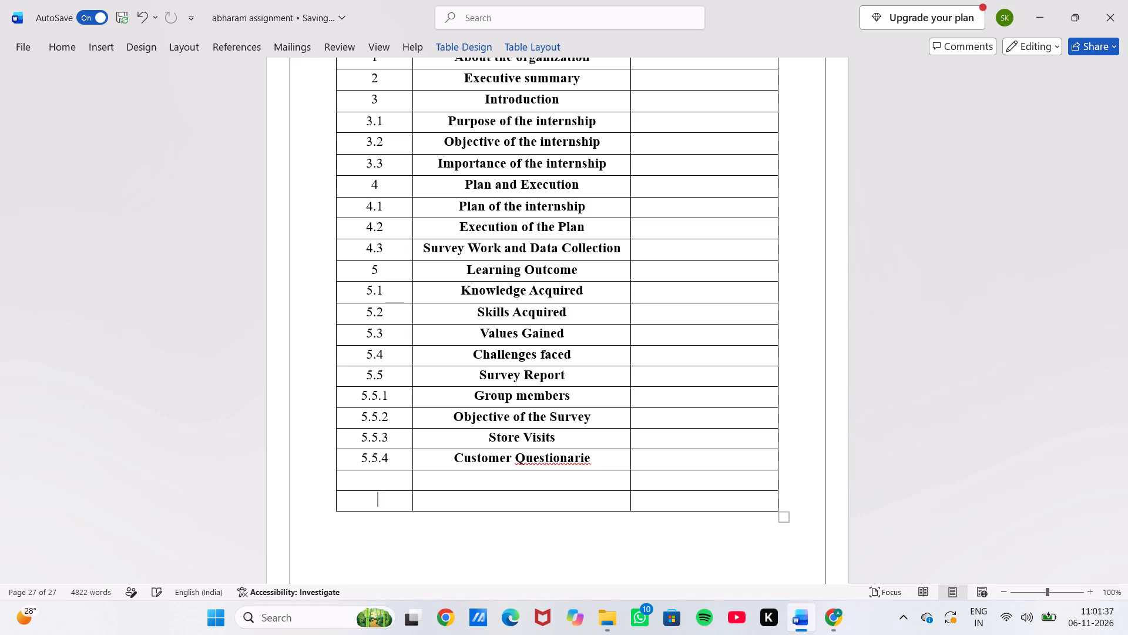
Extend the end of the table of contents with two more blank rows.
key("Tab")
key("Tab")
key("Tab")
key("Tab")
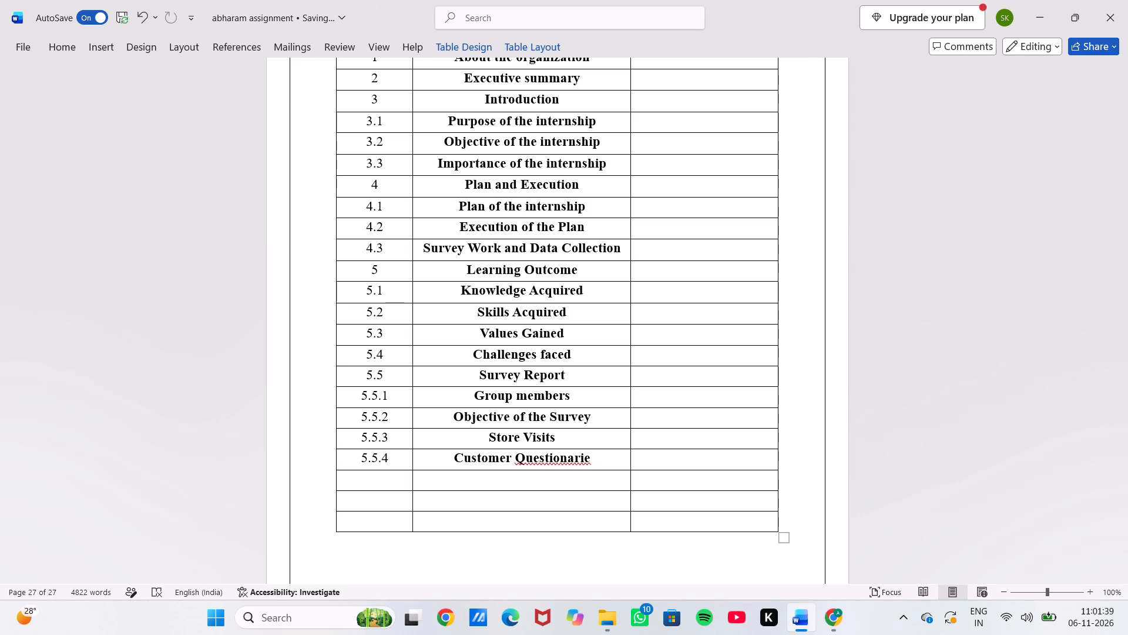
key("Tab")
key("Tab")
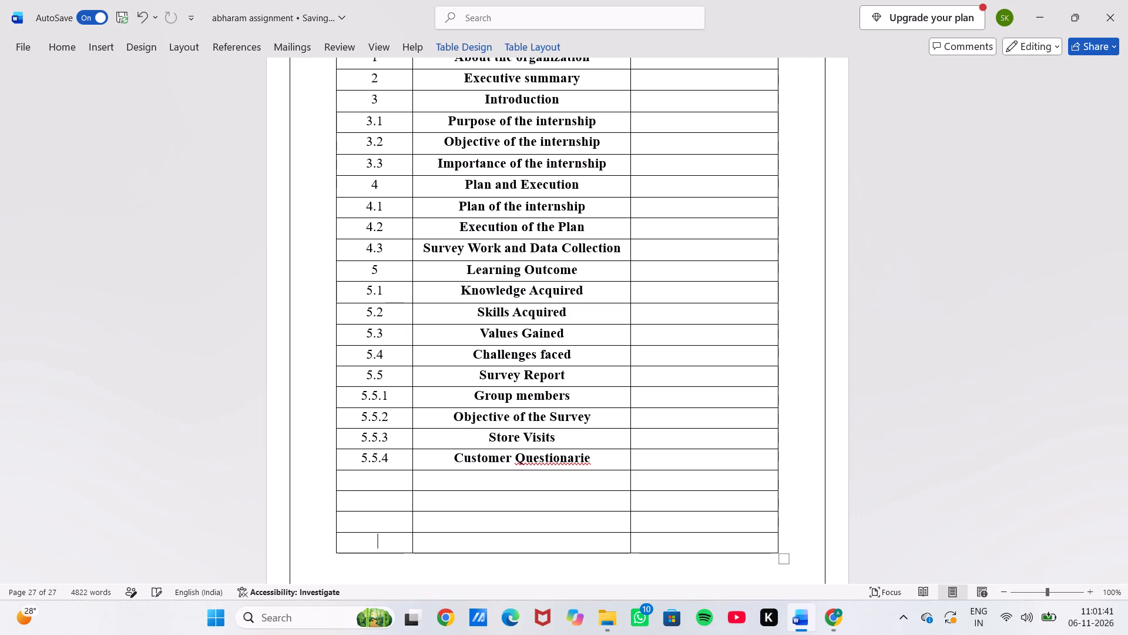
Correct the misspelled word in the 5.5.4 topic to questionnaire using the spelling suggestion.
left_click(572, 461)
right_click(572, 461)
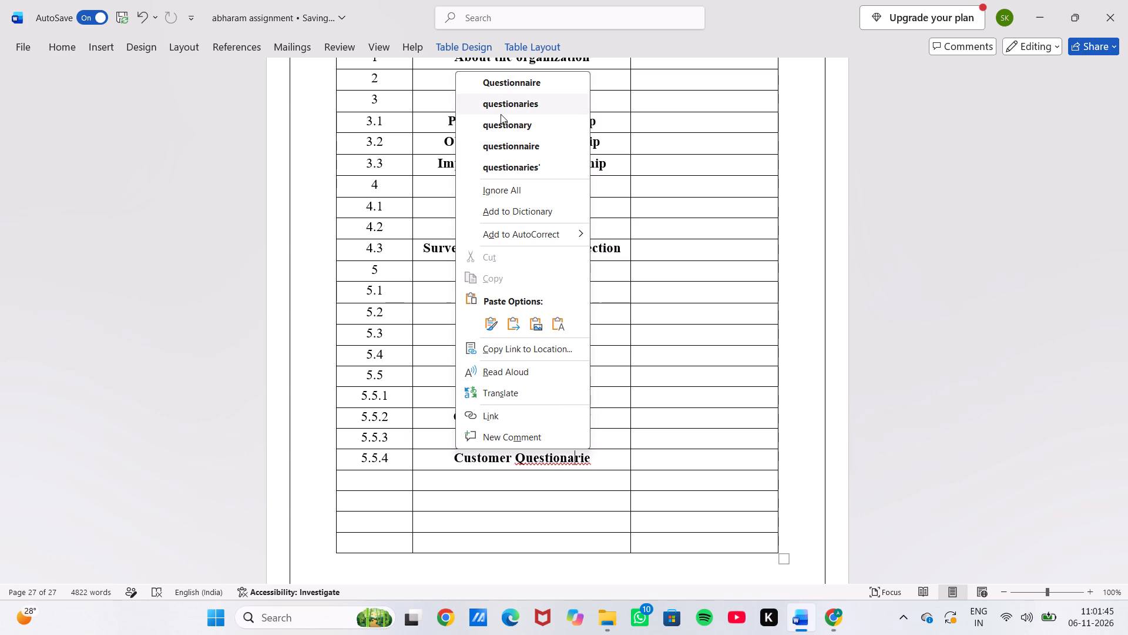
left_click(492, 148)
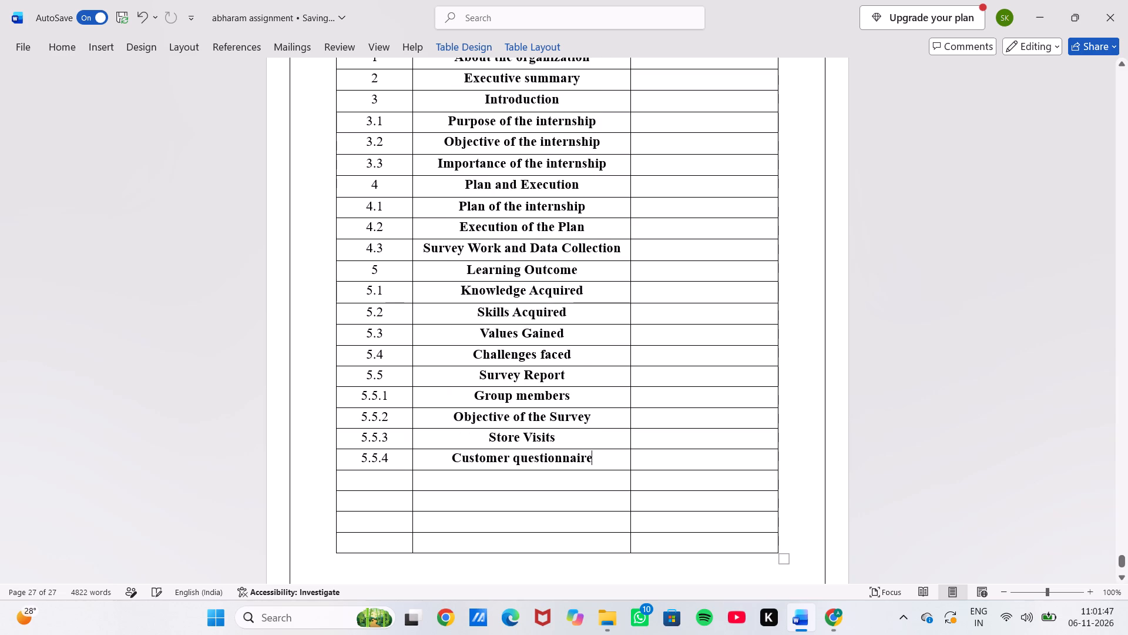
Fill the row below Customer questionnaire with serial number 5.5.5 and the topic Analysis and Findings.
left_click(372, 474)
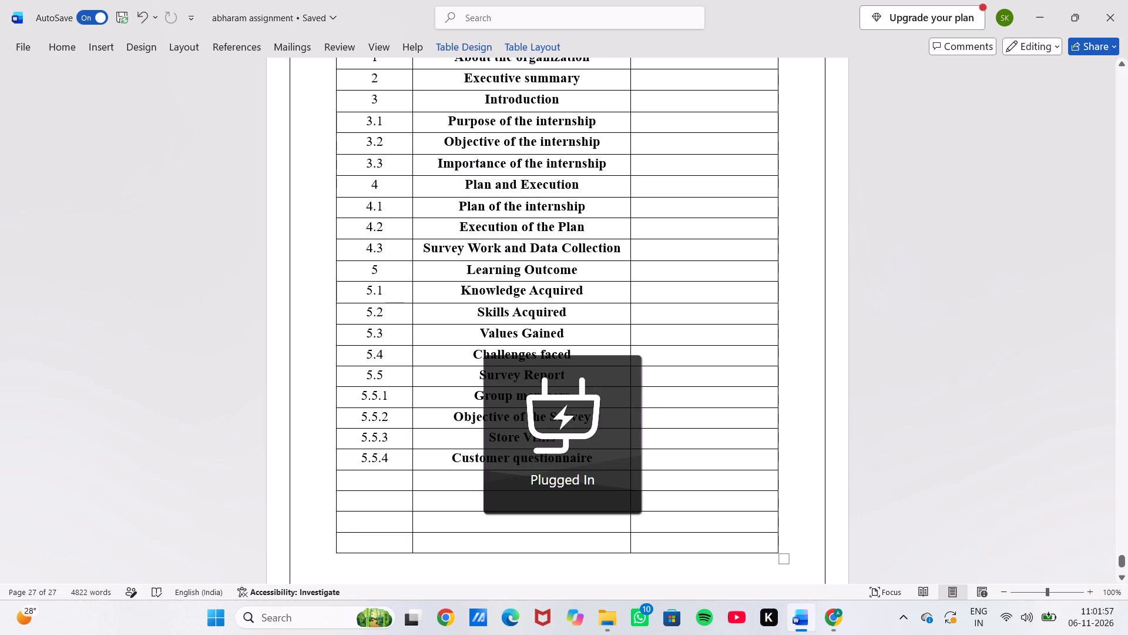
type("5.5.5")
left_click(462, 480)
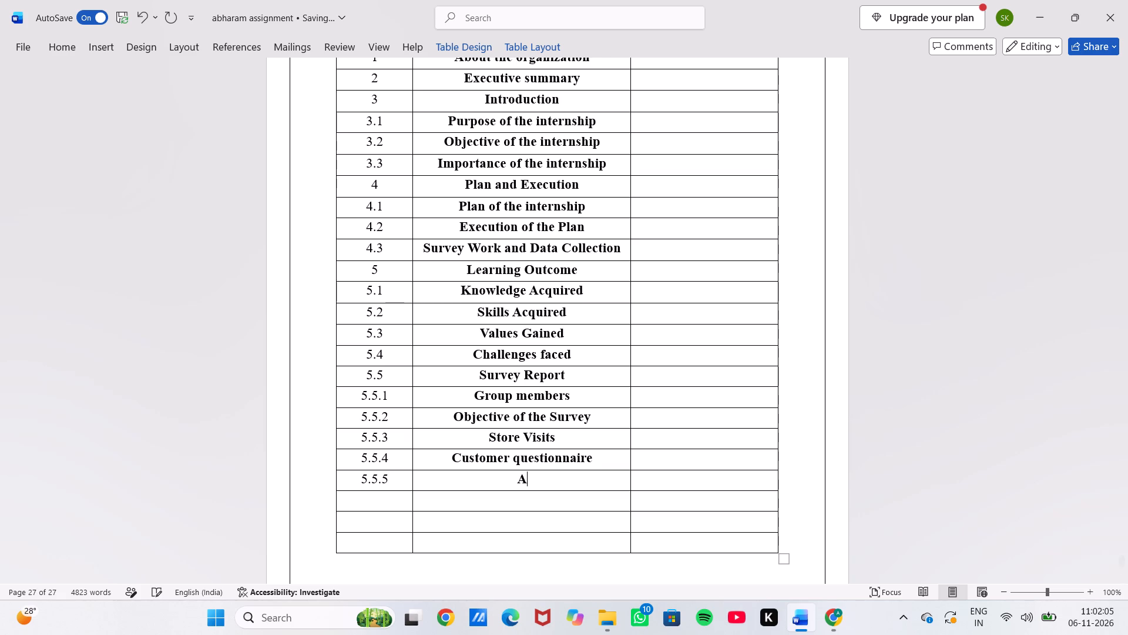
type("nalysisn")
key("BackSpace")
key("space")
type("and")
key("space")
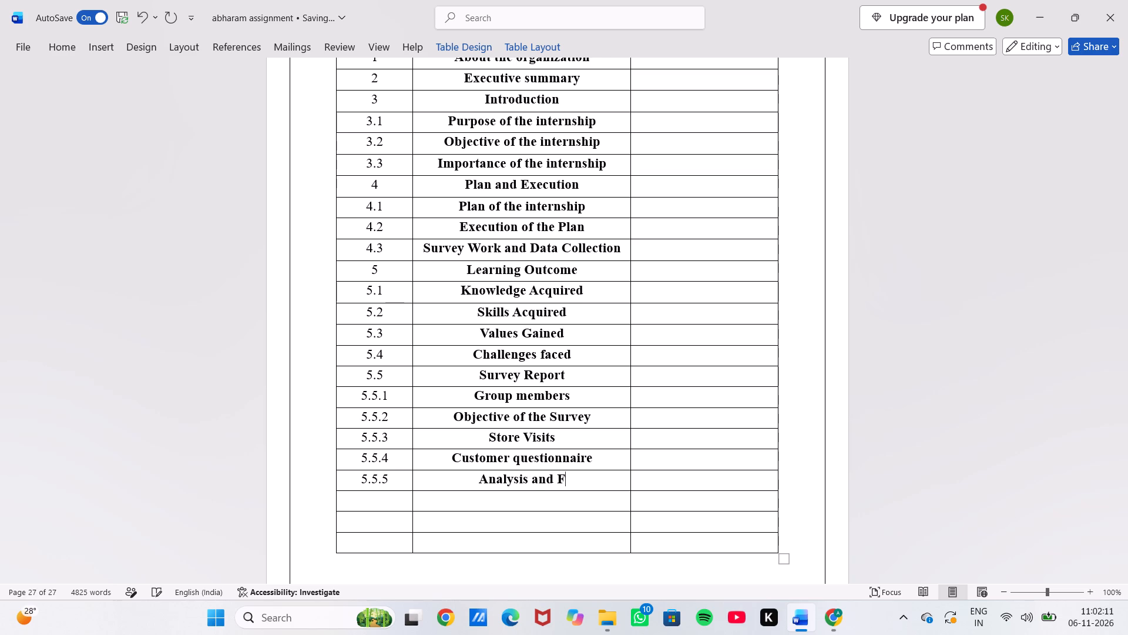
type("inding")
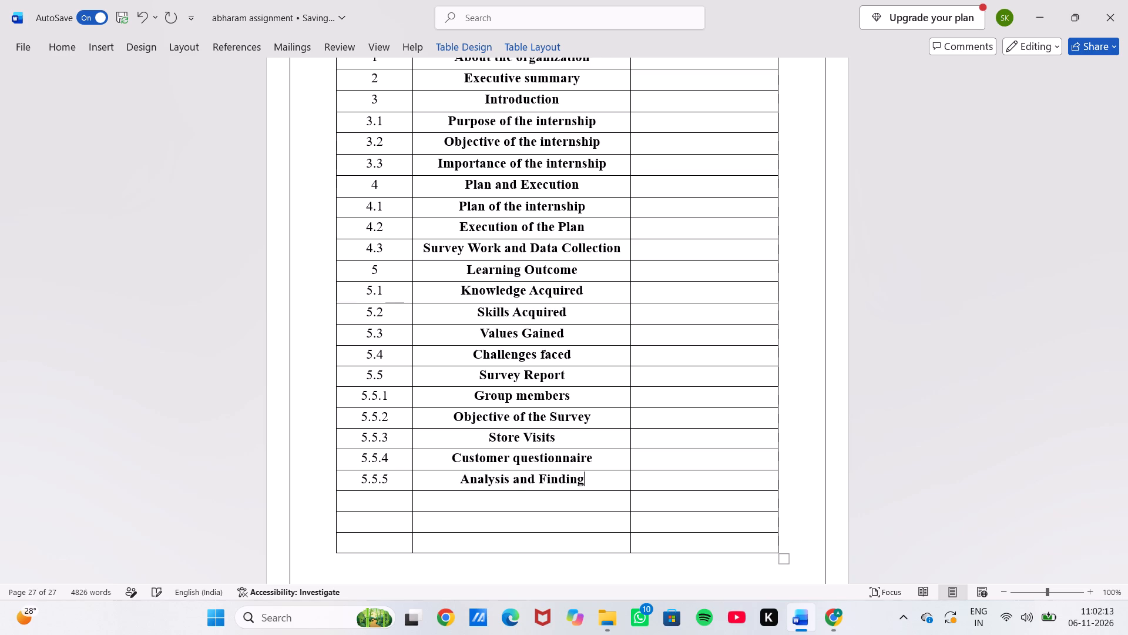
left_click(384, 509)
left_click(581, 482)
key("s")
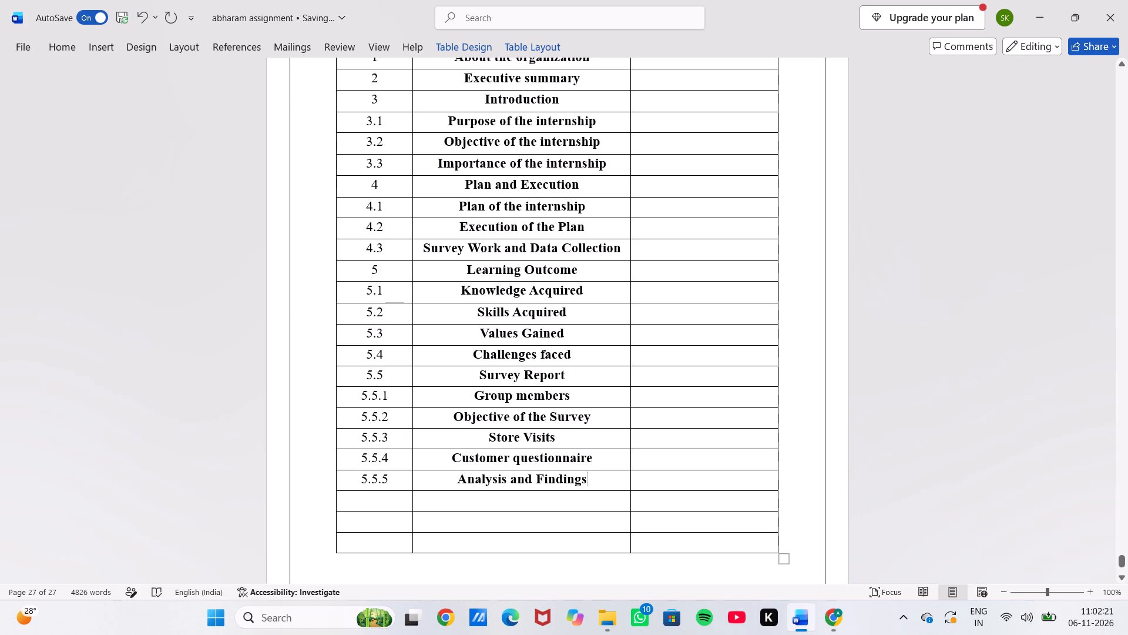
Fill the row below Analysis and Findings with serial number 6 and the topic Conclusion.
left_click(398, 506)
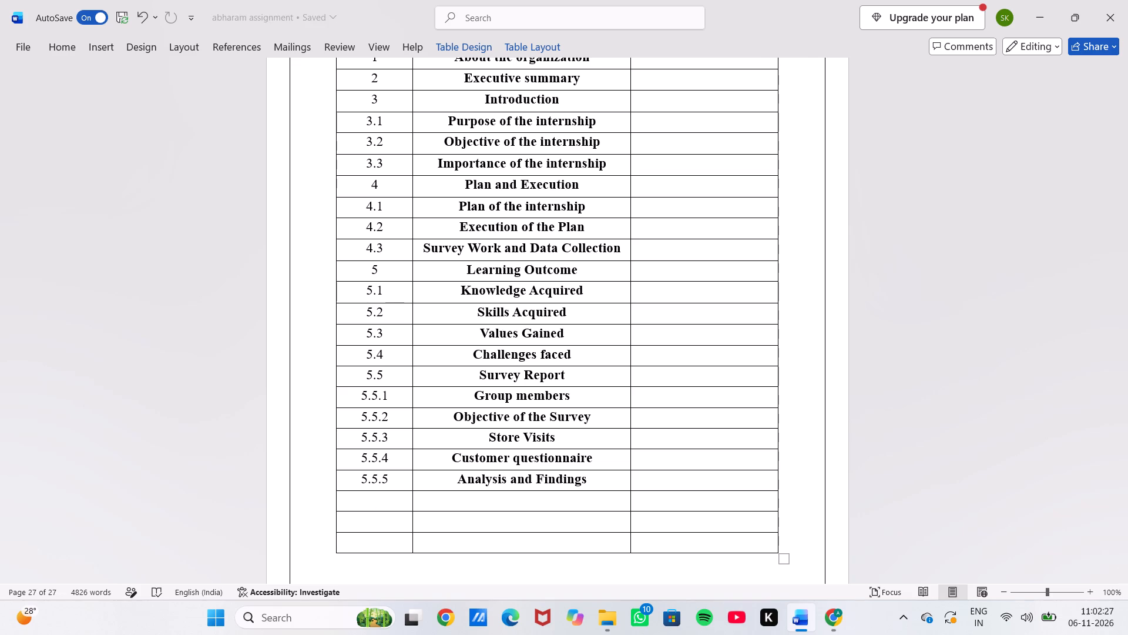
type("6")
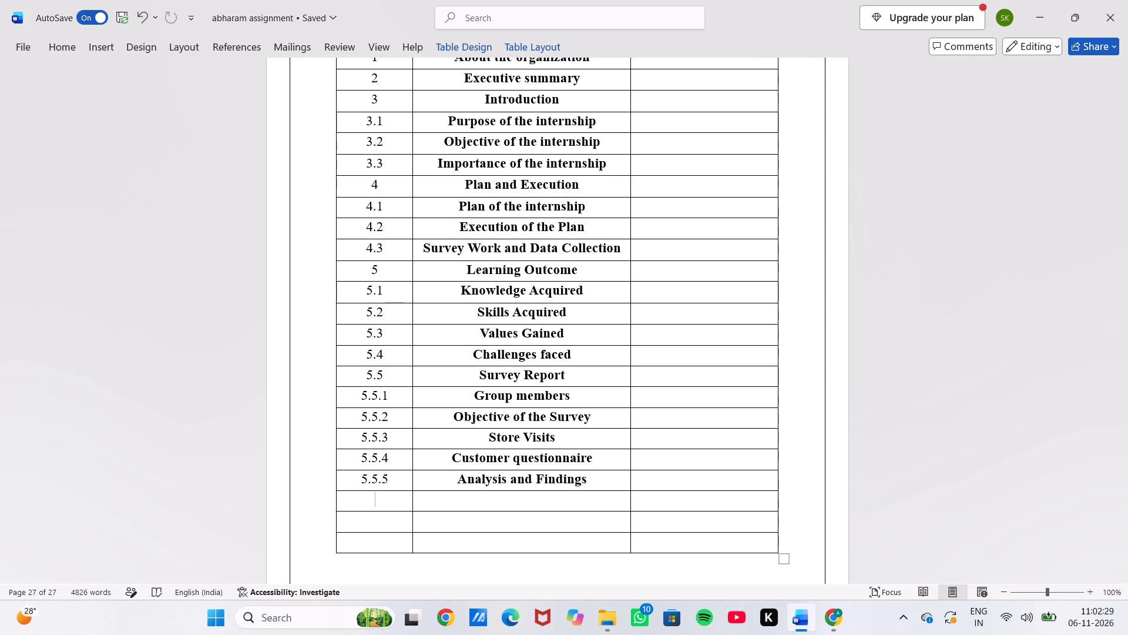
key("space")
left_click(504, 503)
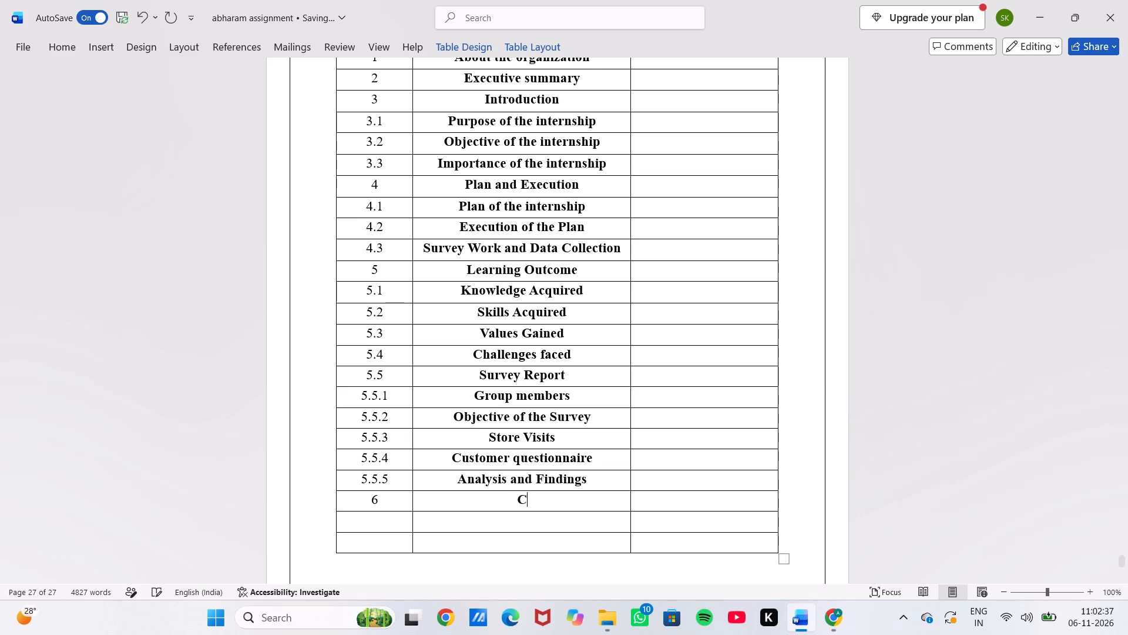
type("onclusion")
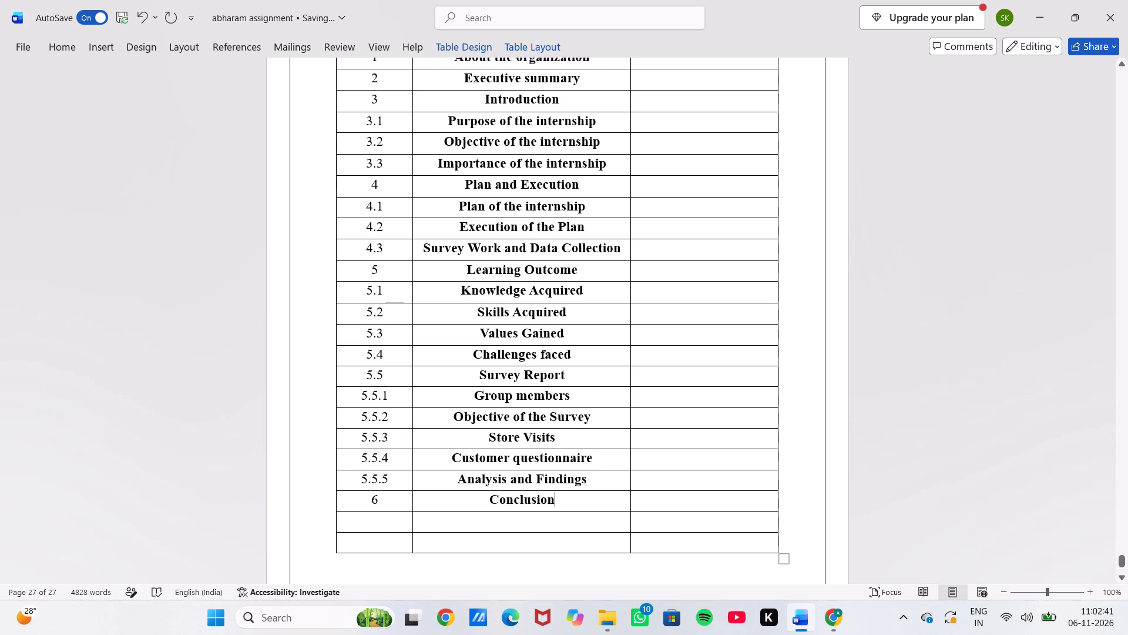
Fill the row below Conclusion with serial number 7 and the topic Attendance Sheet.
left_click(374, 525)
key("7")
left_click(486, 521)
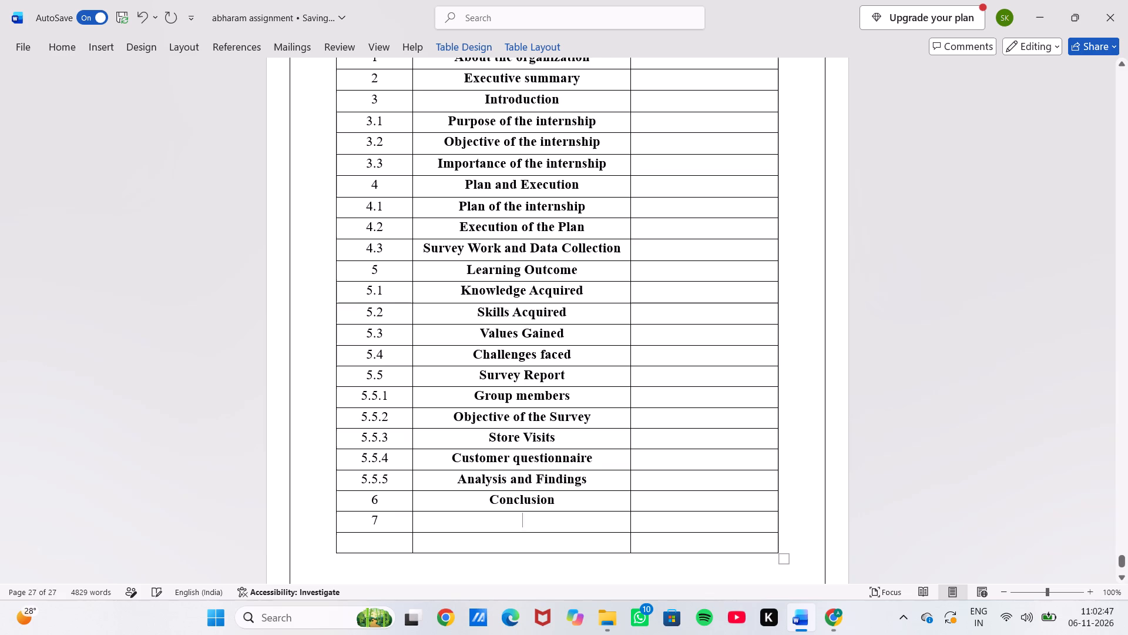
type("ttendance")
key("space")
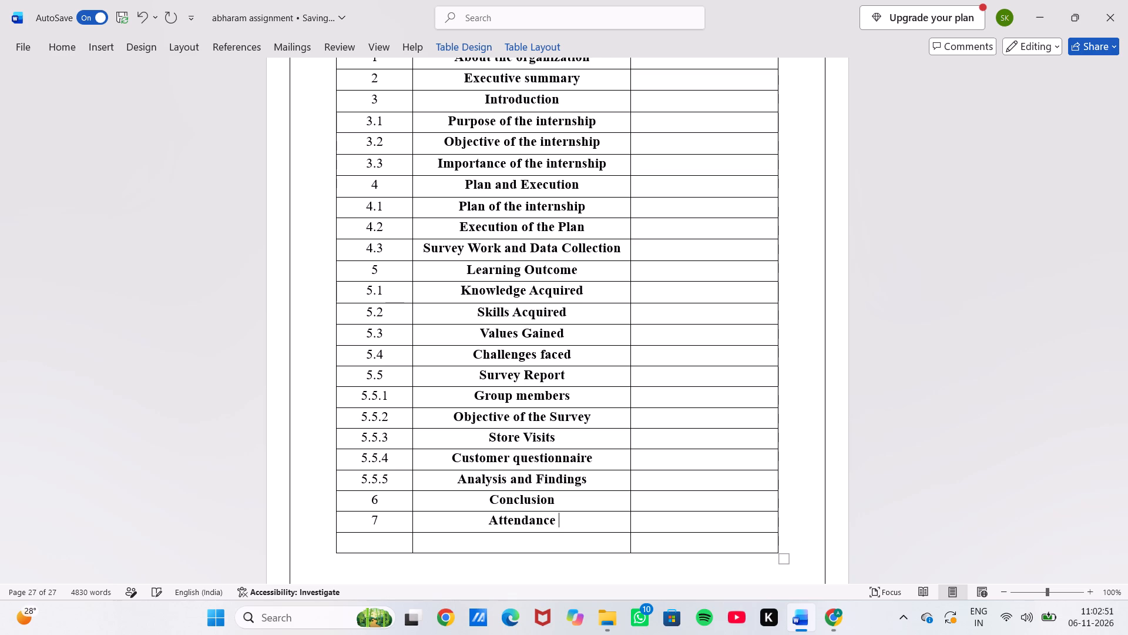
key("s")
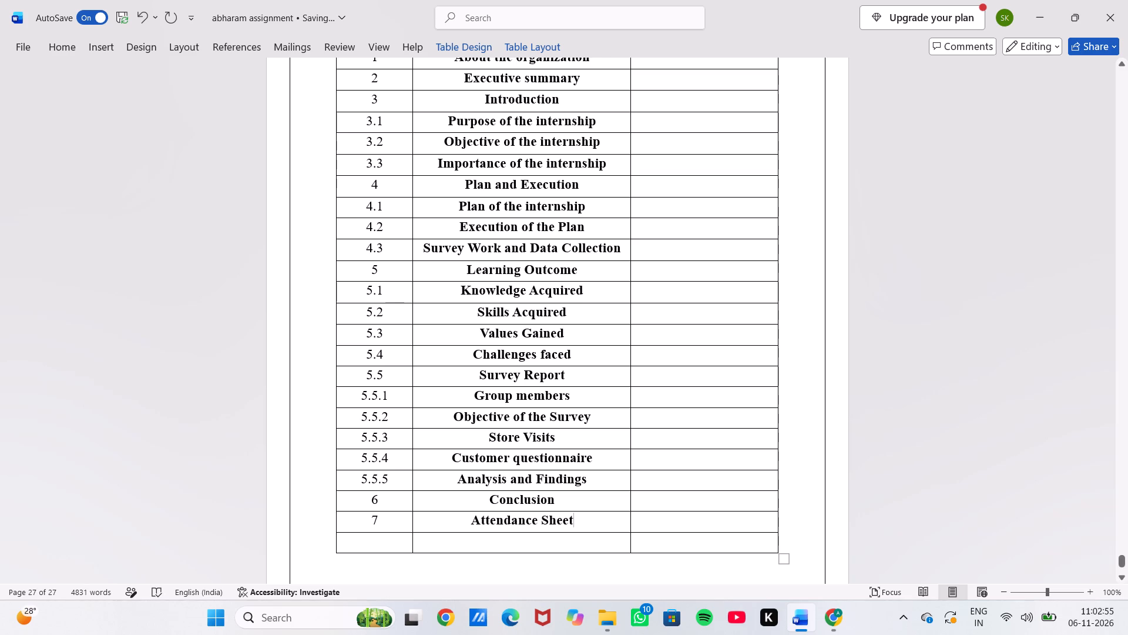
Fill the last row of the table of contents with serial number 8 and the topic Photograph (GPS).
left_click(382, 543)
key("8")
left_click(512, 548)
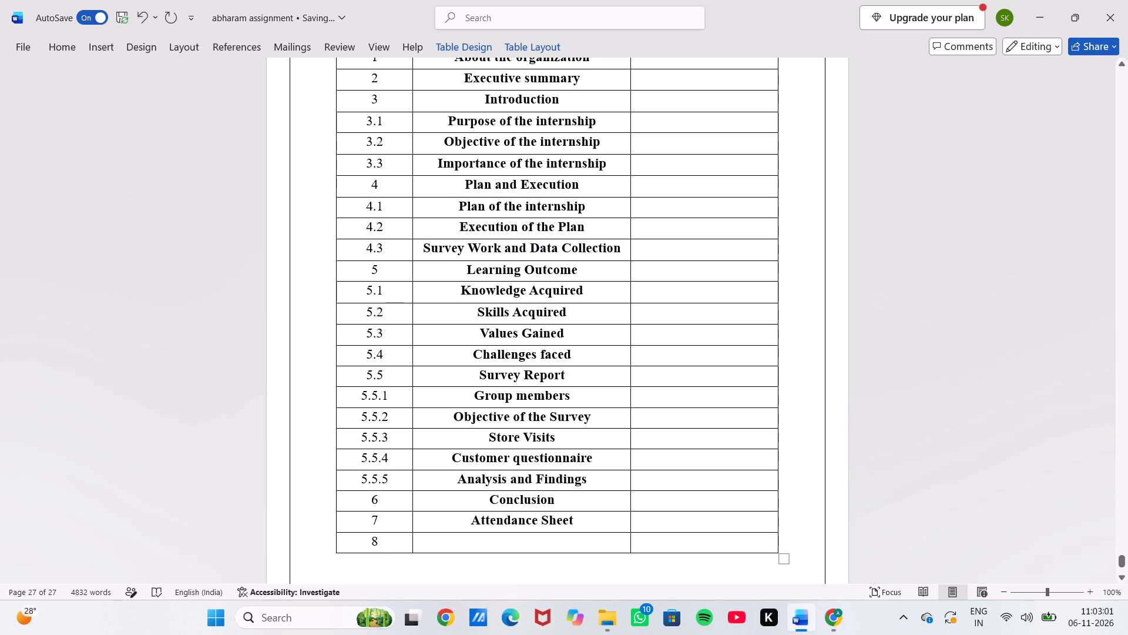
type("hotograph")
key("space")
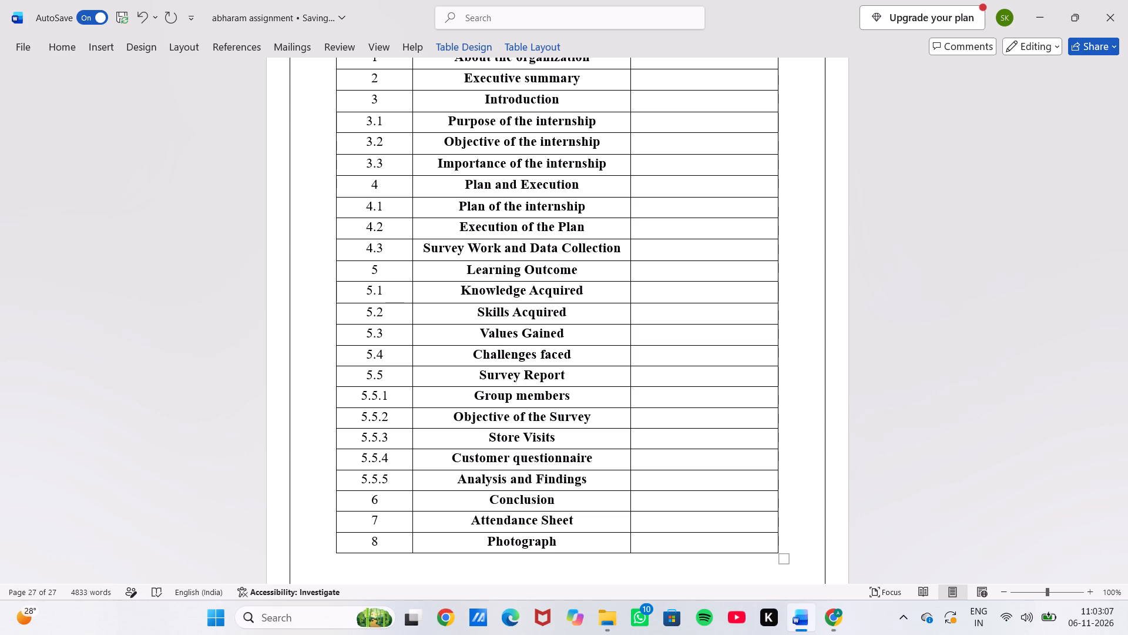
key("shift+parenleft")
type("GPS")
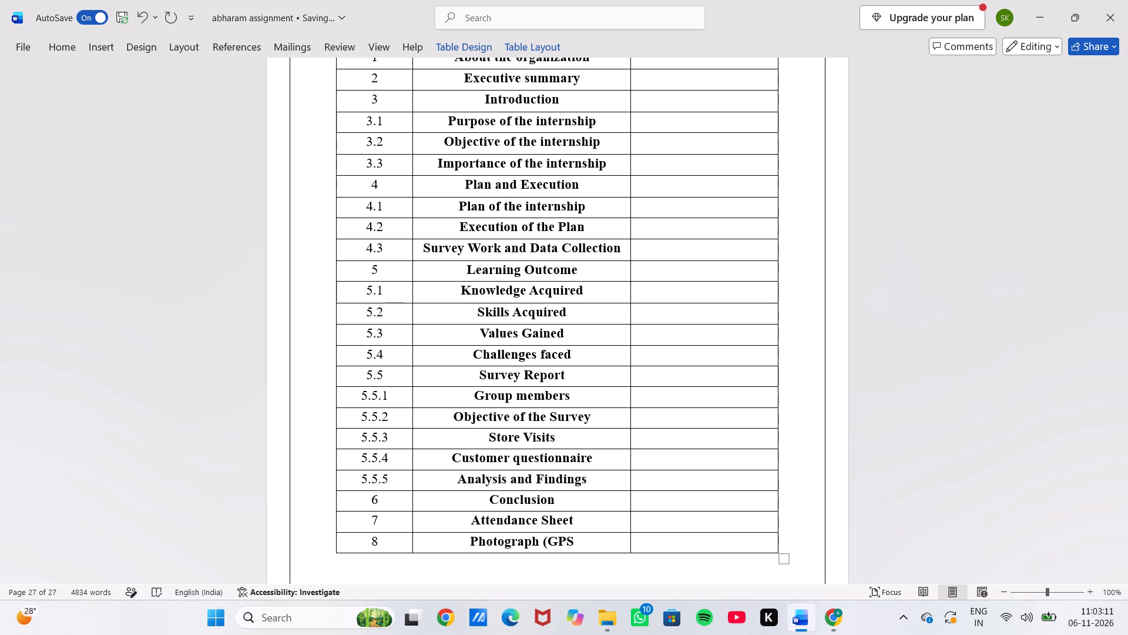
key("shift+parenright")
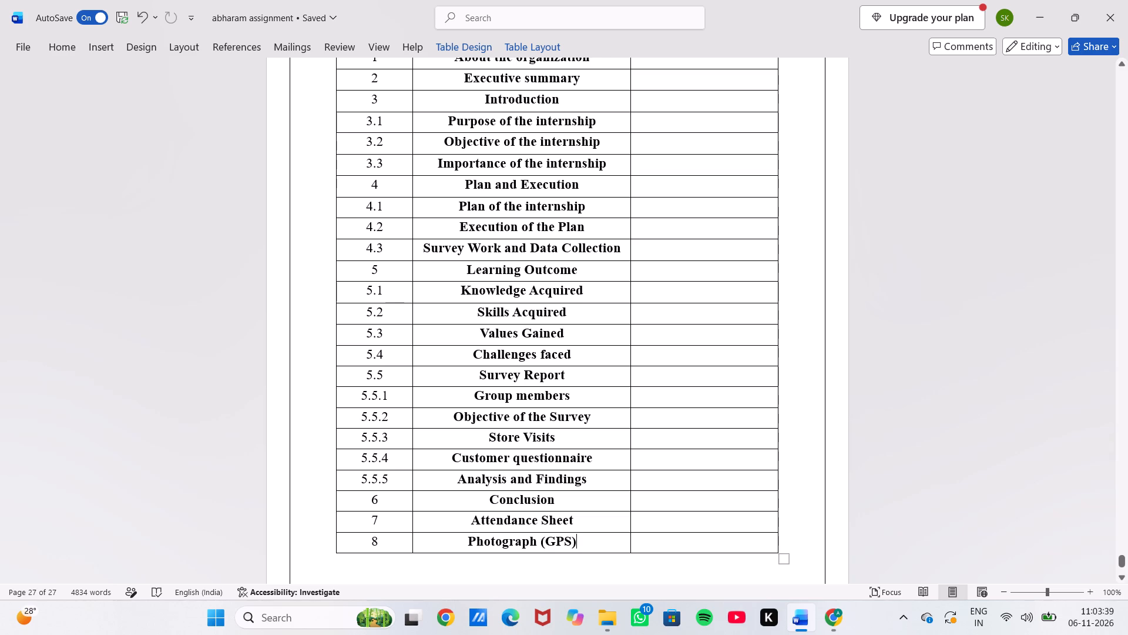
Insert a blank row directly below the Conclusion row in the table of contents.
left_click(388, 497)
left_click(710, 503)
key("Tab")
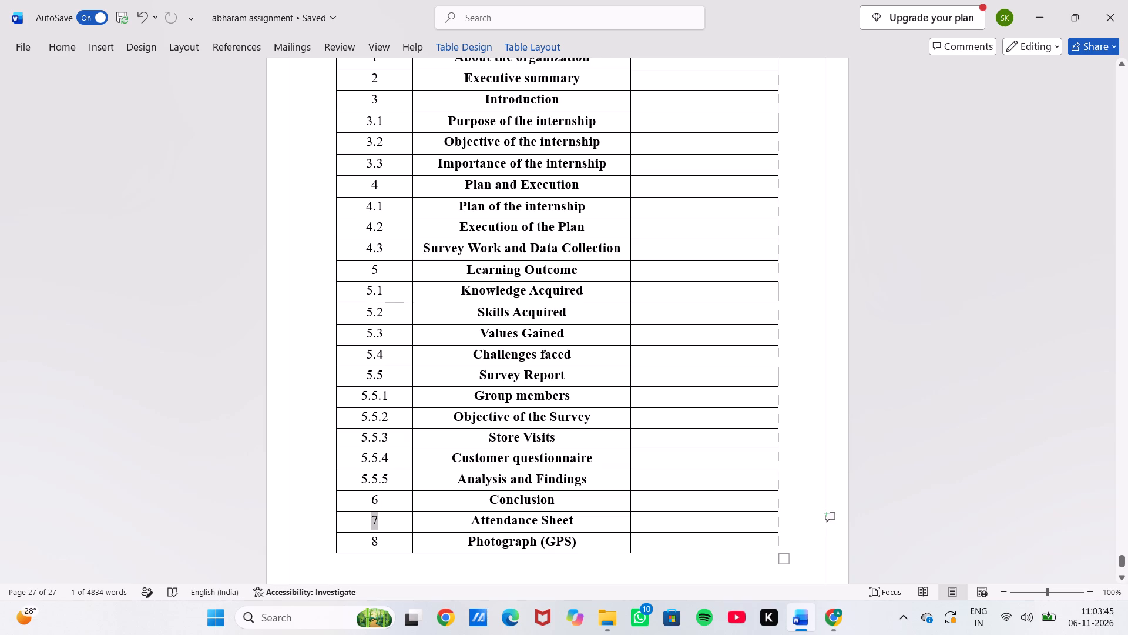
left_click(382, 494)
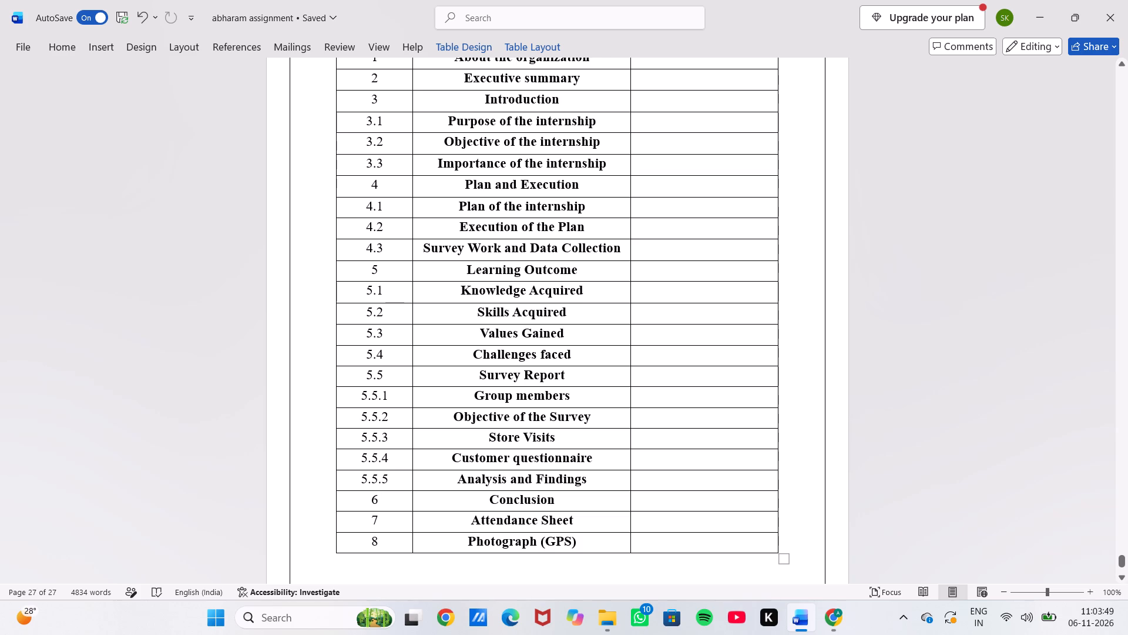
left_click(398, 502)
right_click(398, 502)
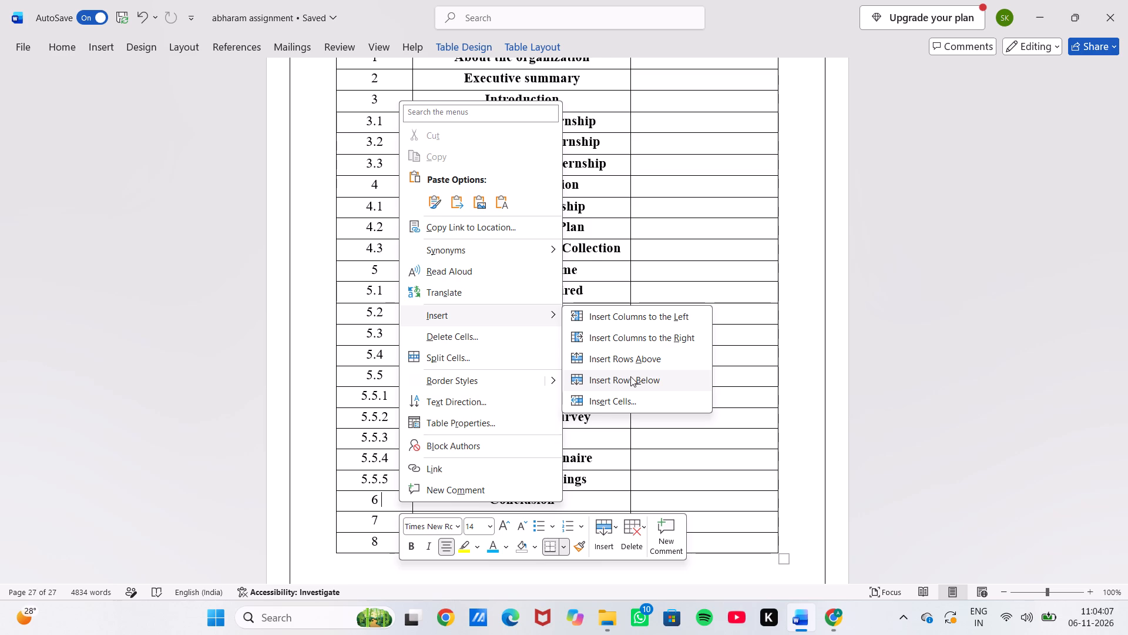
left_click(630, 376)
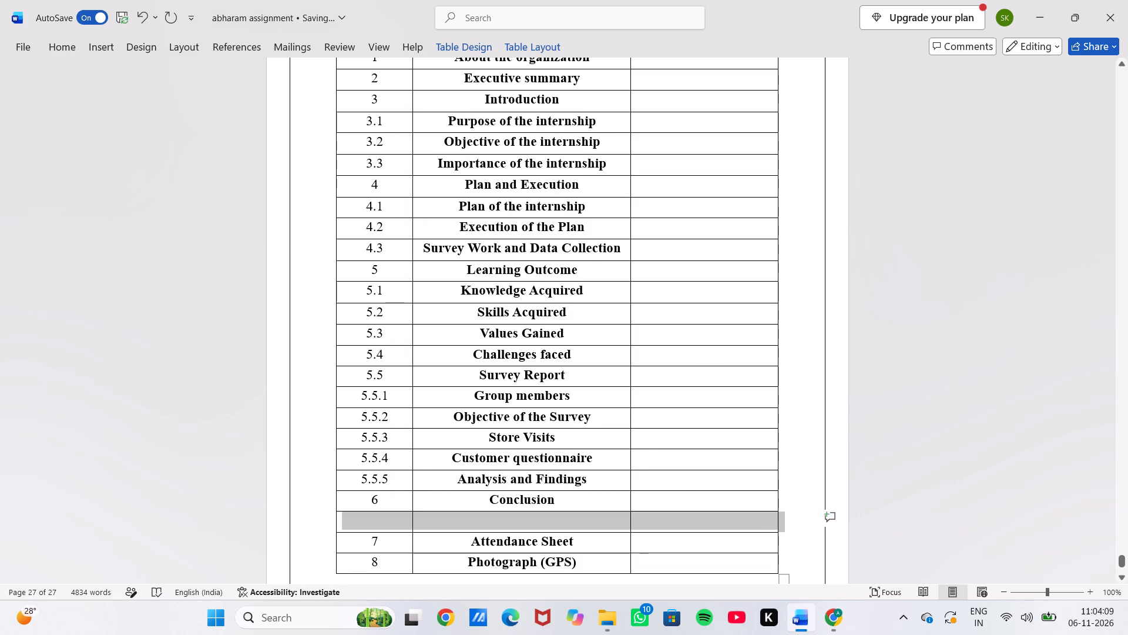
Clear the serial numbers of the Attendance Sheet and Photograph (GPS) rows.
left_click(382, 517)
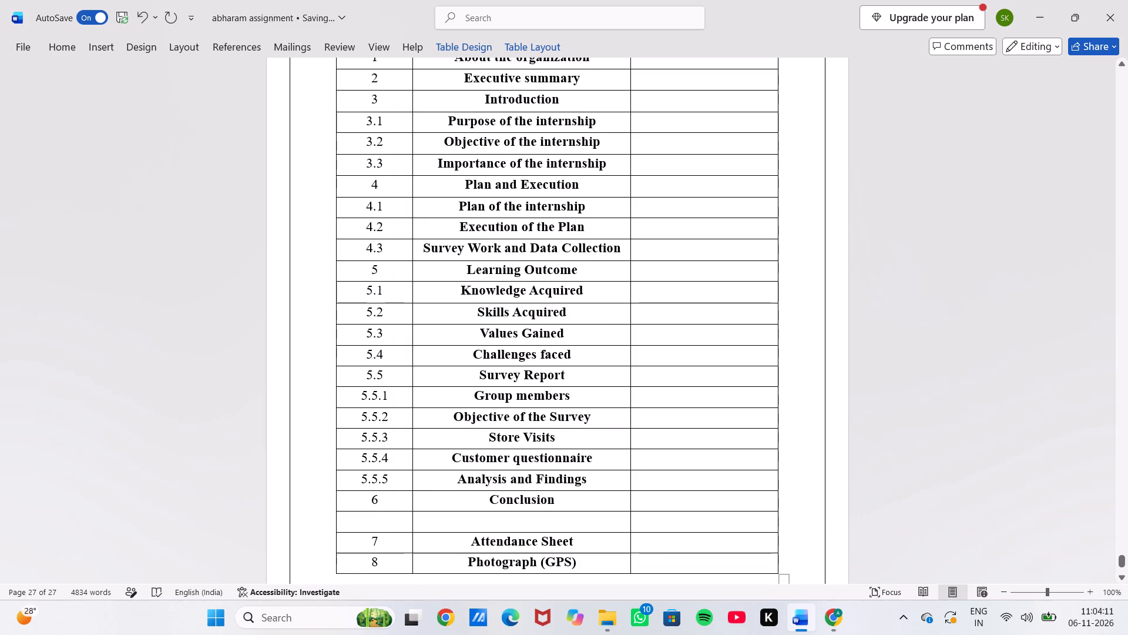
left_click(384, 546)
key("BackSpace")
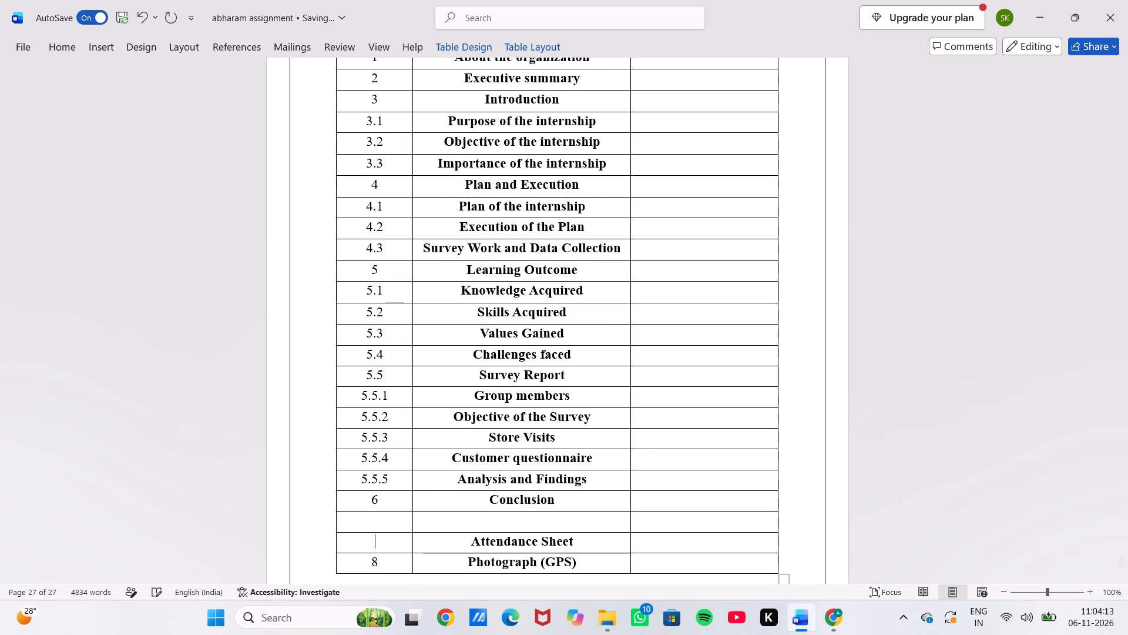
left_click(382, 560)
key("BackSpace")
Number the blank row below Conclusion 7, the Attendance Sheet row 8 and the Photograph (GPS) row 9 in the table of contents.
left_click(377, 518)
key("7")
key("Down")
key("8")
key("Down")
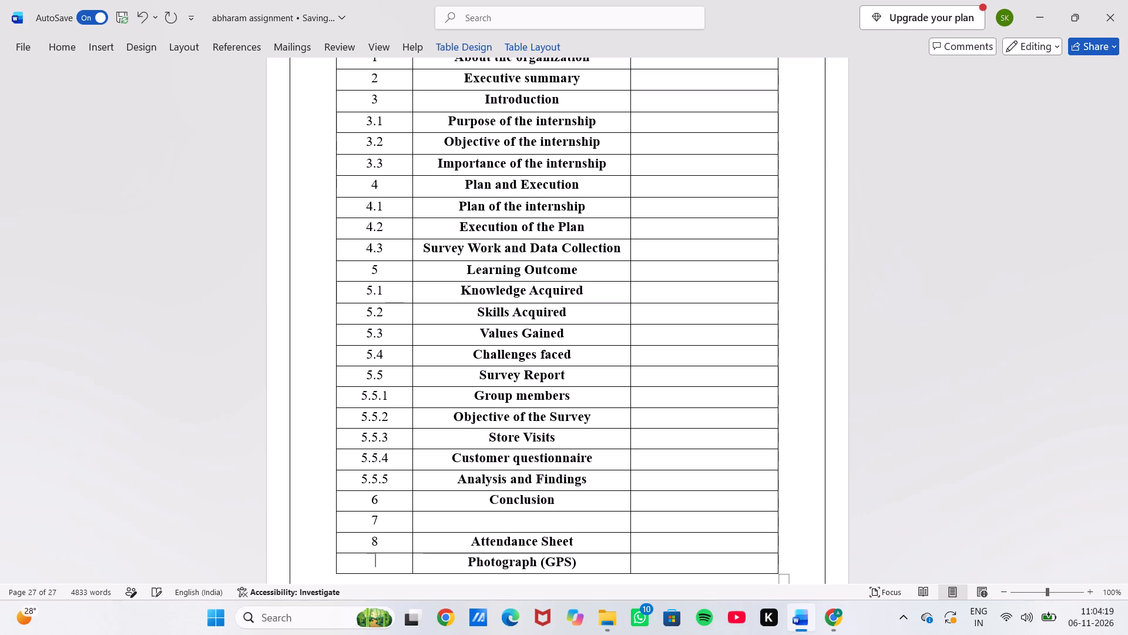
key("9")
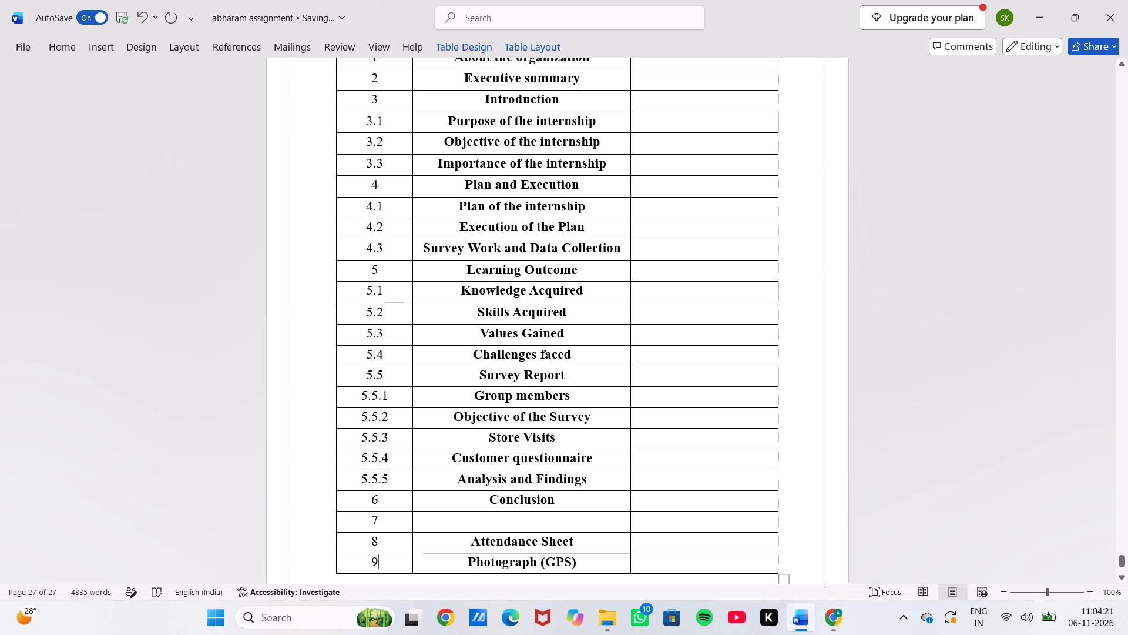
Enter the topic Bibliography in row 7 of the table of contents.
left_click(498, 523)
key("b")
key("BackSpace")
type("ib")
type("liography")
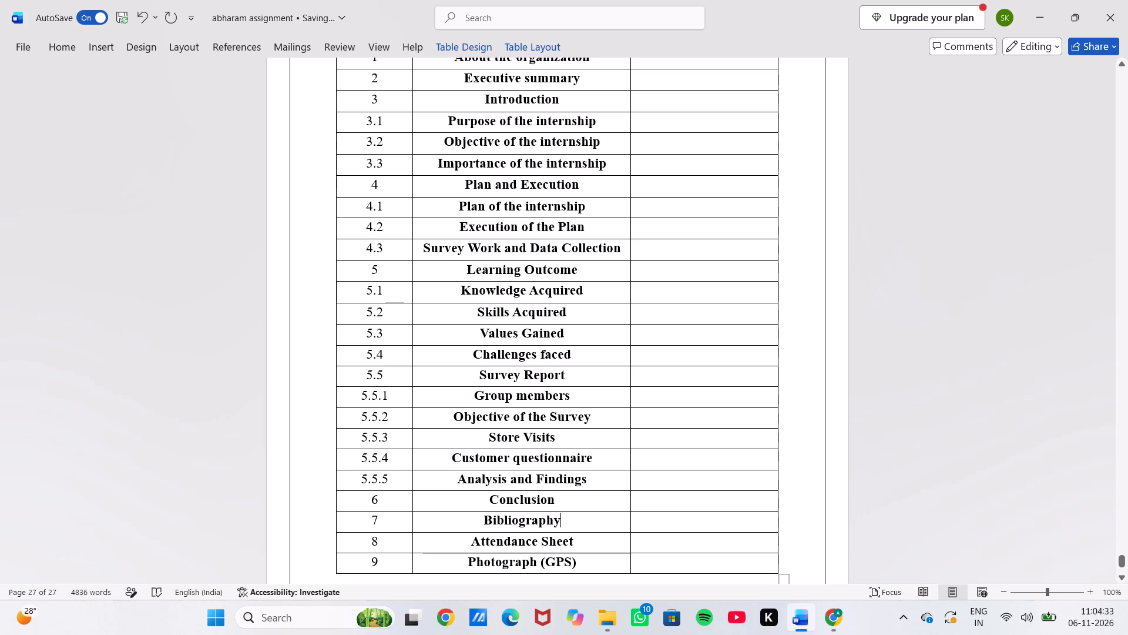
Check the table of contents entries and look through the preceding pages back to the Photograph (GPS) page.
scroll(520, 293, "up", 1)
scroll(520, 293, "down", 1)
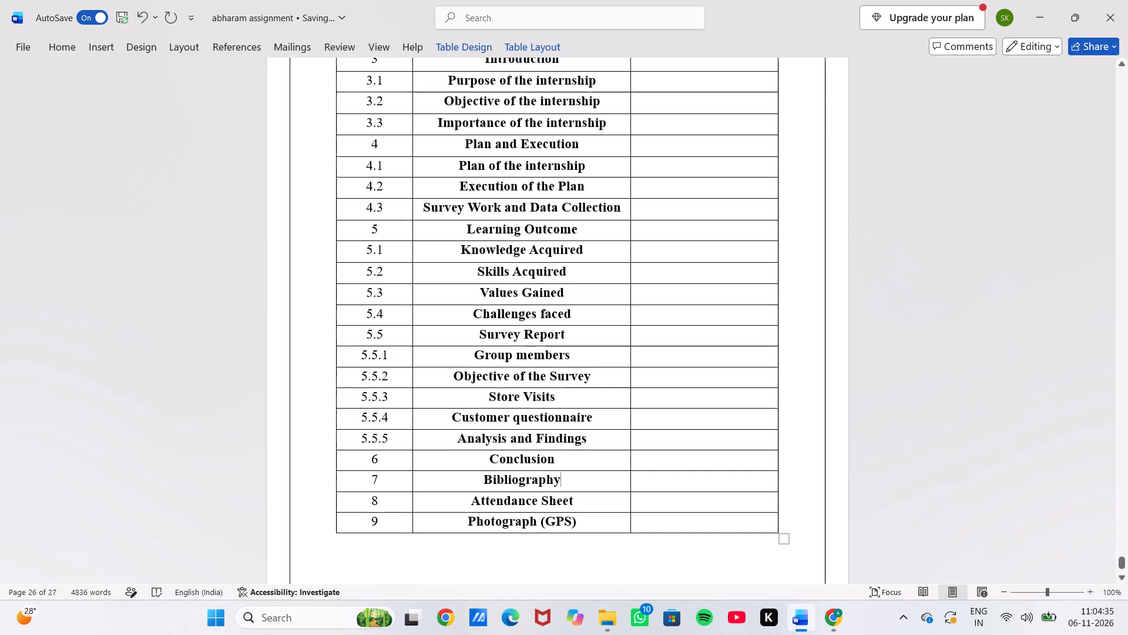
scroll(520, 293, "down", 1)
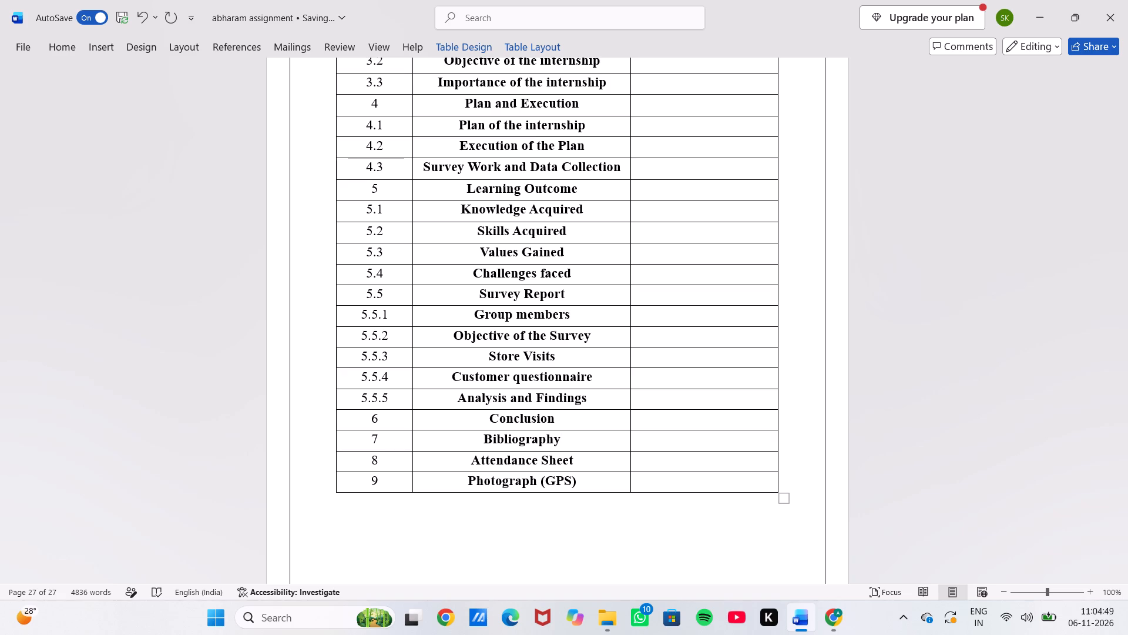
scroll(590, 231, "up", 1)
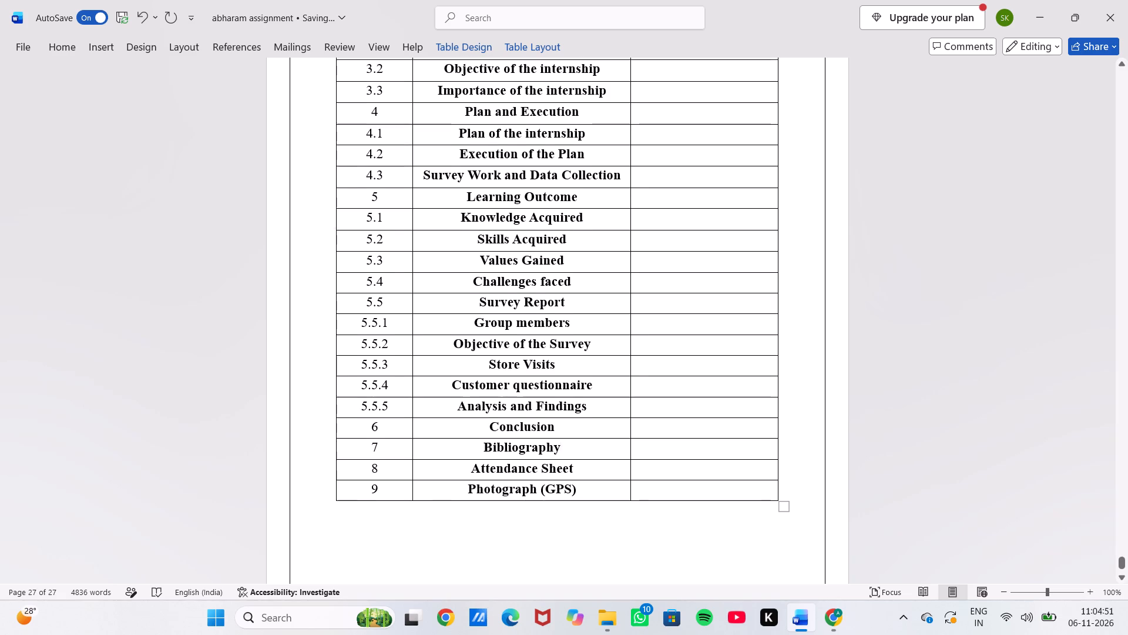
scroll(590, 231, "up", 1)
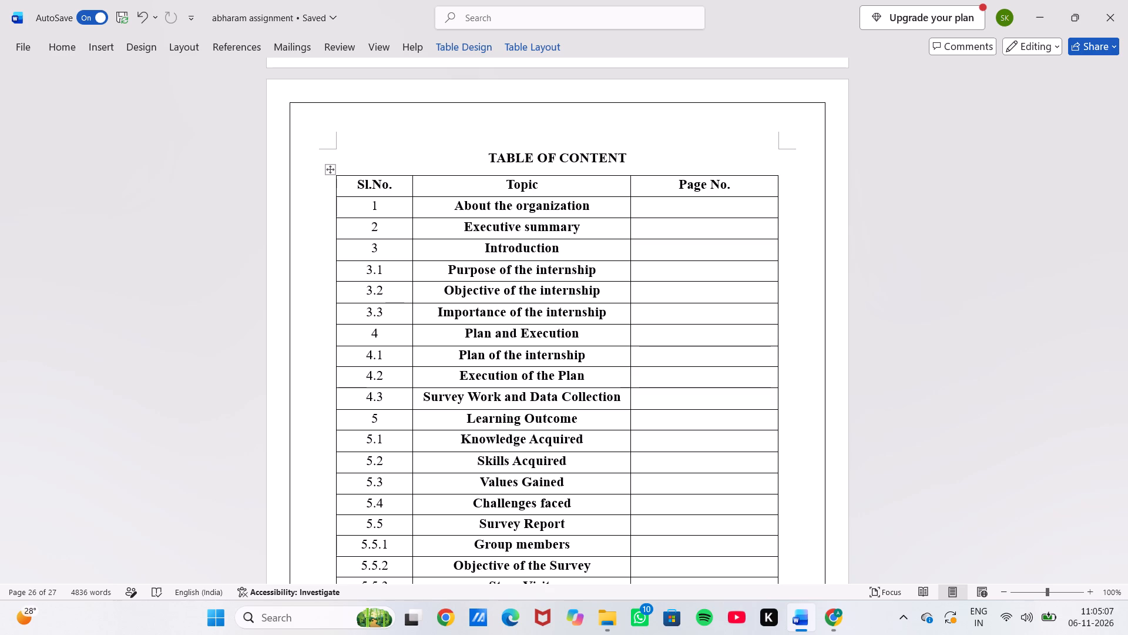
scroll(541, 193, "down", 1)
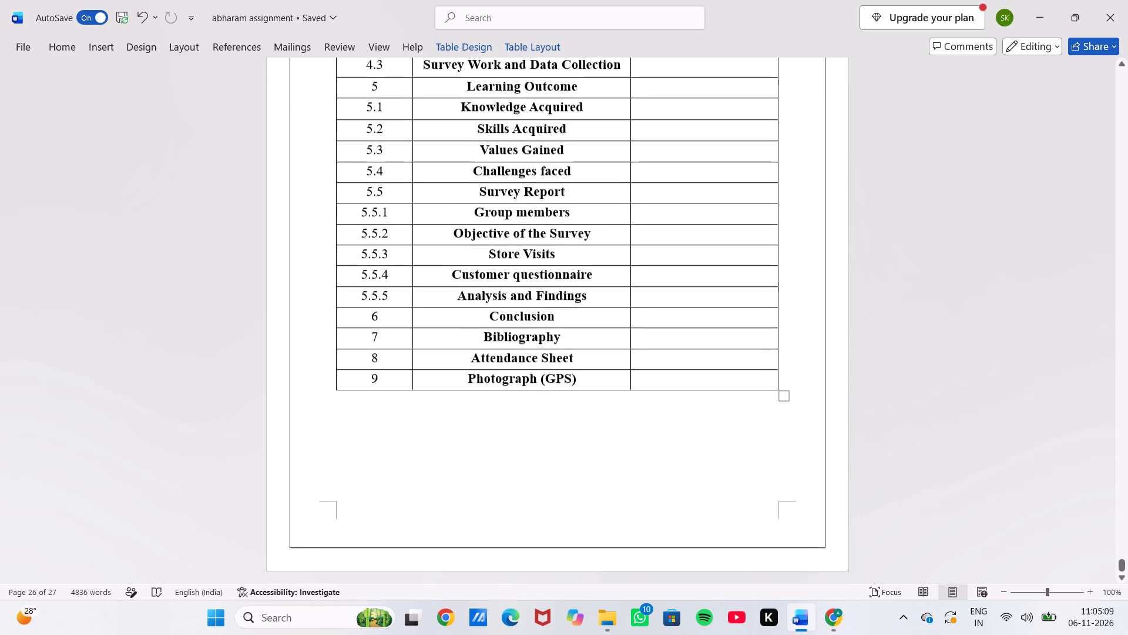
scroll(541, 193, "down", 1)
scroll(541, 193, "up", 1)
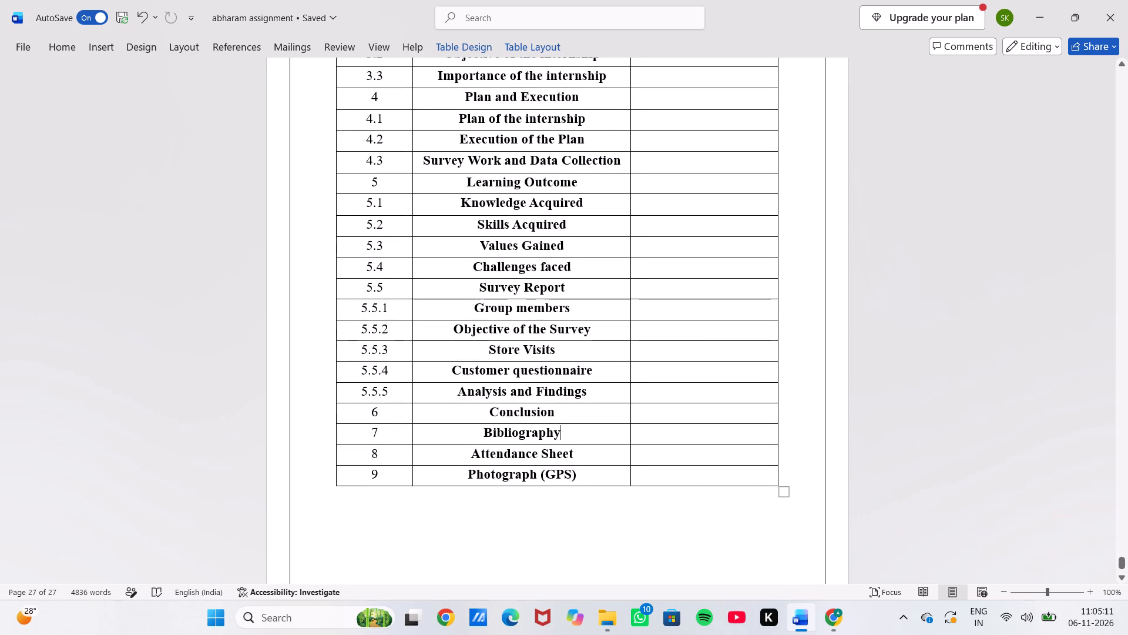
scroll(540, 203, "down", 4)
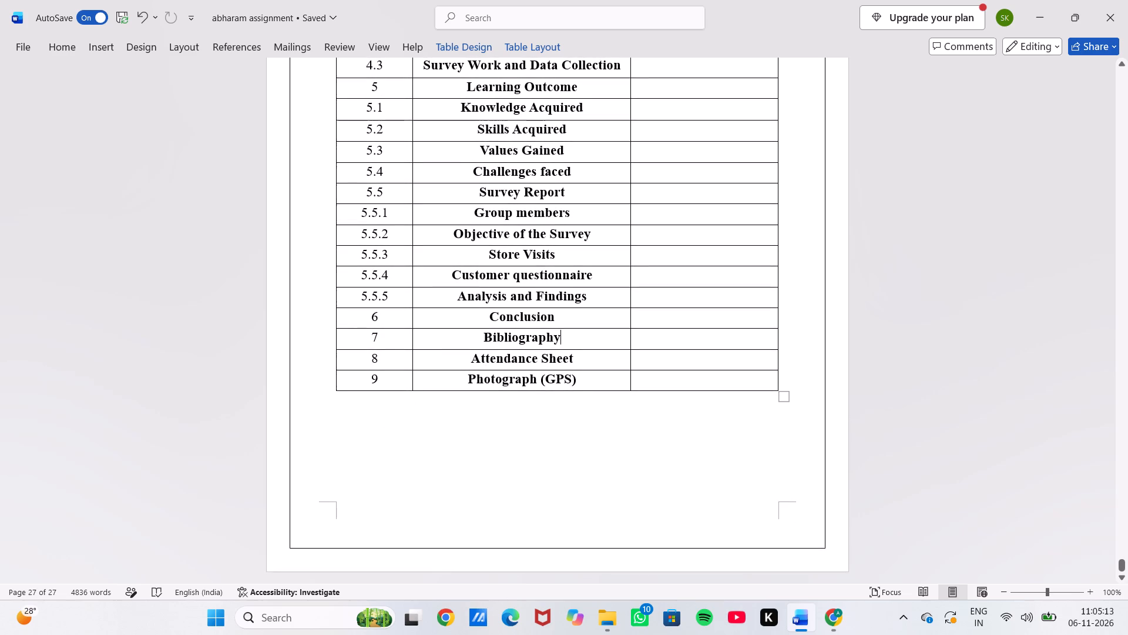
scroll(540, 203, "down", 1)
scroll(540, 203, "up", 2)
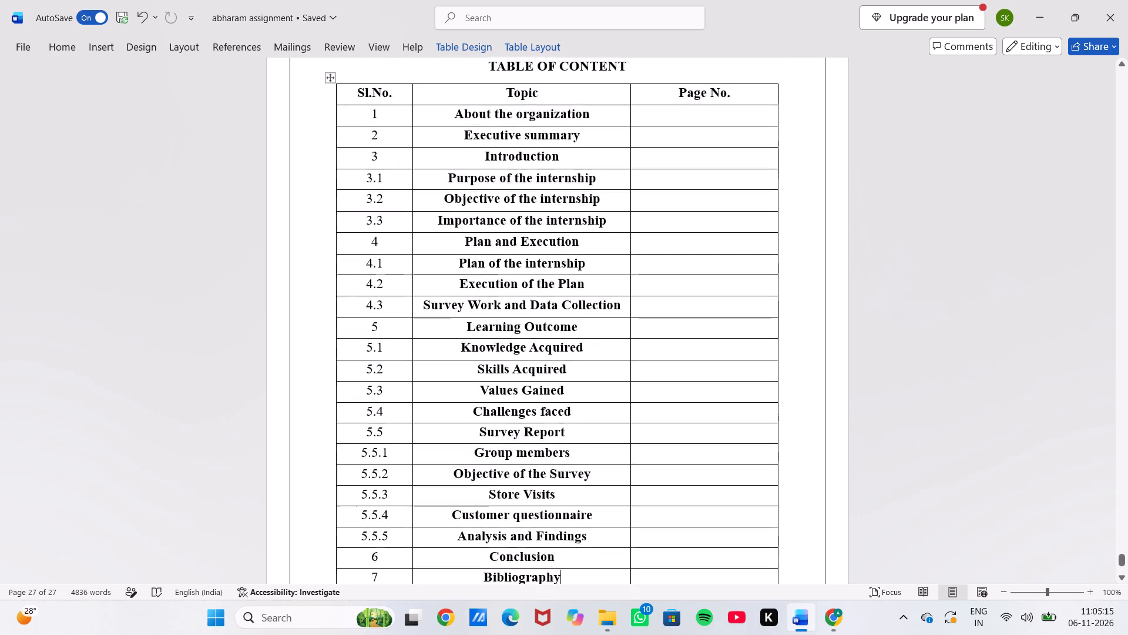
scroll(540, 203, "up", 3)
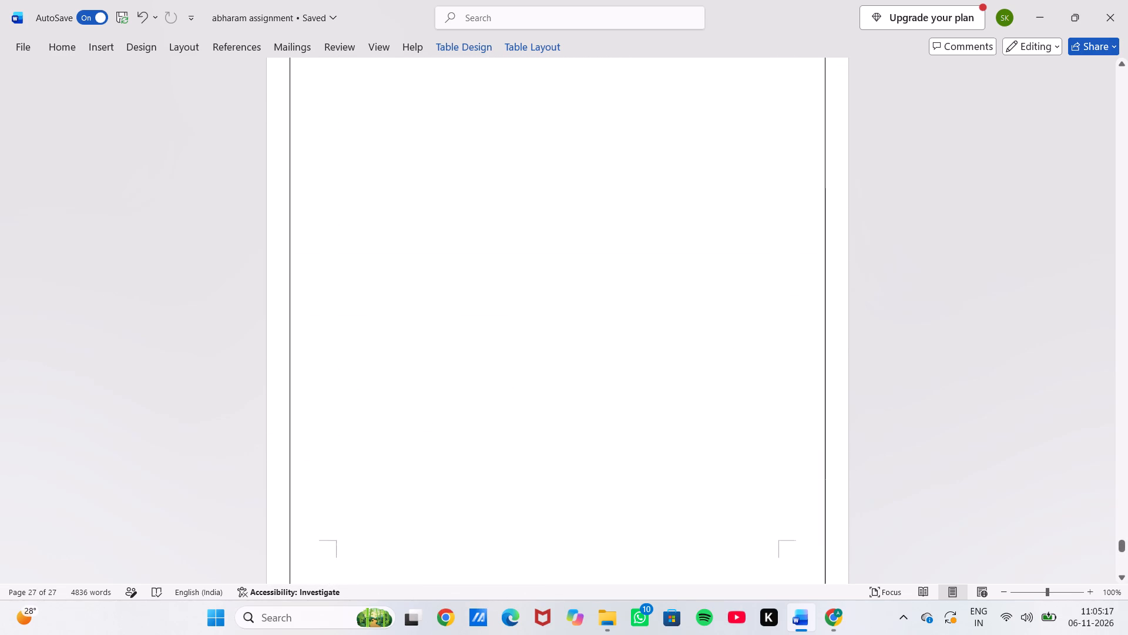
scroll(540, 203, "up", 3)
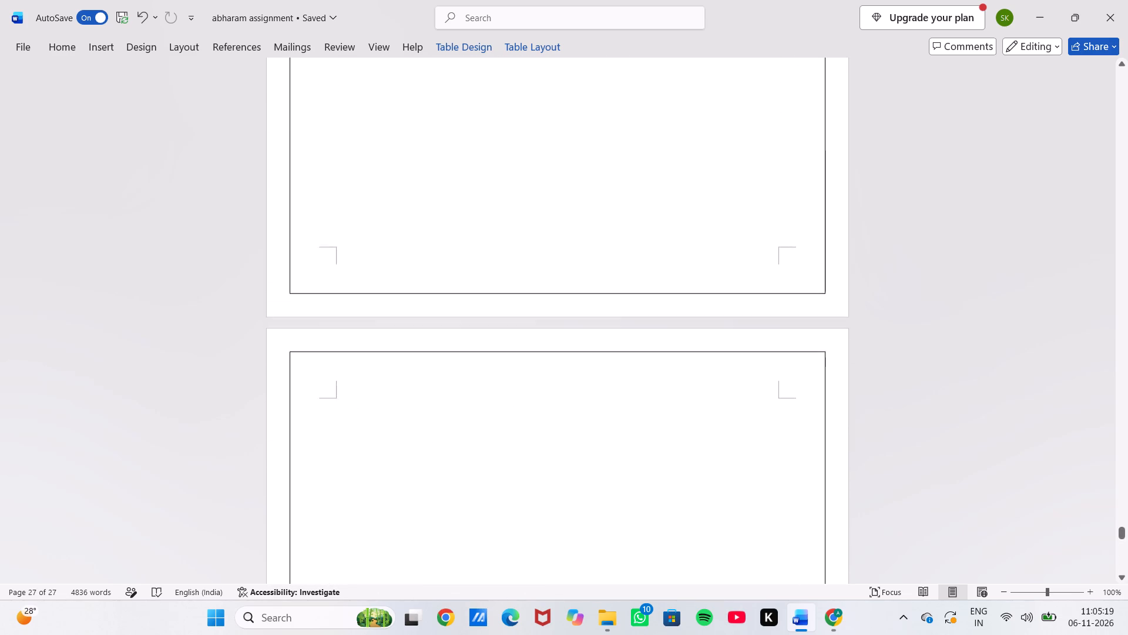
scroll(540, 203, "up", 3)
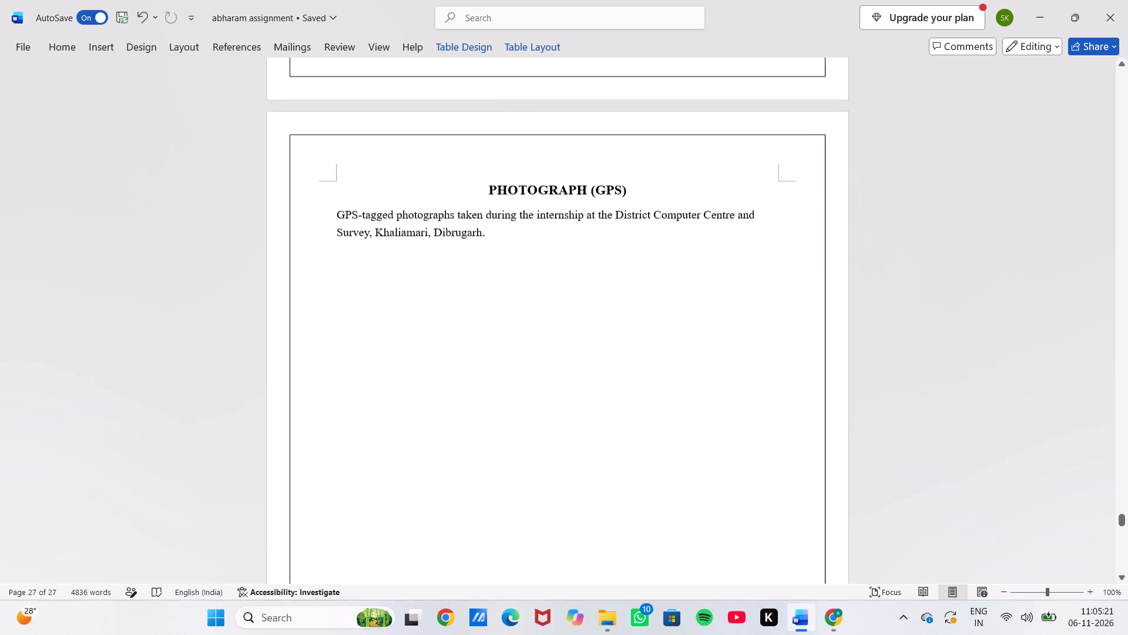
scroll(540, 203, "up", 1)
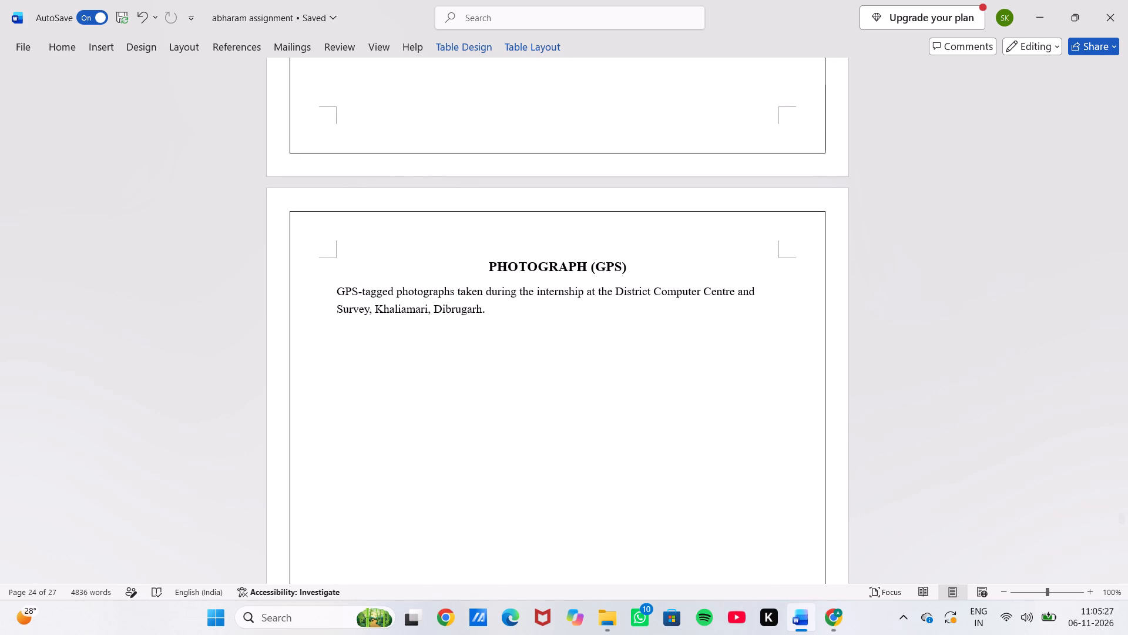
Remove the bold formatting from all table of contents rows below the header, from About the organization to Photograph (GPS).
scroll(540, 203, "down", 2)
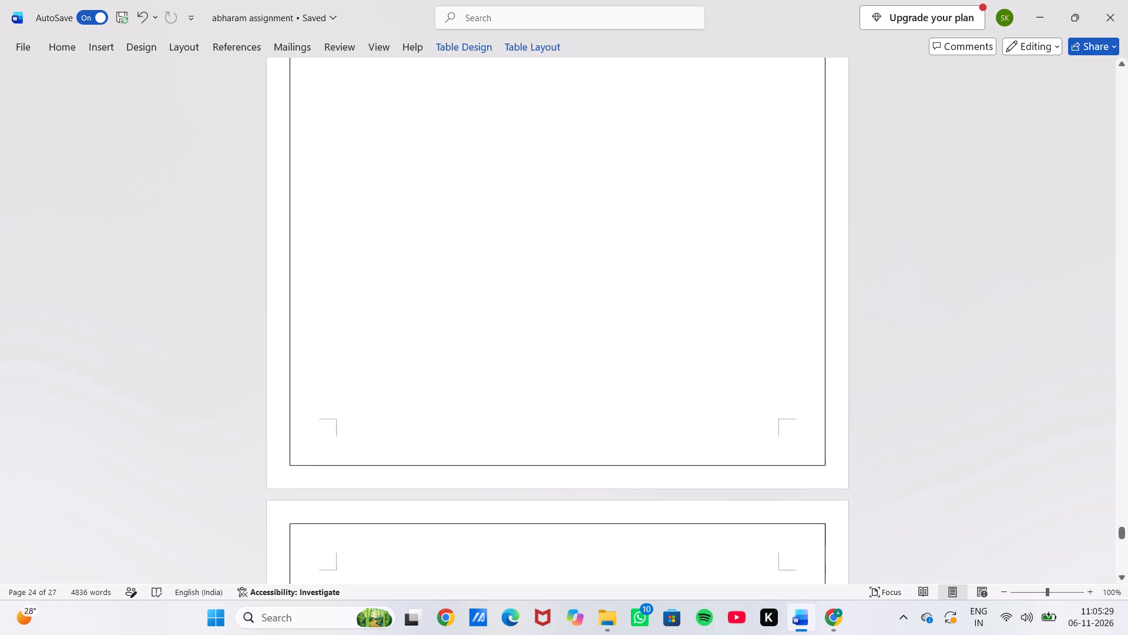
scroll(540, 203, "down", 6)
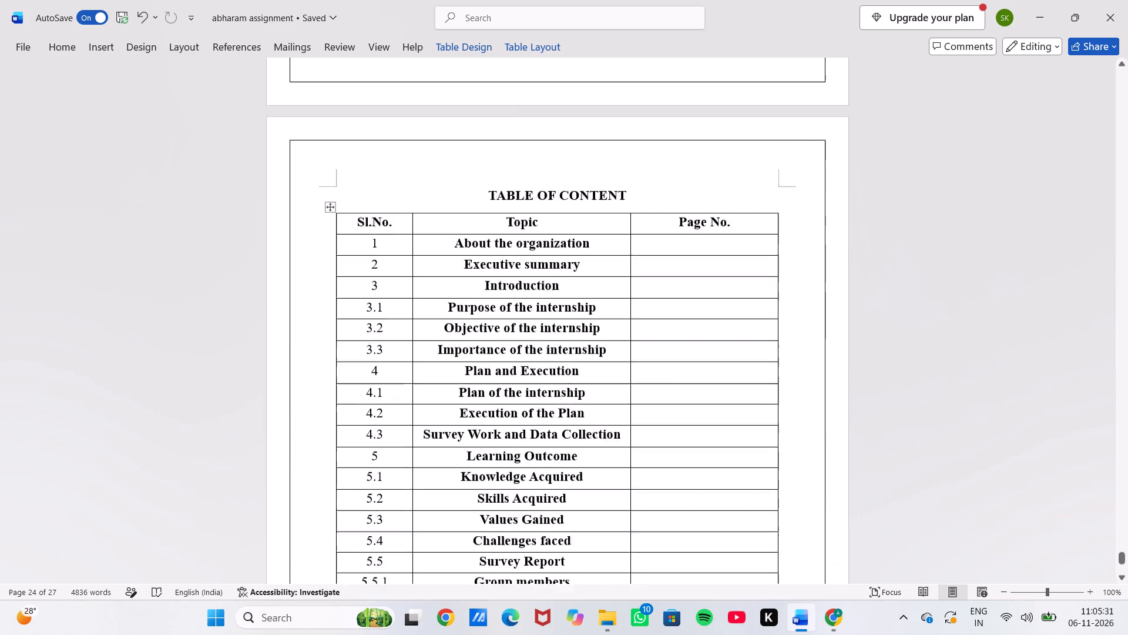
scroll(540, 203, "down", 3)
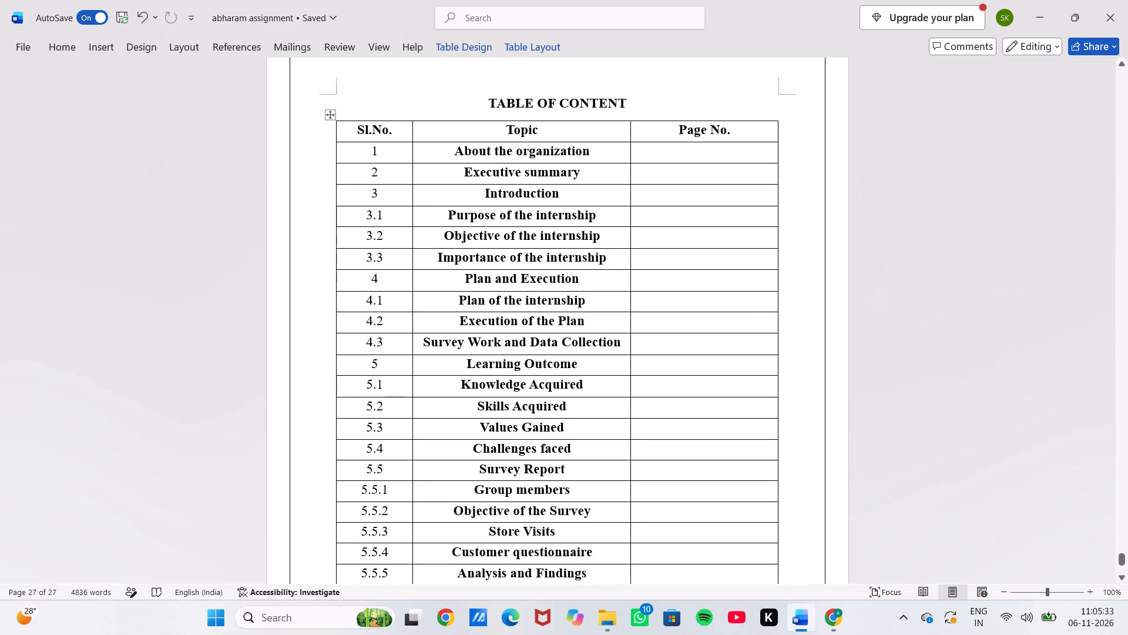
left_click(442, 155)
right_click_drag(442, 155, 619, 524)
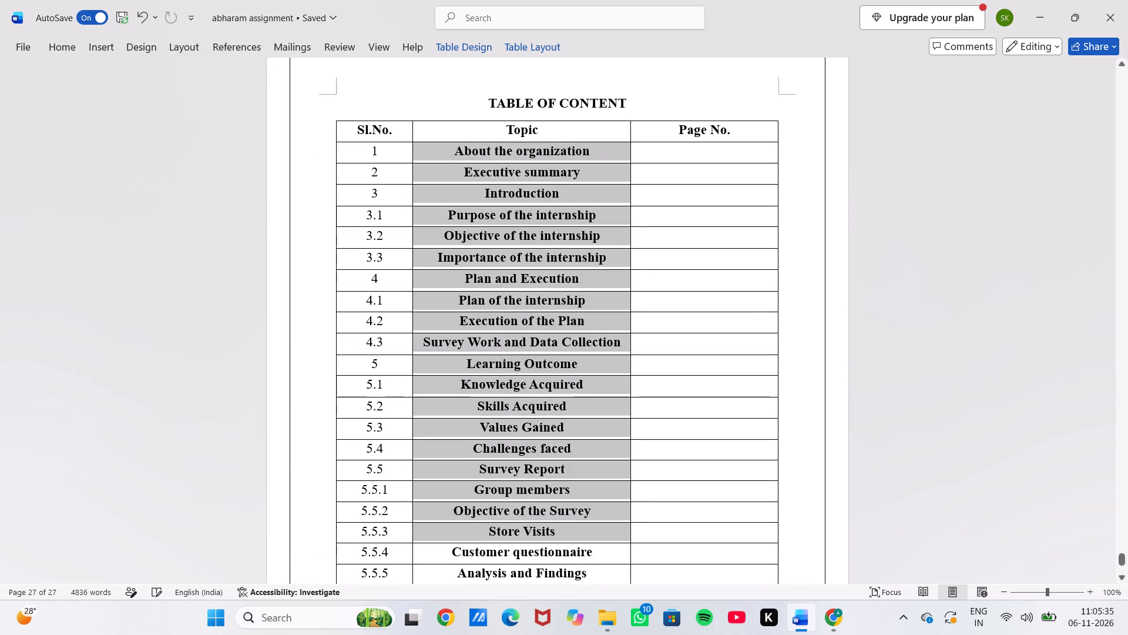
right_click_drag(619, 524, 639, 596)
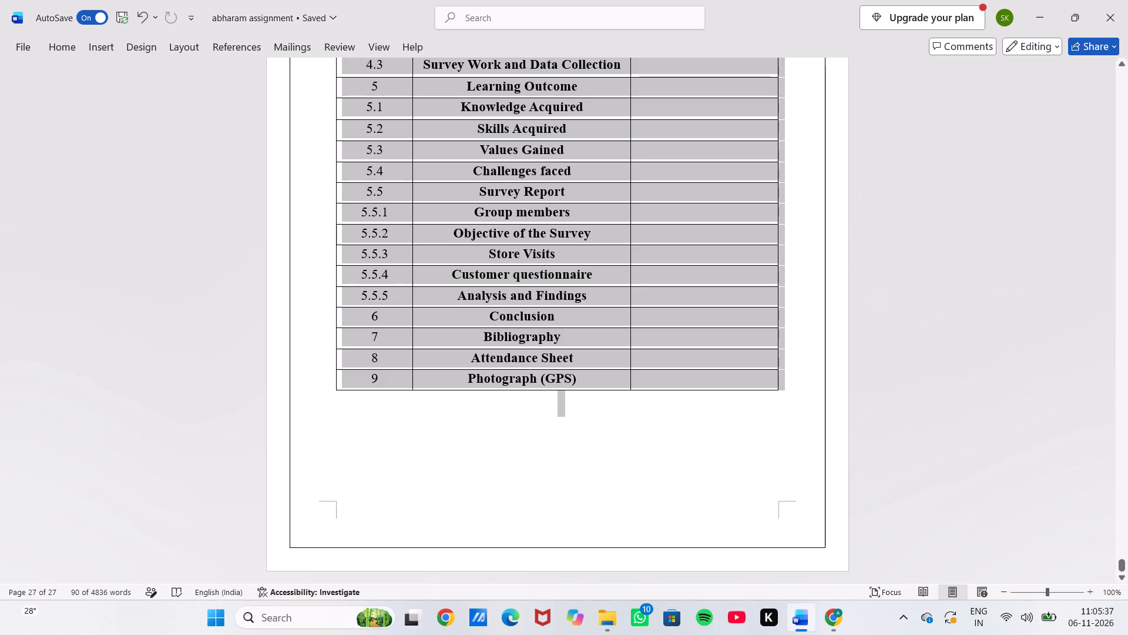
left_click(66, 46)
left_click(88, 96)
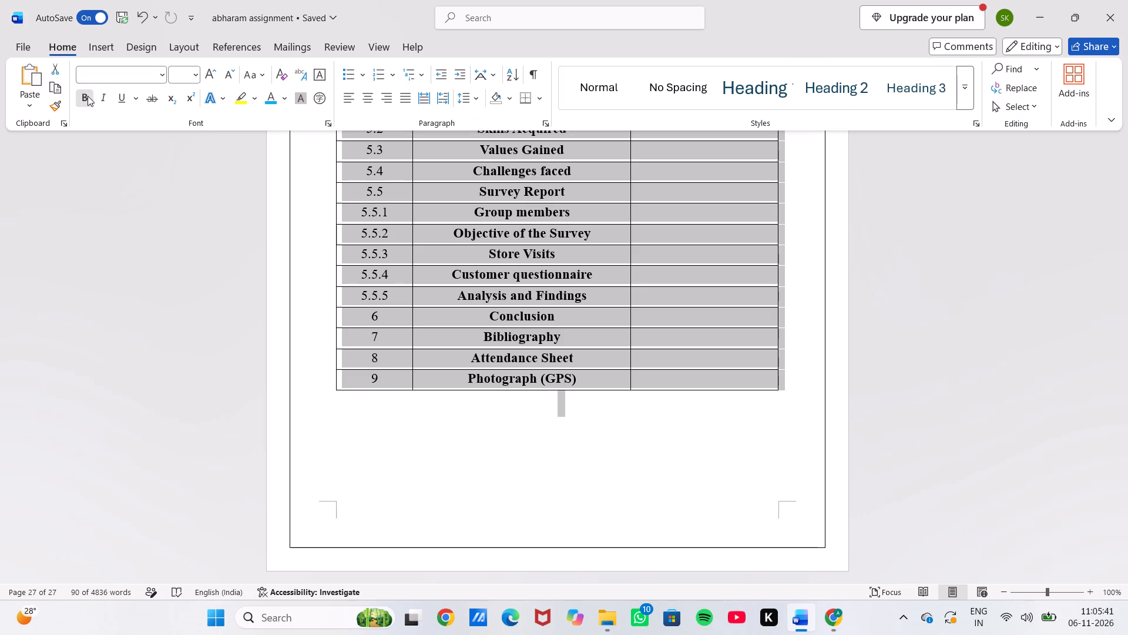
left_click(88, 96)
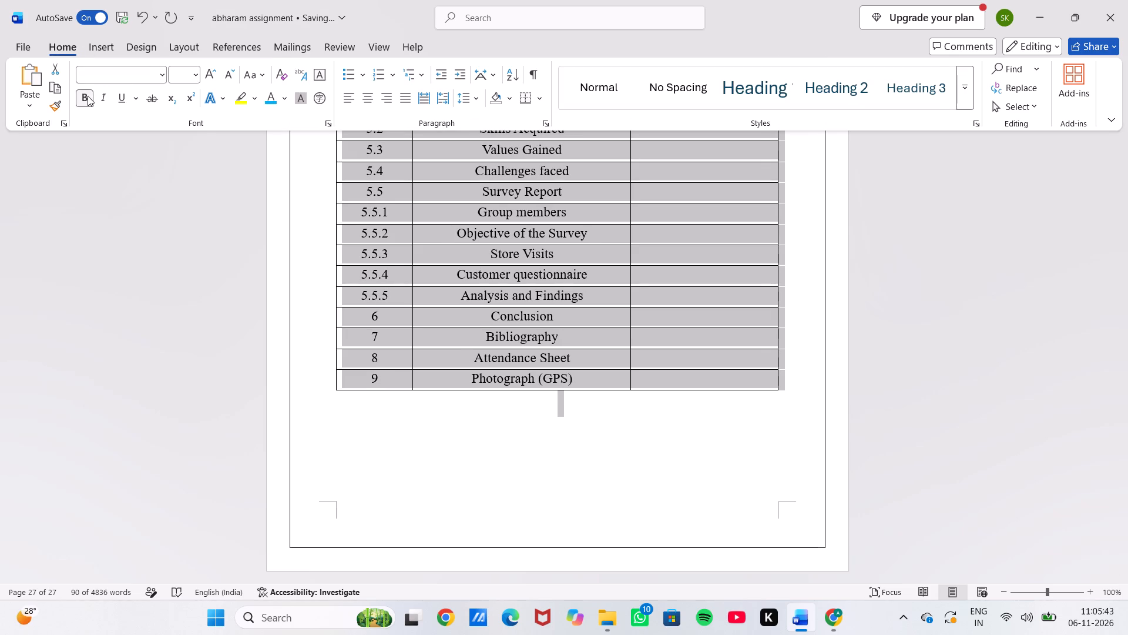
Set the font size of the selected table of contents rows to 12 and clear the selection.
left_click(199, 70)
left_click(182, 162)
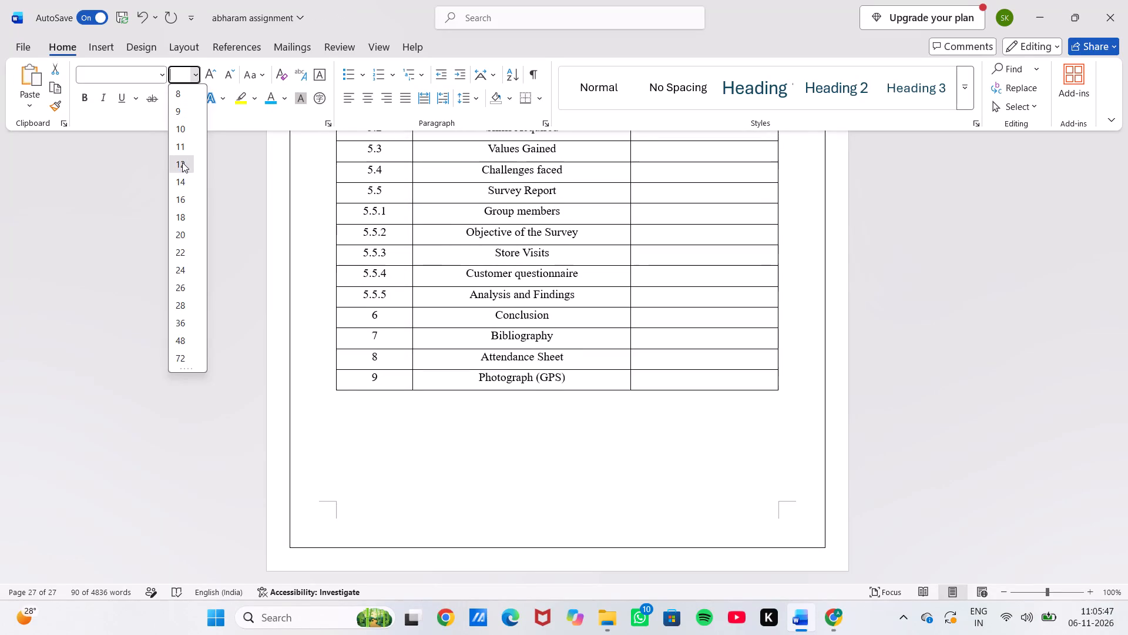
left_click(456, 287)
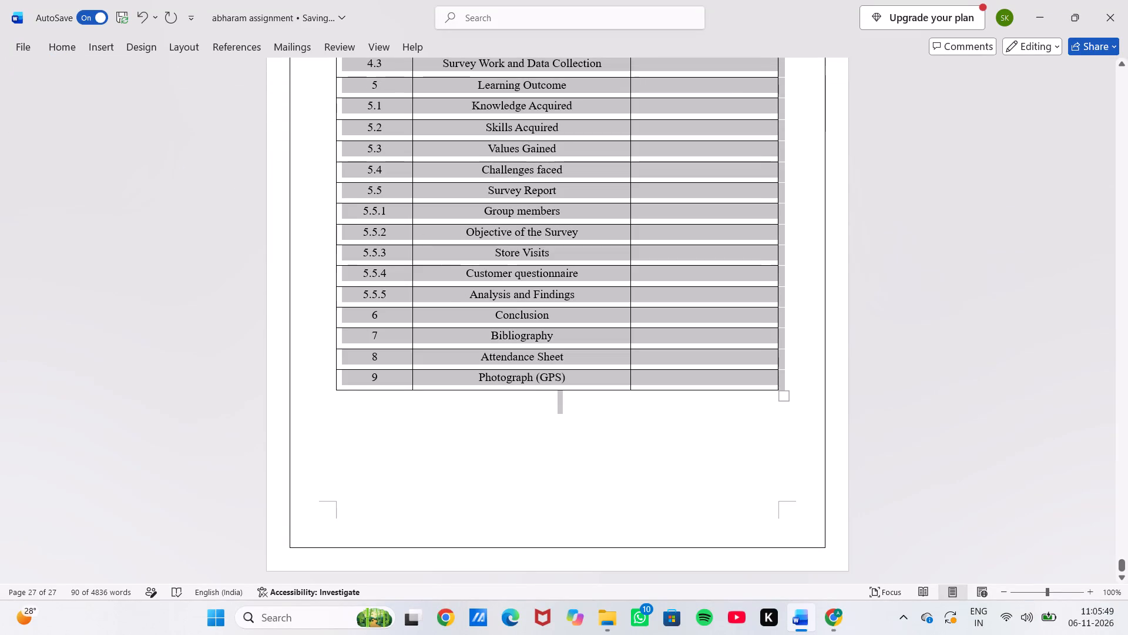
left_click(597, 437)
Review the formatted table of contents from its header row down to Photograph (GPS).
scroll(568, 269, "up", 1)
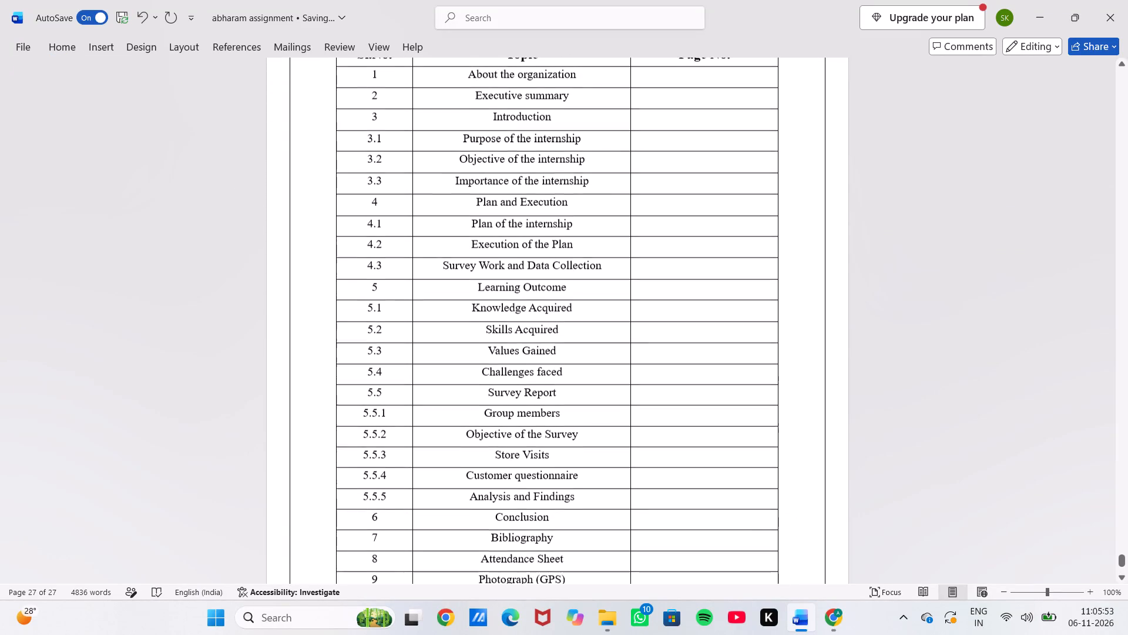
scroll(568, 270, "up", 1)
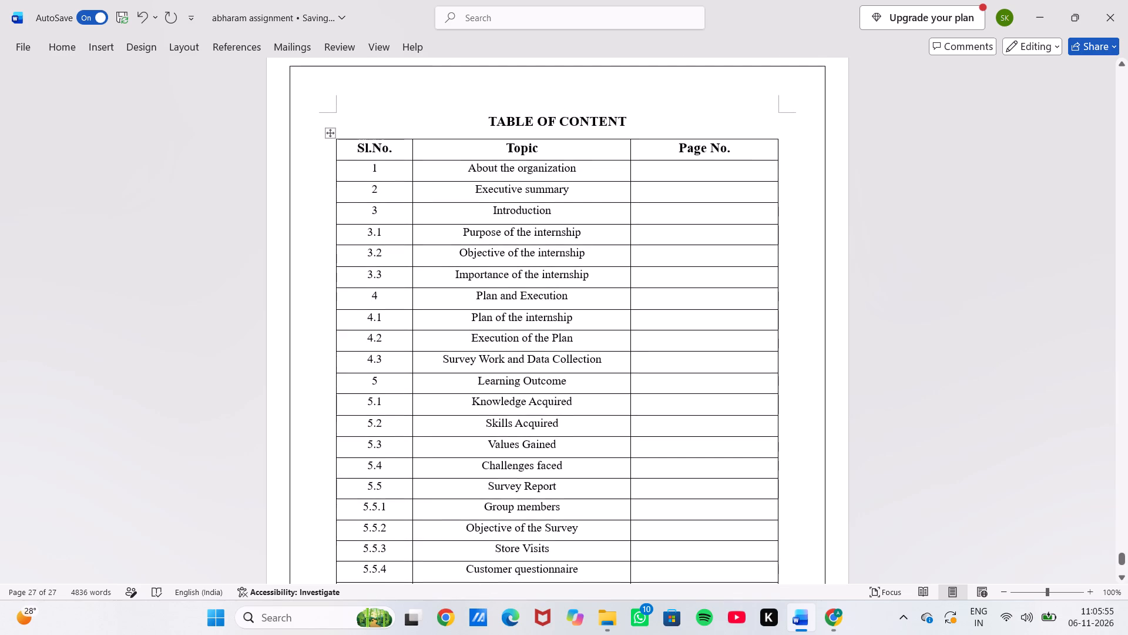
scroll(564, 253, "up", 1)
scroll(564, 253, "down", 1)
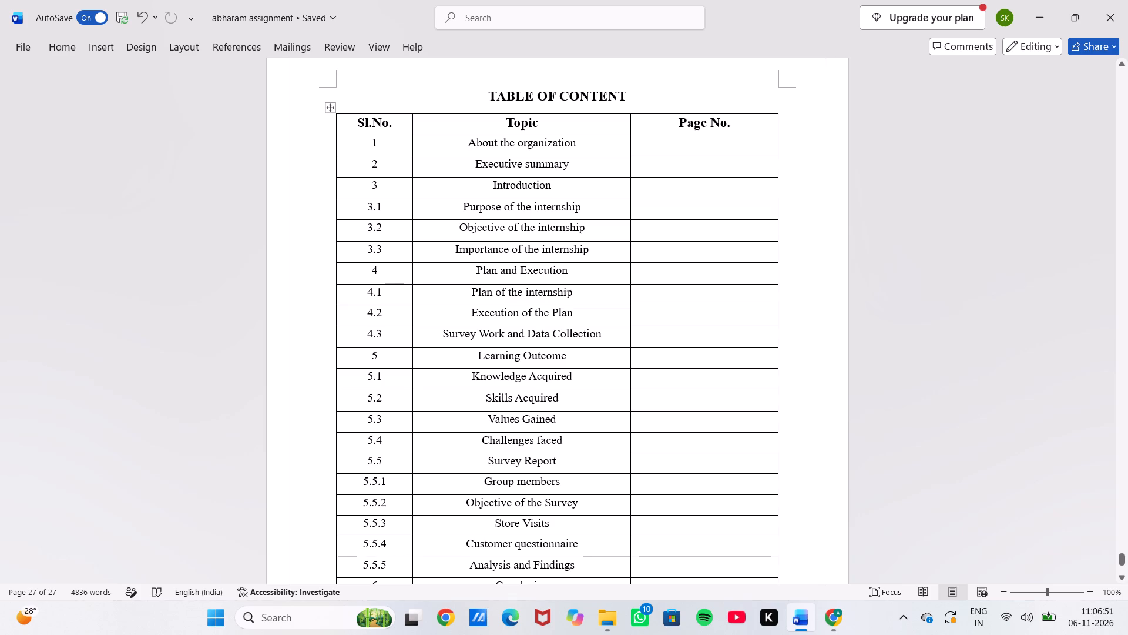
scroll(597, 432, "down", 2)
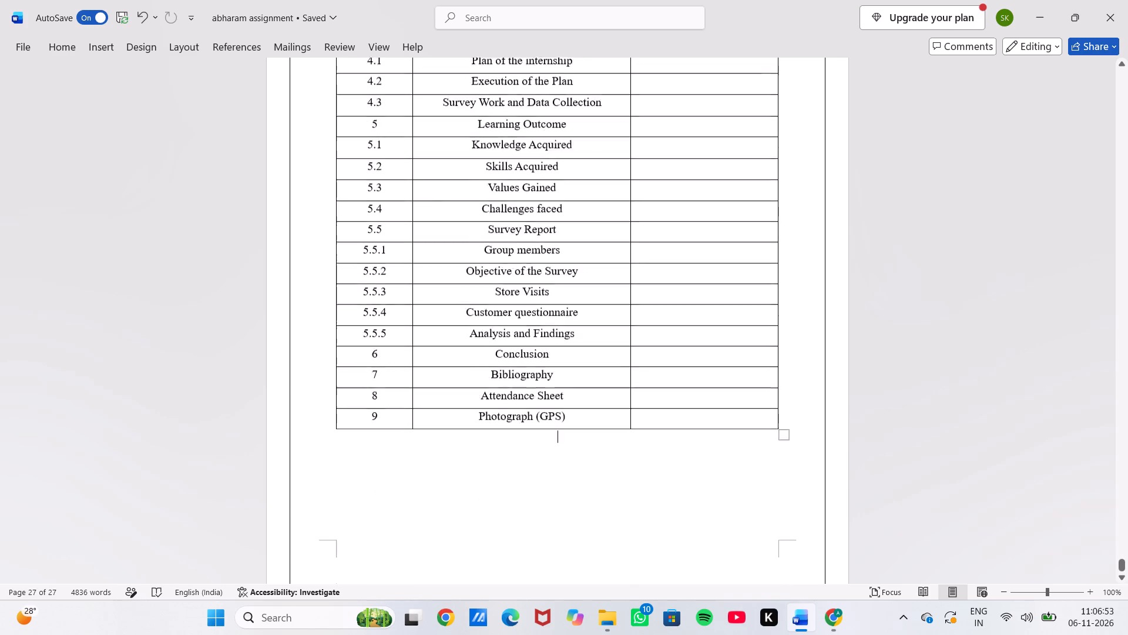
scroll(597, 432, "down", 1)
scroll(597, 432, "up", 7)
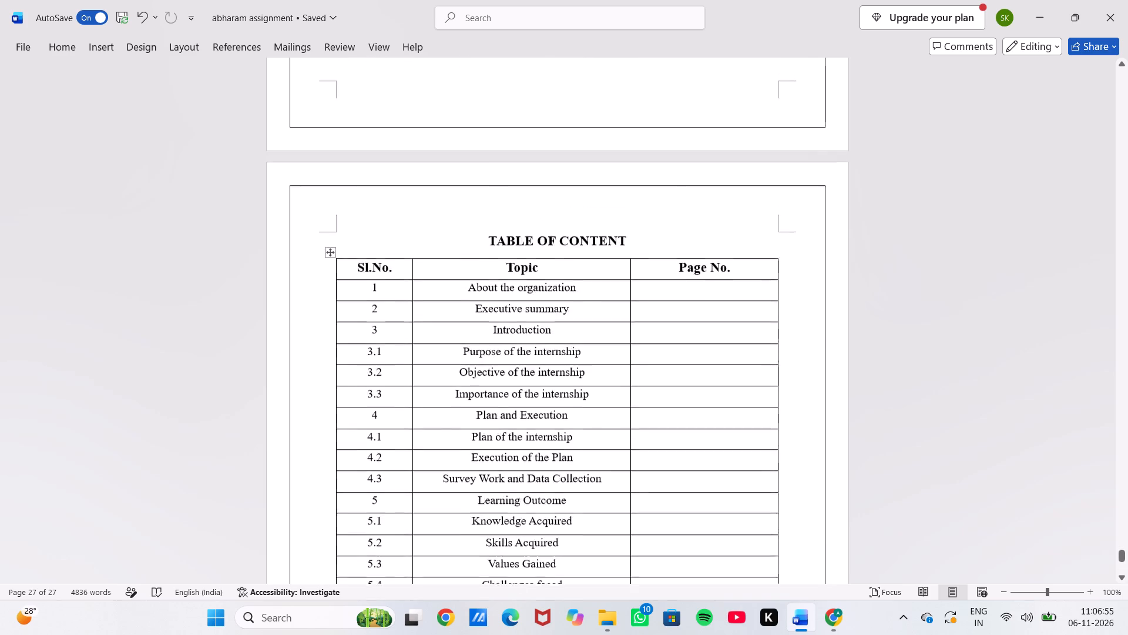
Look back through the report's section headings from the Findings and Survey Report pages to 1. Knowledge Acquired.
scroll(597, 432, "up", 10)
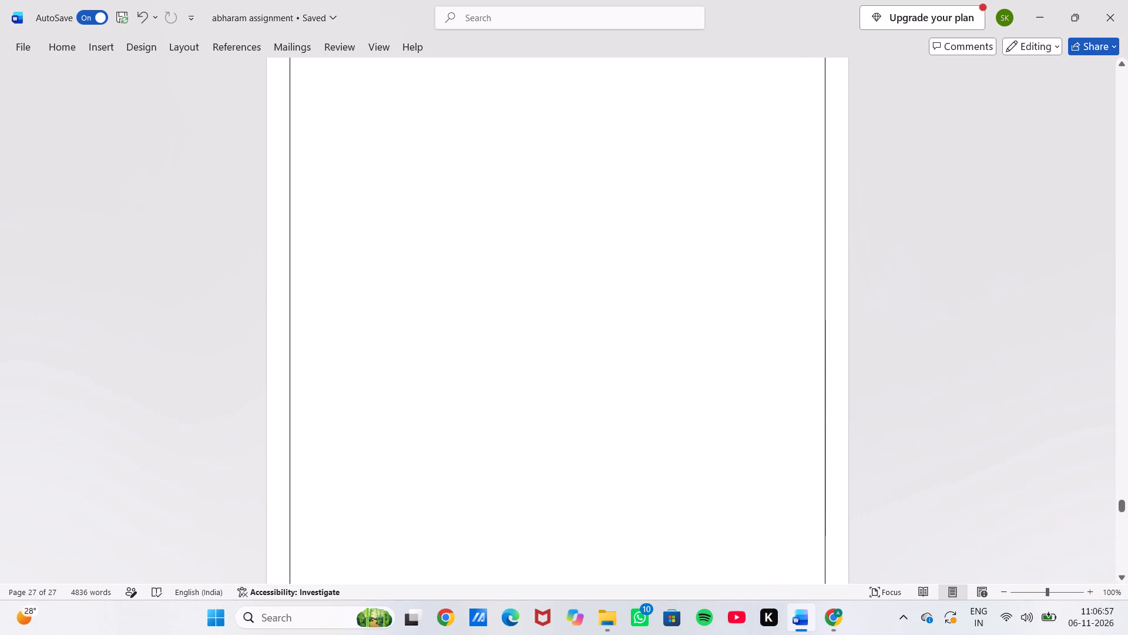
scroll(597, 432, "up", 11)
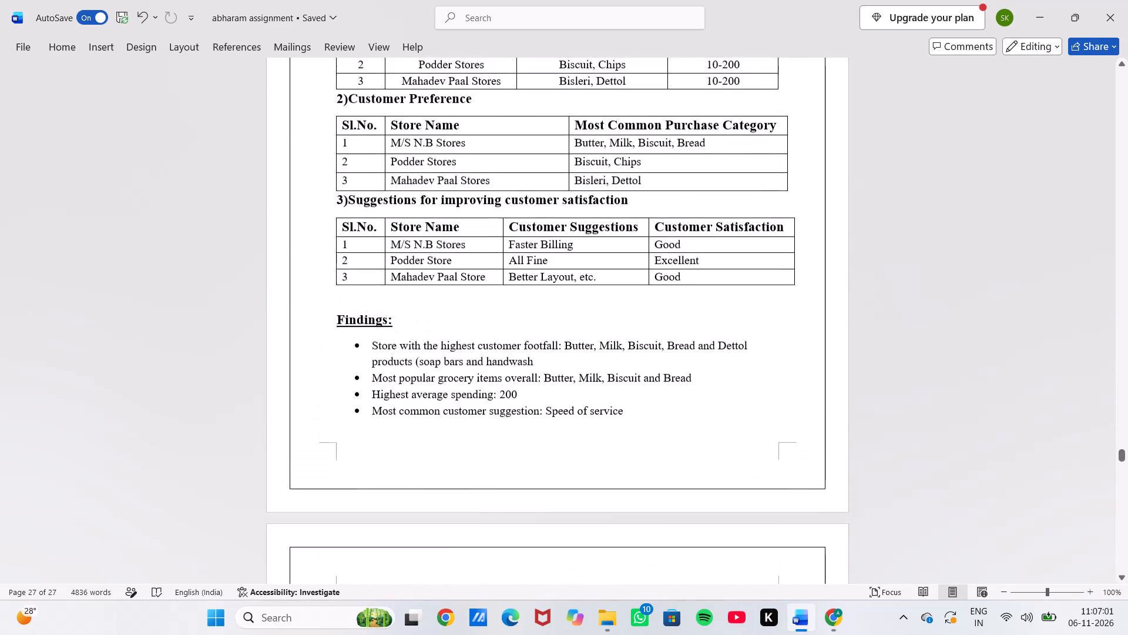
scroll(597, 432, "up", 2)
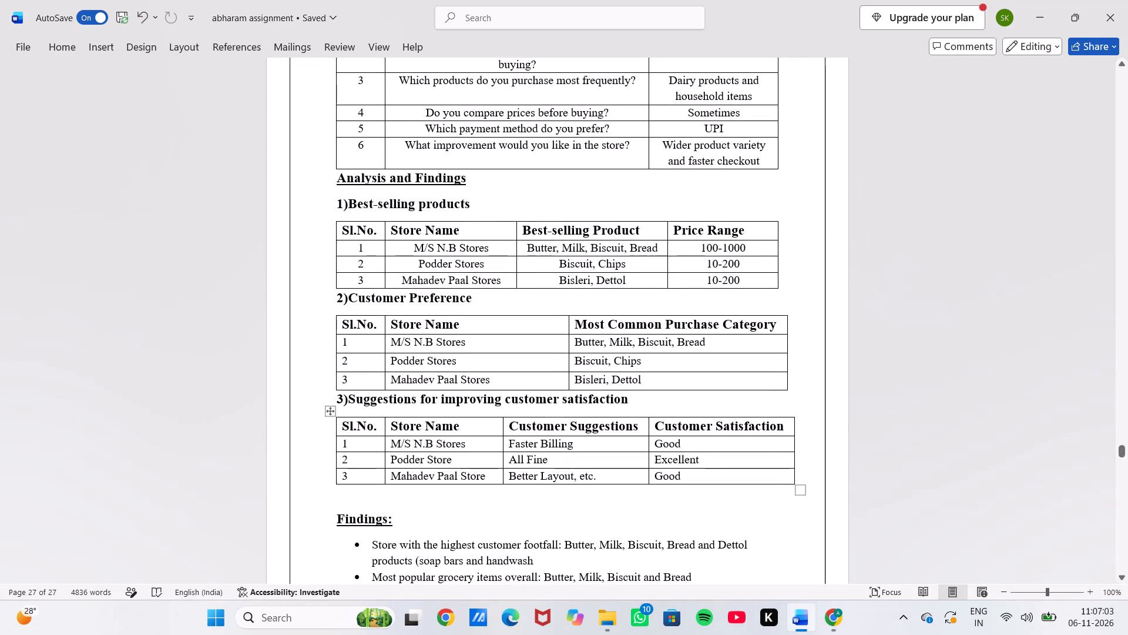
scroll(597, 432, "up", 1)
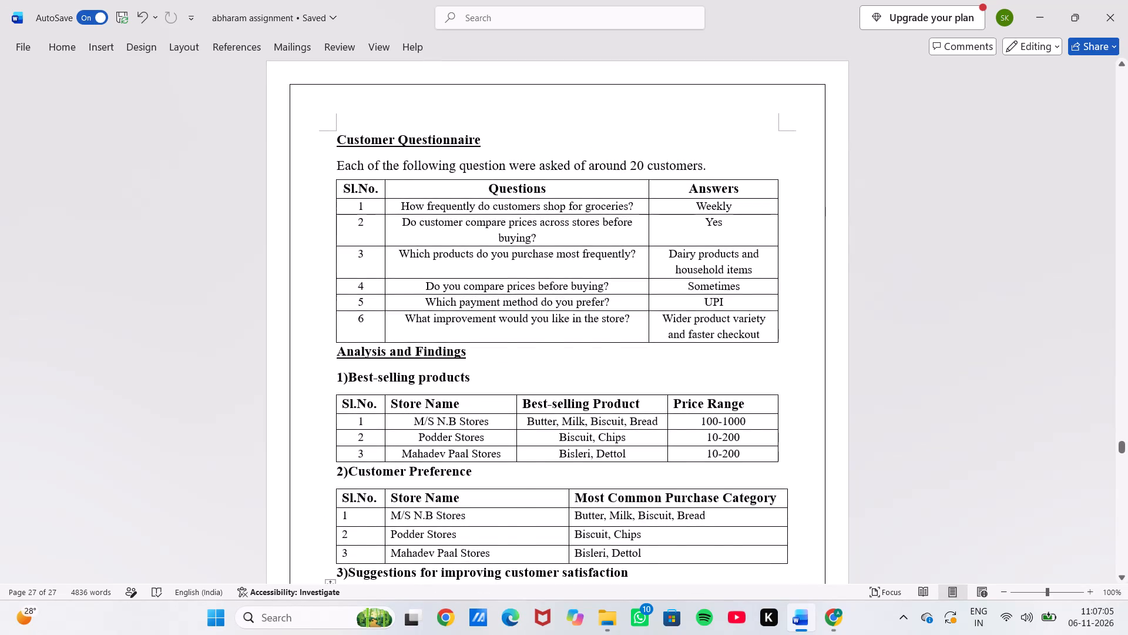
scroll(597, 432, "up", 3)
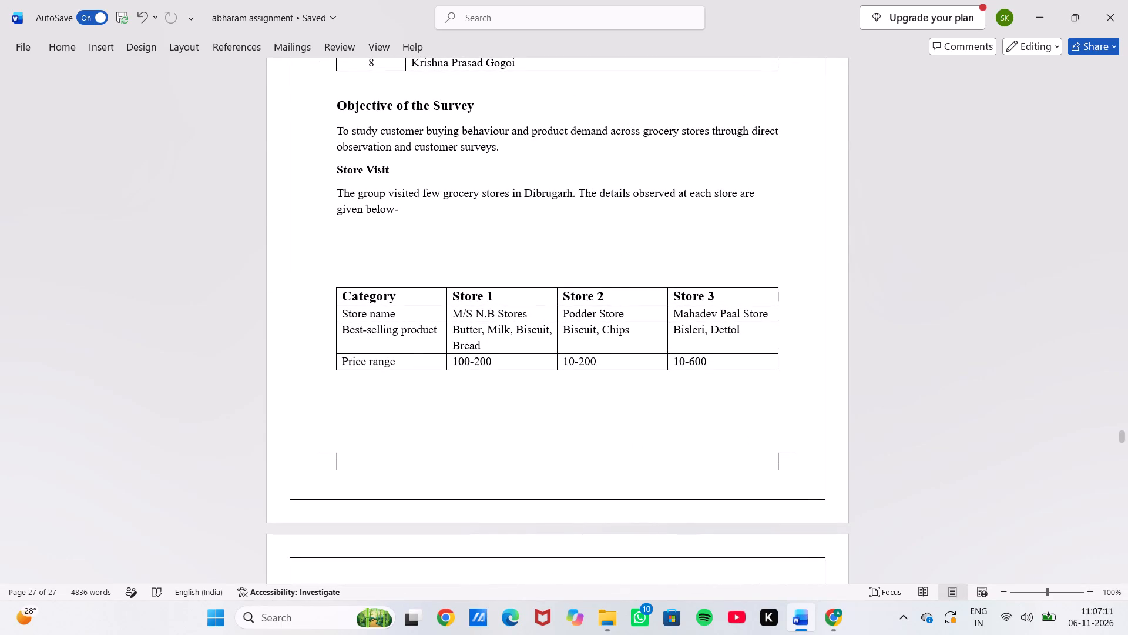
scroll(597, 432, "up", 2)
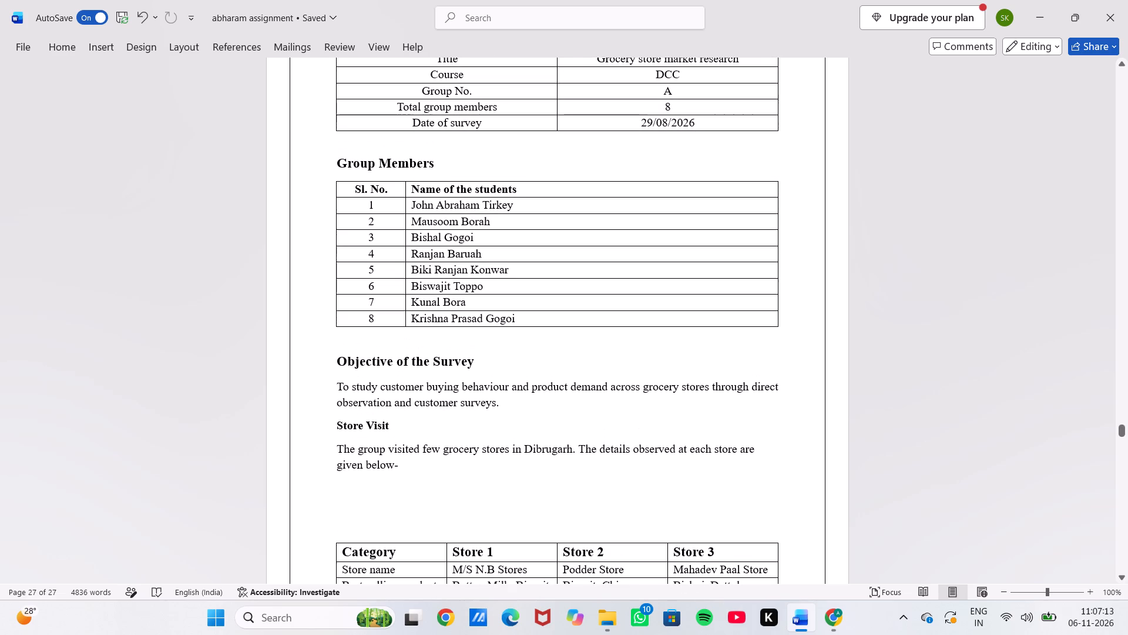
scroll(597, 432, "up", 2)
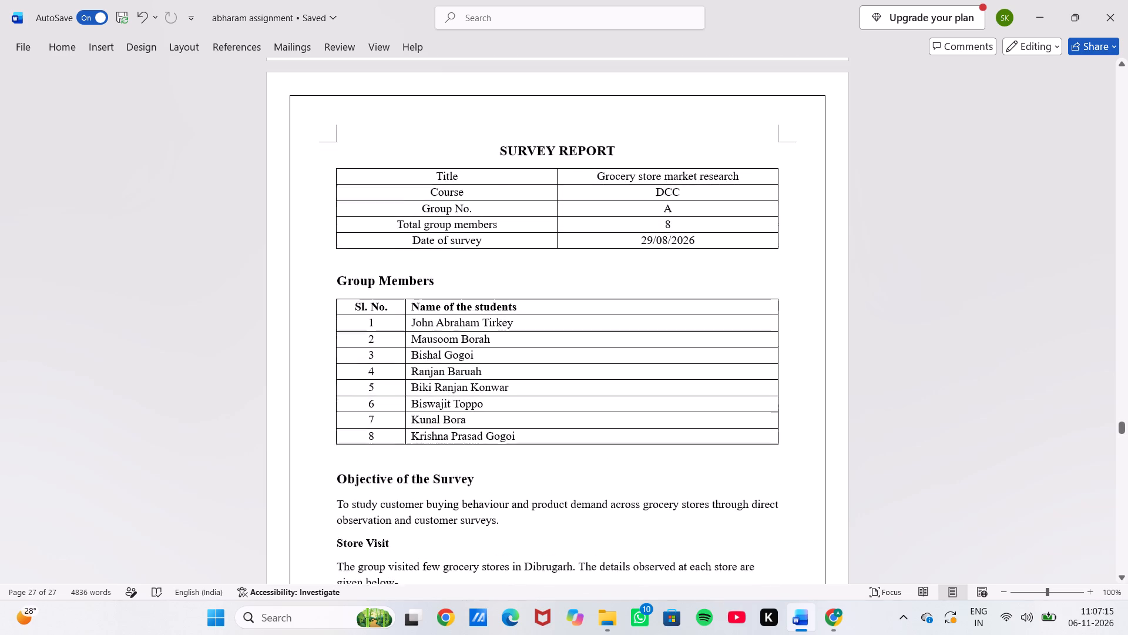
scroll(597, 432, "up", 3)
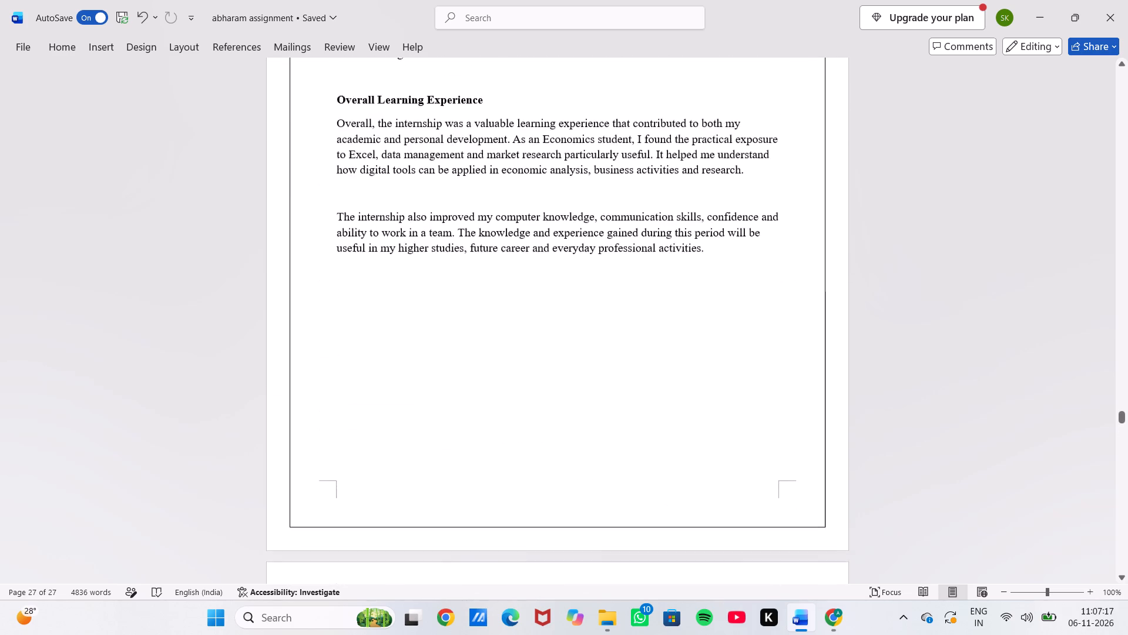
scroll(597, 432, "up", 4)
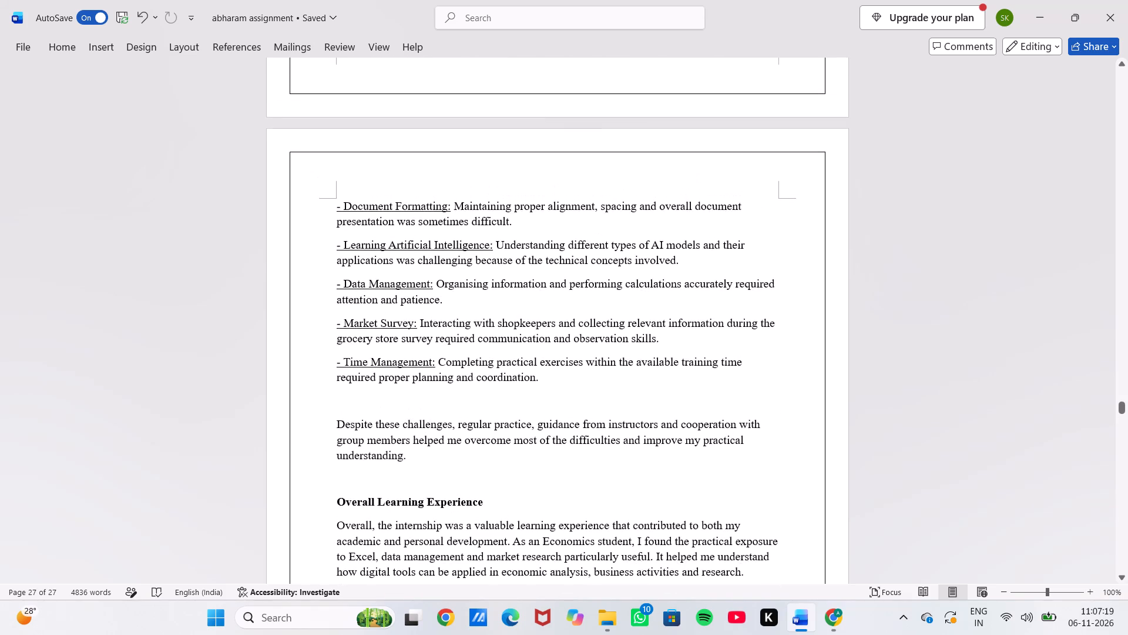
scroll(597, 432, "up", 3)
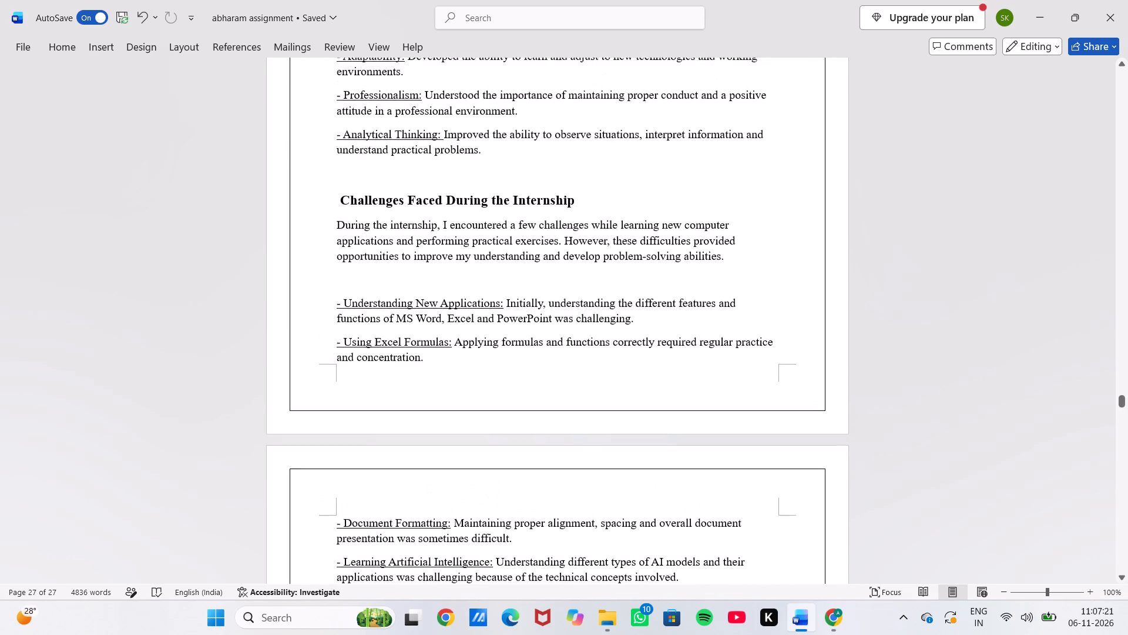
scroll(597, 432, "up", 4)
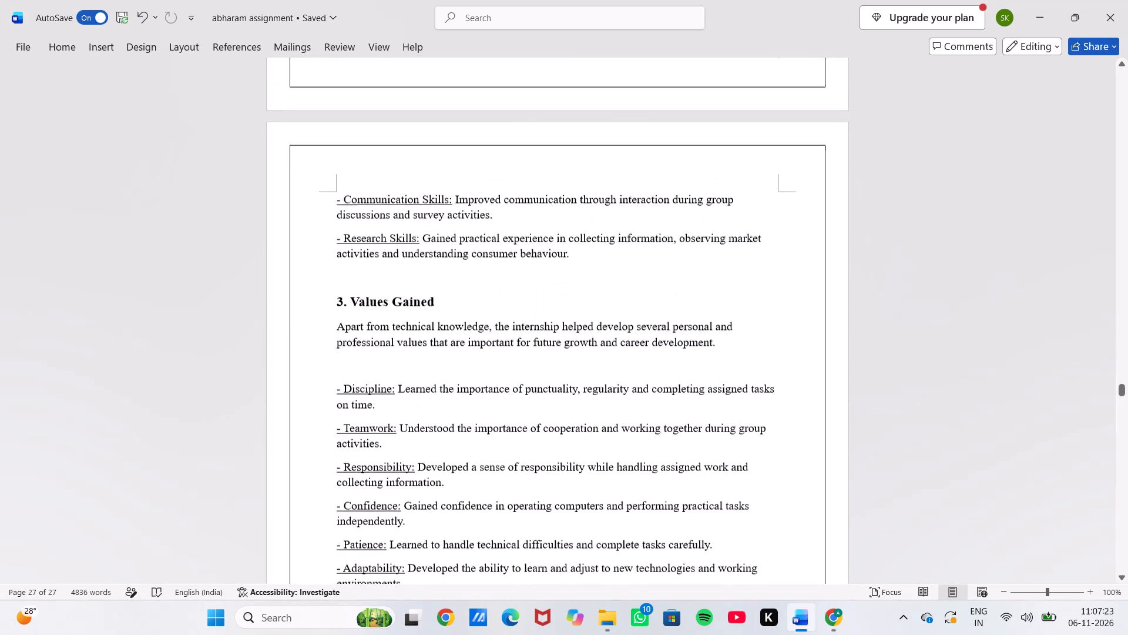
scroll(597, 432, "up", 2)
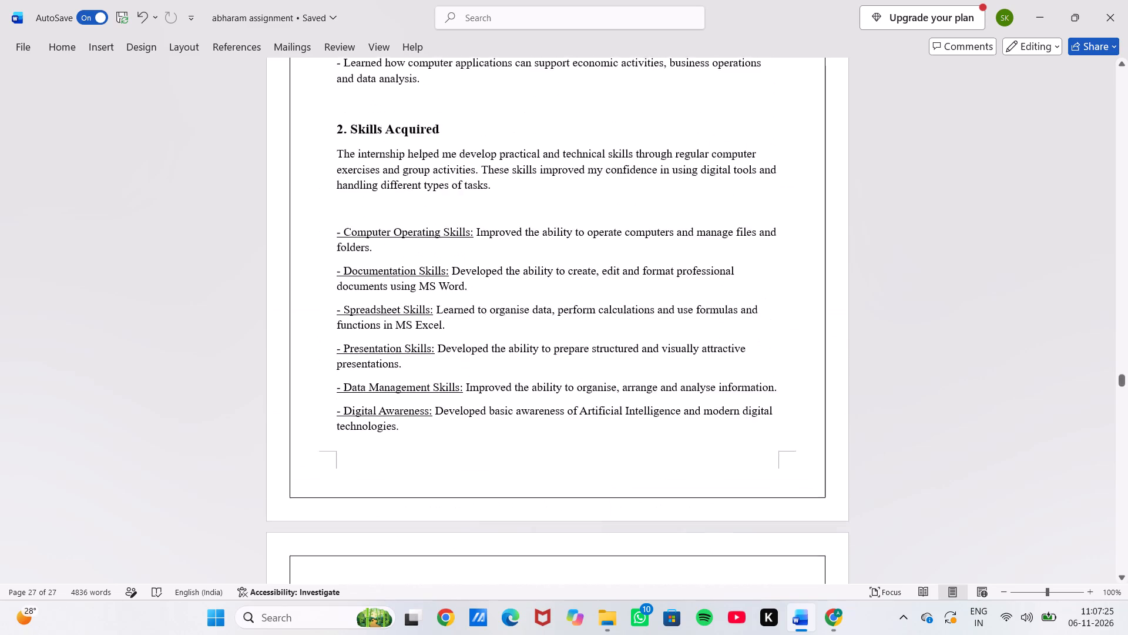
scroll(597, 432, "up", 2)
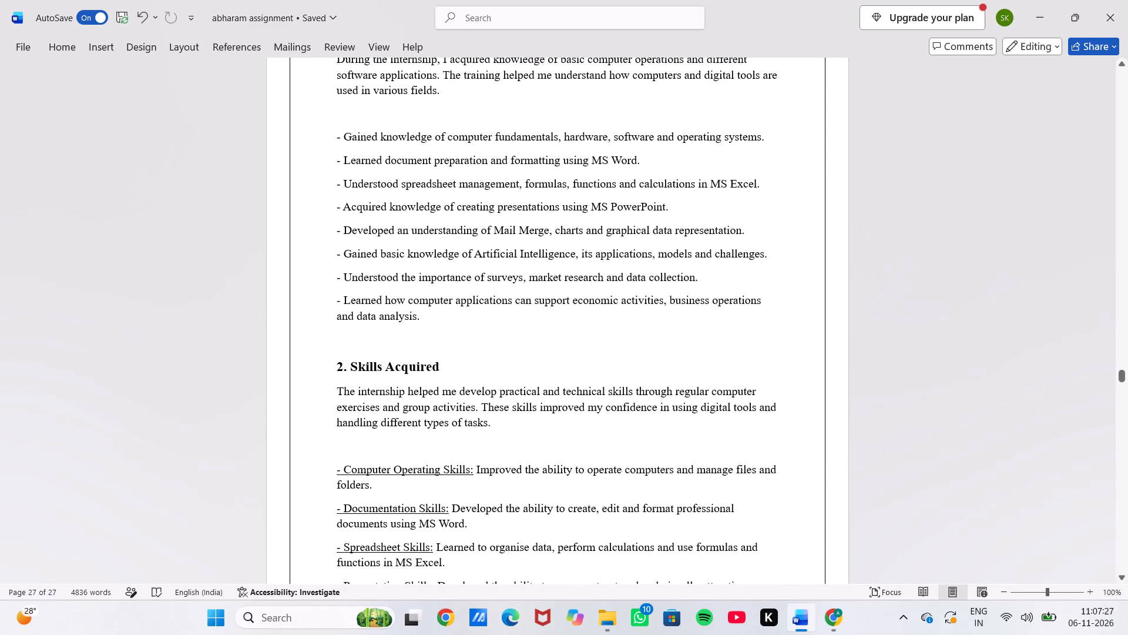
scroll(597, 432, "up", 1)
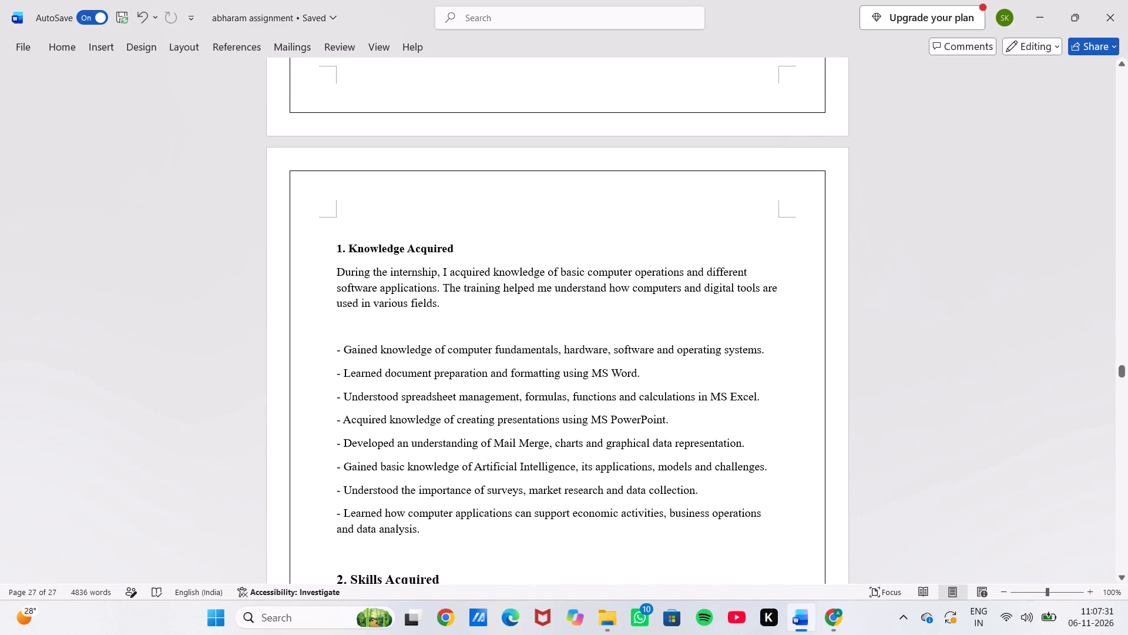
Set the font size of the heading "1. Knowledge Acquired" to 14.
left_click(332, 246)
right_click_drag(332, 246, 449, 250)
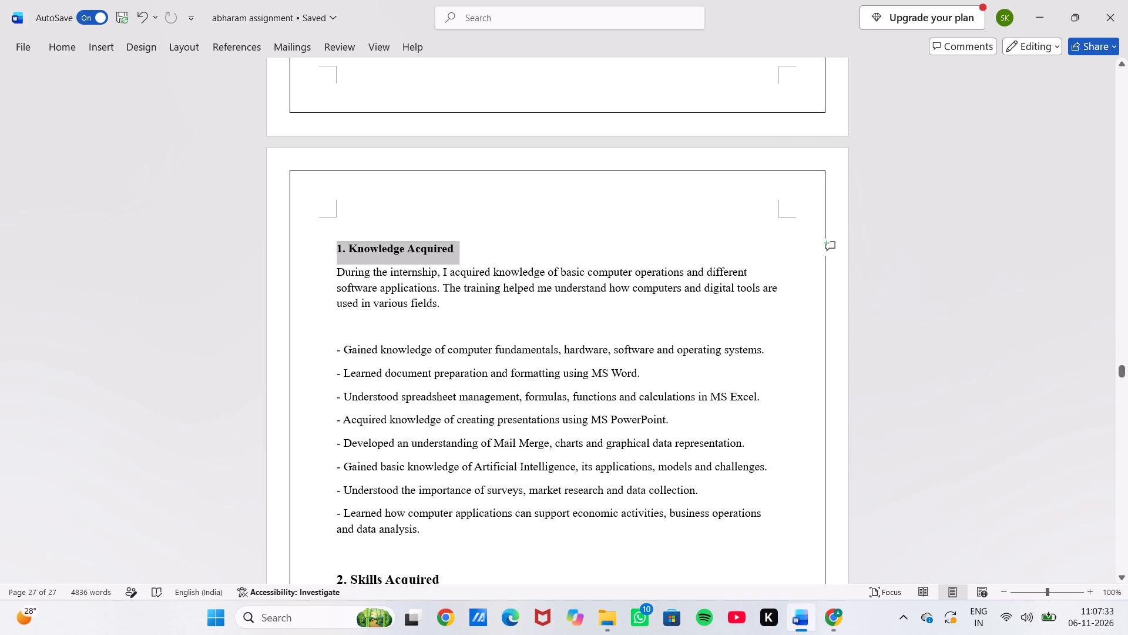
right_click_drag(449, 250, 456, 251)
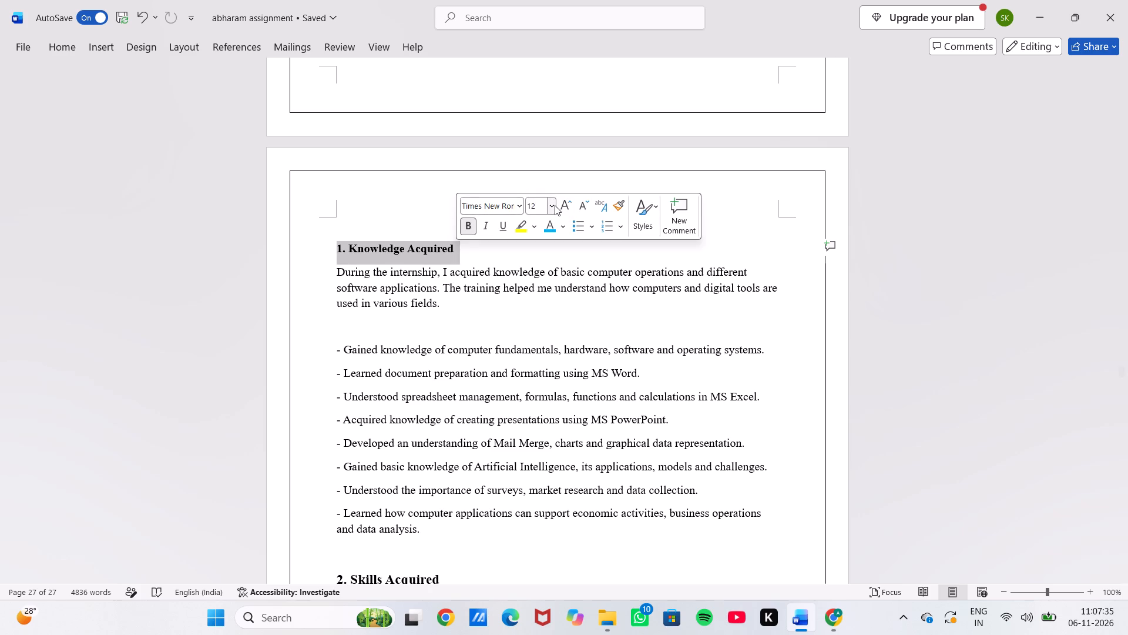
left_click(555, 205)
left_click(544, 310)
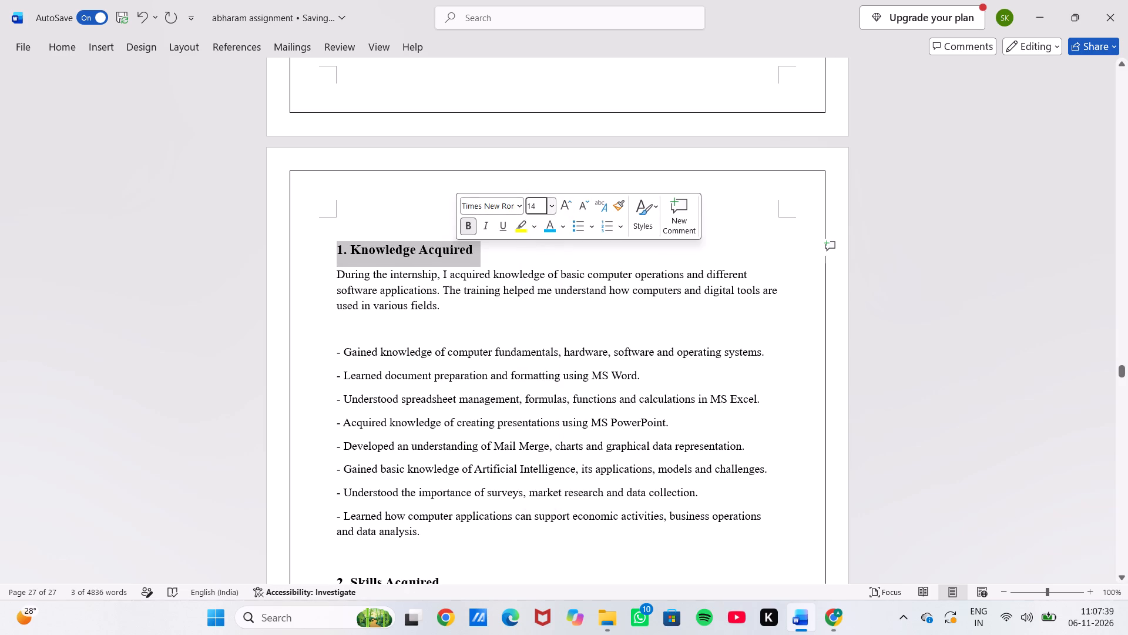
Check the font size of the heading "2. Skills Acquired" and clear the selection.
scroll(522, 286, "down", 1)
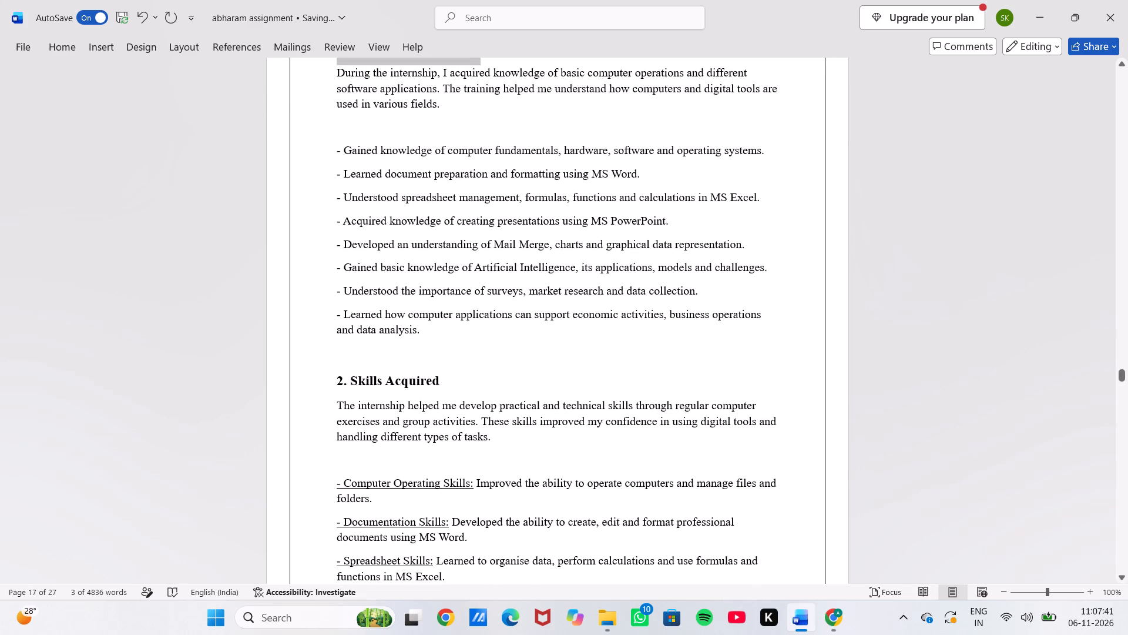
left_click(336, 382)
right_click_drag(336, 382, 440, 389)
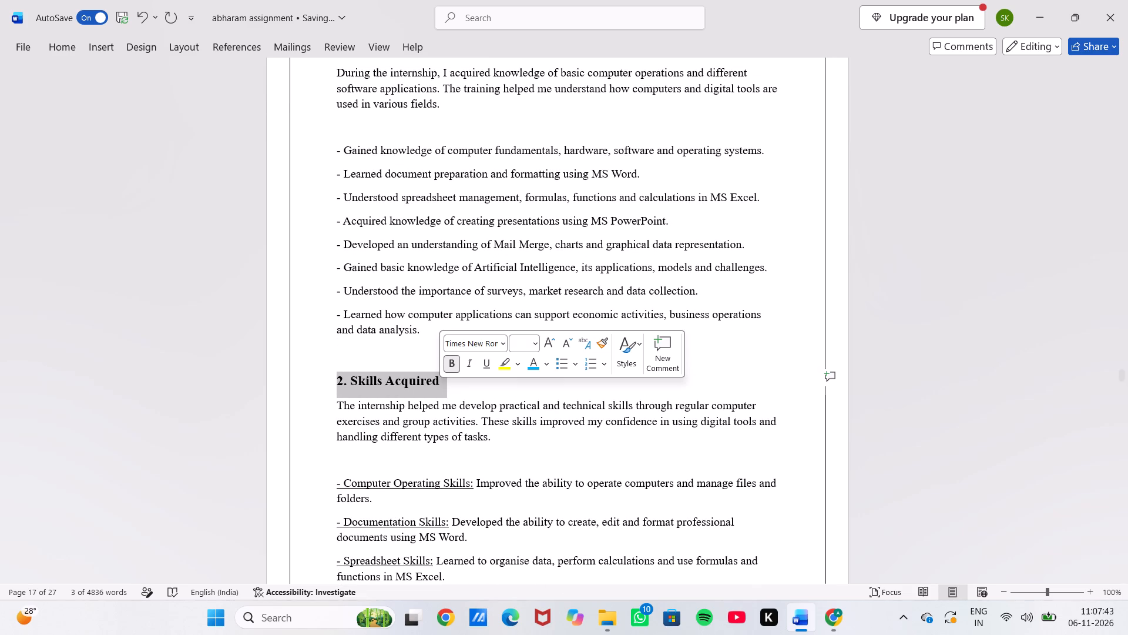
left_click(461, 405)
Compare the headings around Learning Outcome, from Values Gained back to Day 30 and forward to Survey Report.
scroll(461, 405, "down", 1)
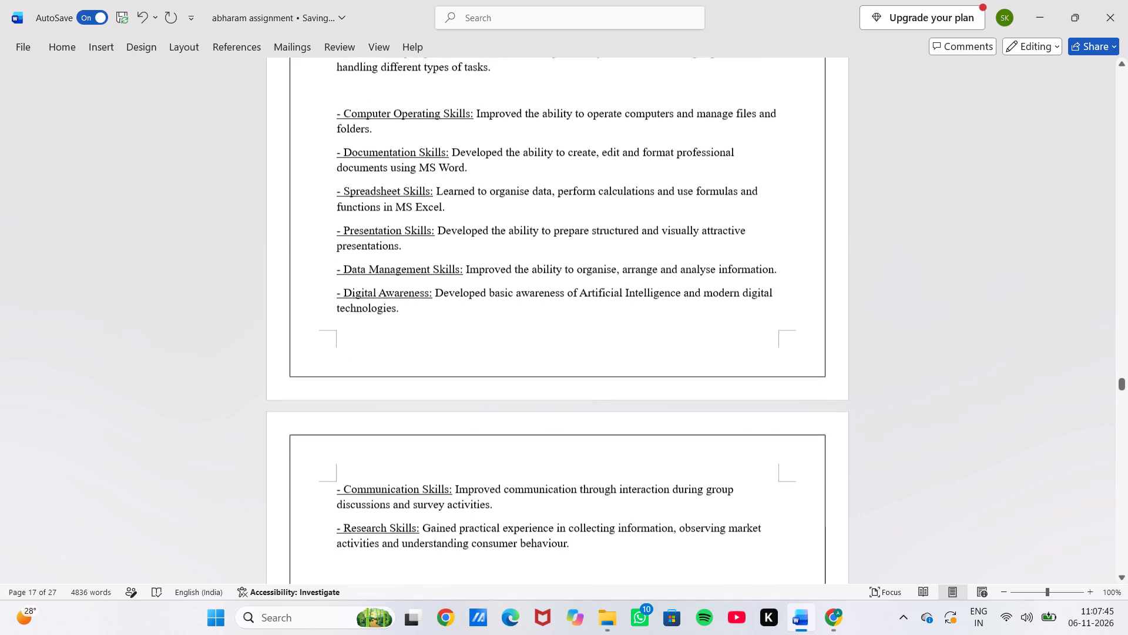
scroll(461, 405, "down", 2)
scroll(375, 286, "up", 1)
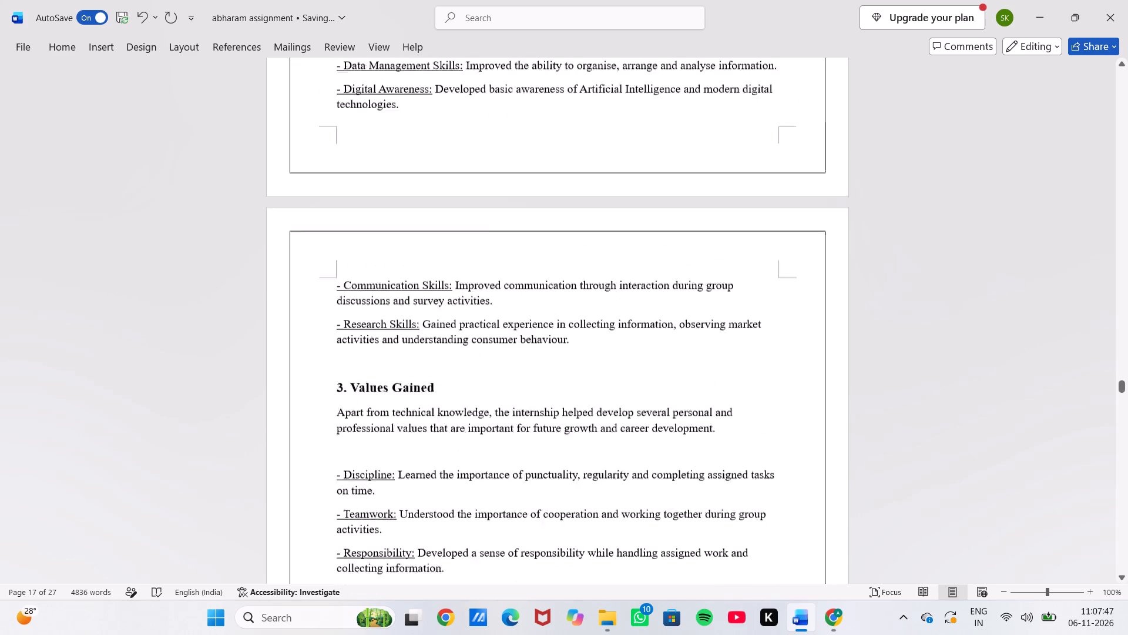
scroll(375, 286, "up", 3)
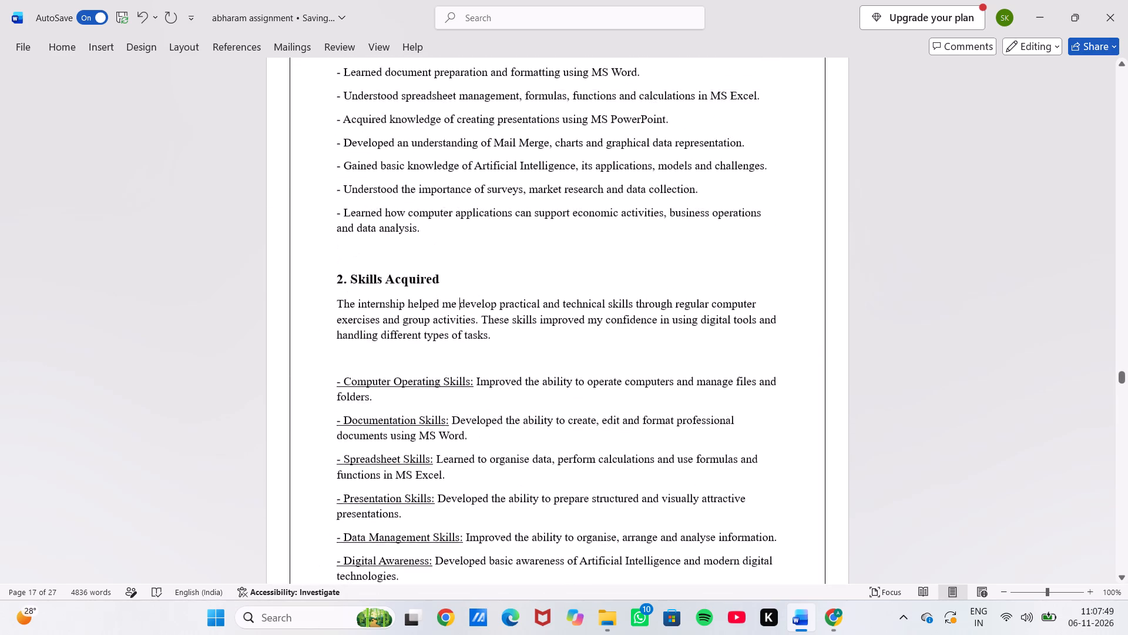
scroll(375, 286, "up", 4)
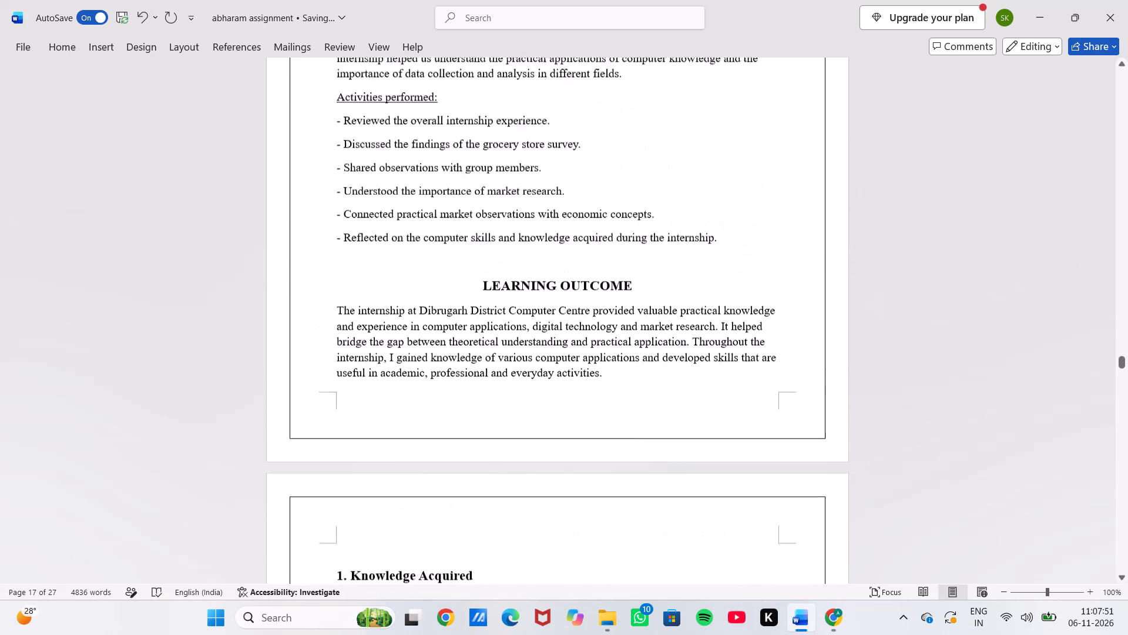
scroll(375, 286, "up", 1)
scroll(417, 206, "up", 2)
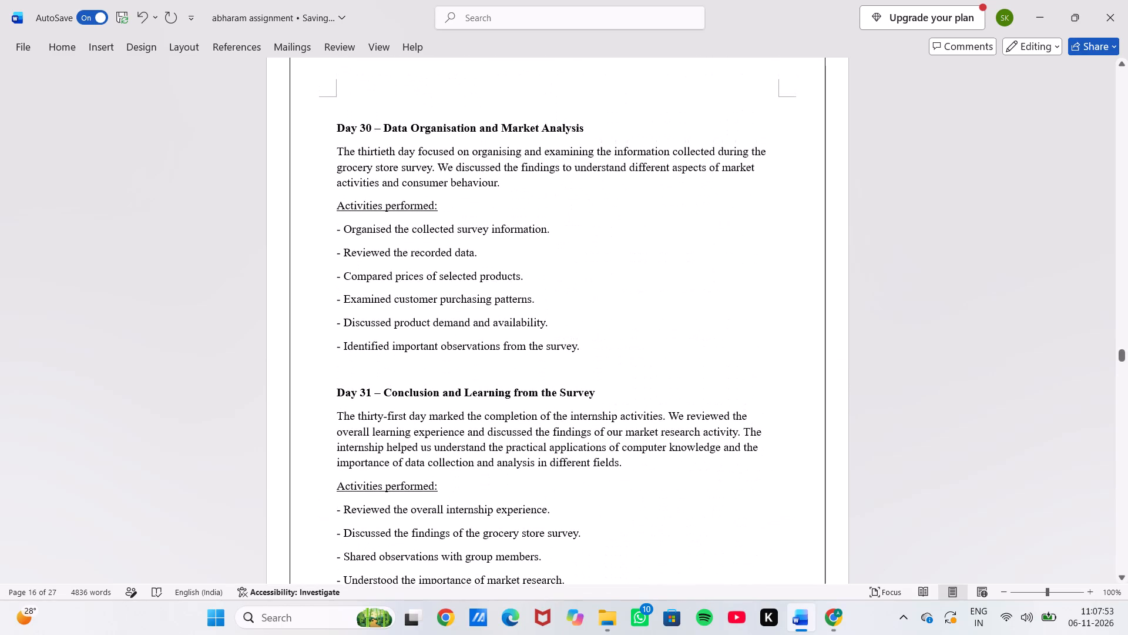
scroll(417, 206, "up", 1)
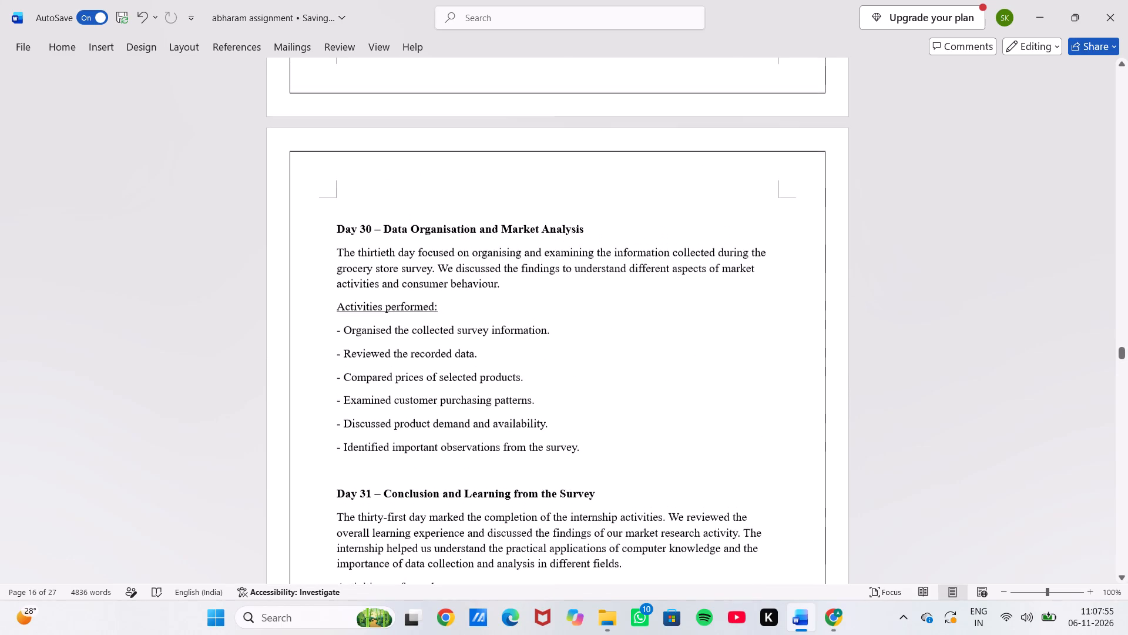
scroll(417, 206, "down", 9)
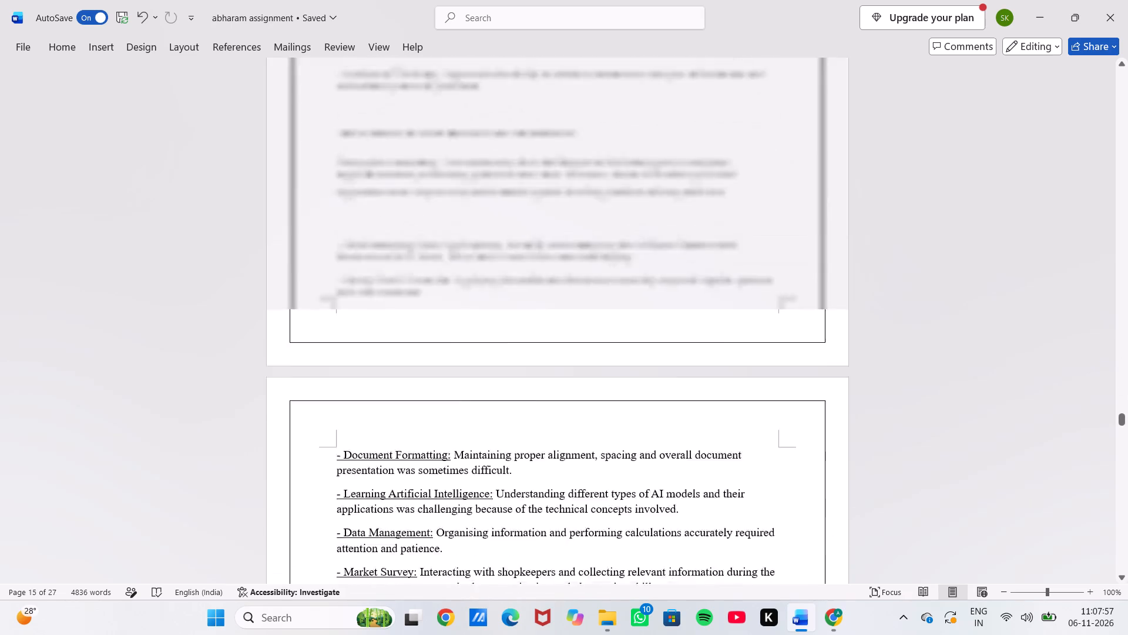
scroll(417, 206, "down", 3)
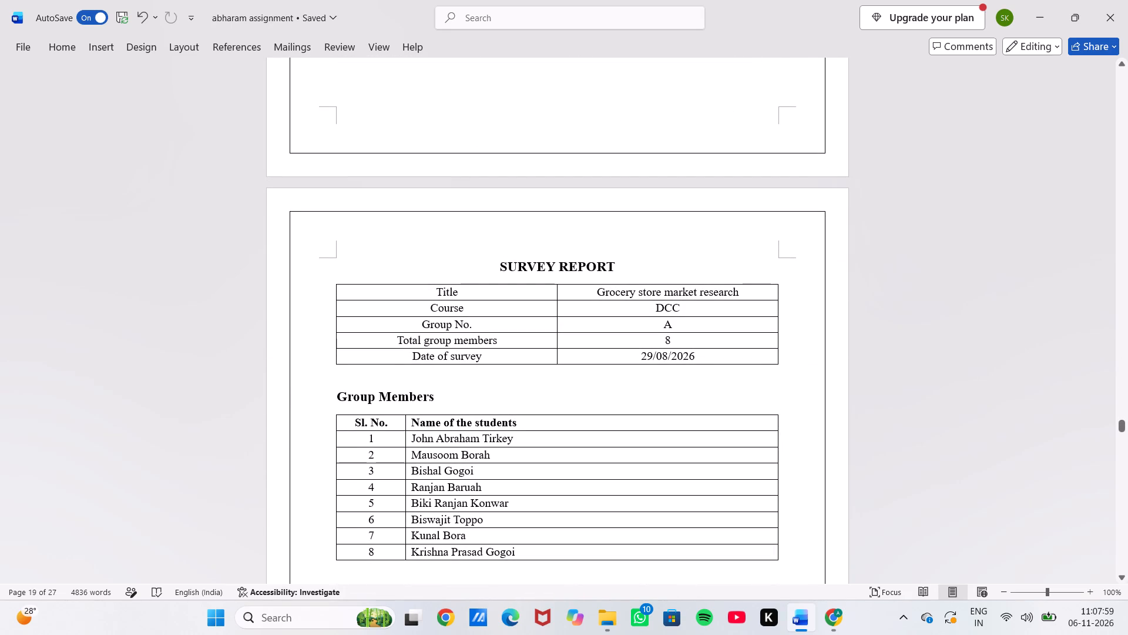
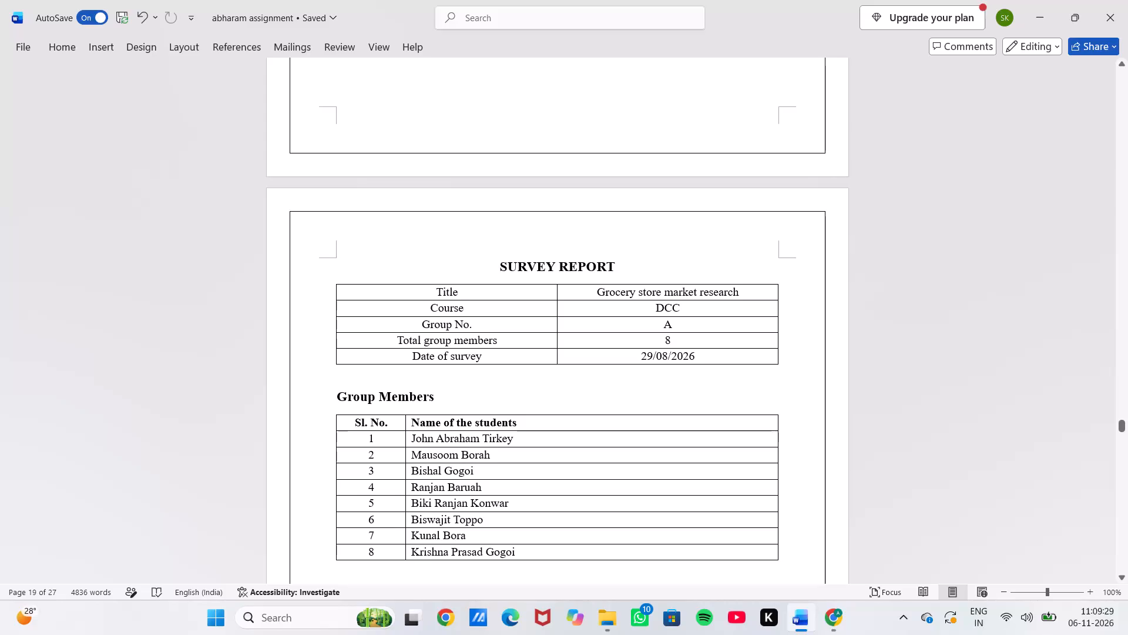
Review the report from the Survey Report page through the attendance and photograph sections to the topic index table at the end.
scroll(488, 180, "down", 4)
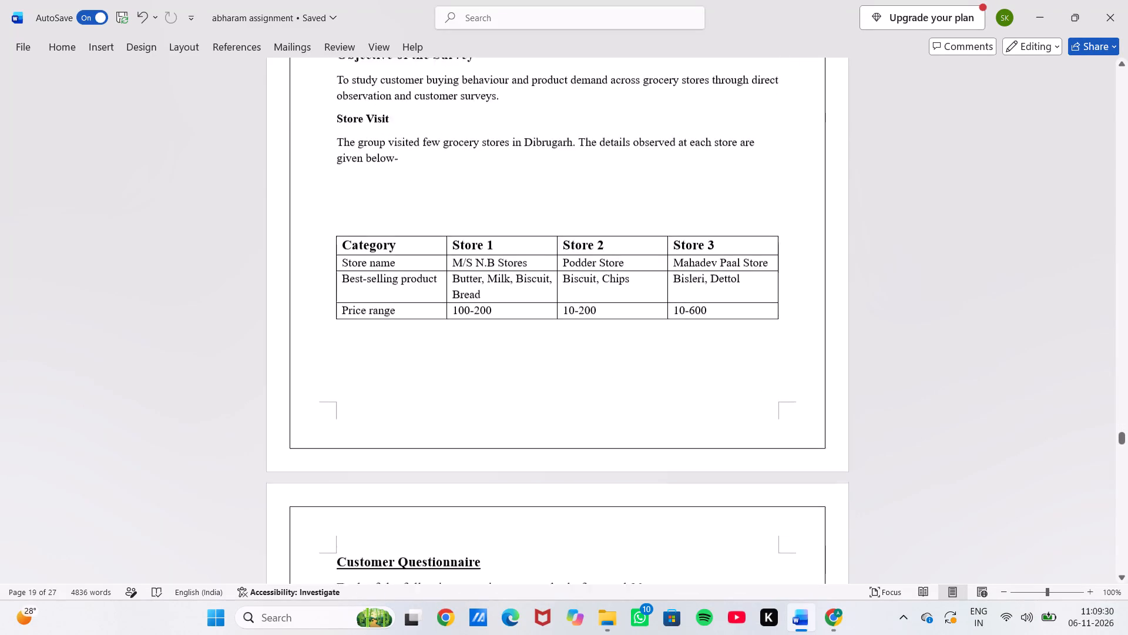
scroll(488, 180, "down", 8)
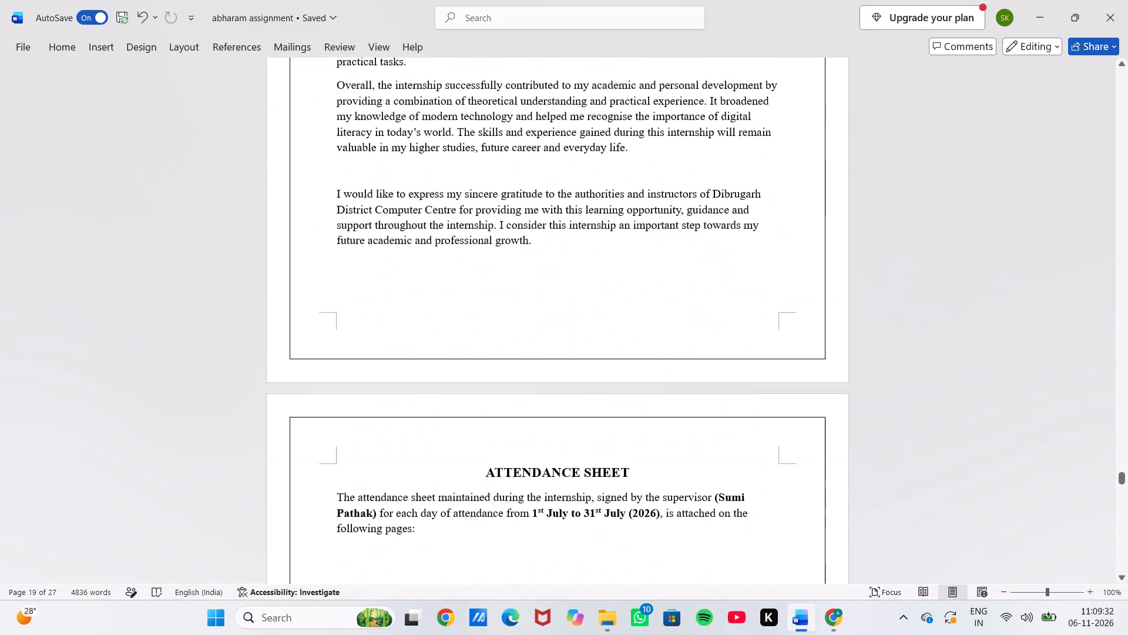
scroll(488, 180, "down", 6)
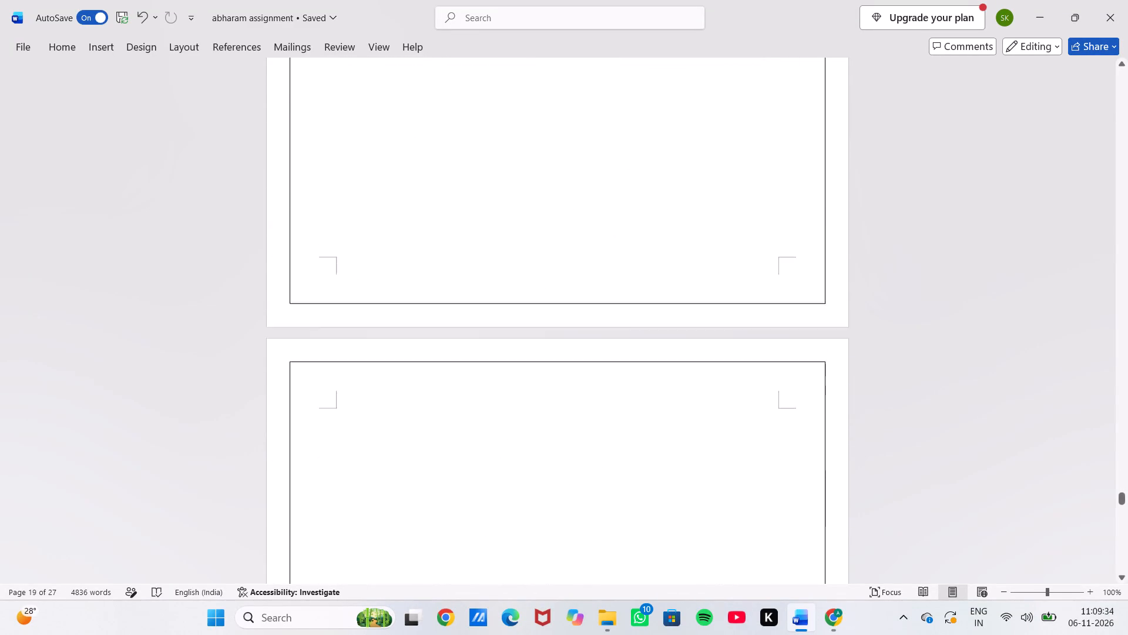
scroll(488, 172, "down", 6)
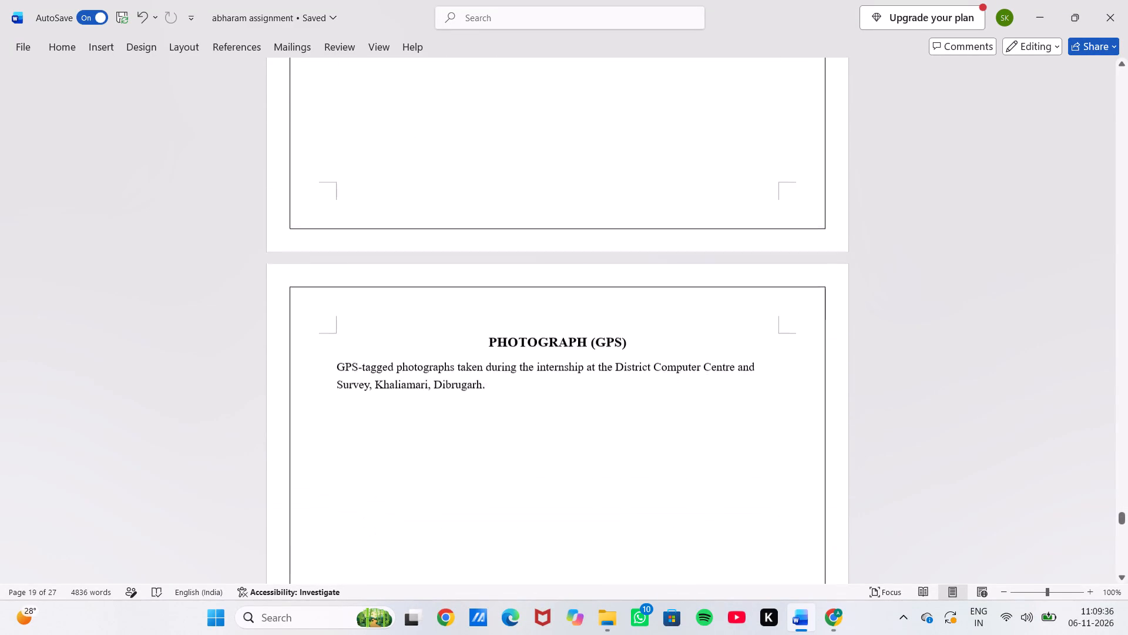
scroll(488, 172, "down", 6)
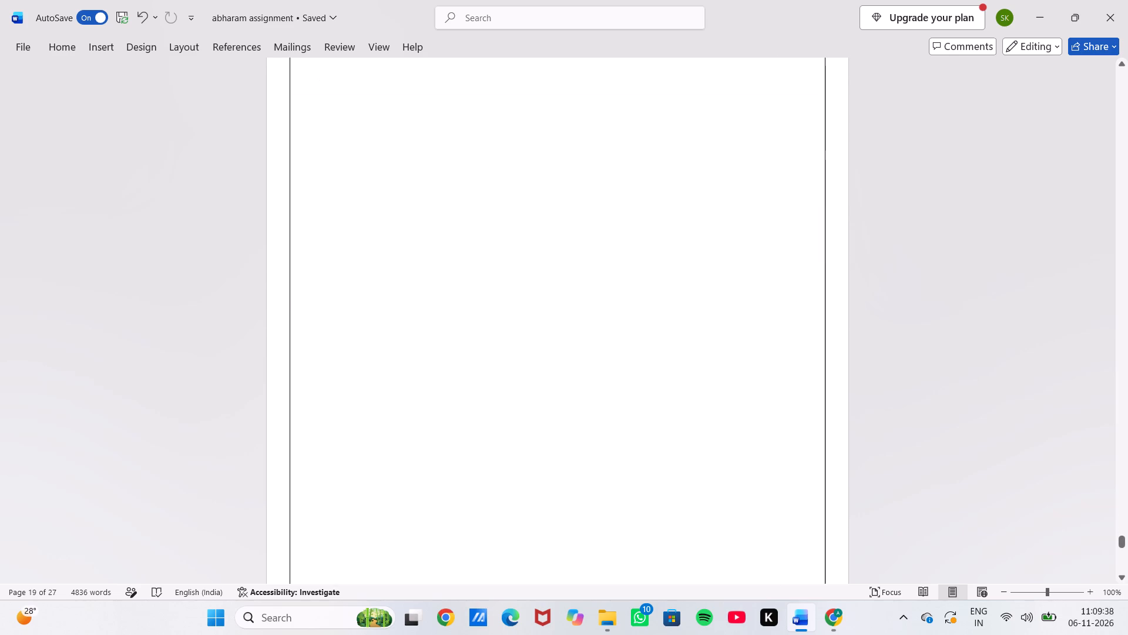
scroll(488, 172, "down", 5)
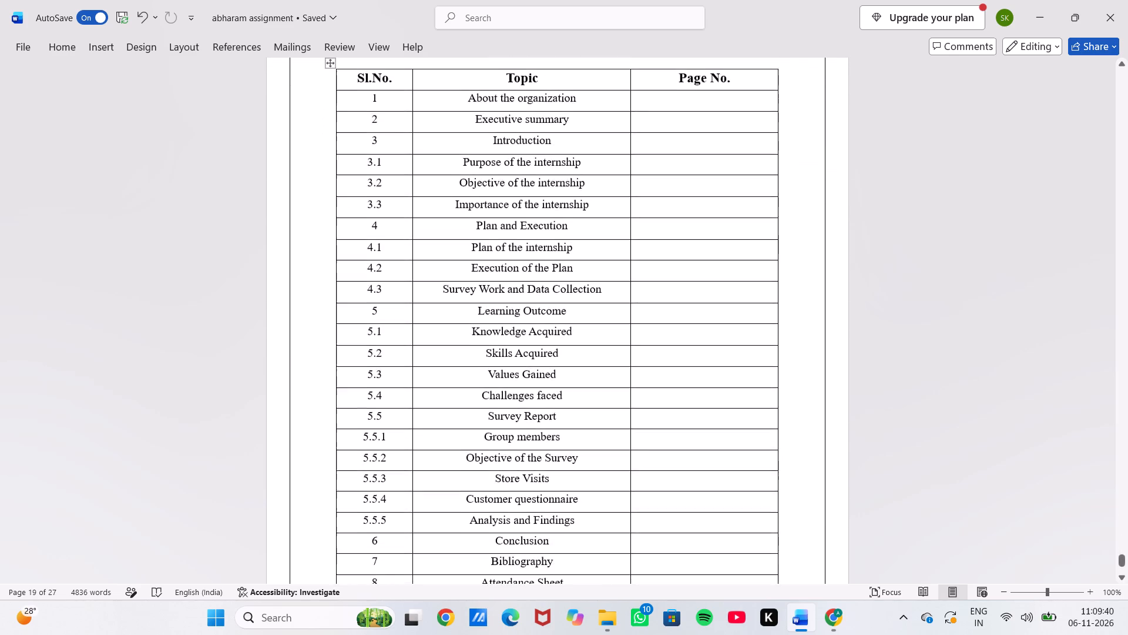
scroll(488, 172, "down", 2)
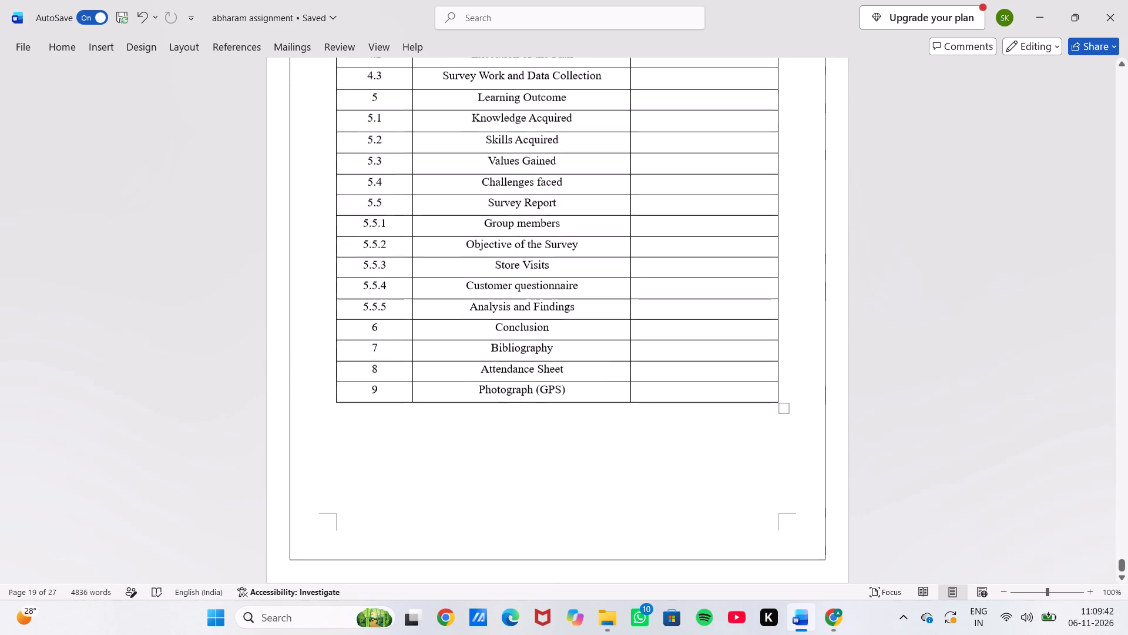
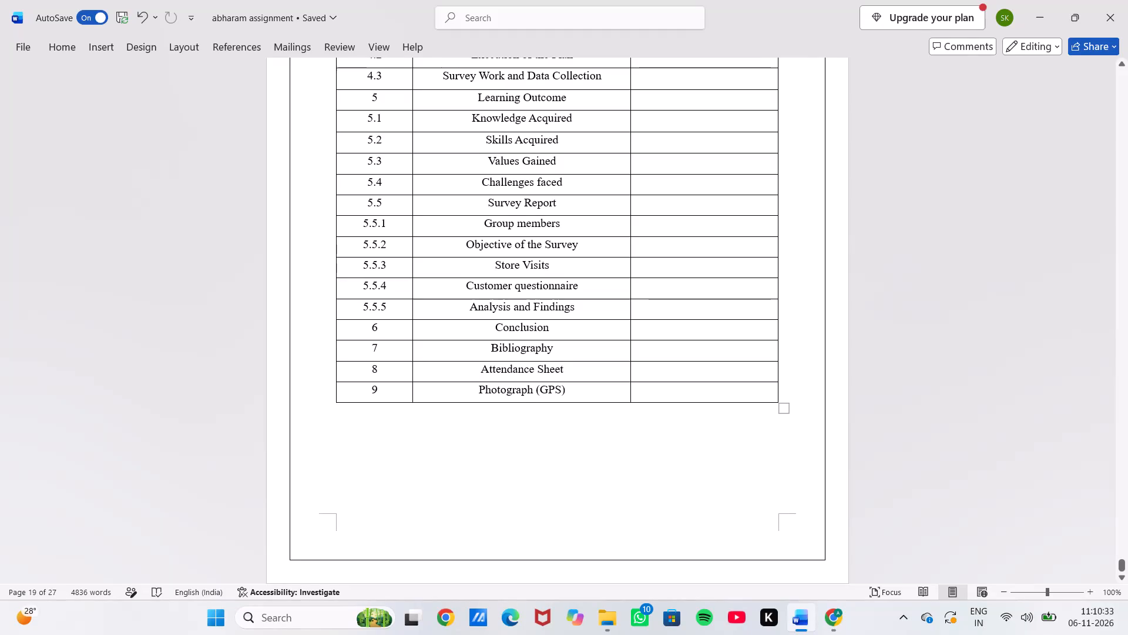
Delete the Bibliography row from the Table of Content table.
left_click(556, 352)
left_click(367, 347)
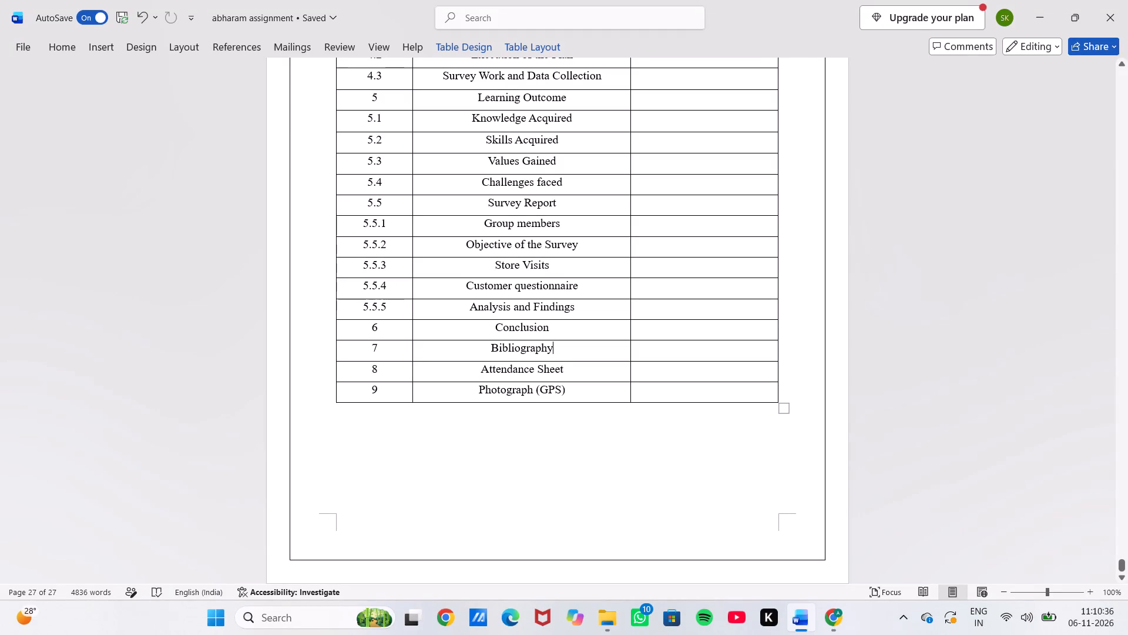
right_click_drag(367, 347, 543, 384)
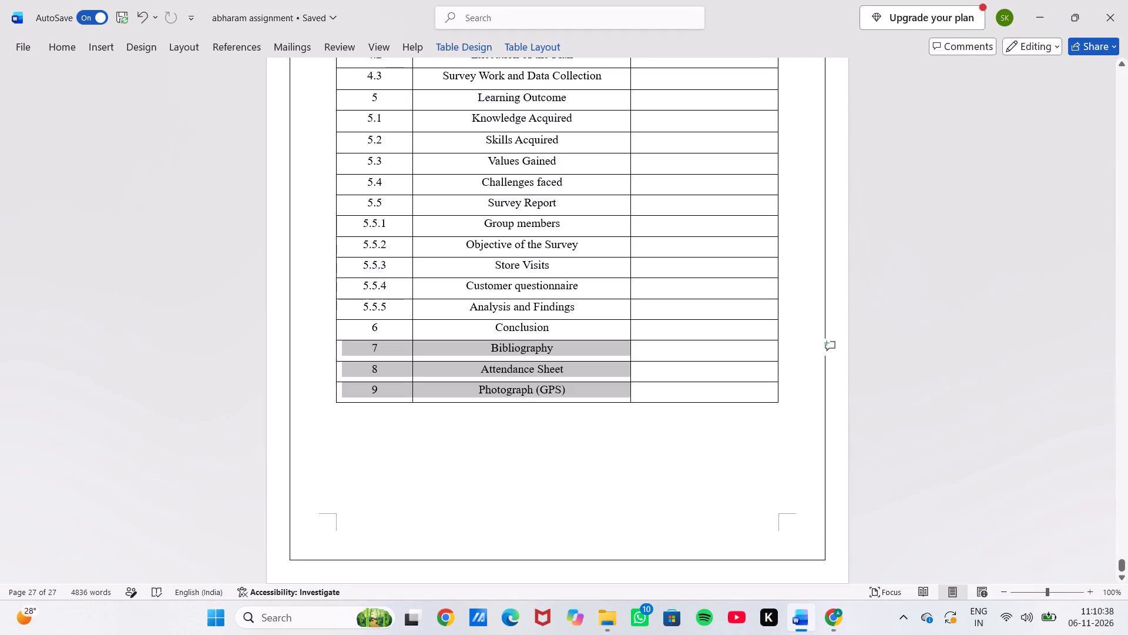
right_click_drag(543, 384, 653, 349)
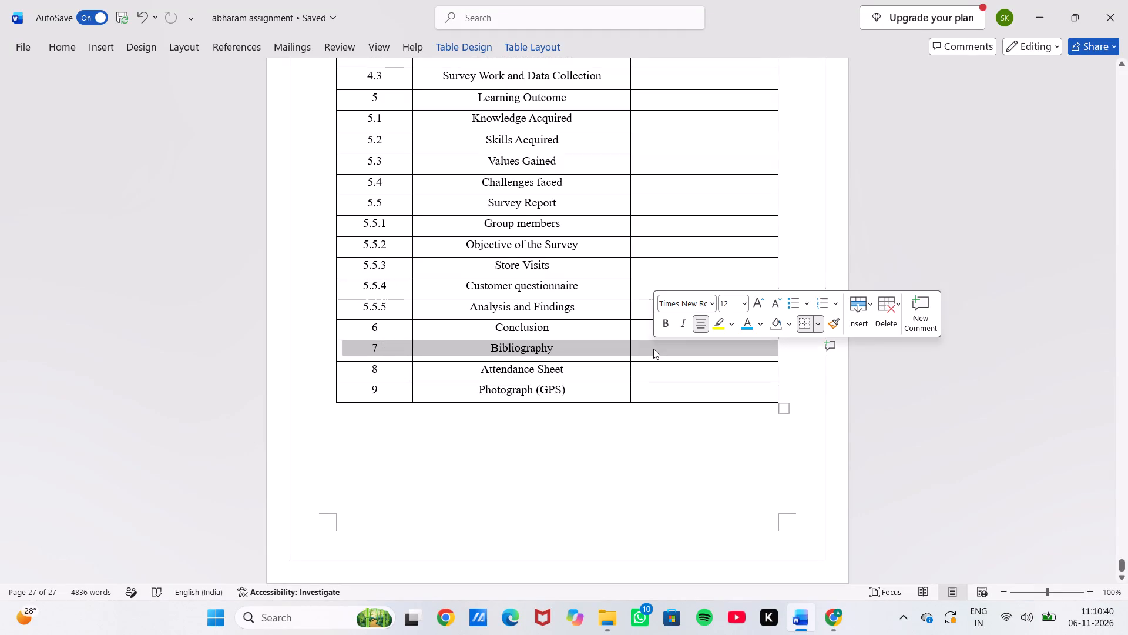
left_click(885, 318)
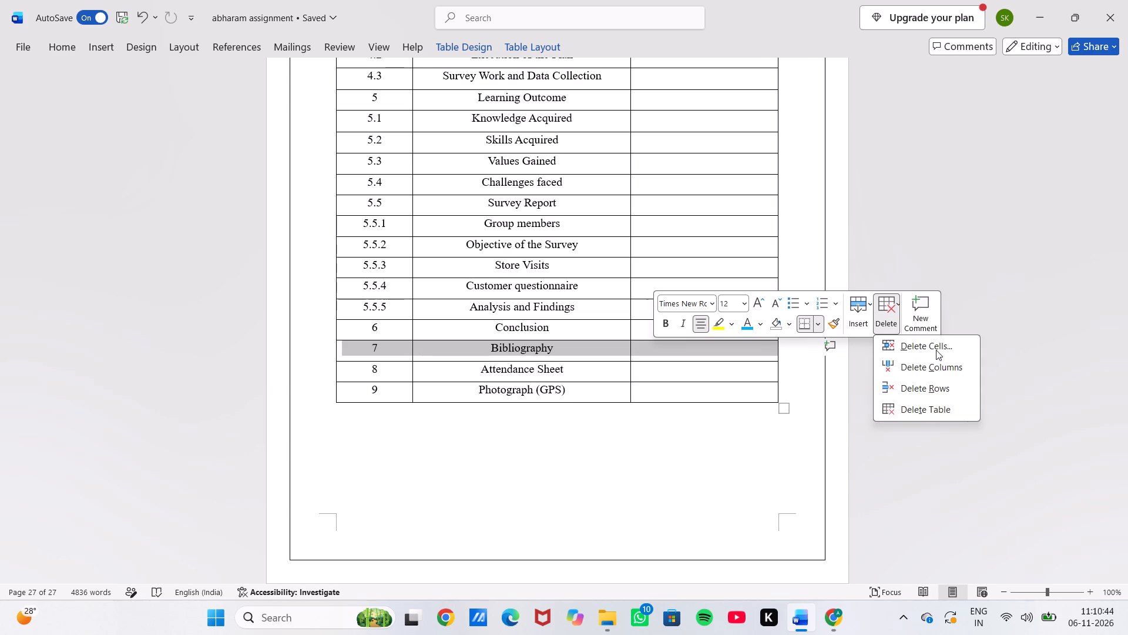
left_click(919, 393)
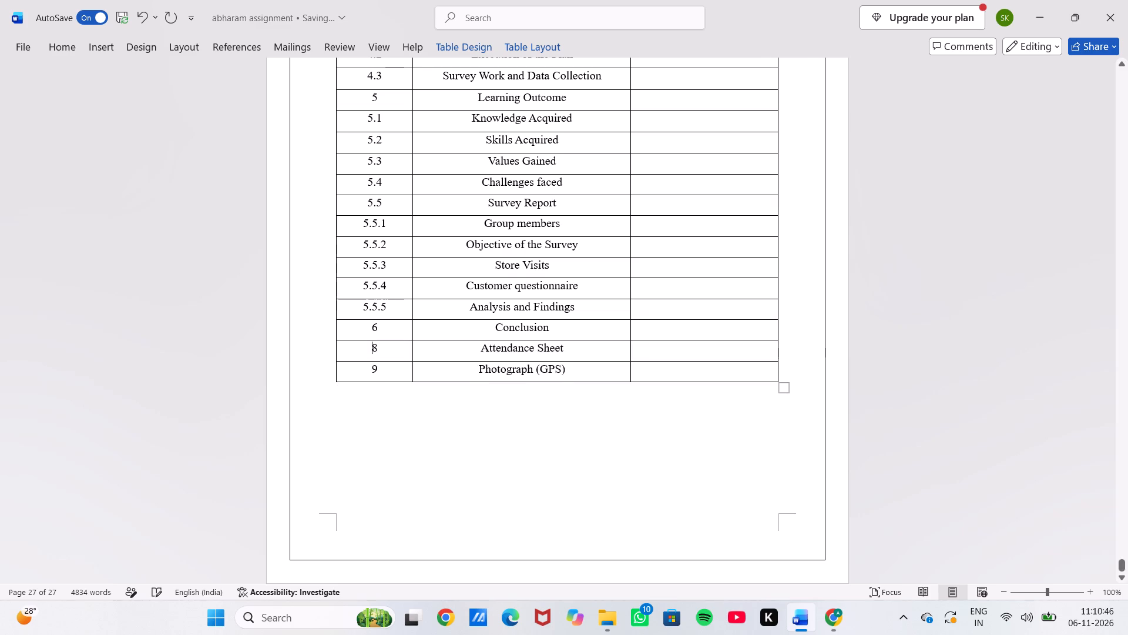
Renumber the Attendance Sheet row as 7 and the Photograph (GPS) row as 8 in the Table of Content.
left_click(394, 356)
key("BackSpace")
key("7")
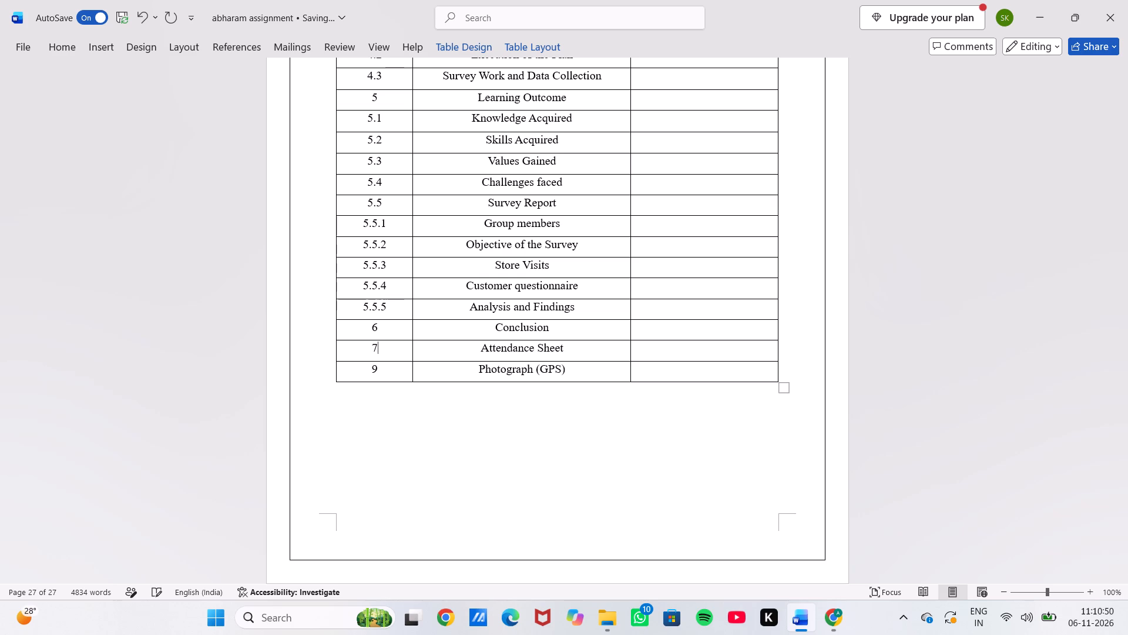
left_click(377, 369)
key("BackSpace")
key("8")
Check the serial numbers and topics of the Table of Content from its first row downward.
scroll(481, 324, "up", 1)
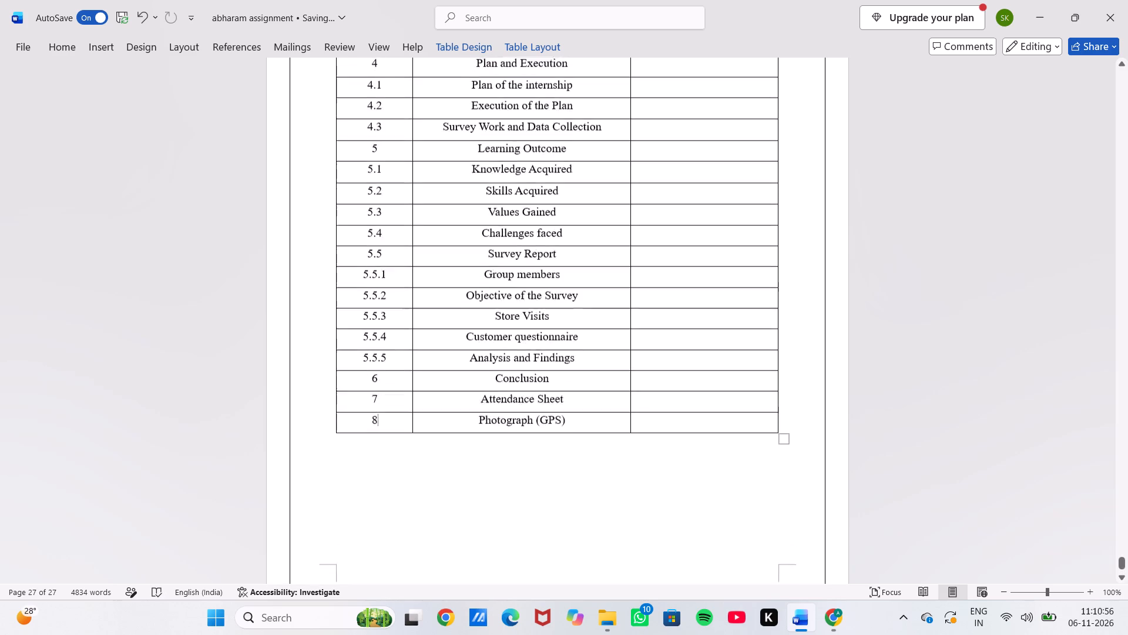
scroll(481, 324, "up", 3)
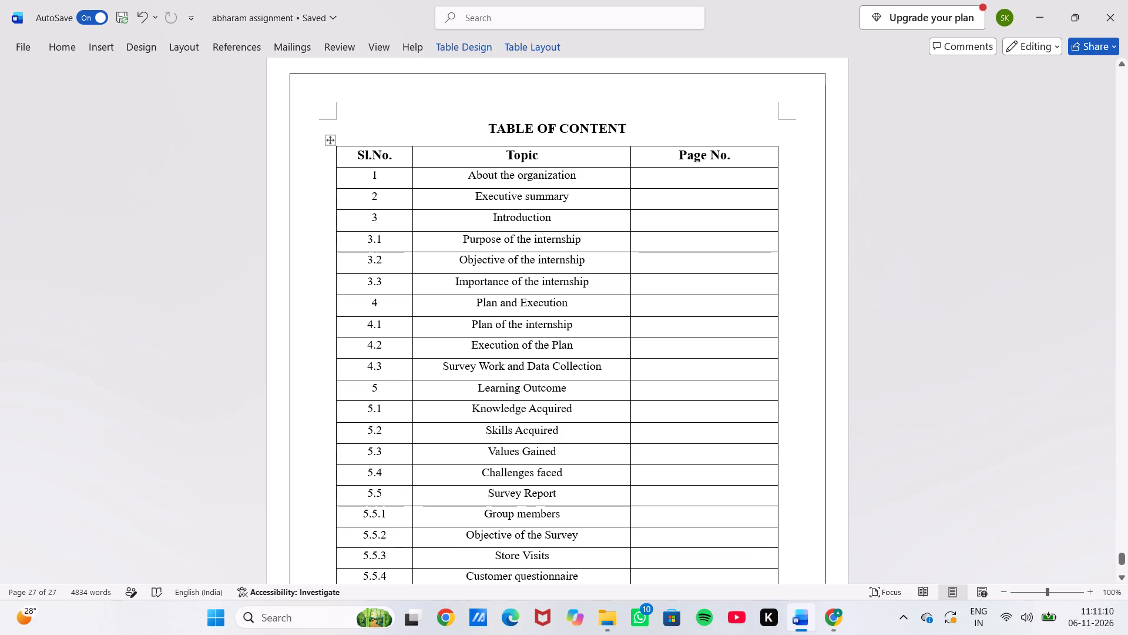
scroll(515, 368, "down", 2)
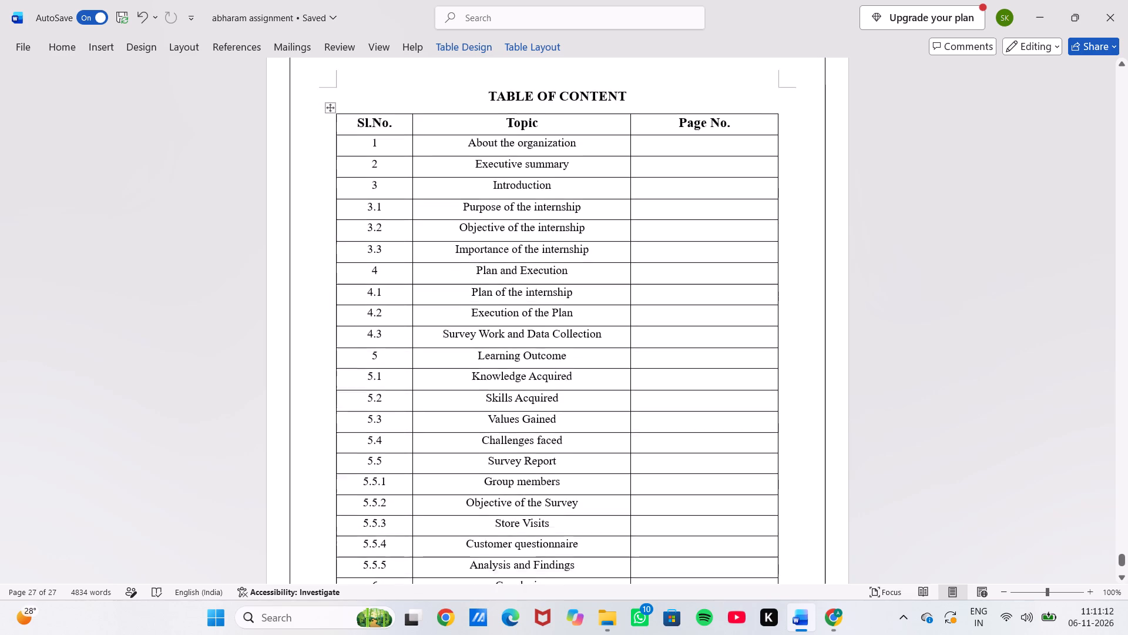
scroll(515, 368, "down", 1)
Review the report's section headings back to About the Organisation and on to the Introduction, comparing them with the table's topics.
scroll(515, 368, "up", 6)
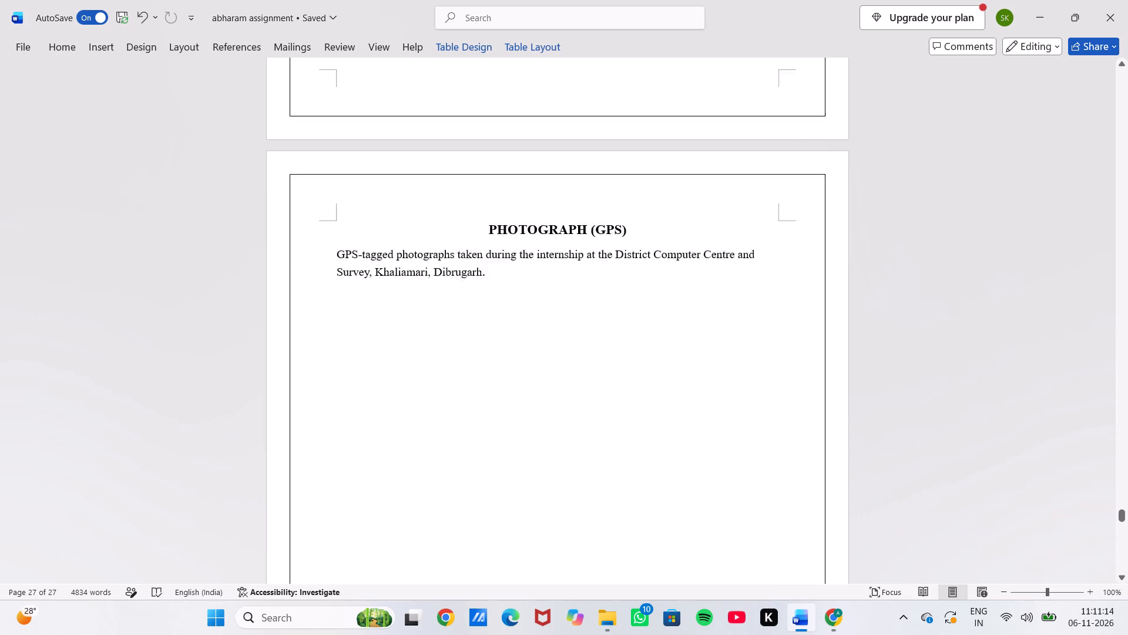
scroll(515, 368, "up", 4)
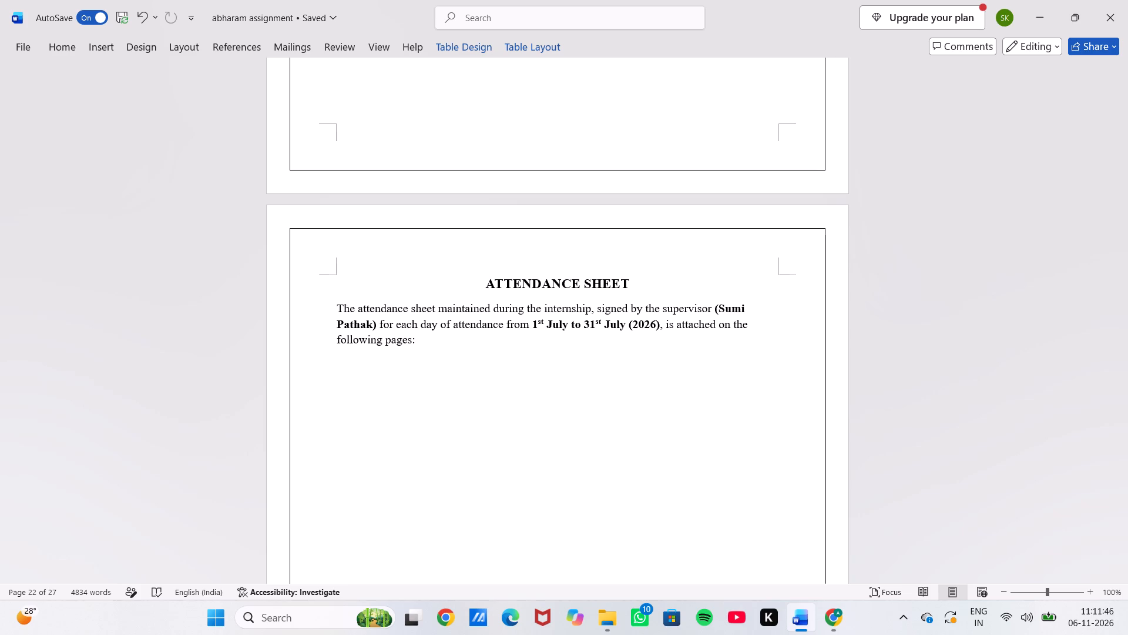
scroll(542, 288, "up", 9)
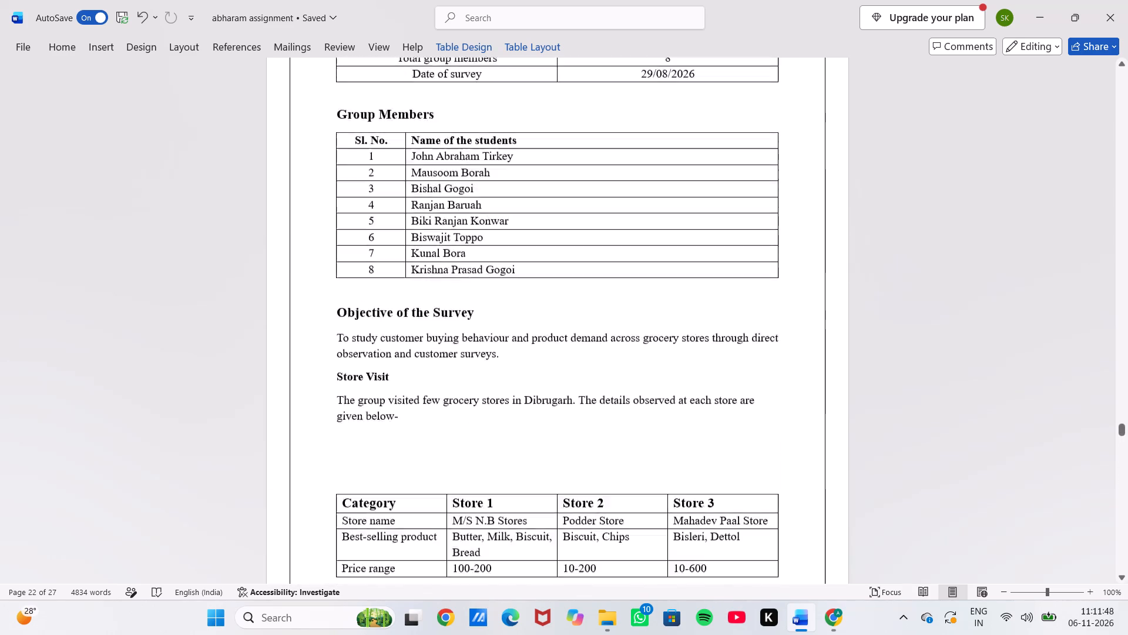
scroll(542, 288, "up", 13)
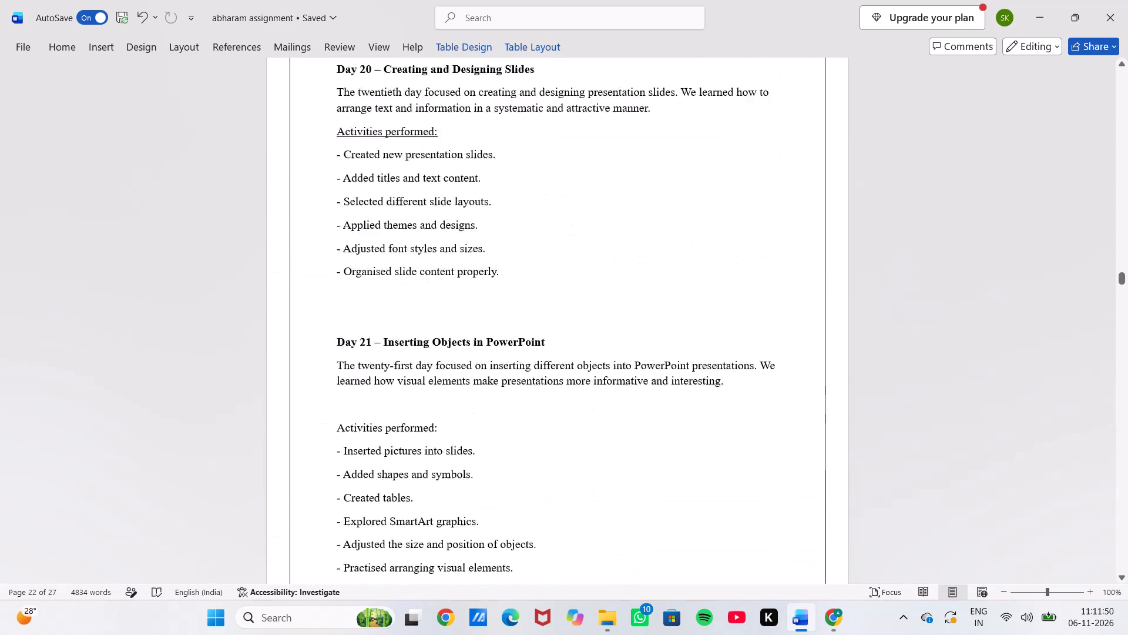
scroll(542, 288, "up", 13)
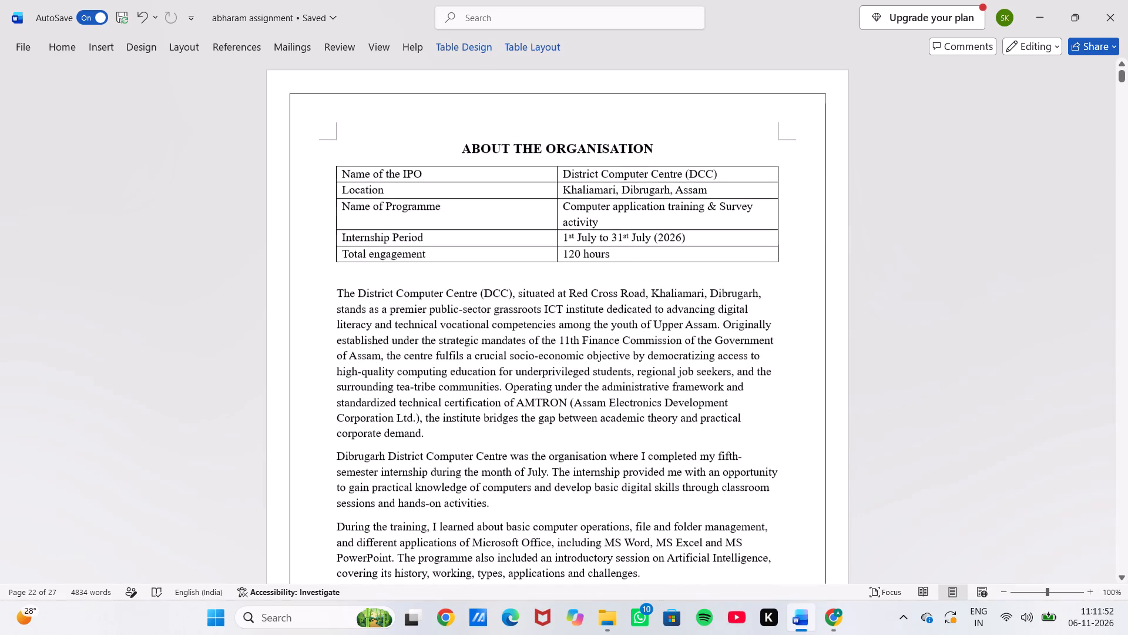
scroll(542, 288, "up", 4)
scroll(431, 205, "down", 1)
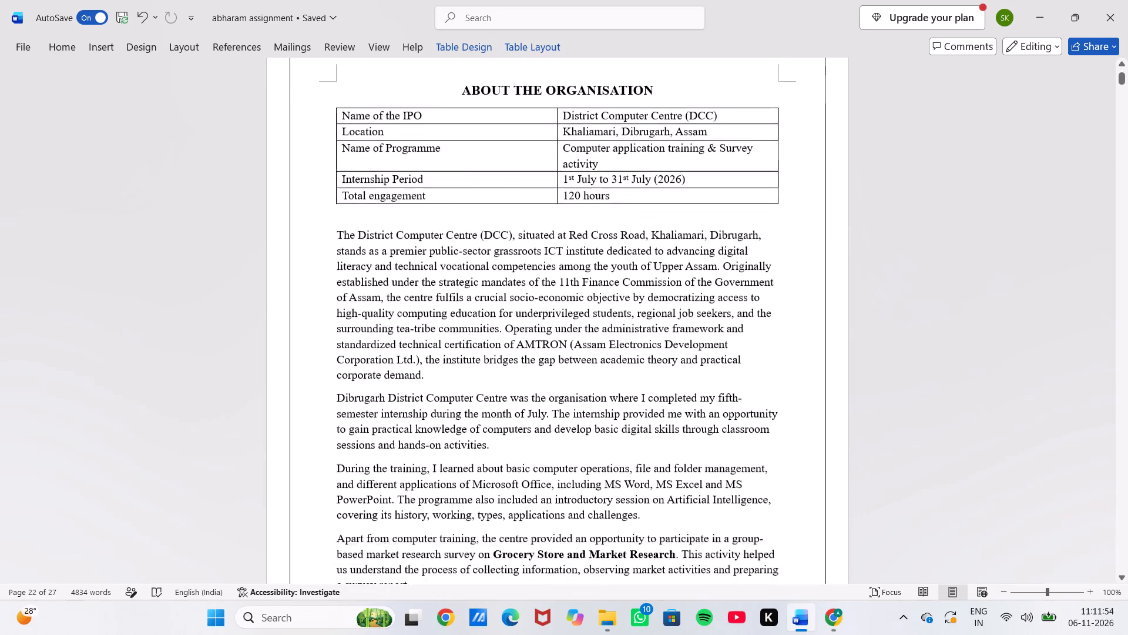
scroll(431, 205, "down", 3)
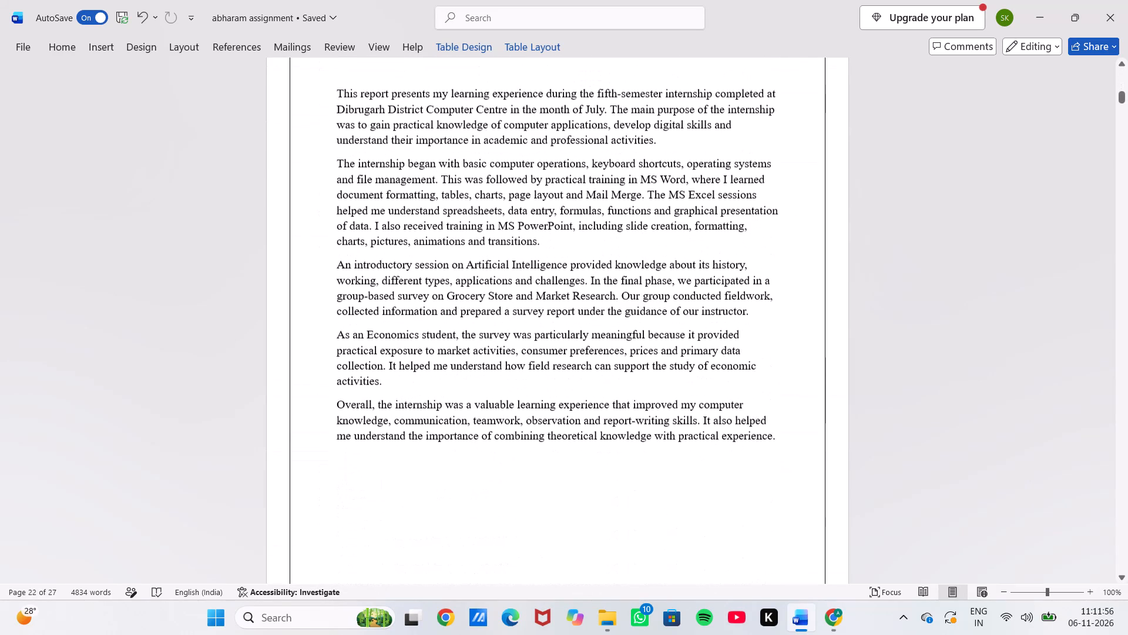
scroll(431, 205, "down", 4)
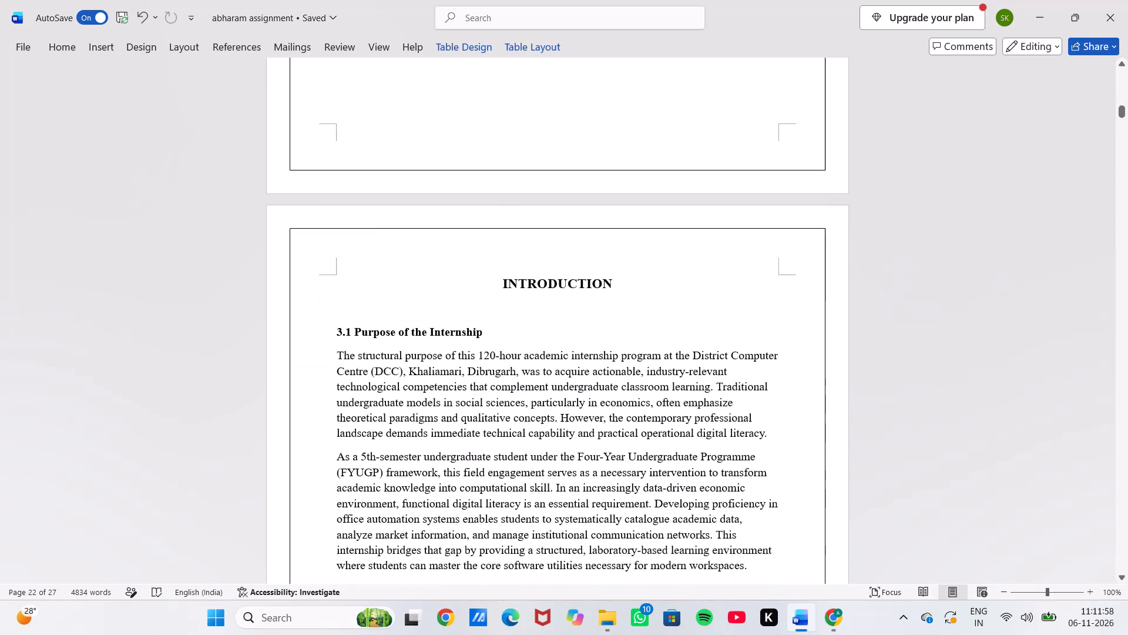
scroll(431, 205, "down", 1)
scroll(404, 254, "down", 1)
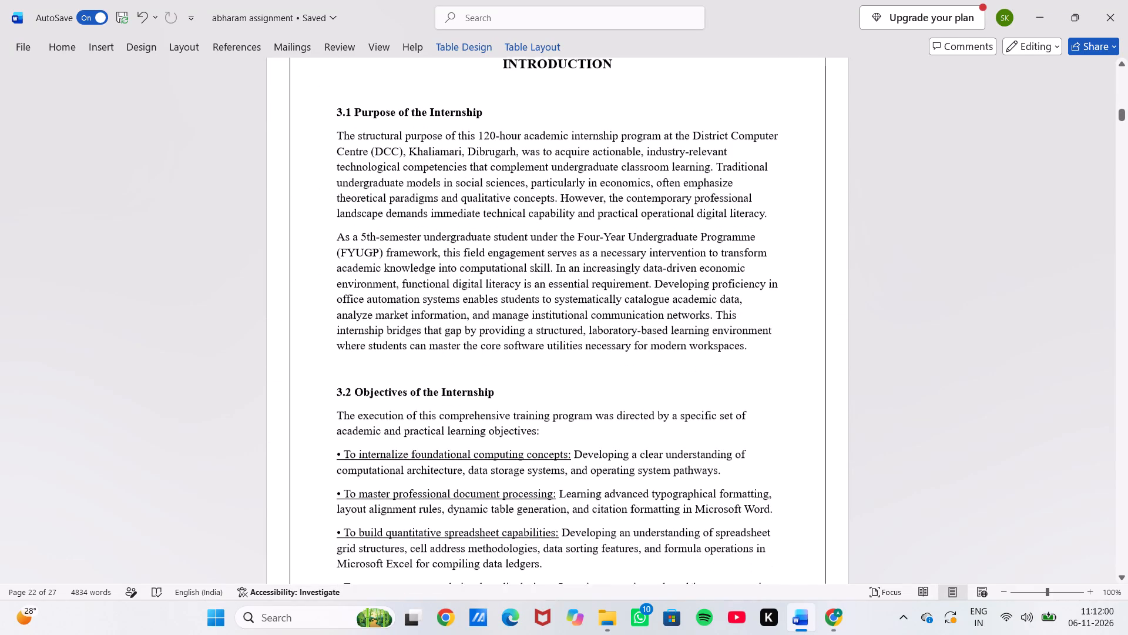
scroll(404, 254, "down", 1)
scroll(404, 254, "up", 2)
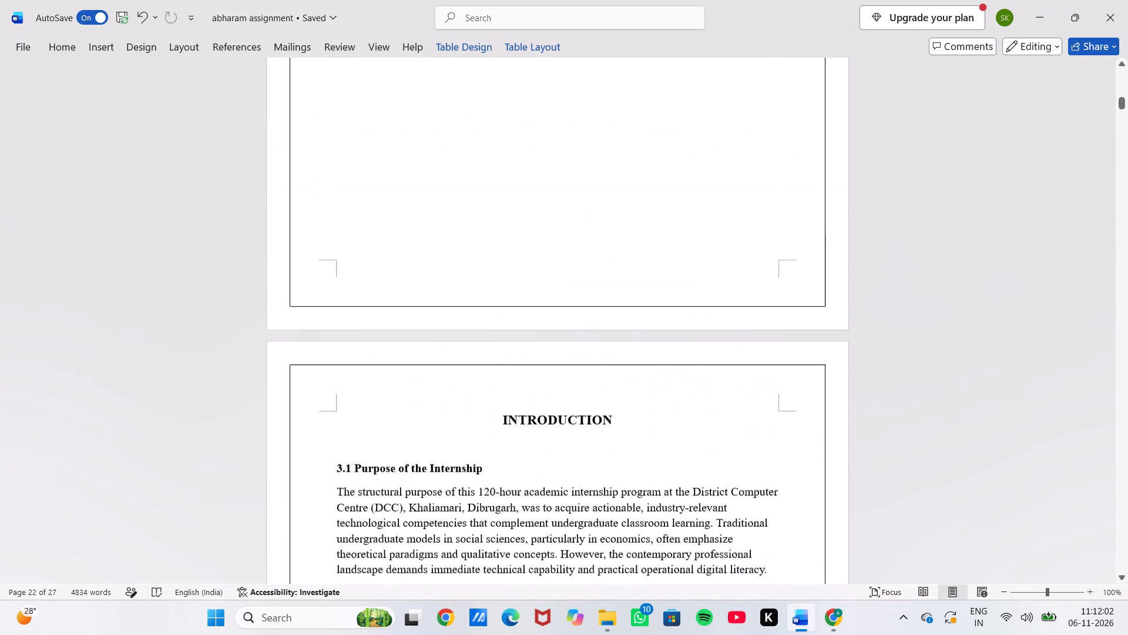
scroll(404, 254, "up", 4)
scroll(404, 254, "down", 2)
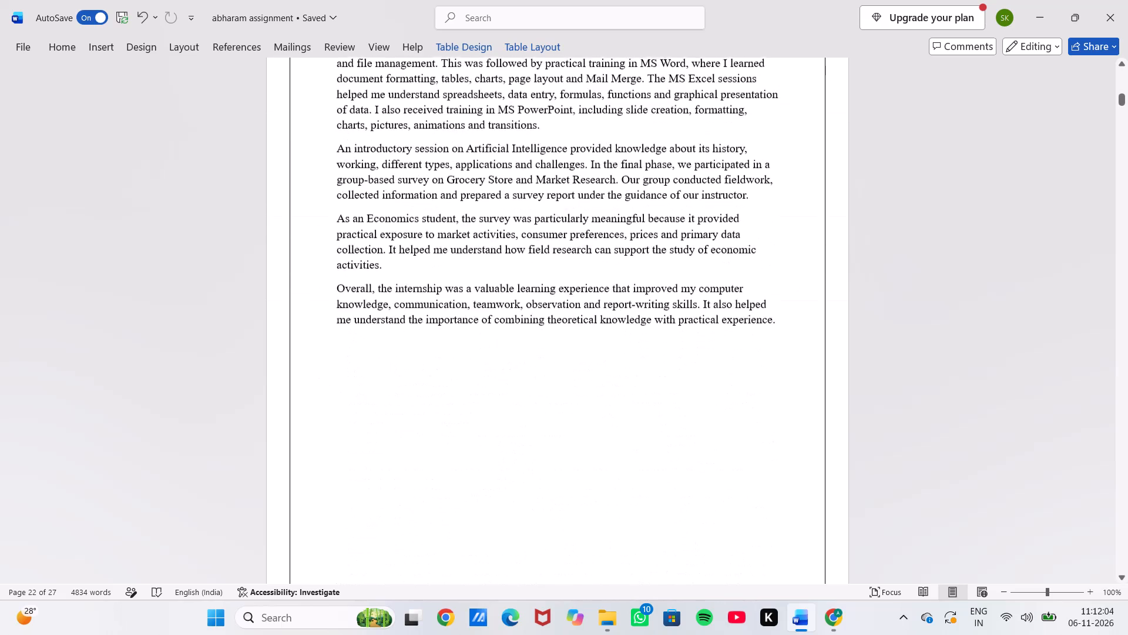
scroll(404, 254, "down", 3)
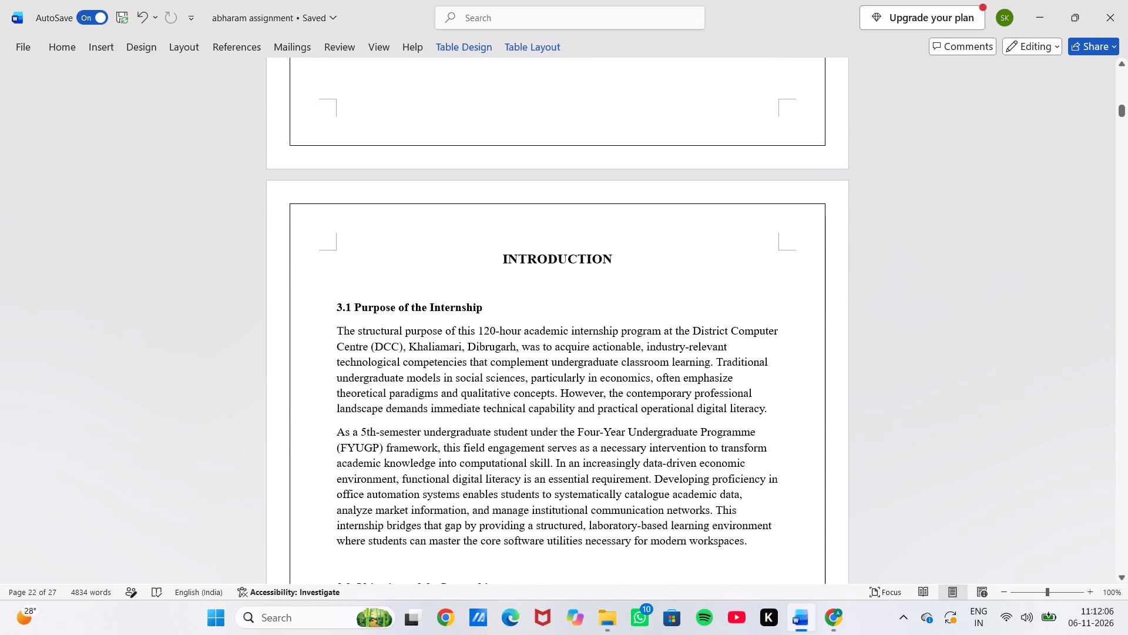
Remove the section numbers 3.1 and 3.2 from the Purpose and Objectives of the Internship subheadings in the Introduction.
left_click(350, 307)
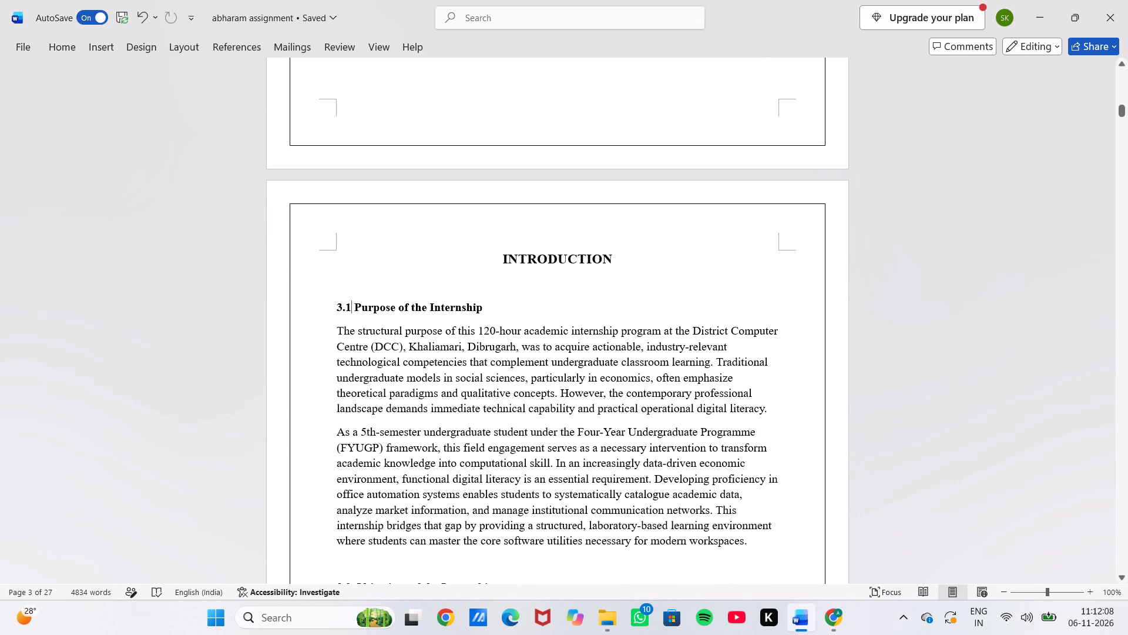
key("BackSpace")
key("BackSpace")
key("BackSpace")
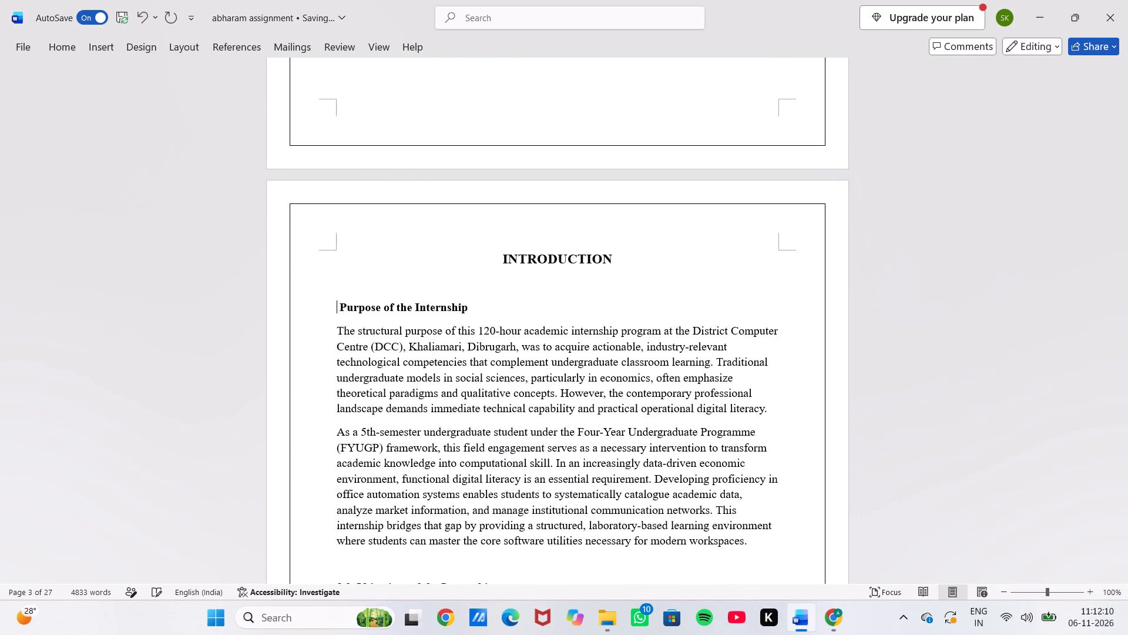
scroll(368, 310, "down", 1)
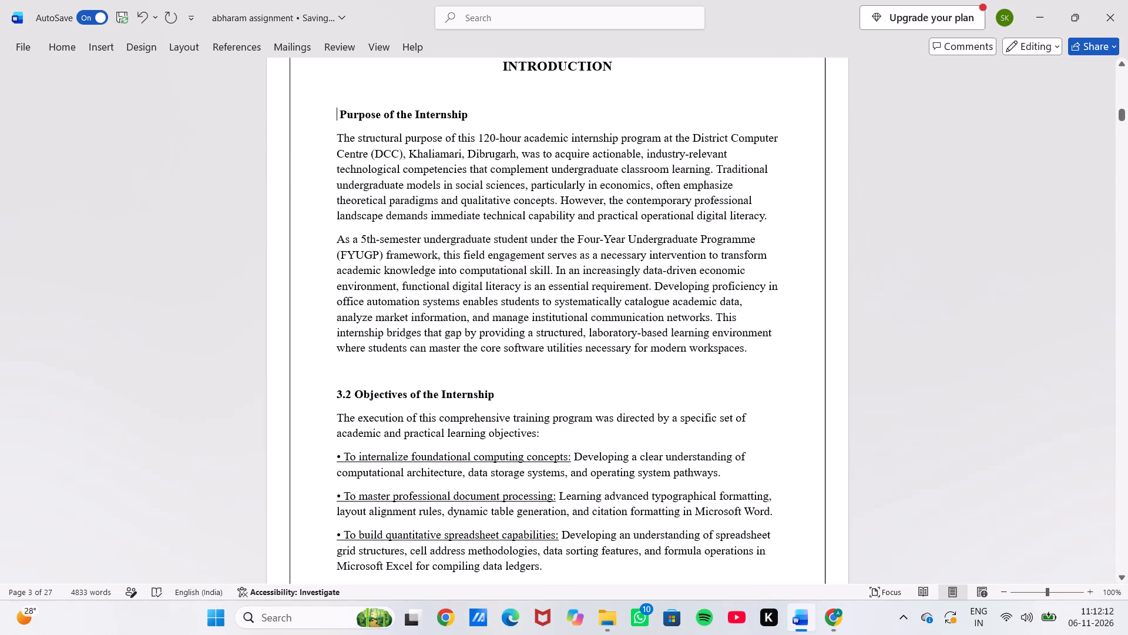
left_click(352, 394)
key("BackSpace")
key("BackSpace")
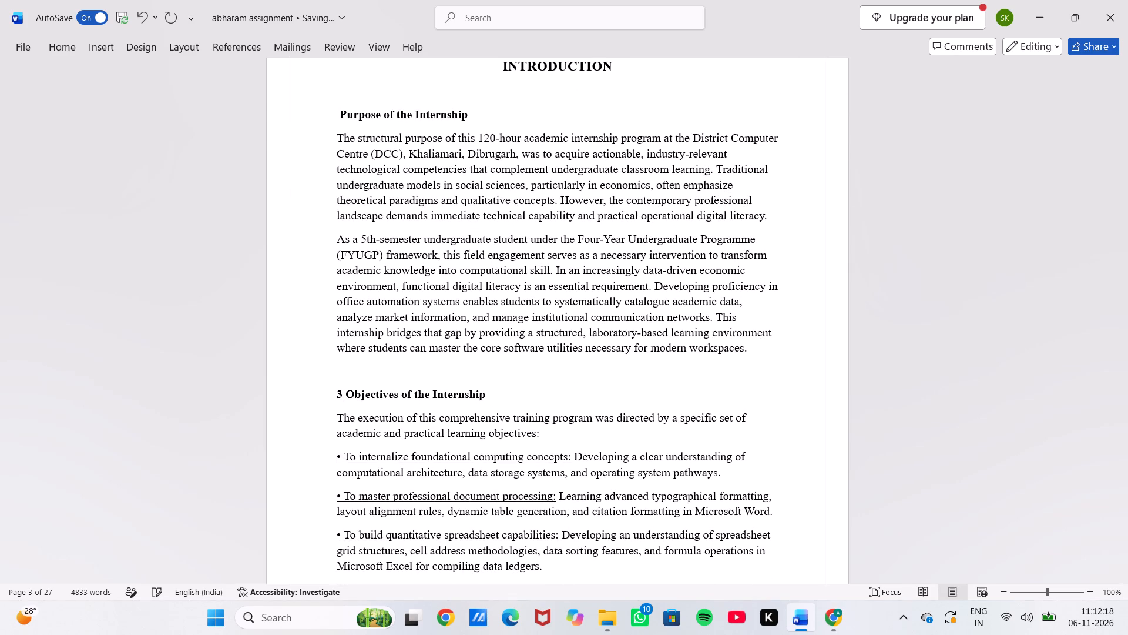
key("BackSpace")
Remove the section number 3.3 from the Importance of the Internship subheading.
scroll(352, 394, "down", 2)
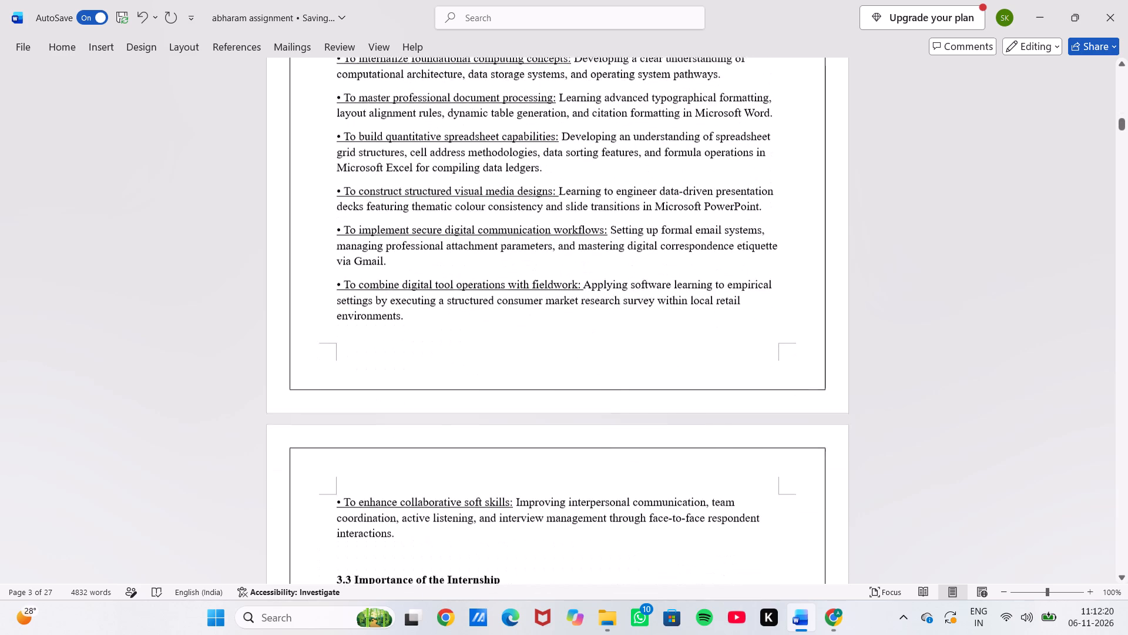
scroll(352, 394, "down", 2)
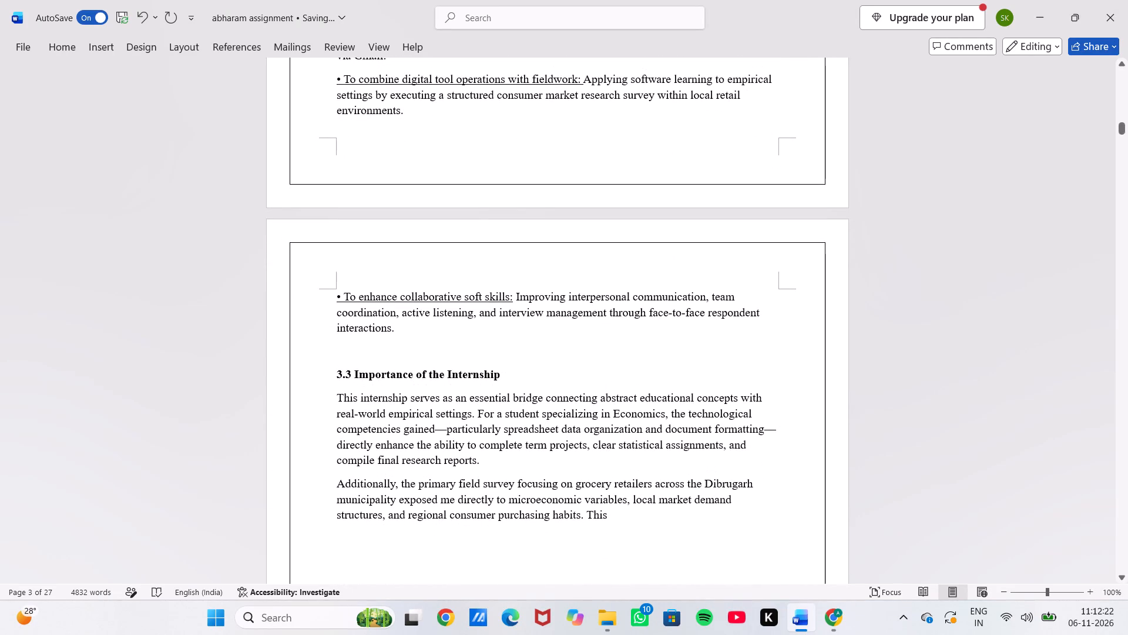
left_click(351, 378)
key("BackSpace")
key("BackSpace")
key("BackSpace")
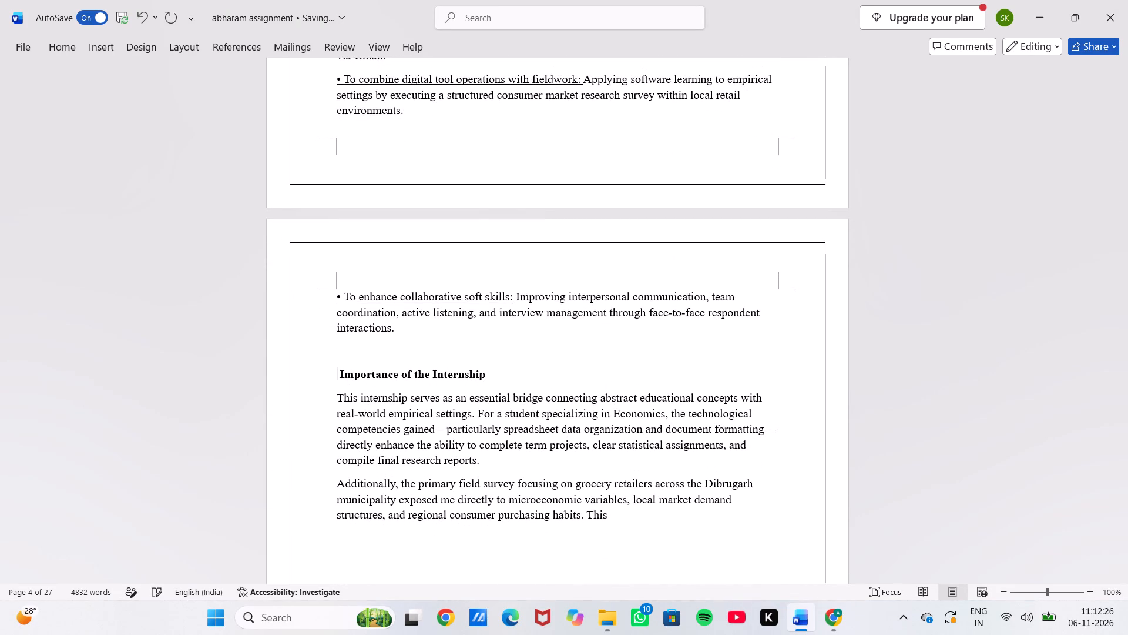
Review the subheadings in the Introduction and the day-wise headings of Plan and Execution from Day 1 to Day 31 for consistency.
scroll(351, 378, "down", 3)
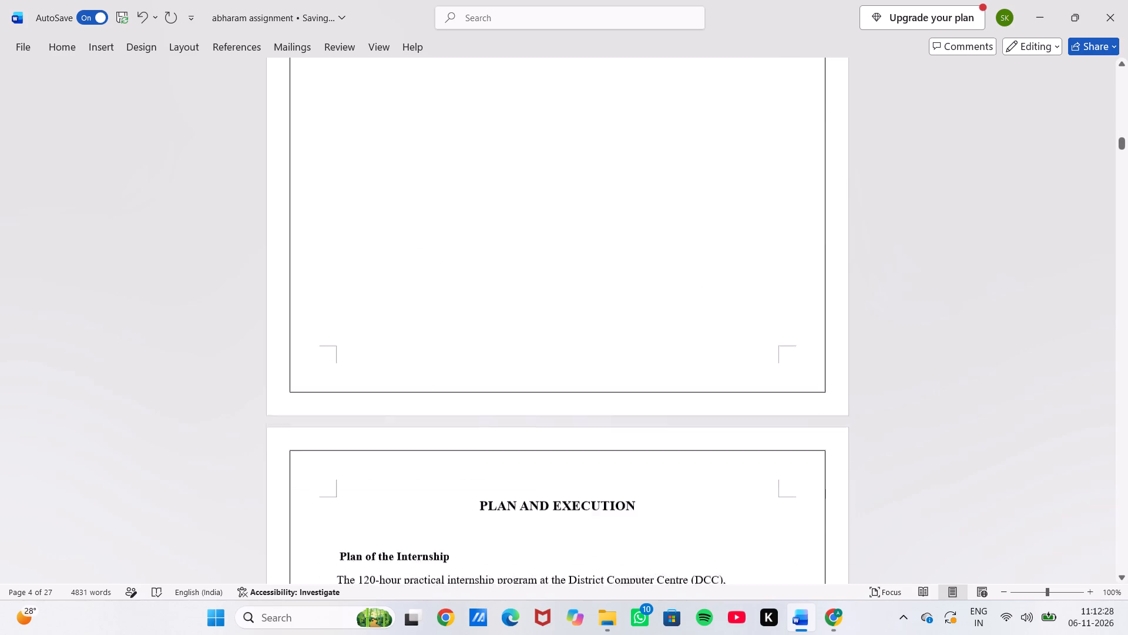
scroll(351, 378, "down", 1)
scroll(351, 378, "up", 3)
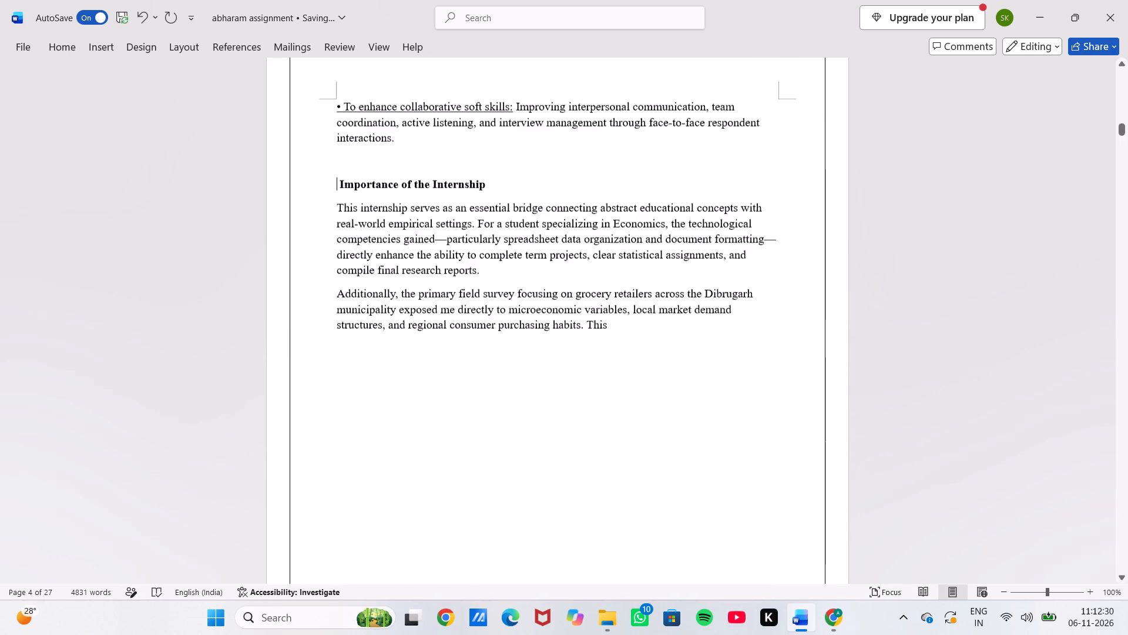
scroll(351, 378, "up", 7)
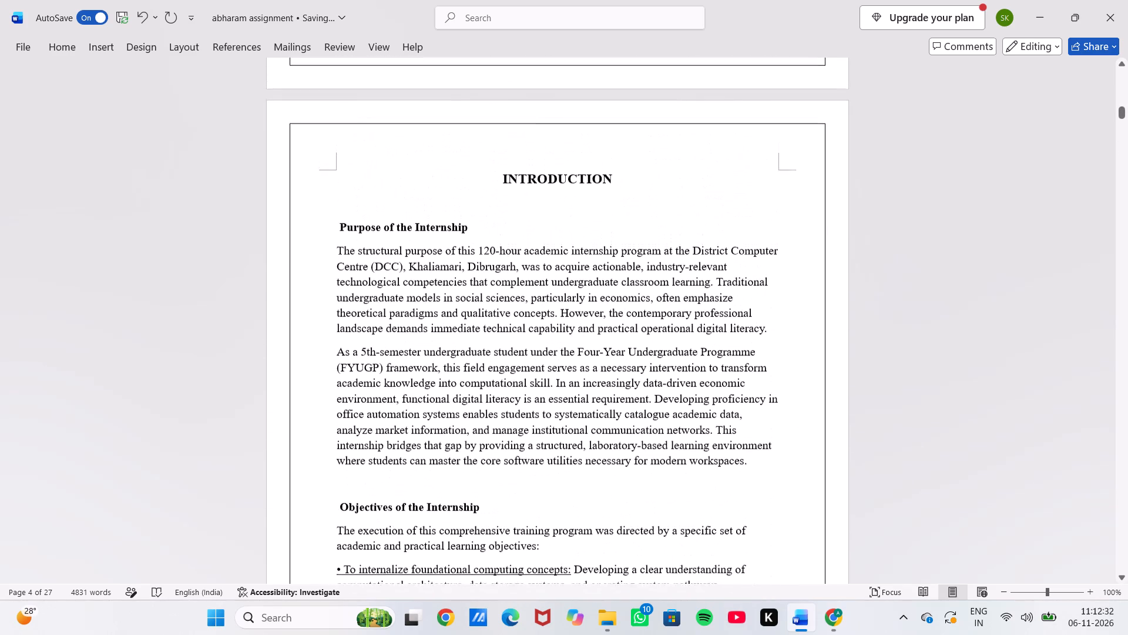
scroll(351, 378, "down", 6)
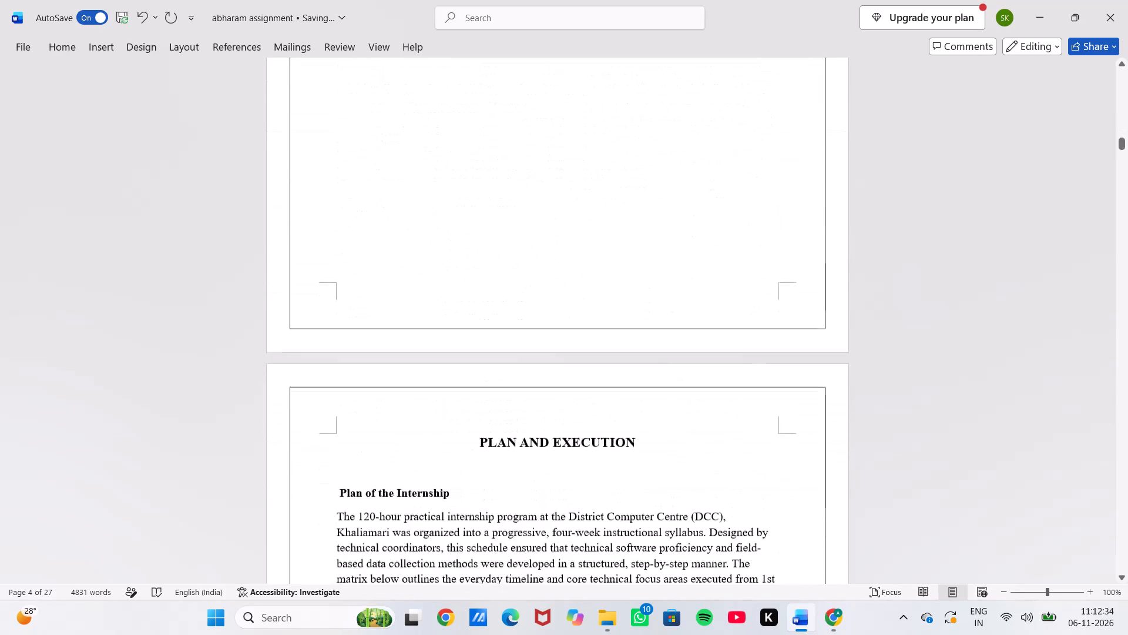
scroll(351, 378, "down", 3)
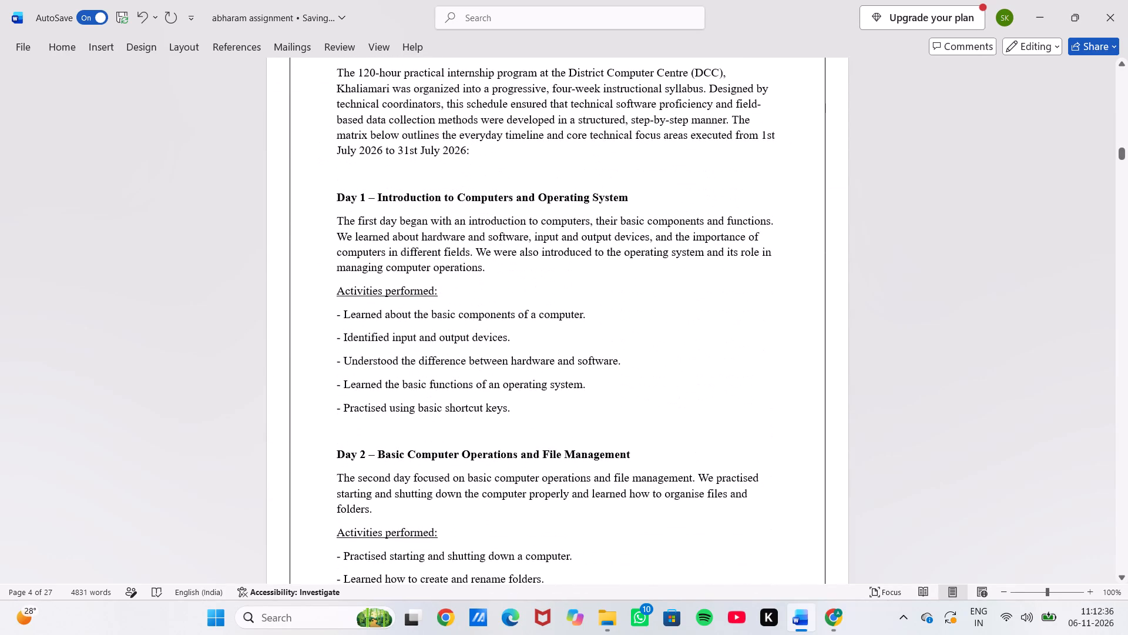
scroll(351, 378, "down", 10)
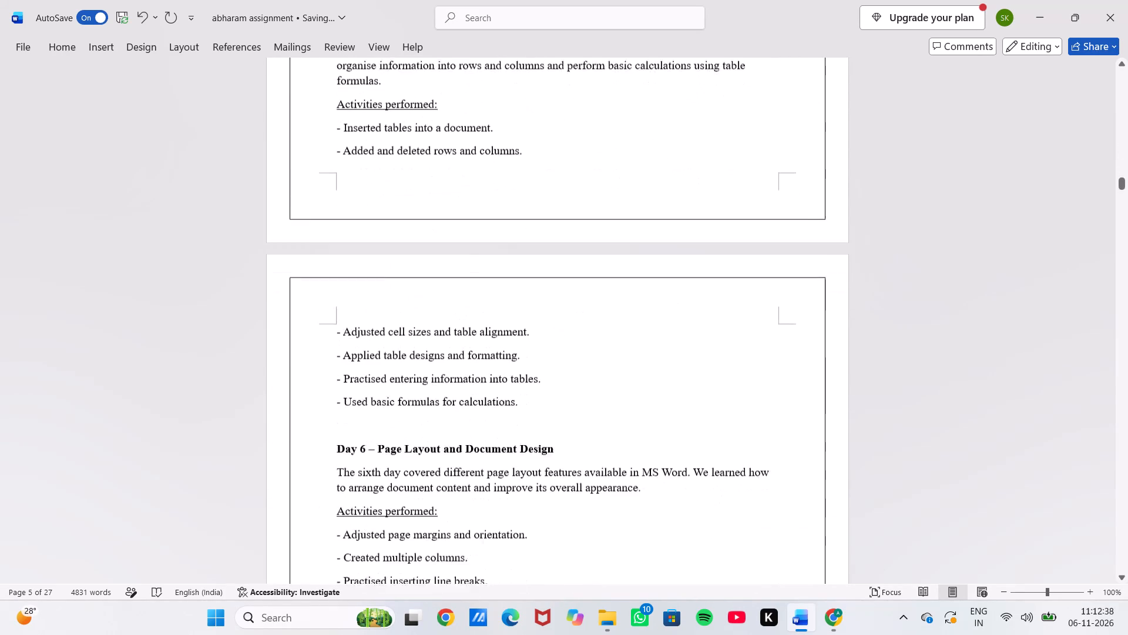
scroll(351, 378, "down", 11)
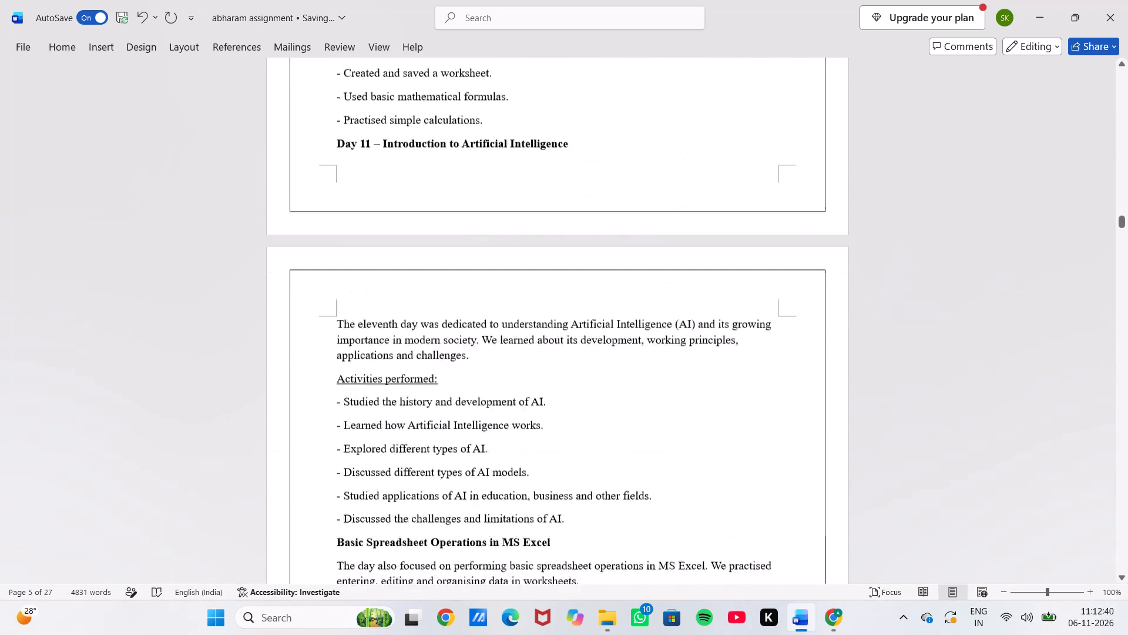
scroll(351, 378, "down", 10)
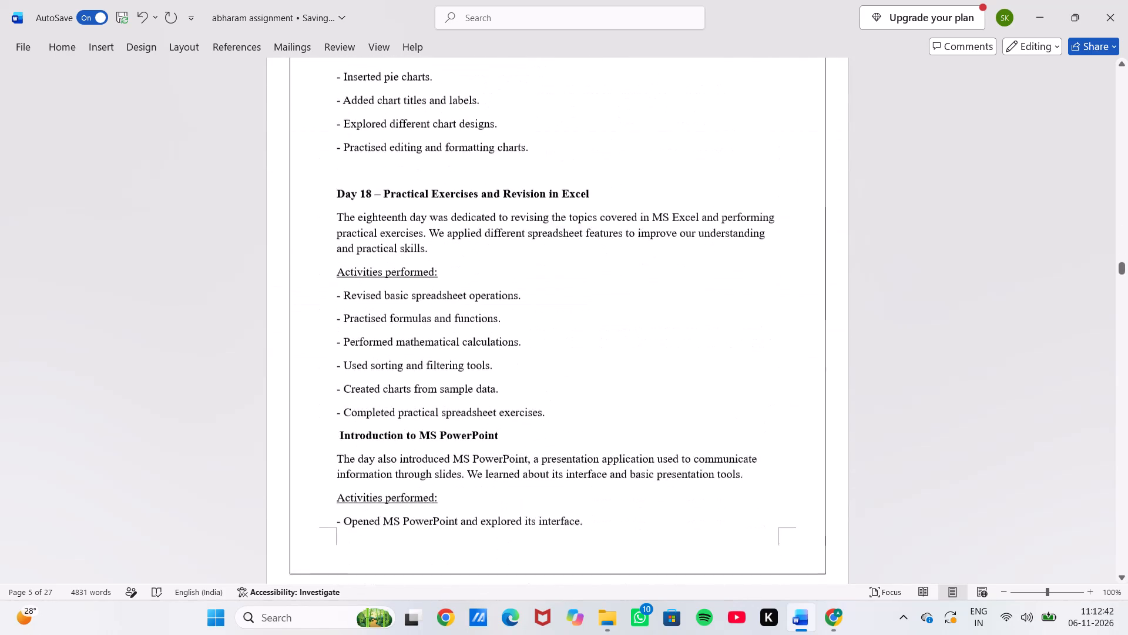
scroll(351, 378, "down", 6)
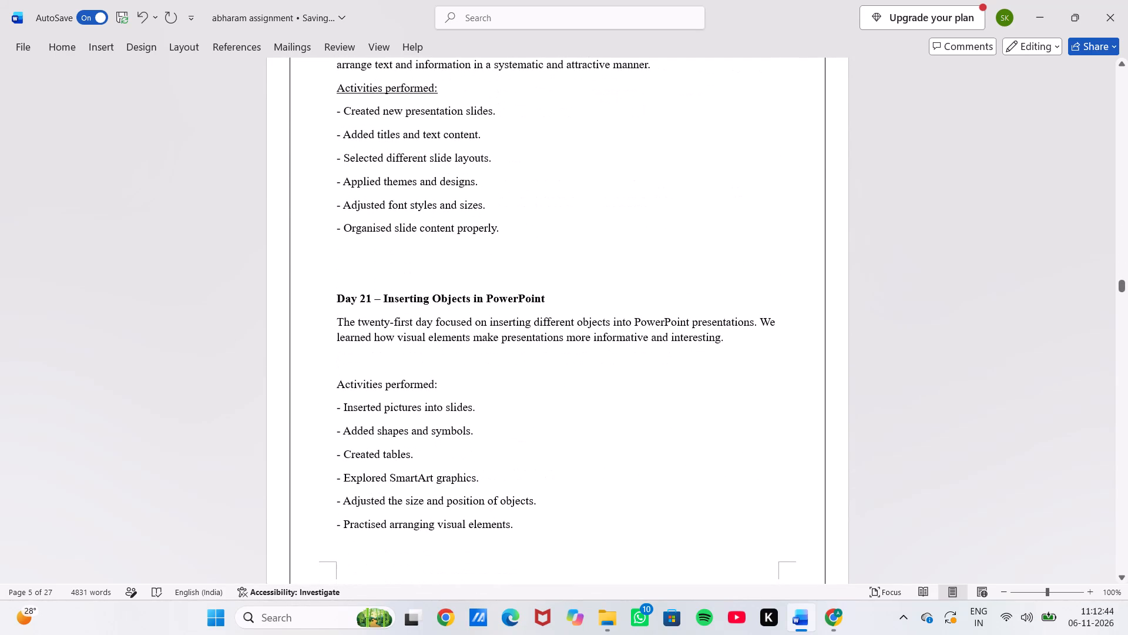
scroll(351, 378, "down", 1)
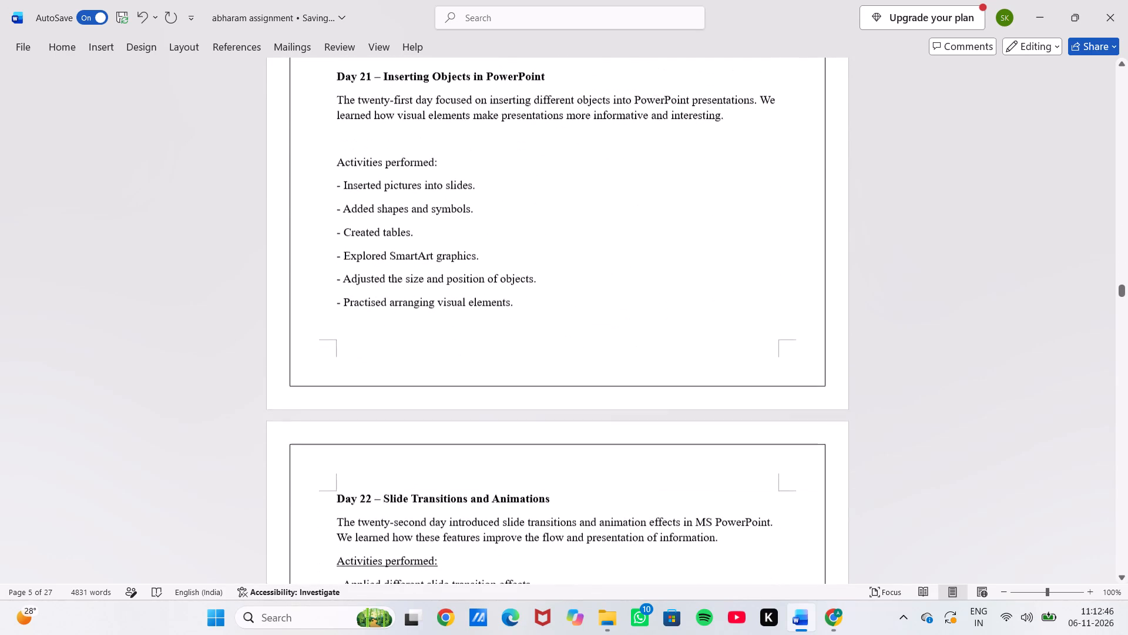
scroll(351, 378, "down", 3)
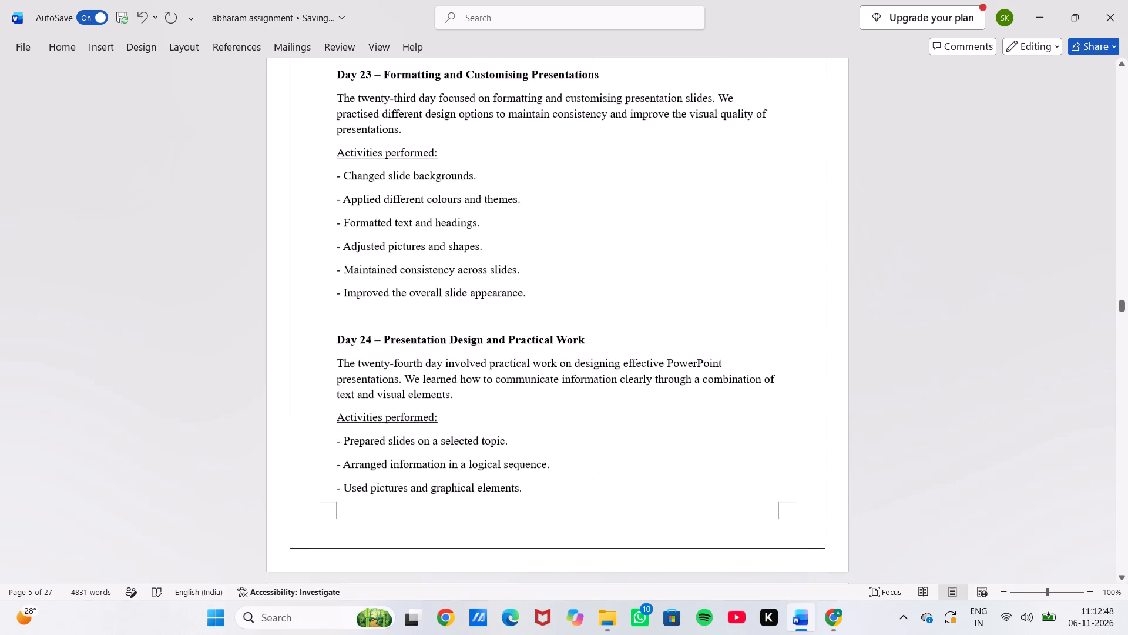
scroll(351, 378, "down", 2)
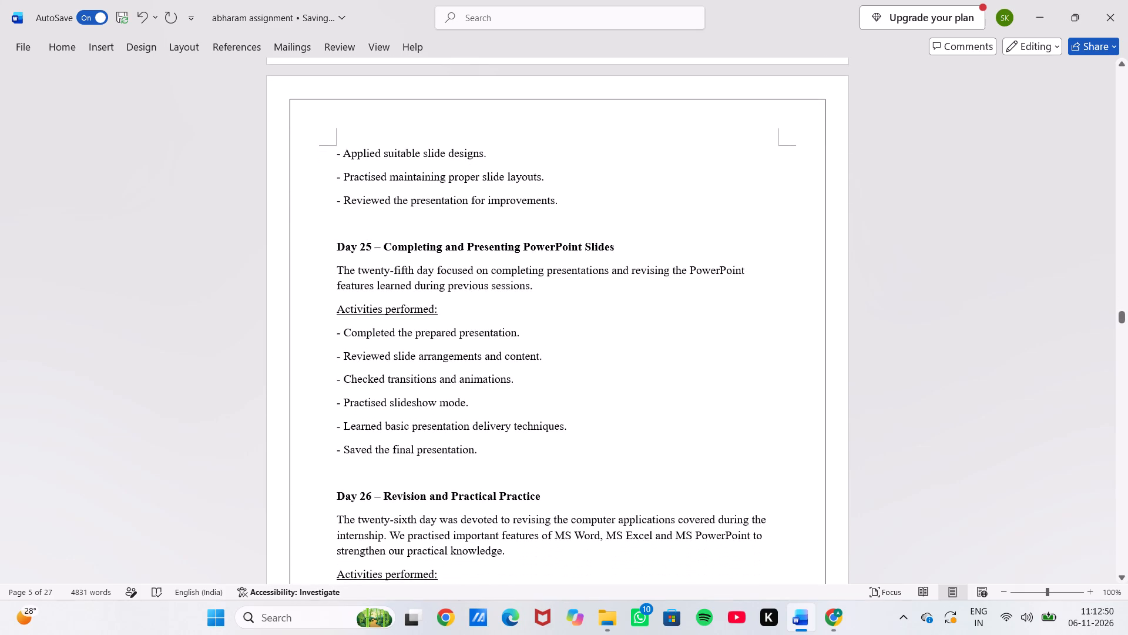
scroll(351, 378, "down", 3)
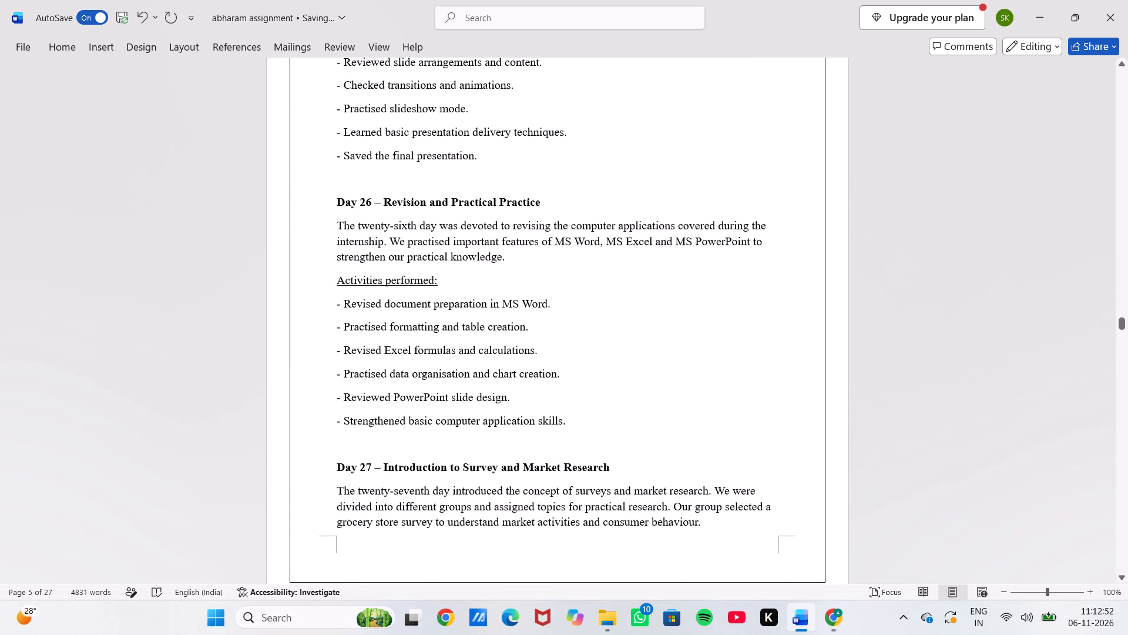
scroll(351, 378, "down", 3)
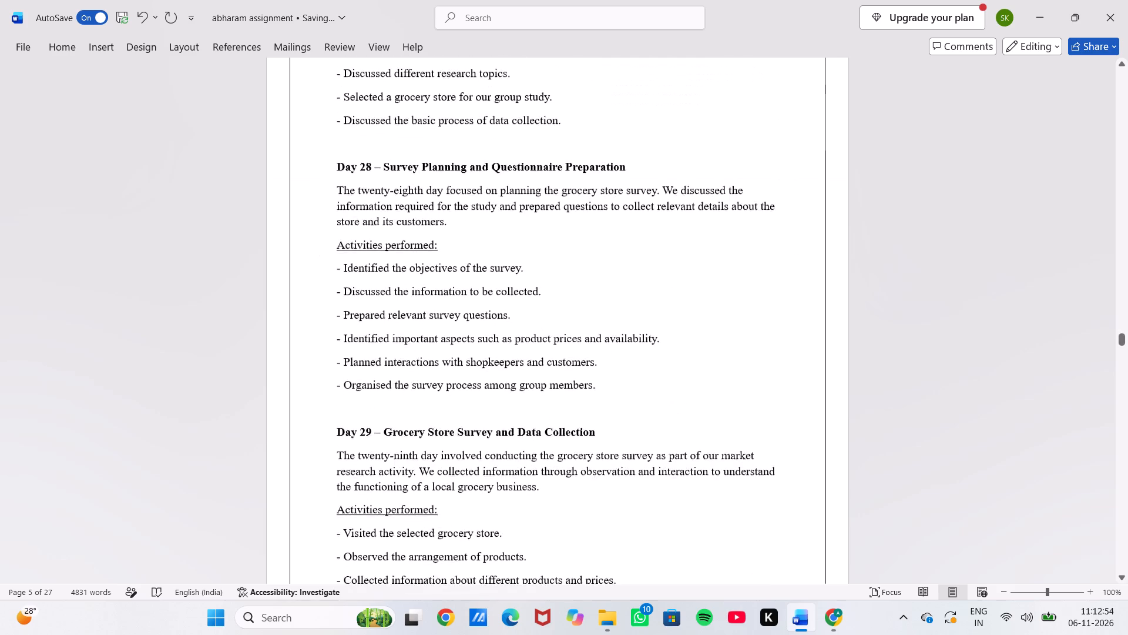
scroll(351, 378, "down", 3)
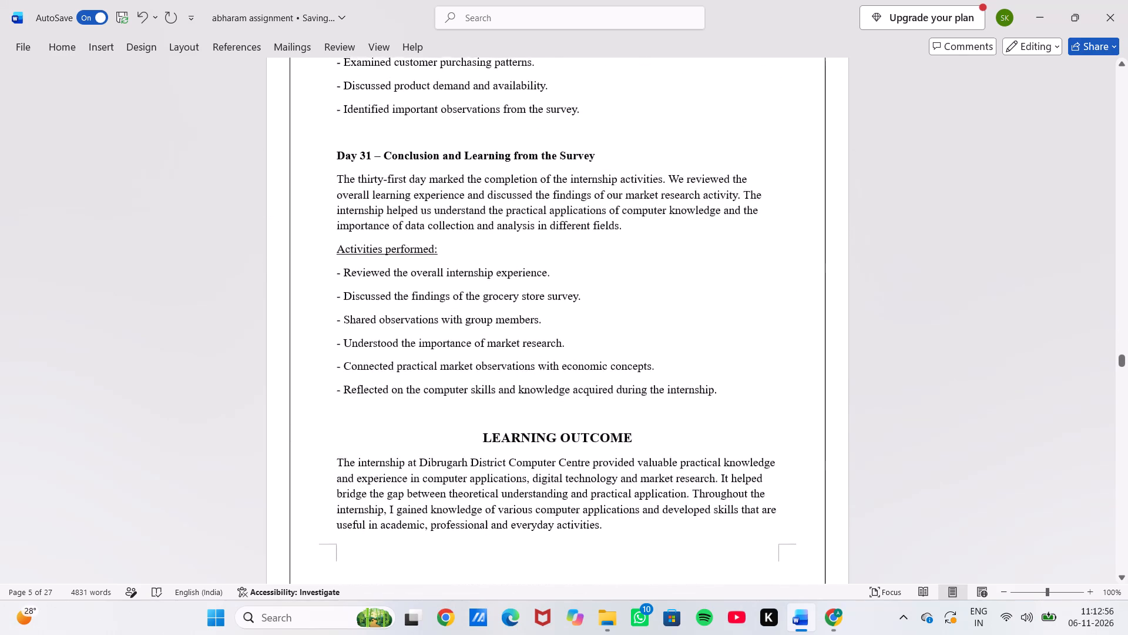
Review the Learning Outcome subheadings from Knowledge Acquired to Overall Learning Experience for their numbering and format.
scroll(351, 378, "down", 3)
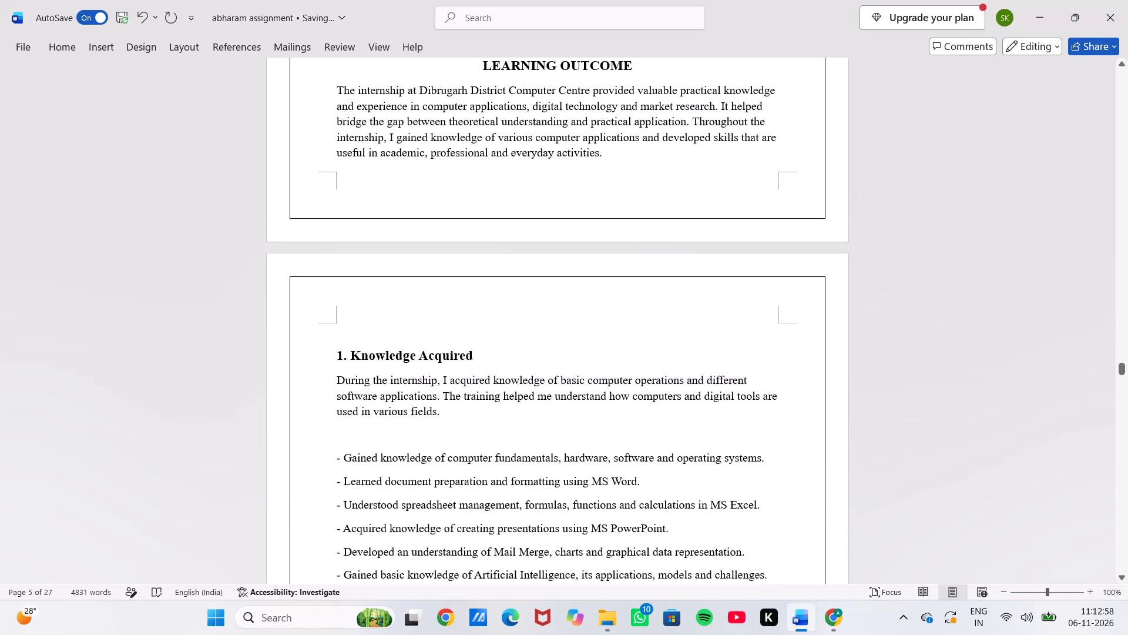
scroll(351, 378, "down", 2)
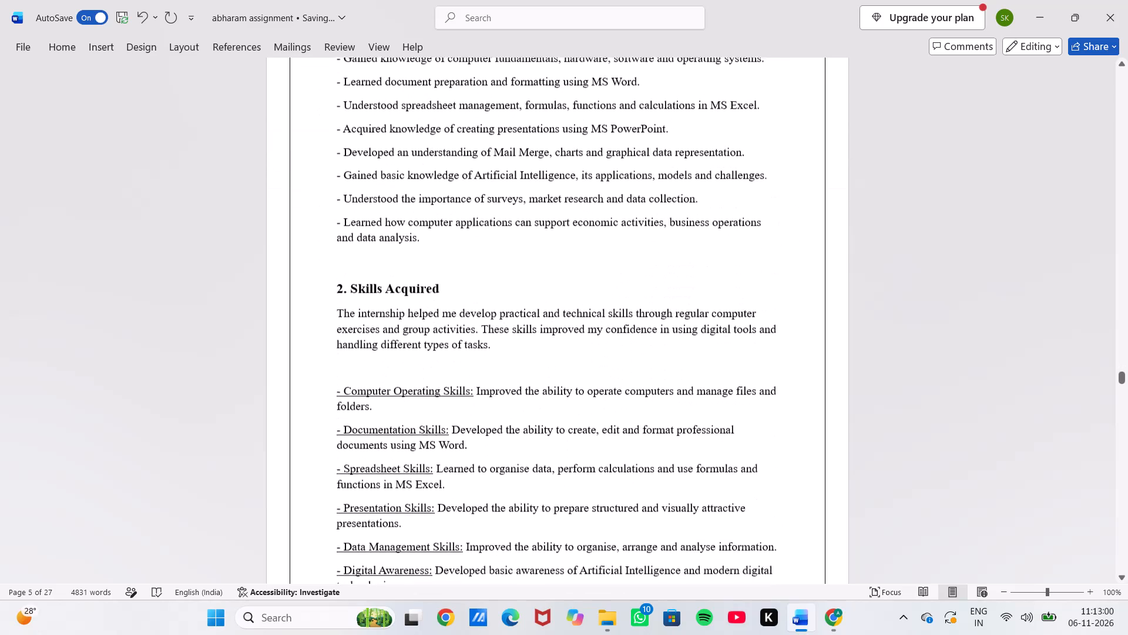
scroll(351, 378, "down", 5)
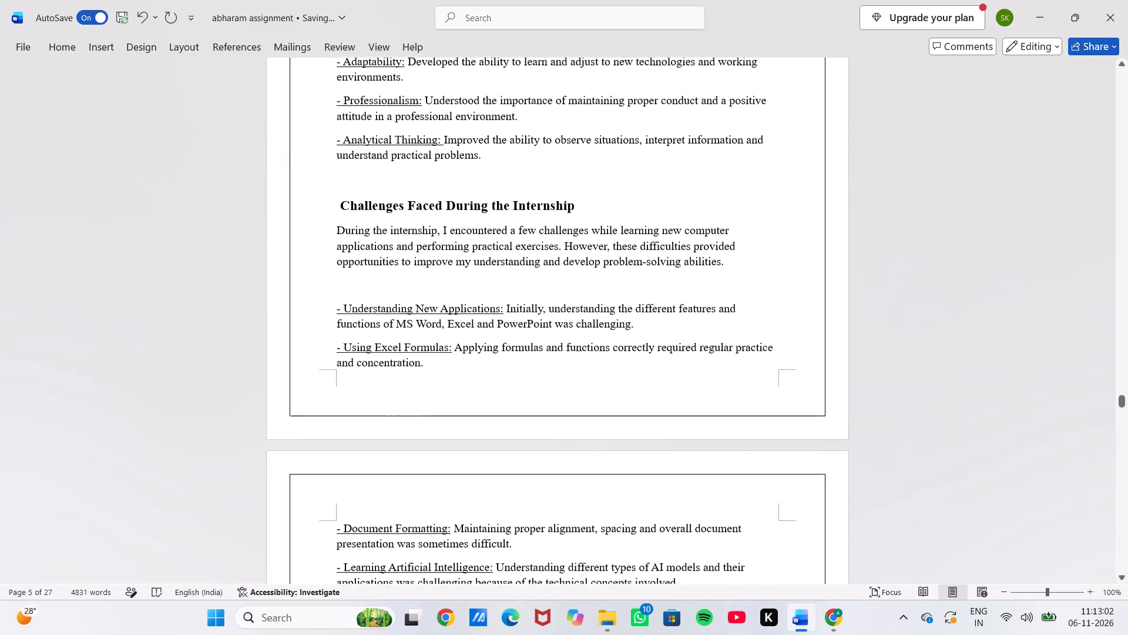
scroll(351, 378, "down", 4)
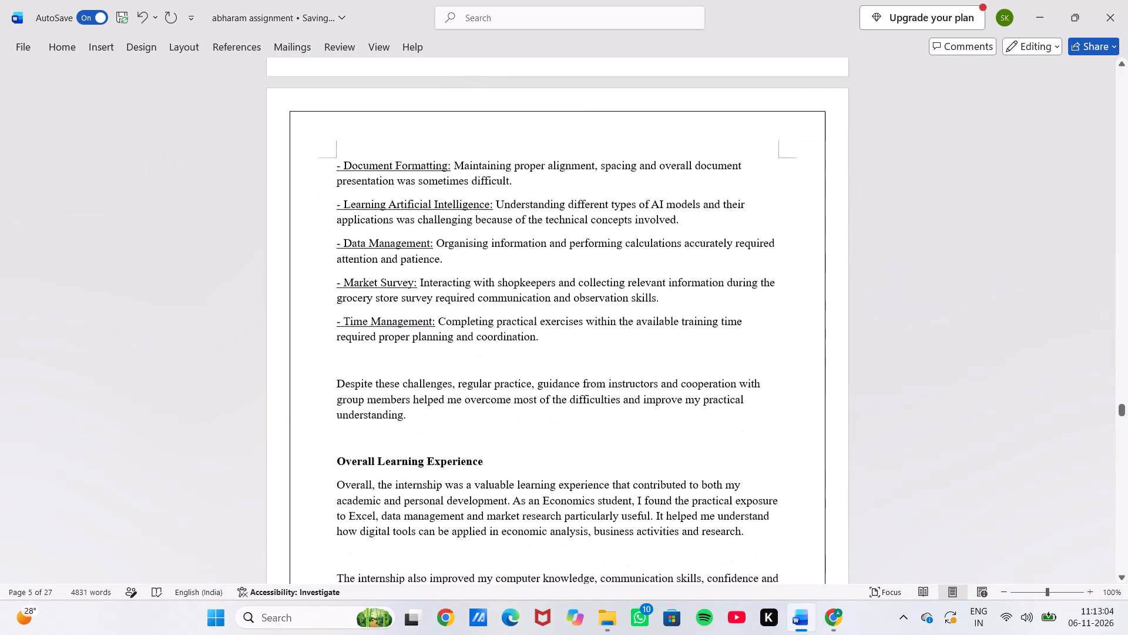
Examine the headings and tables of the Survey Report, and continue through the Conclusion to the Attendance Sheet.
scroll(351, 378, "down", 4)
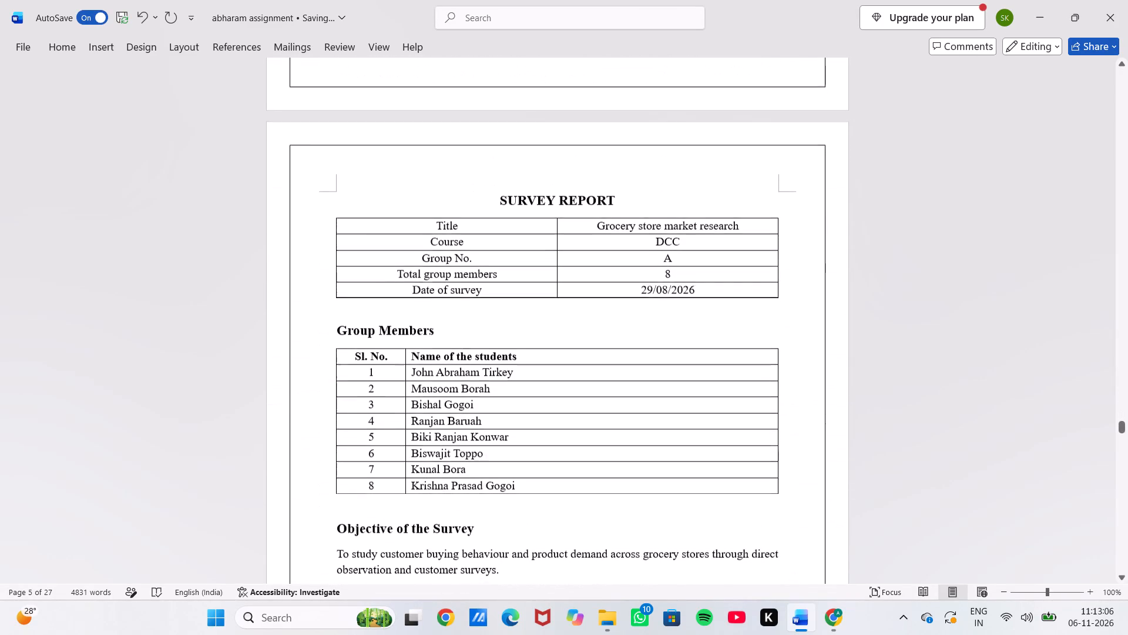
scroll(351, 378, "down", 1)
scroll(351, 378, "up", 1)
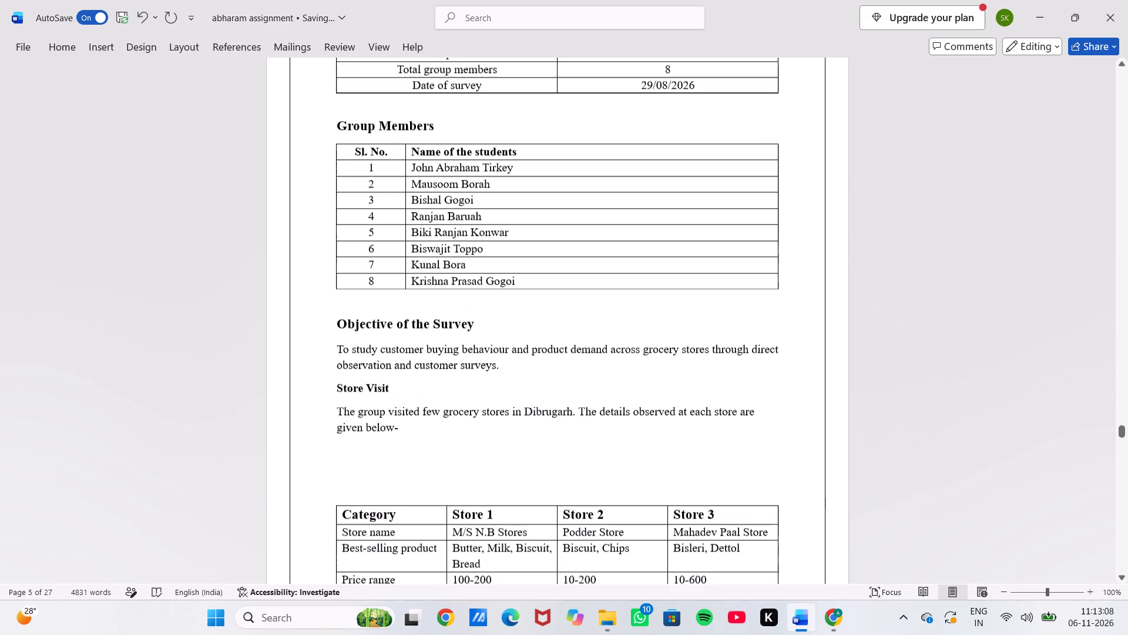
scroll(351, 378, "up", 1)
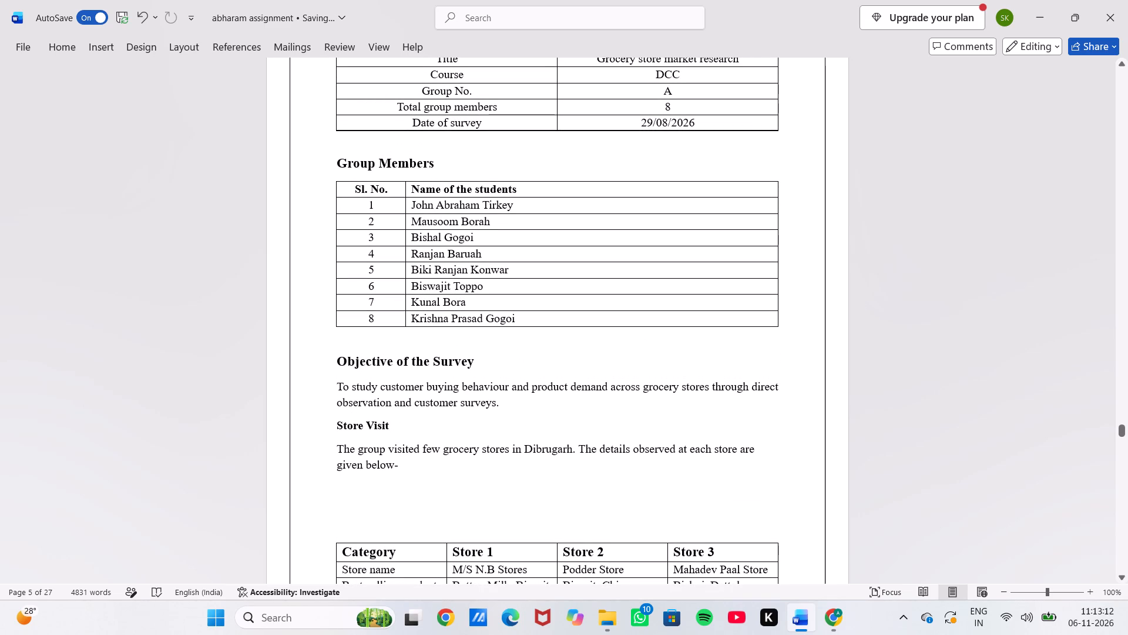
scroll(351, 378, "up", 1)
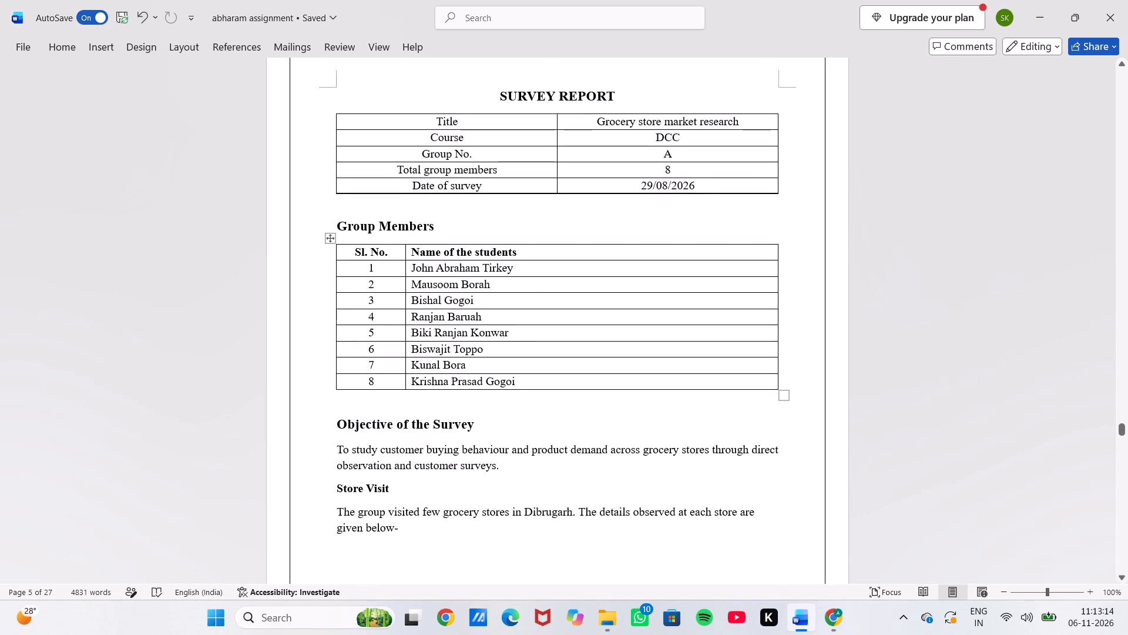
scroll(351, 378, "down", 2)
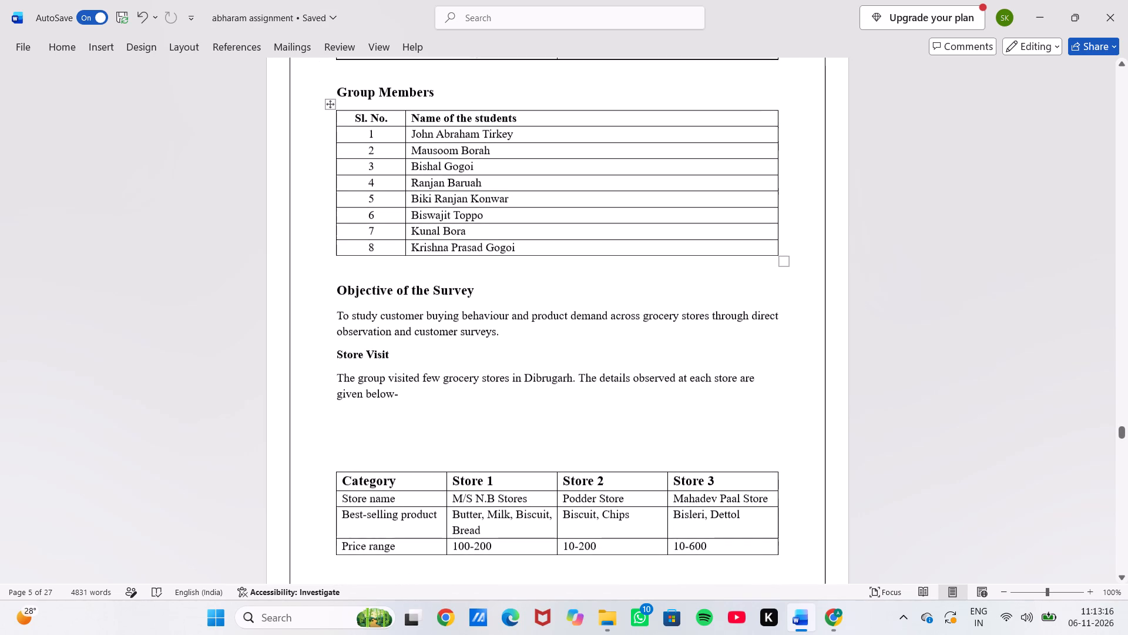
scroll(351, 378, "down", 2)
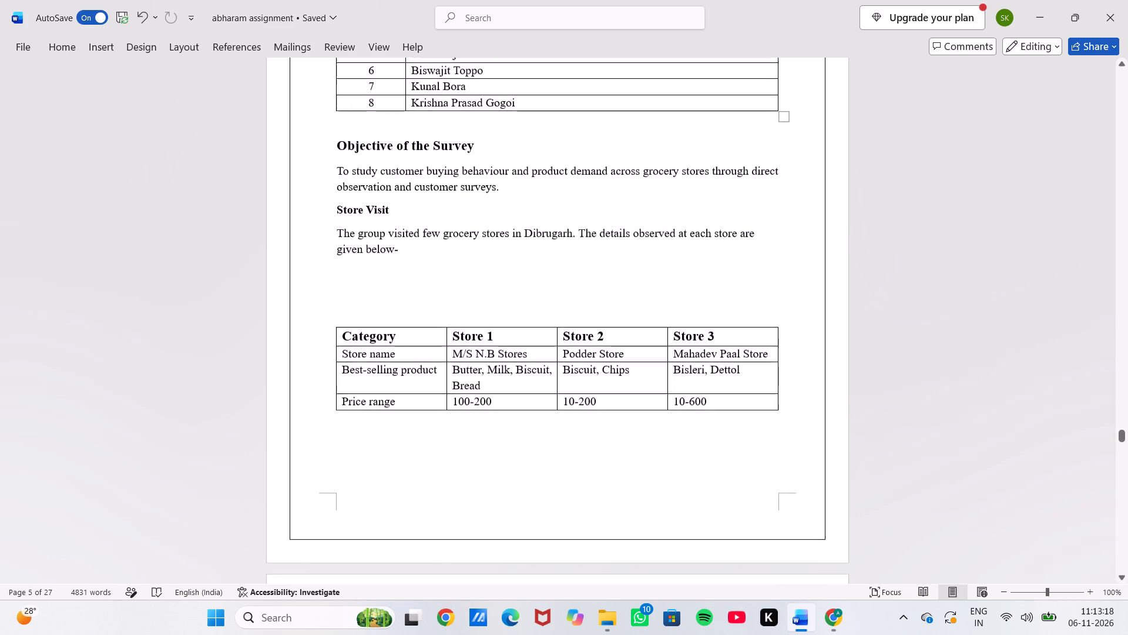
scroll(351, 378, "down", 4)
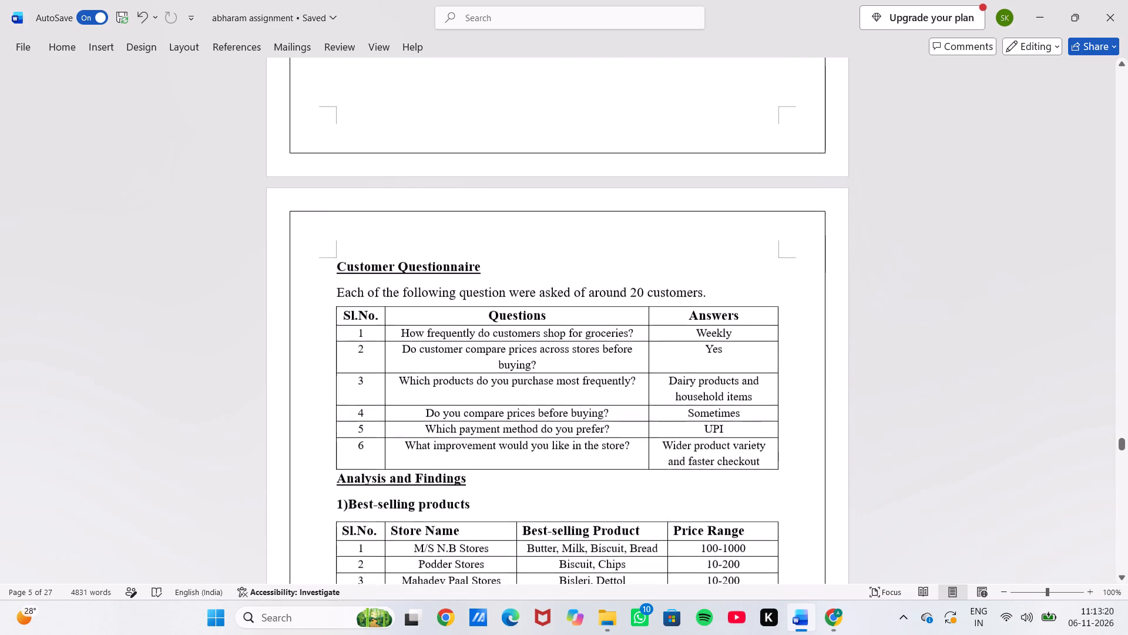
scroll(351, 378, "down", 4)
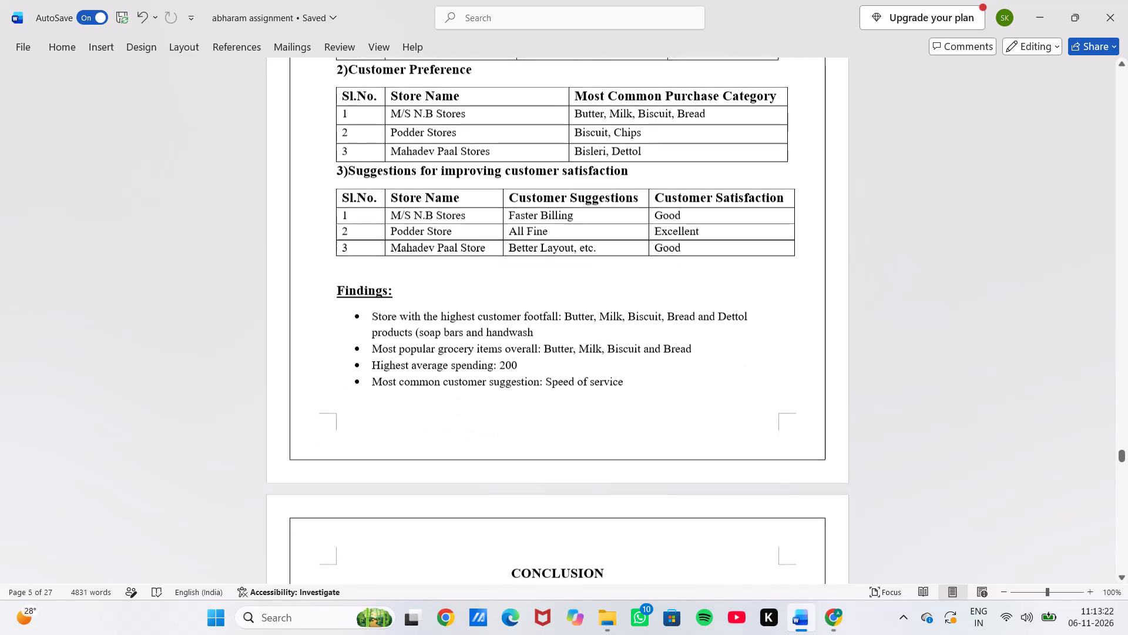
scroll(351, 378, "down", 4)
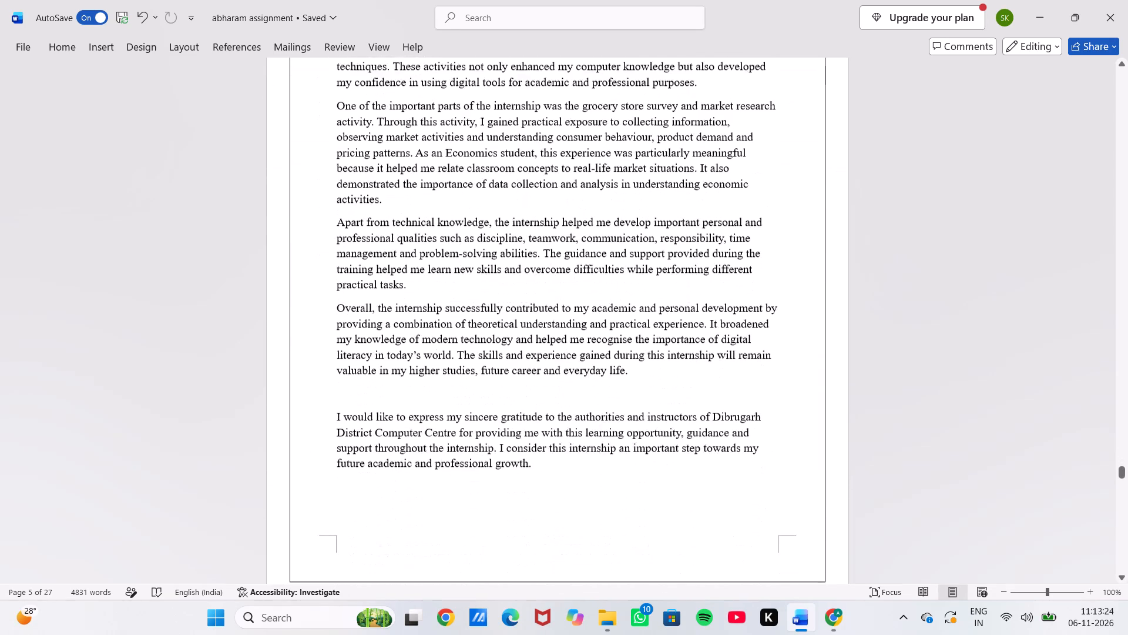
scroll(351, 378, "down", 2)
Recheck the headings from the Attendance Sheet back through the Survey Report and Learning Outcome subheadings to Knowledge Acquired.
scroll(351, 378, "up", 3)
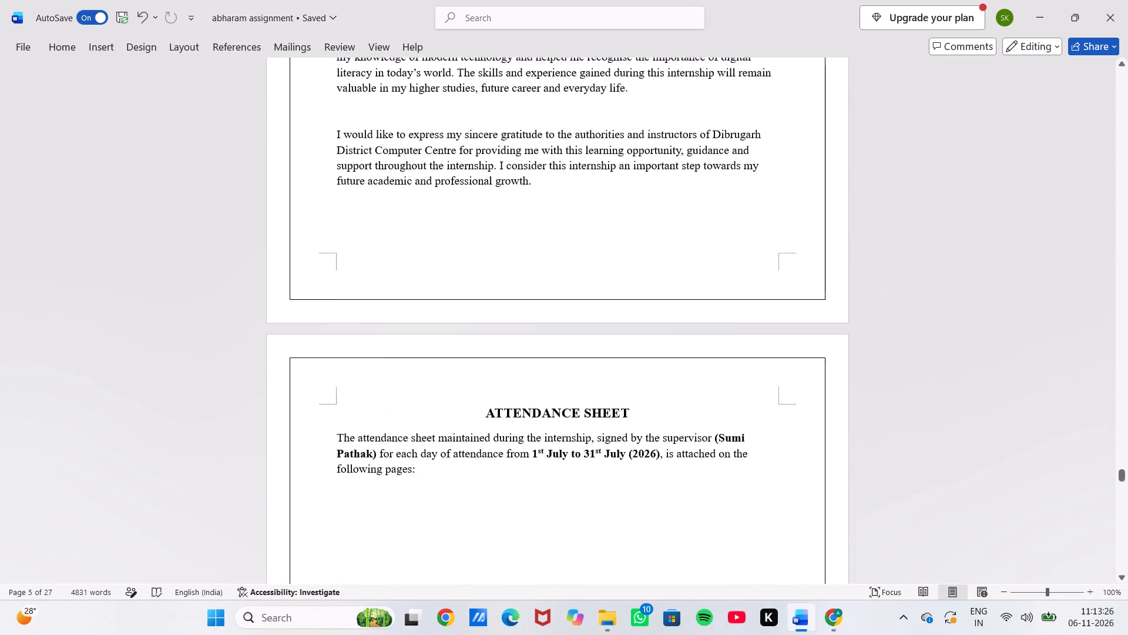
scroll(351, 378, "up", 6)
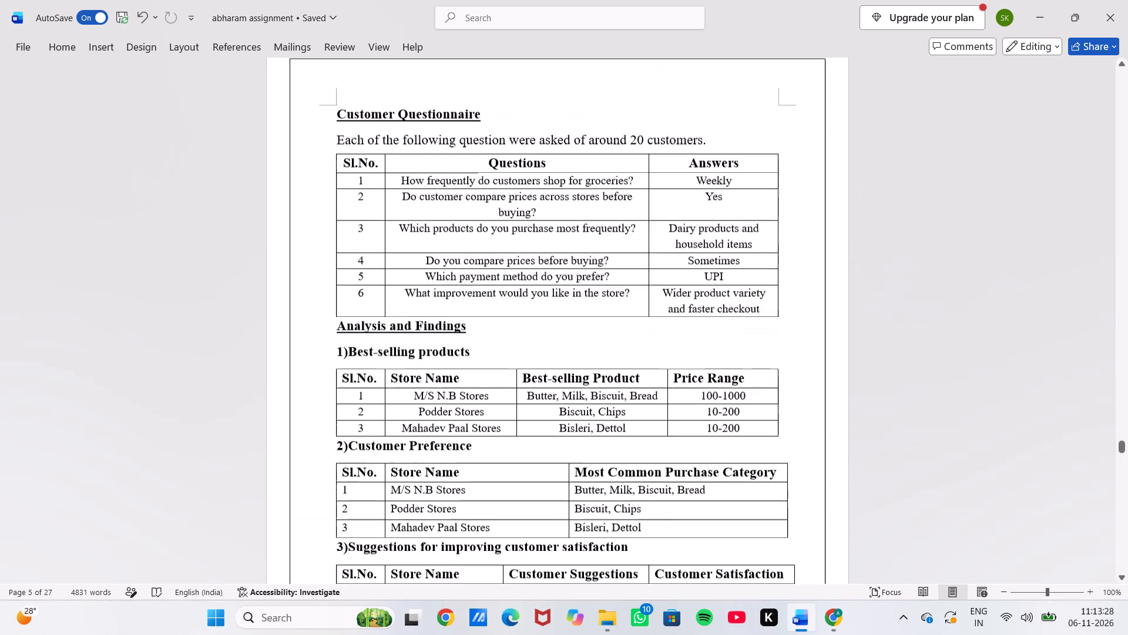
scroll(351, 378, "up", 6)
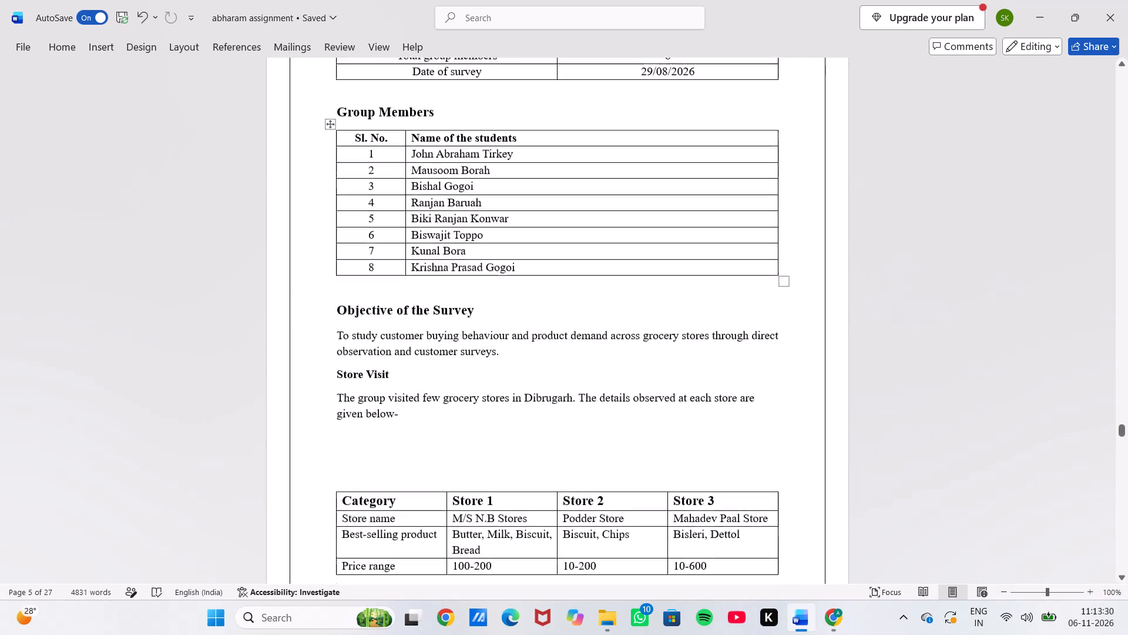
scroll(351, 378, "up", 4)
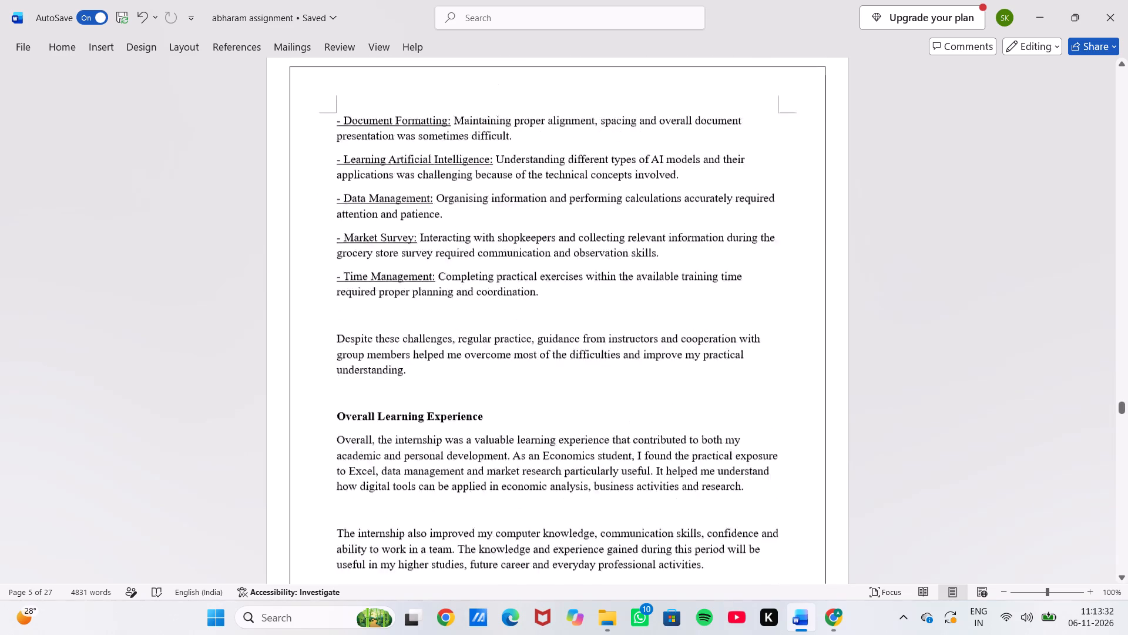
scroll(351, 378, "up", 4)
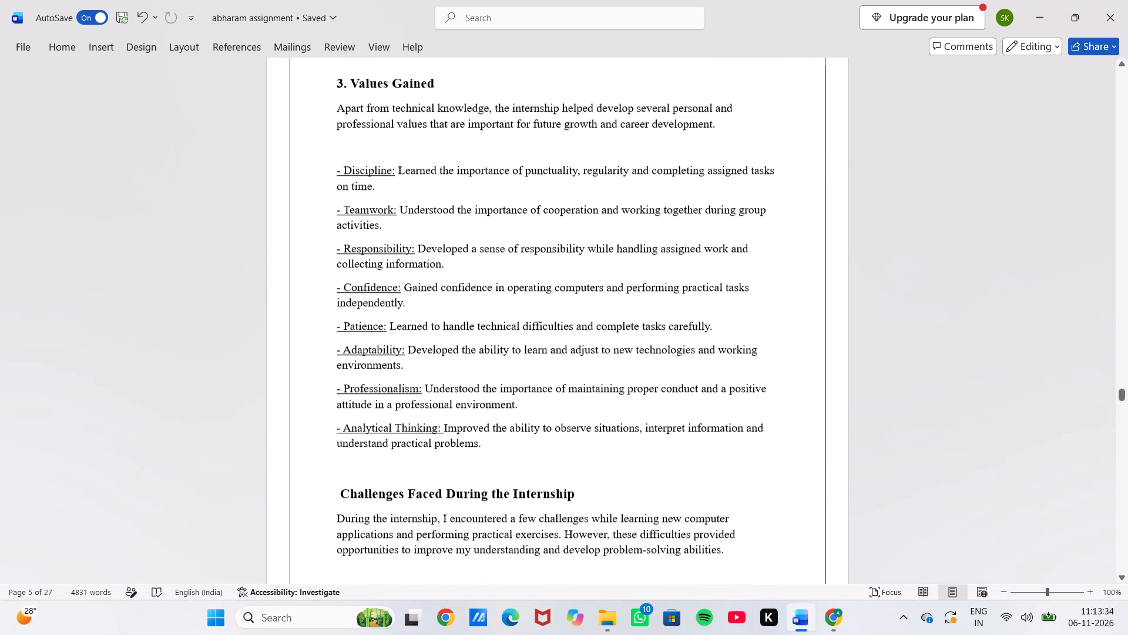
scroll(351, 378, "up", 4)
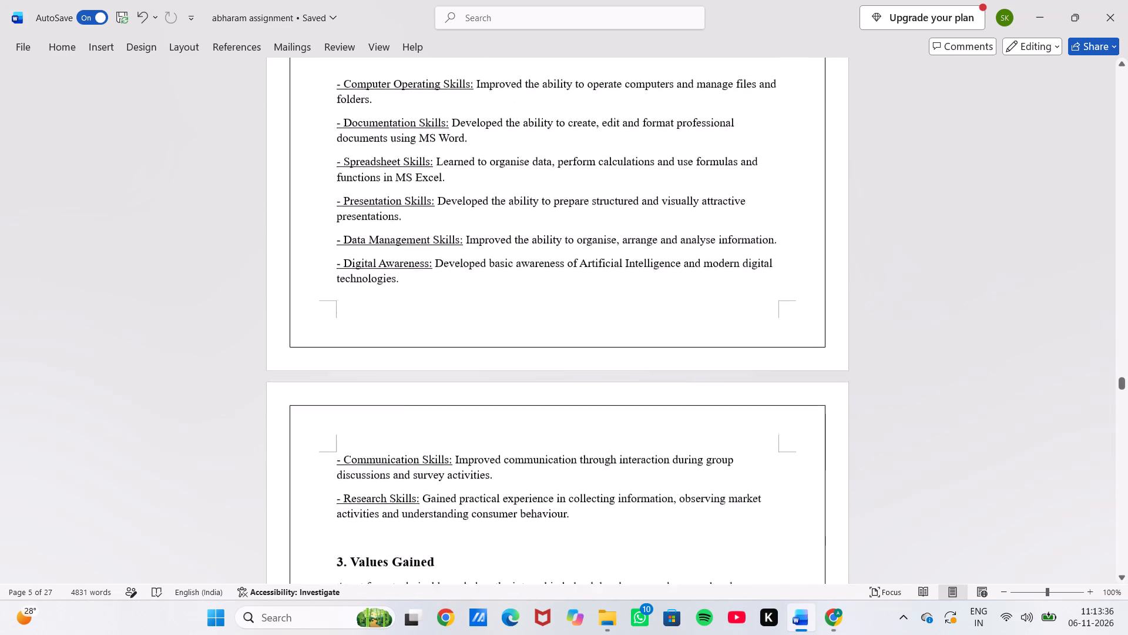
scroll(351, 378, "up", 6)
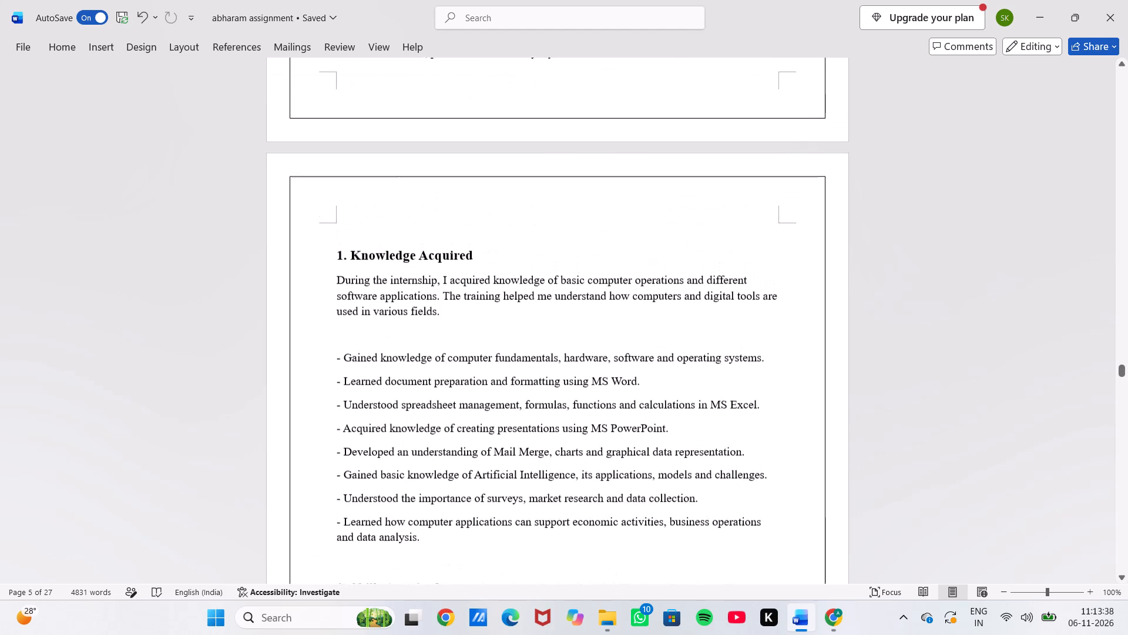
Recheck the day-wise headings and Activities performed labels of the internship log, from Day 31 back to Day 1.
scroll(351, 378, "up", 4)
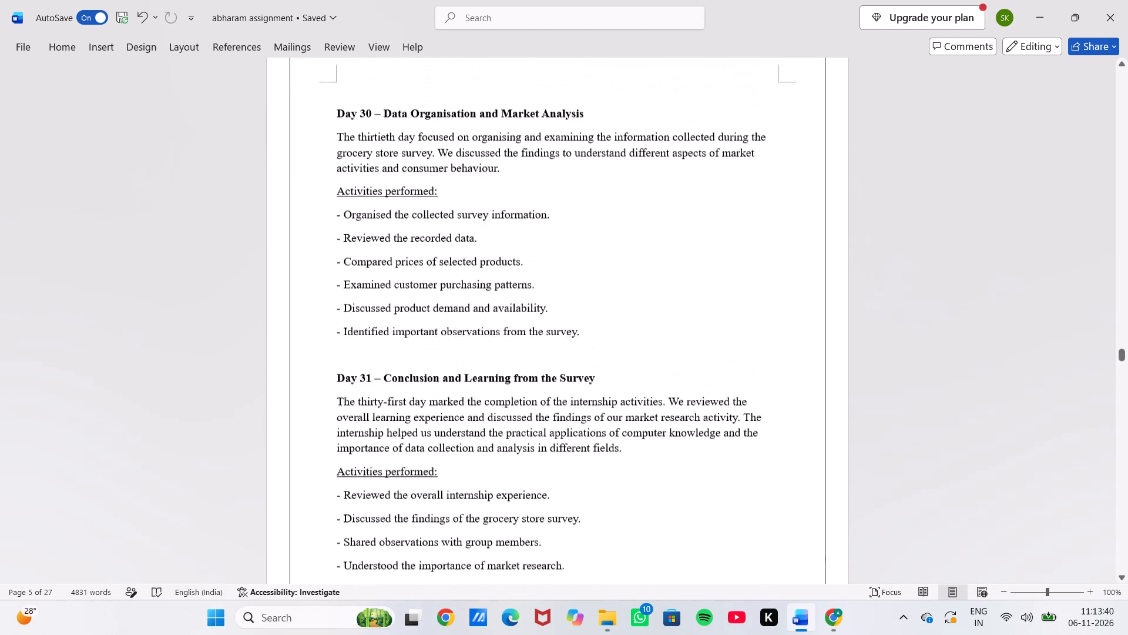
scroll(351, 378, "up", 5)
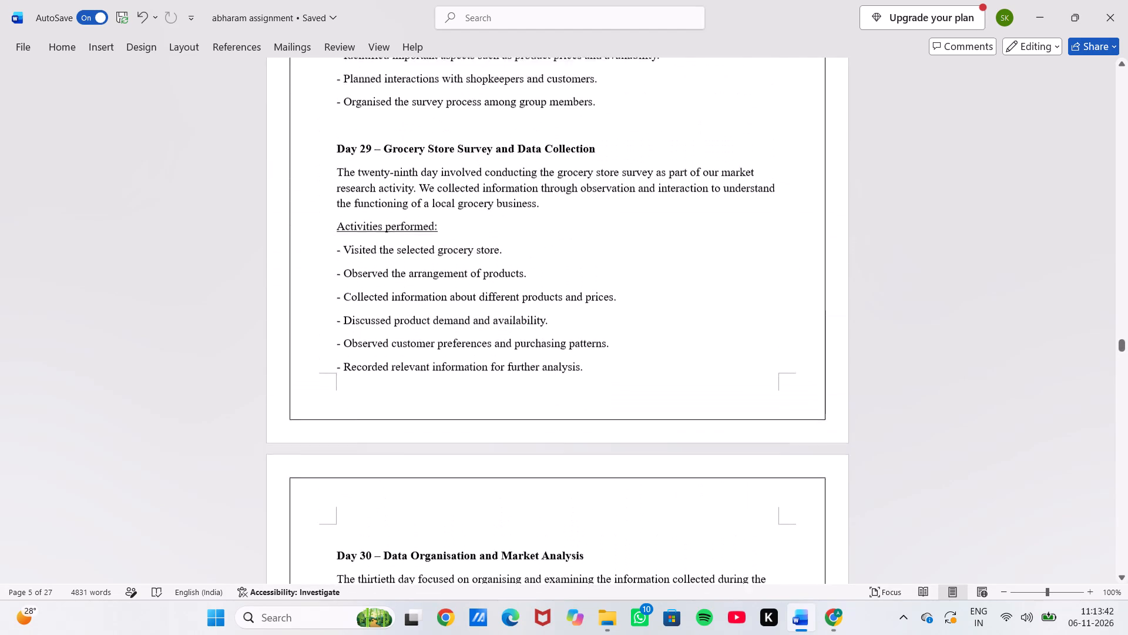
scroll(351, 378, "up", 6)
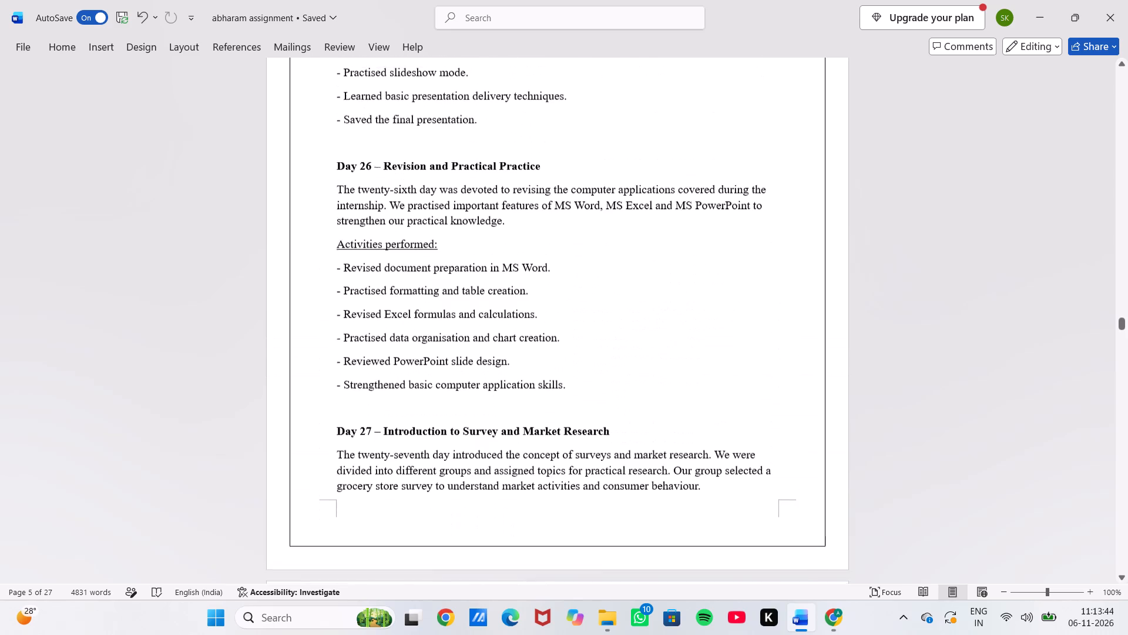
scroll(351, 378, "up", 6)
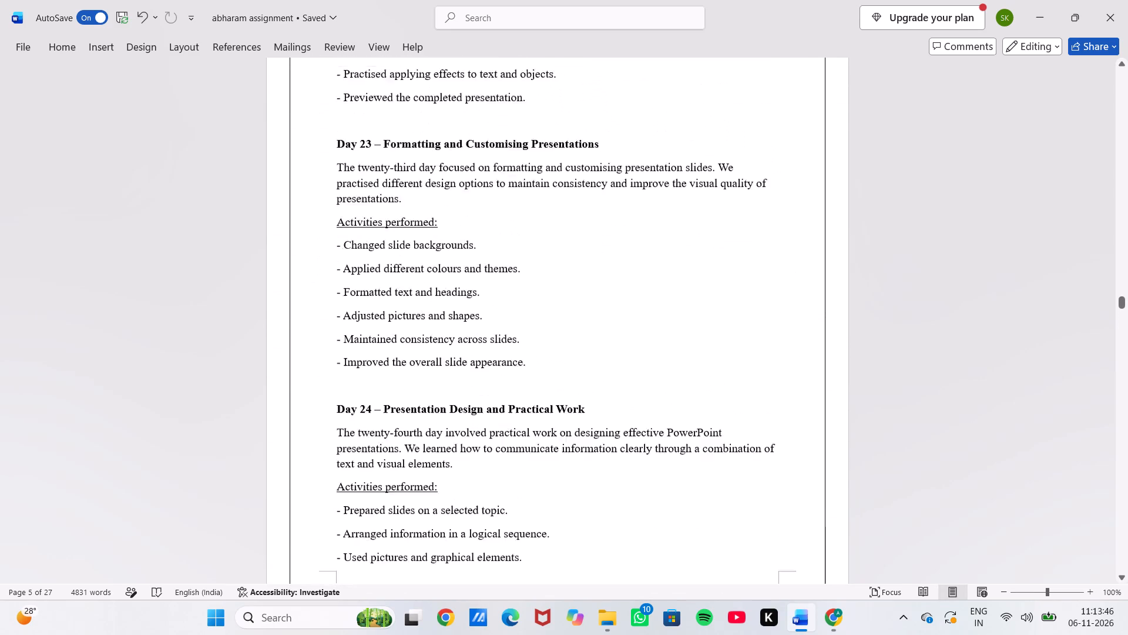
scroll(351, 378, "up", 5)
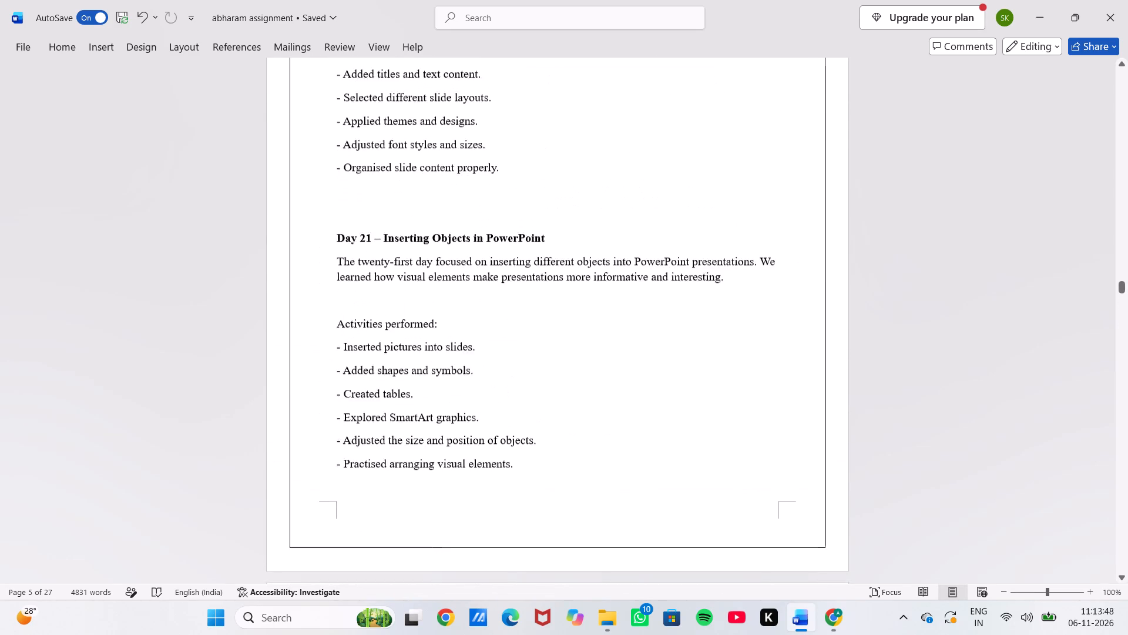
scroll(351, 378, "up", 7)
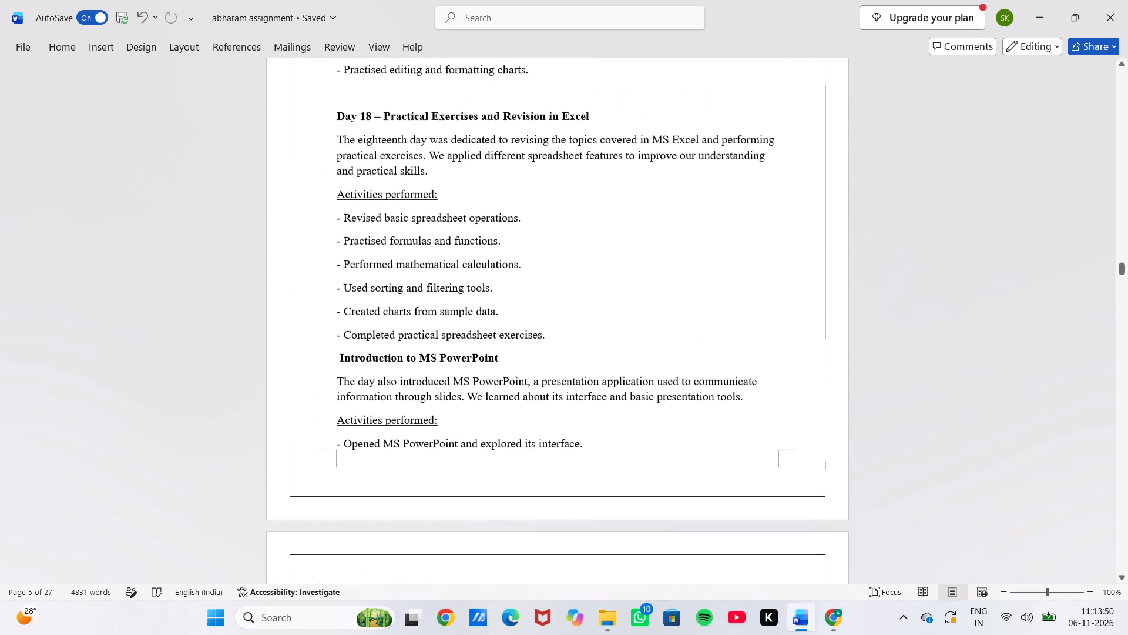
scroll(351, 378, "up", 8)
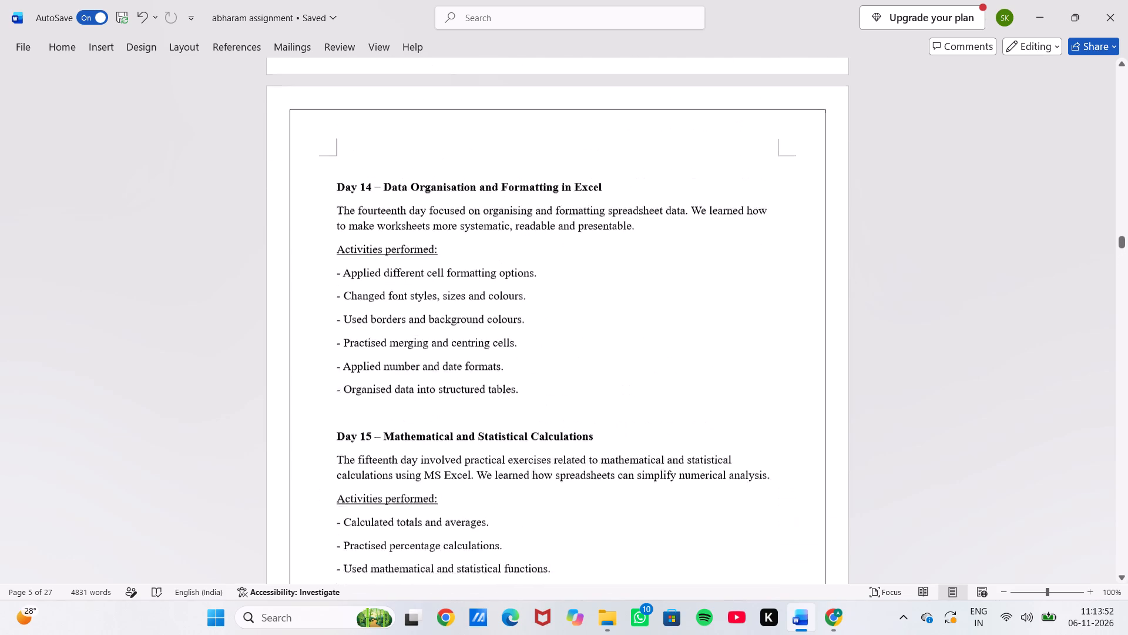
scroll(351, 378, "up", 7)
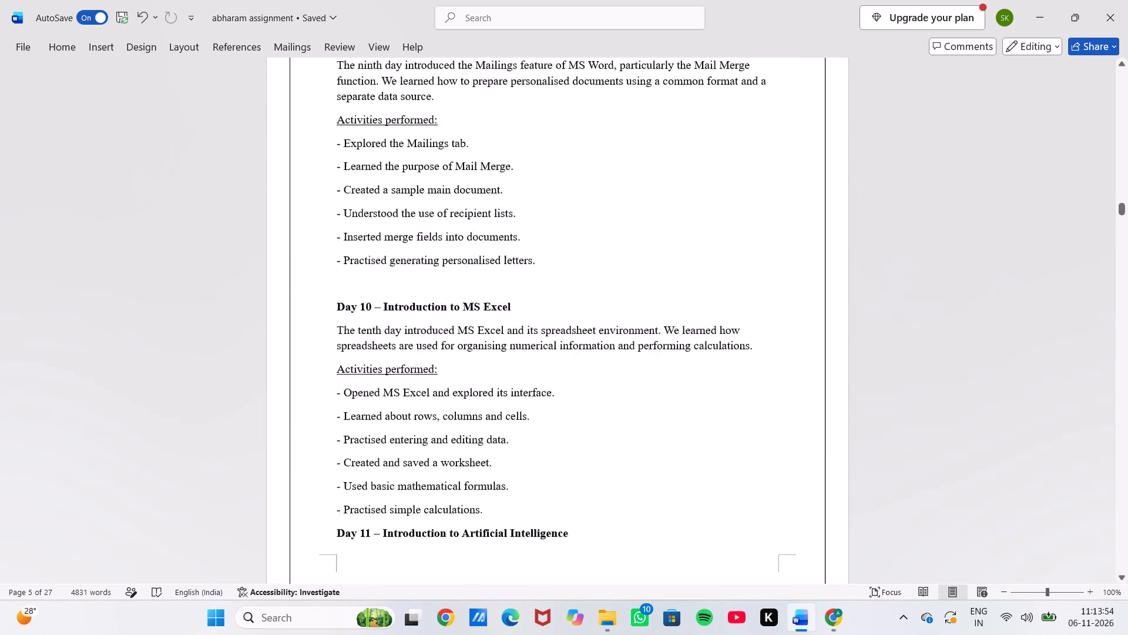
scroll(351, 378, "up", 7)
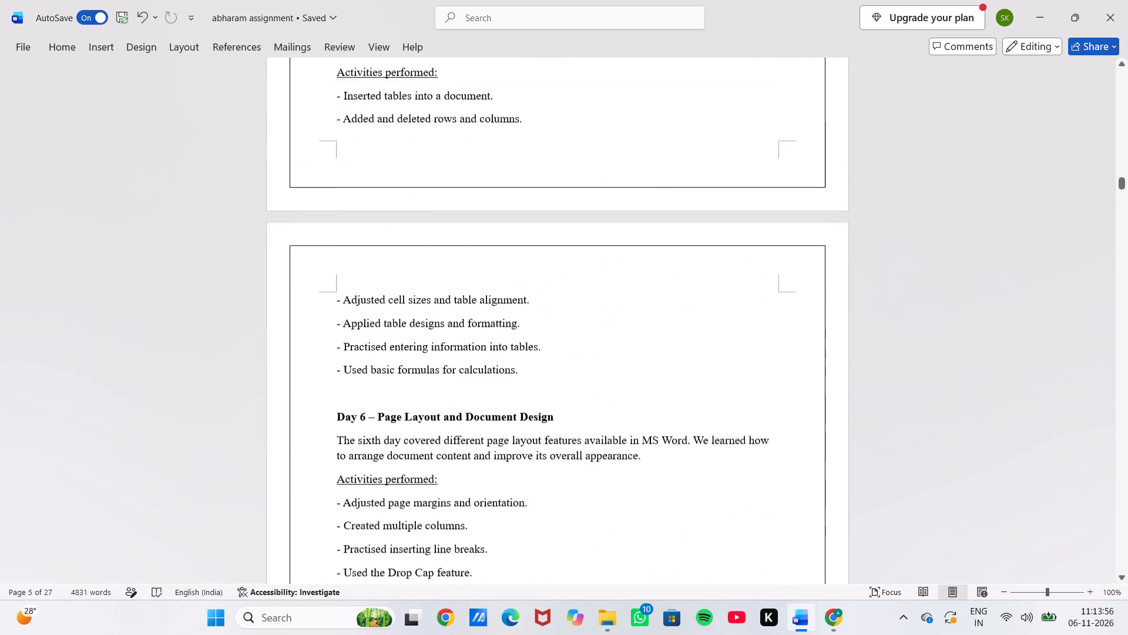
scroll(351, 378, "up", 7)
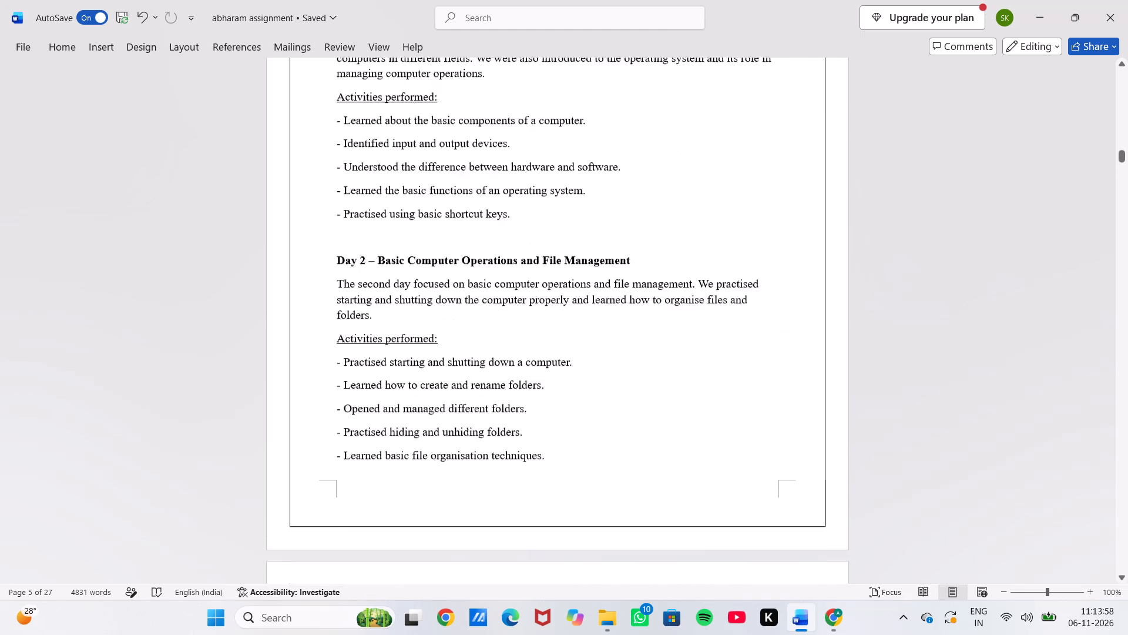
Compare the Introduction subheadings with the layout of the Executive Summary and organisation overview pages before it.
scroll(351, 378, "up", 7)
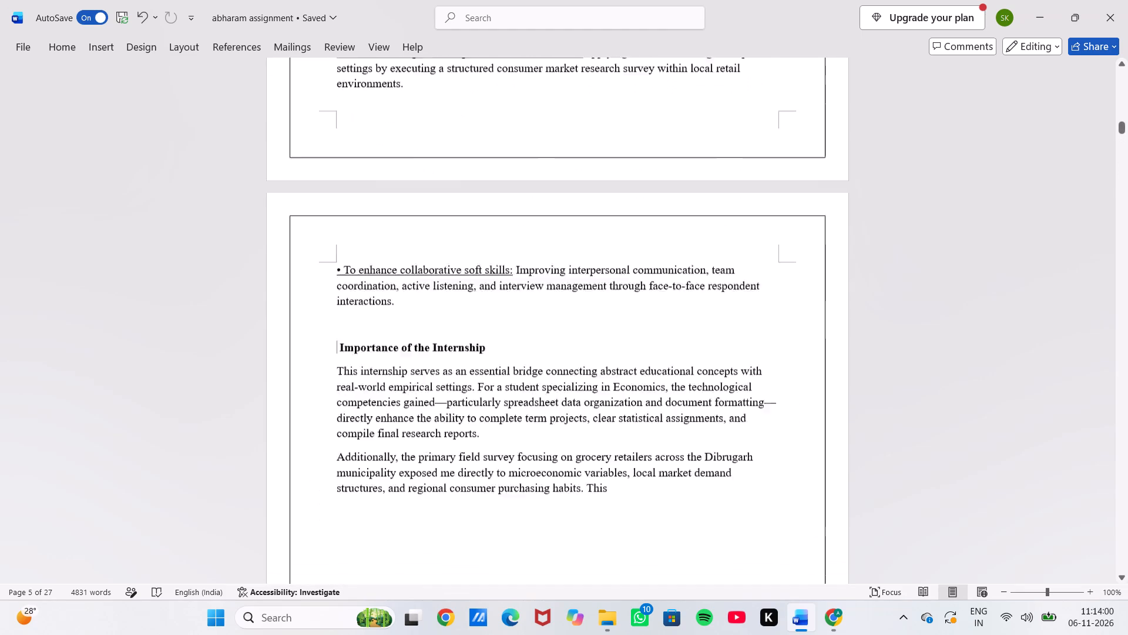
scroll(351, 378, "up", 7)
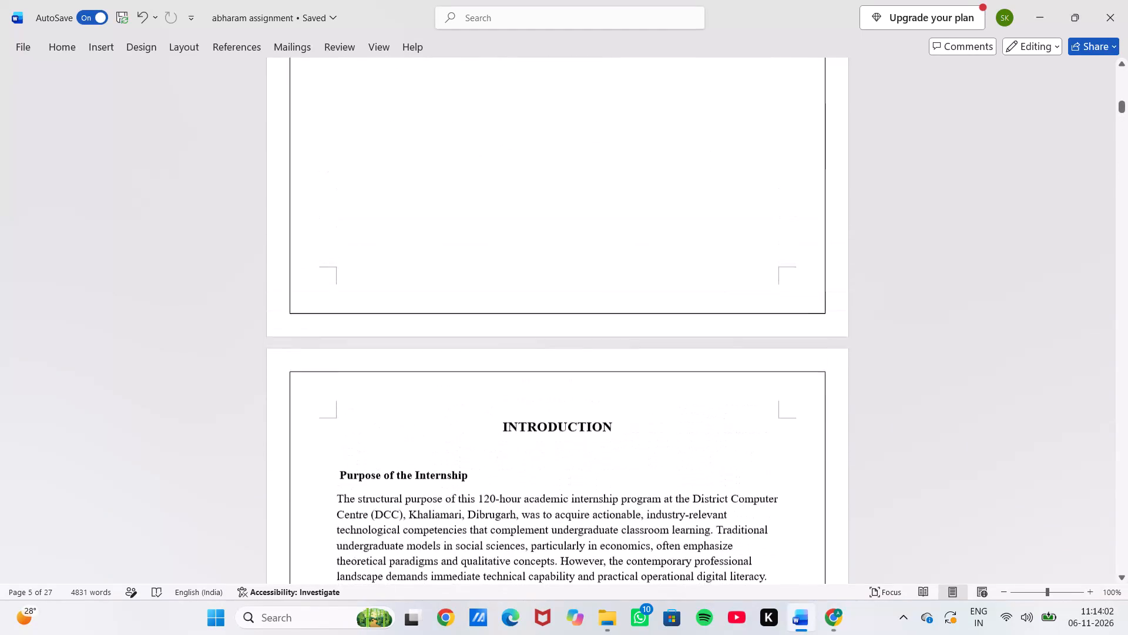
scroll(351, 378, "up", 7)
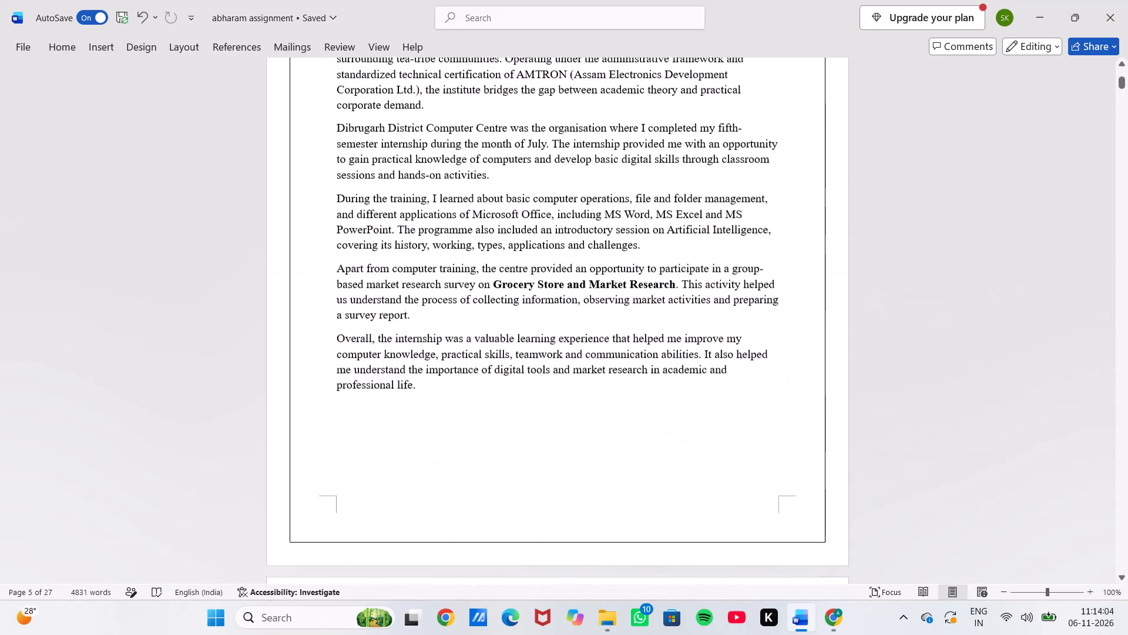
scroll(351, 378, "up", 4)
scroll(351, 378, "down", 3)
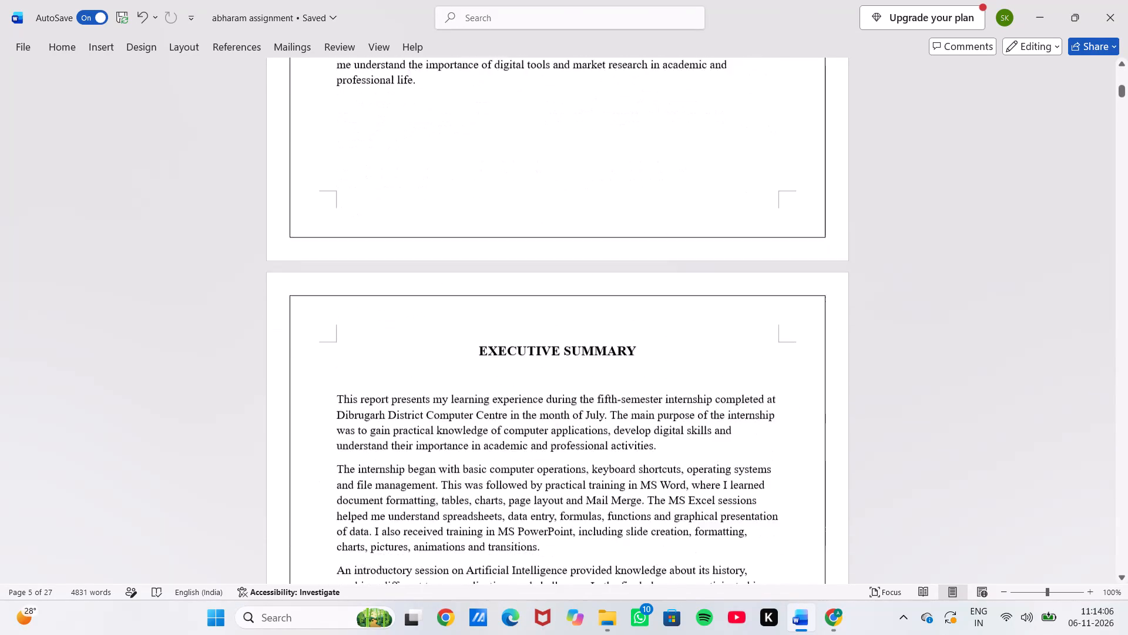
scroll(351, 378, "down", 7)
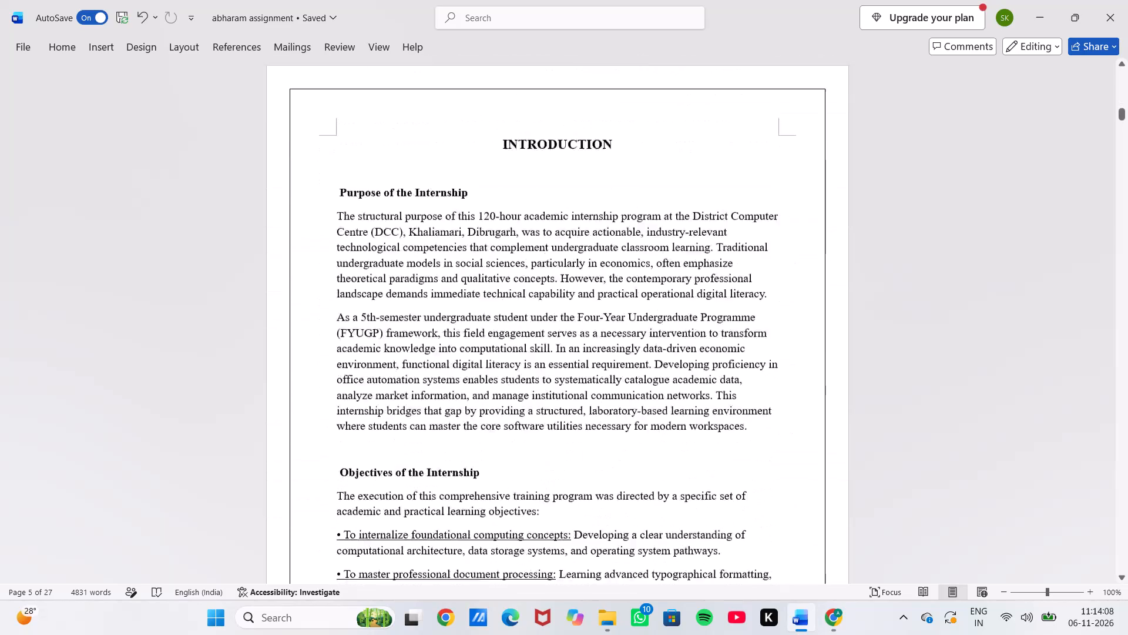
scroll(351, 378, "down", 1)
scroll(351, 378, "up", 4)
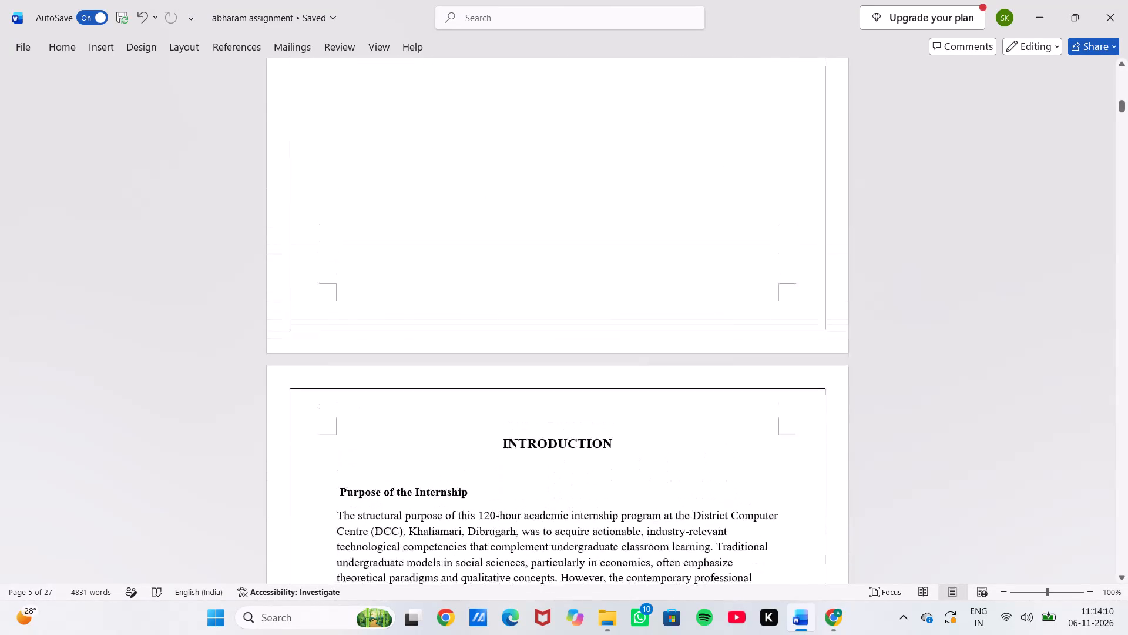
scroll(351, 378, "up", 4)
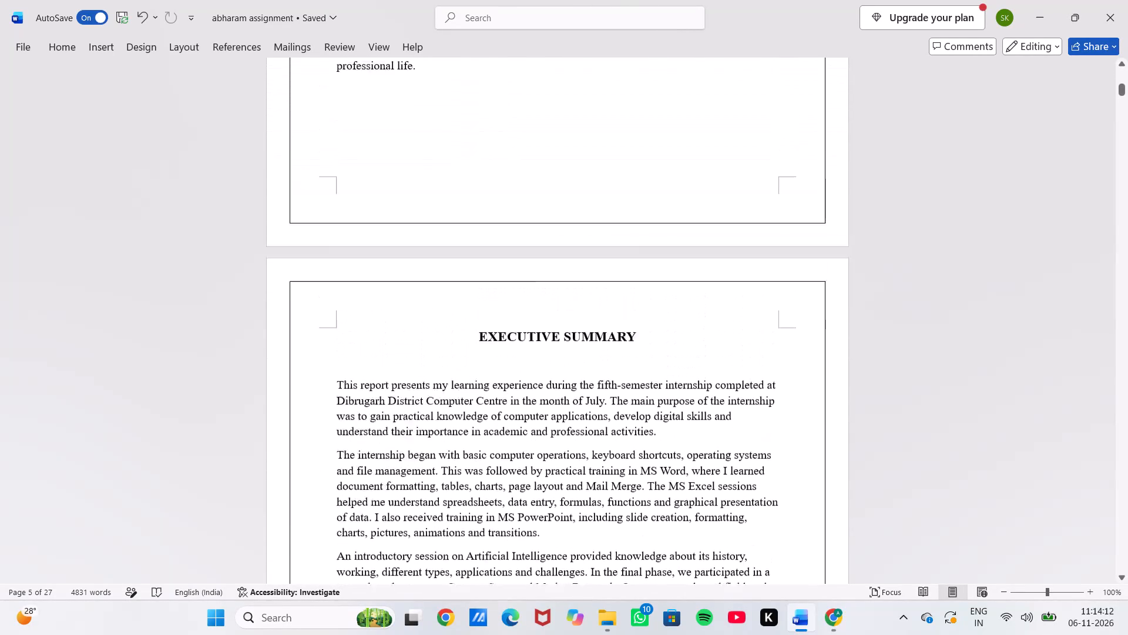
Review the layout of the opening pages, from About the Organisation through Executive Summary and Introduction to Plan and Execution.
scroll(351, 378, "up", 4)
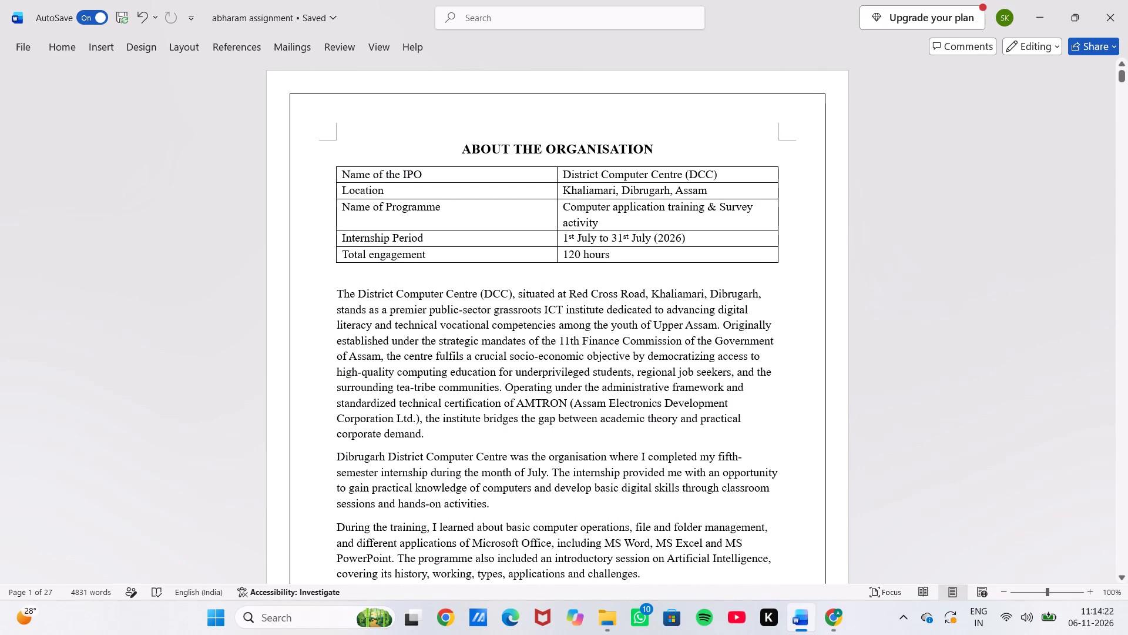
scroll(434, 302, "down", 3)
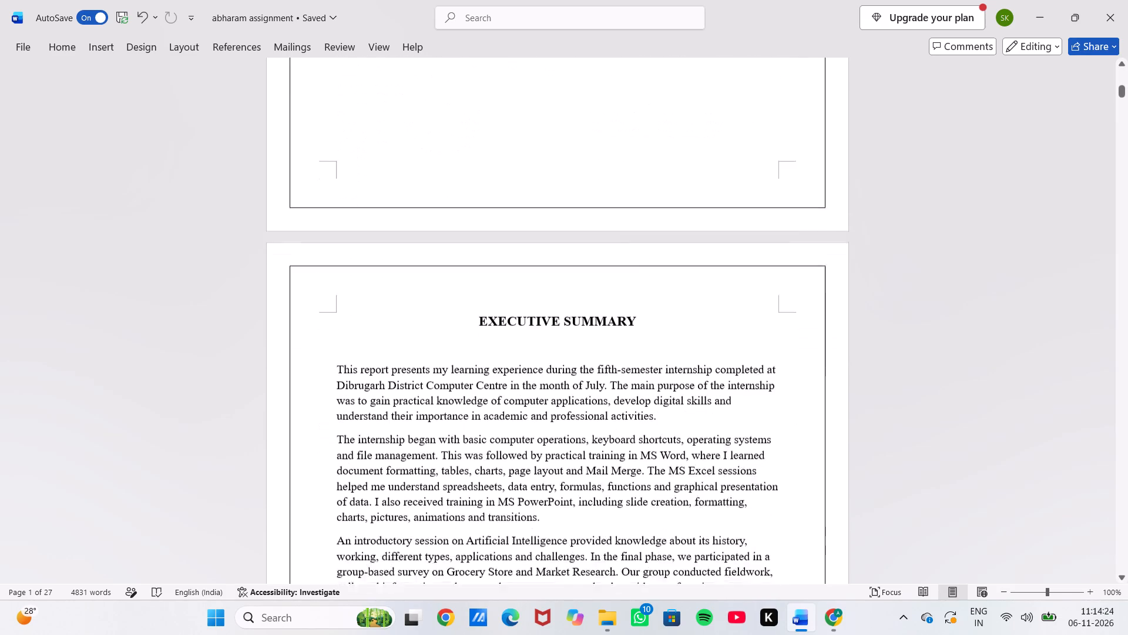
scroll(434, 302, "down", 3)
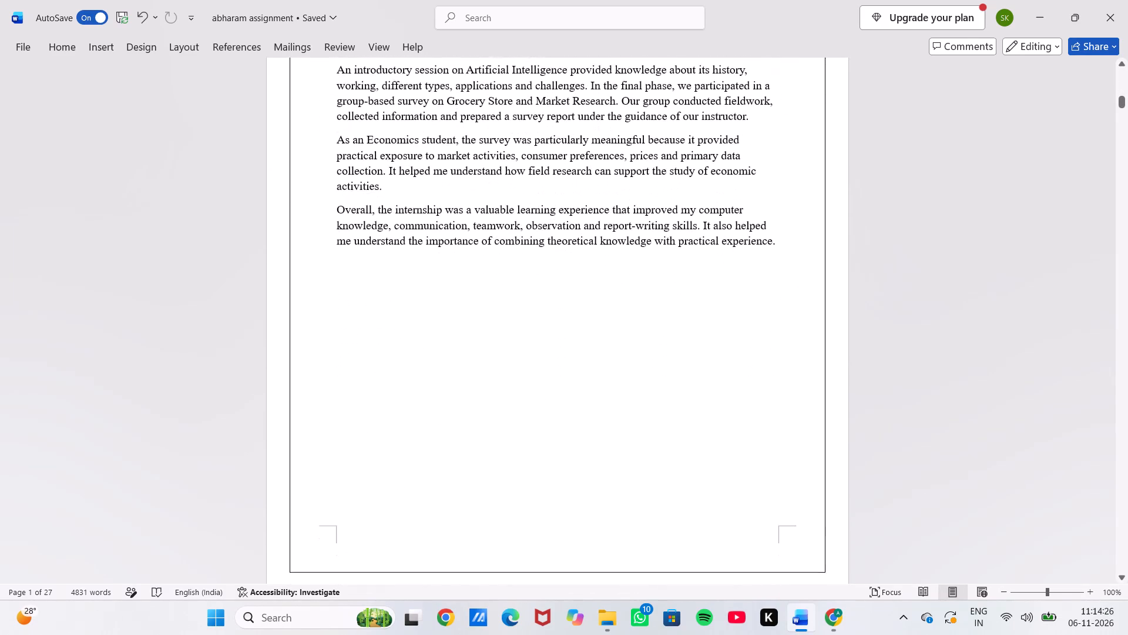
scroll(434, 302, "down", 3)
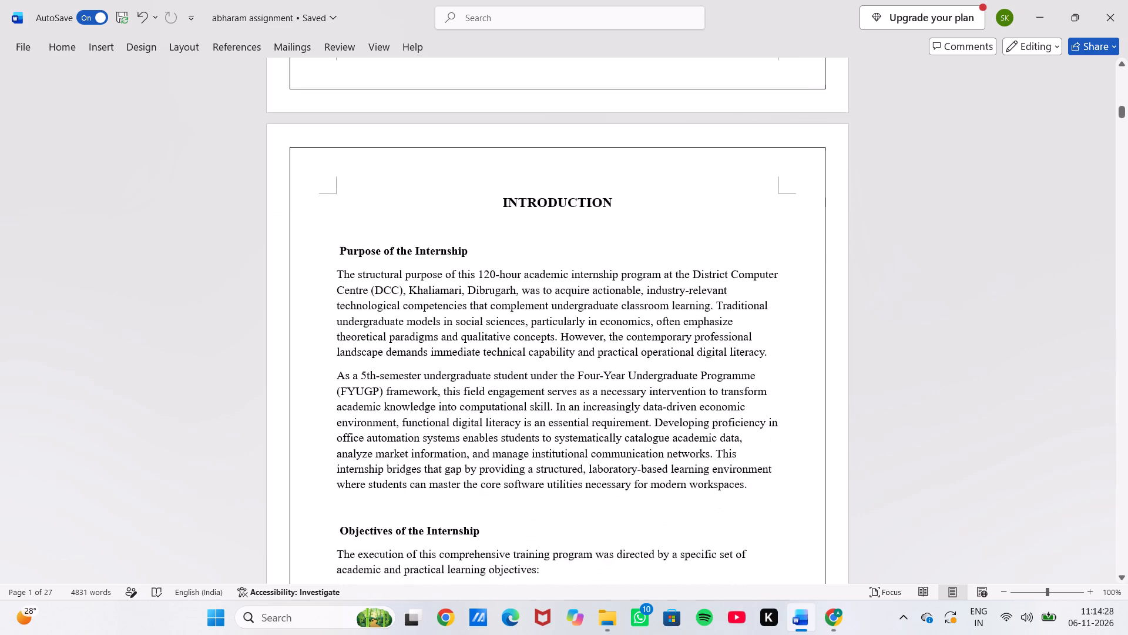
scroll(434, 302, "down", 3)
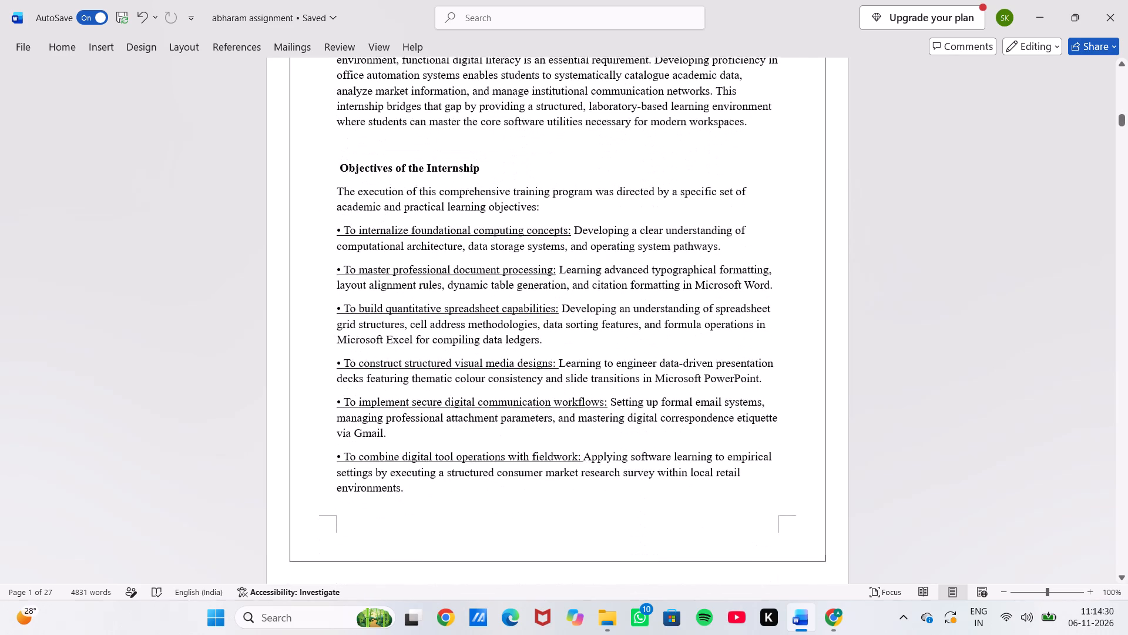
scroll(434, 302, "down", 3)
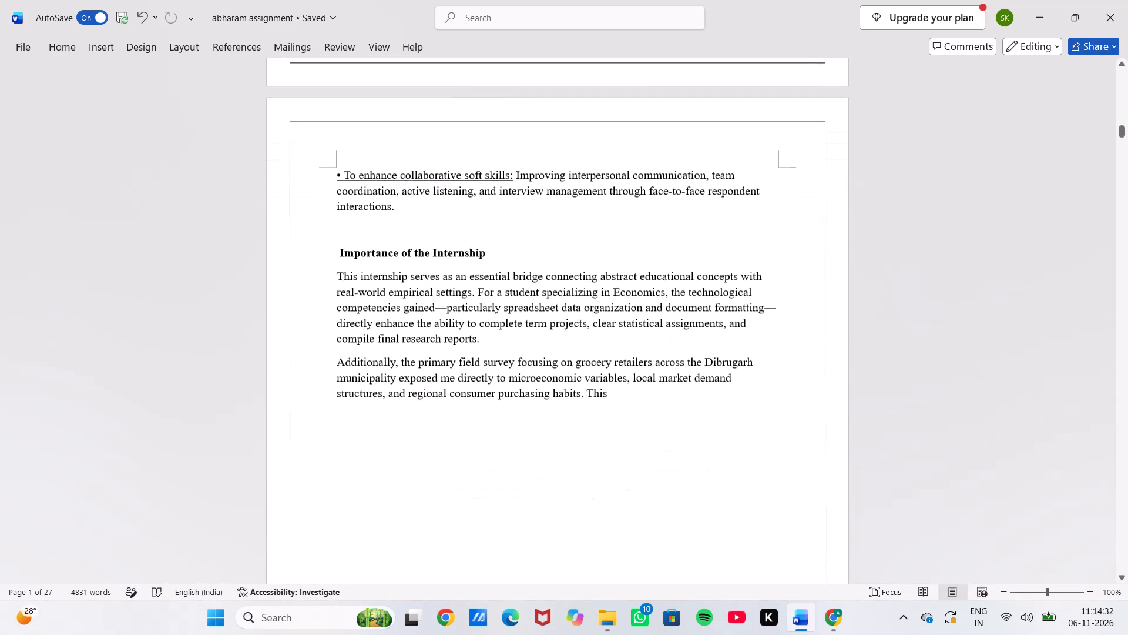
scroll(434, 302, "down", 4)
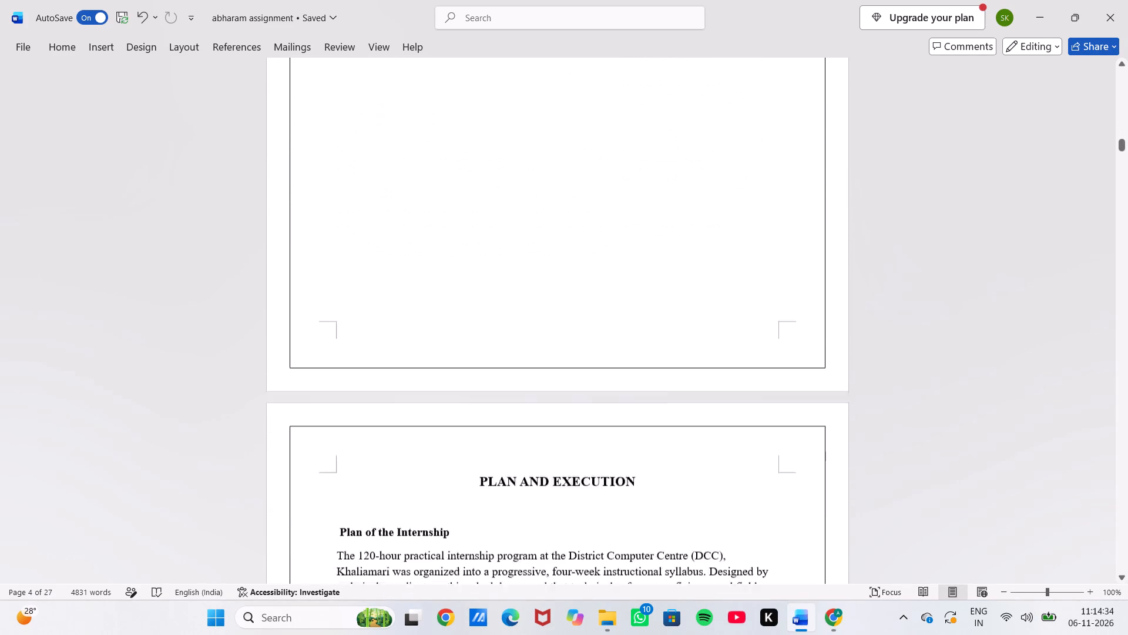
scroll(434, 302, "down", 2)
scroll(434, 302, "up", 2)
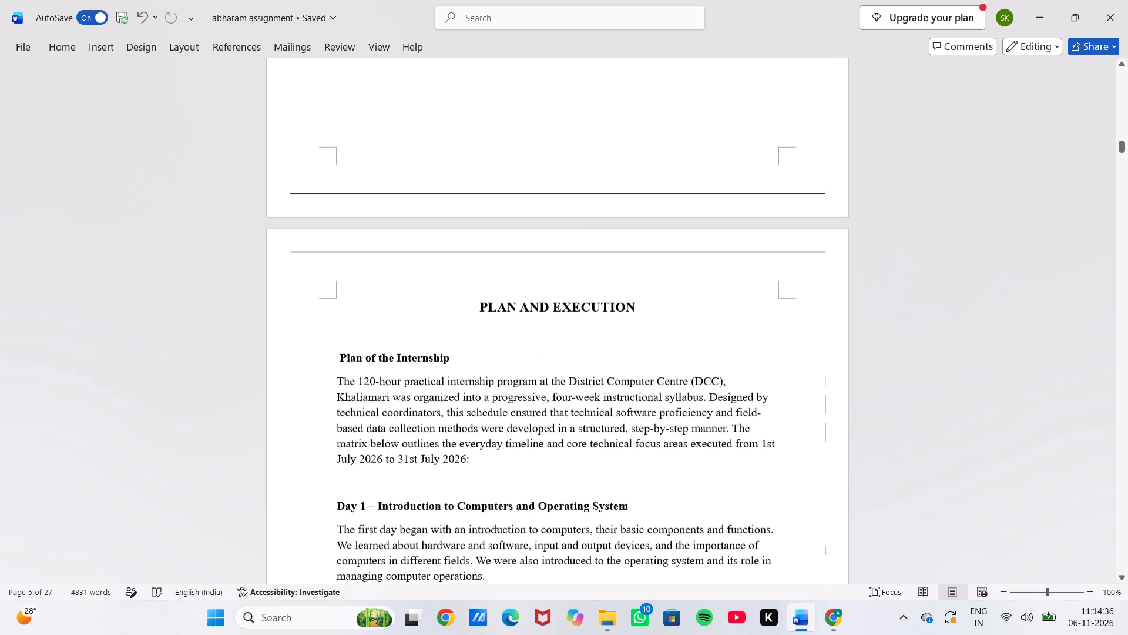
scroll(434, 302, "up", 1)
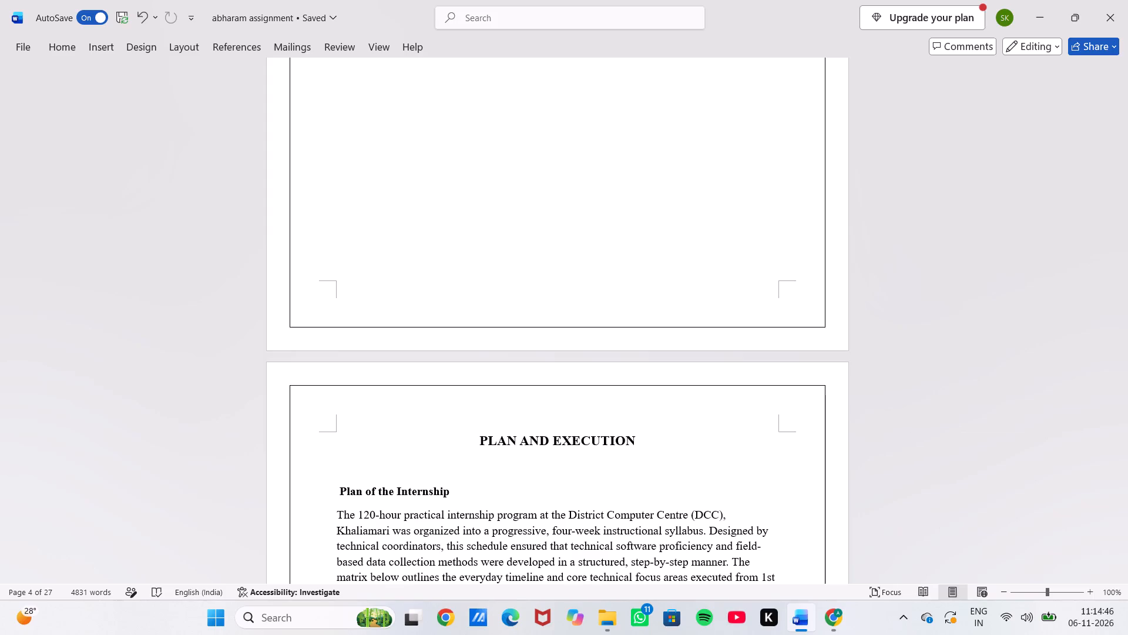
scroll(434, 302, "up", 3)
scroll(434, 302, "down", 2)
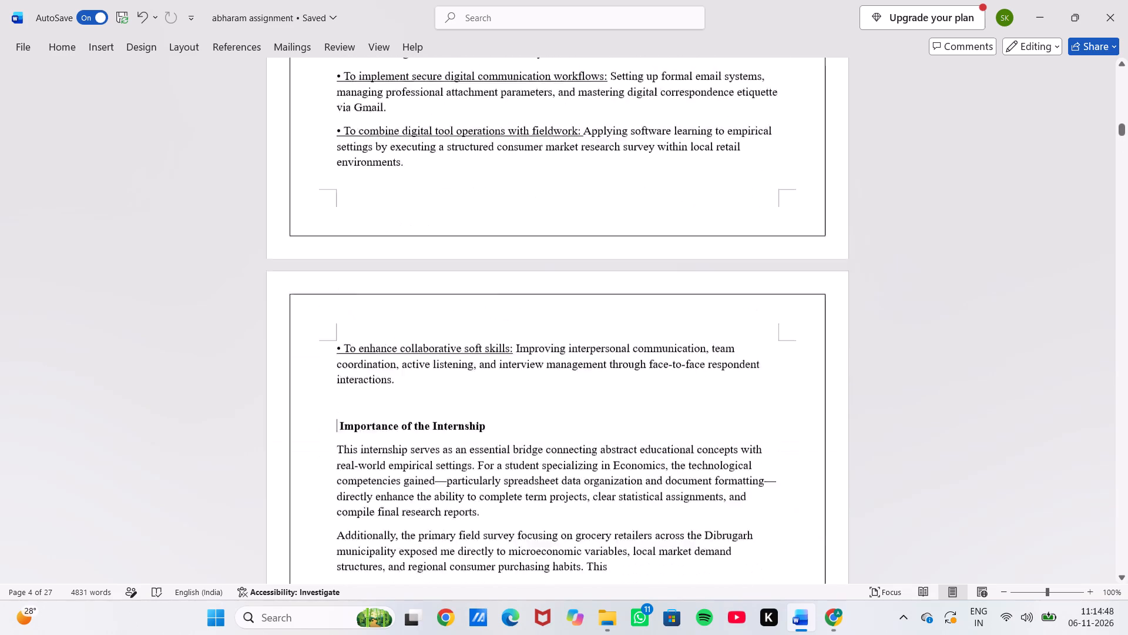
Review the day-wise internship log from Day 1 past Day 18, and check the closing Conclusion paragraphs before the Attendance Sheet.
scroll(434, 302, "down", 7)
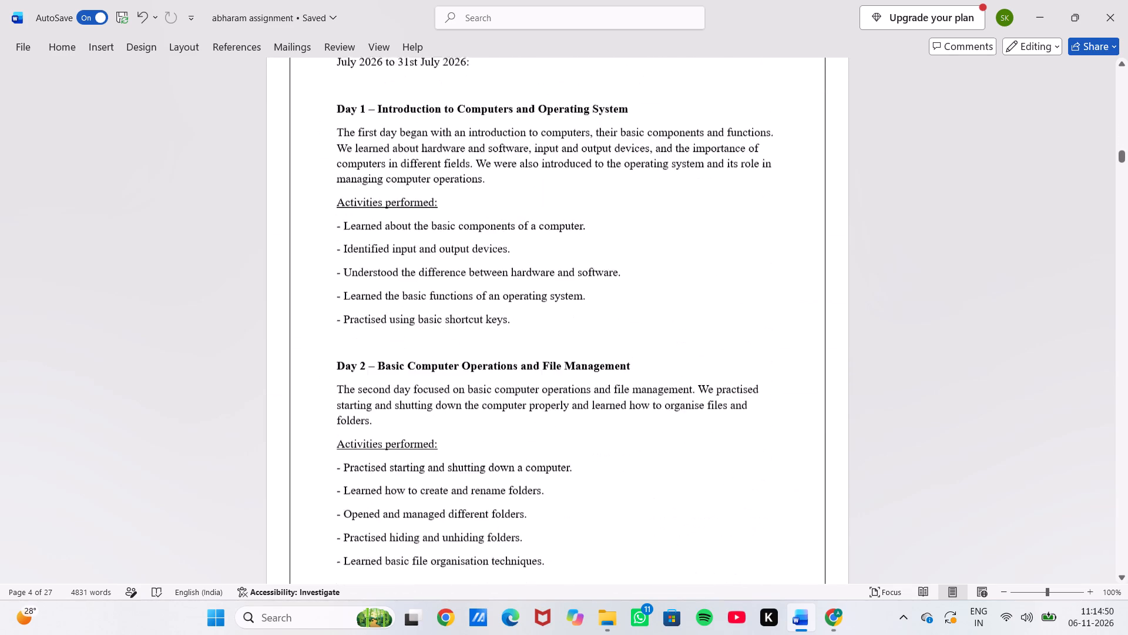
scroll(434, 302, "down", 7)
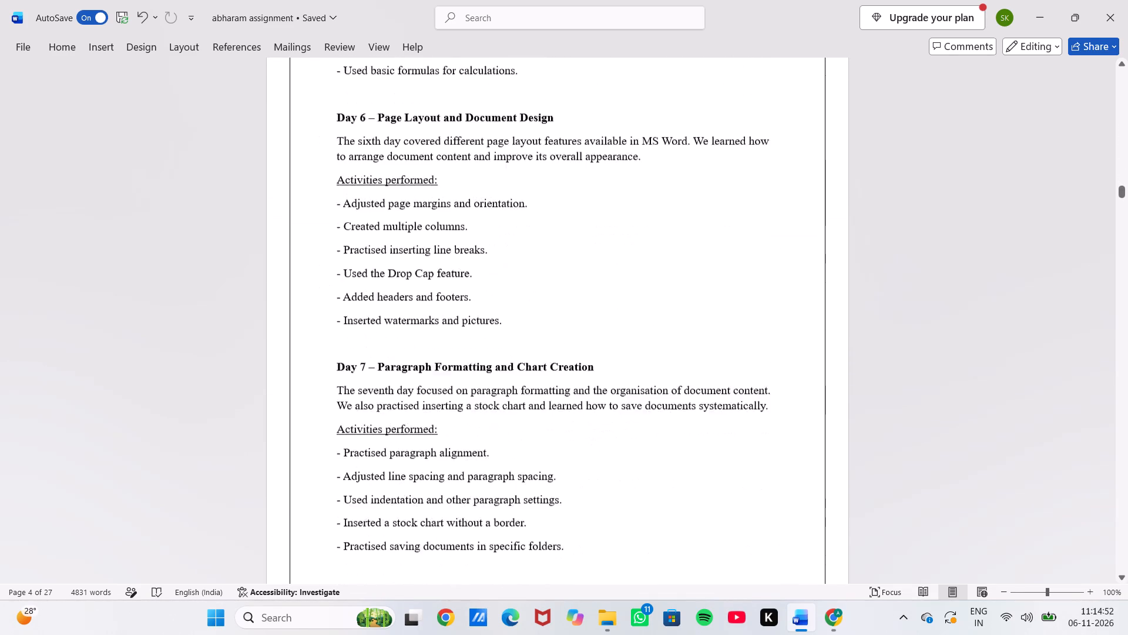
scroll(434, 302, "down", 7)
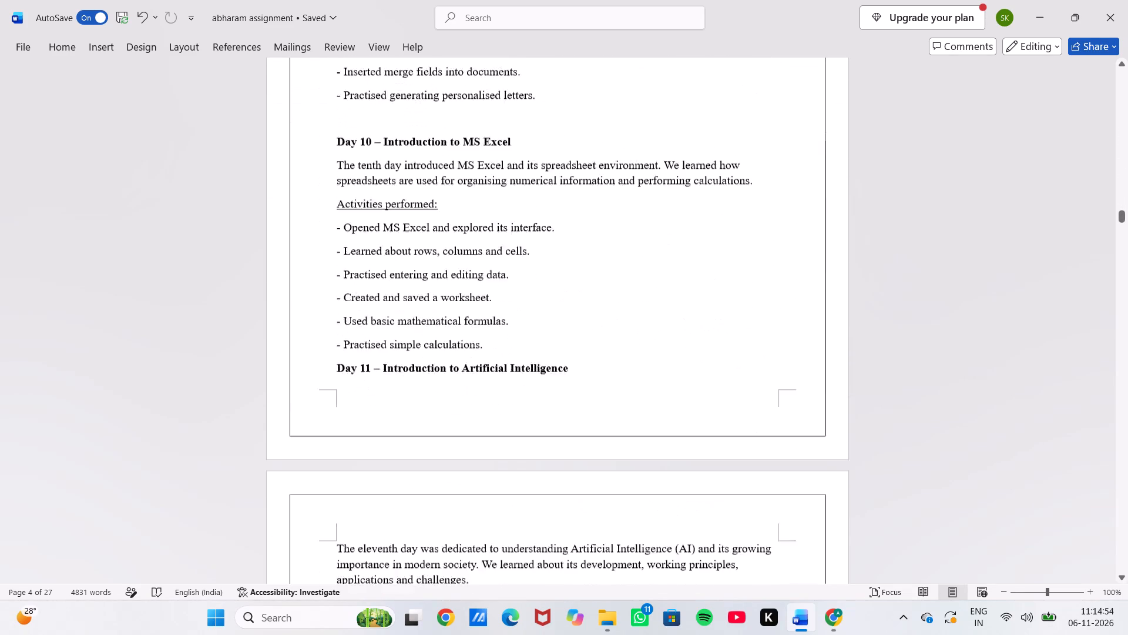
scroll(434, 302, "down", 5)
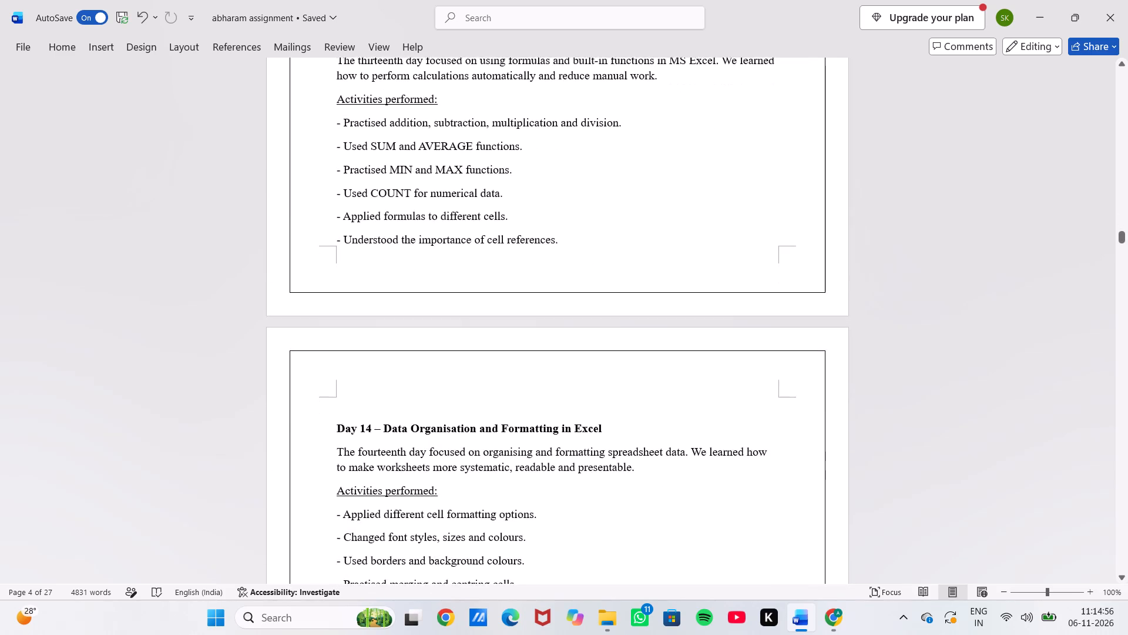
scroll(434, 302, "down", 3)
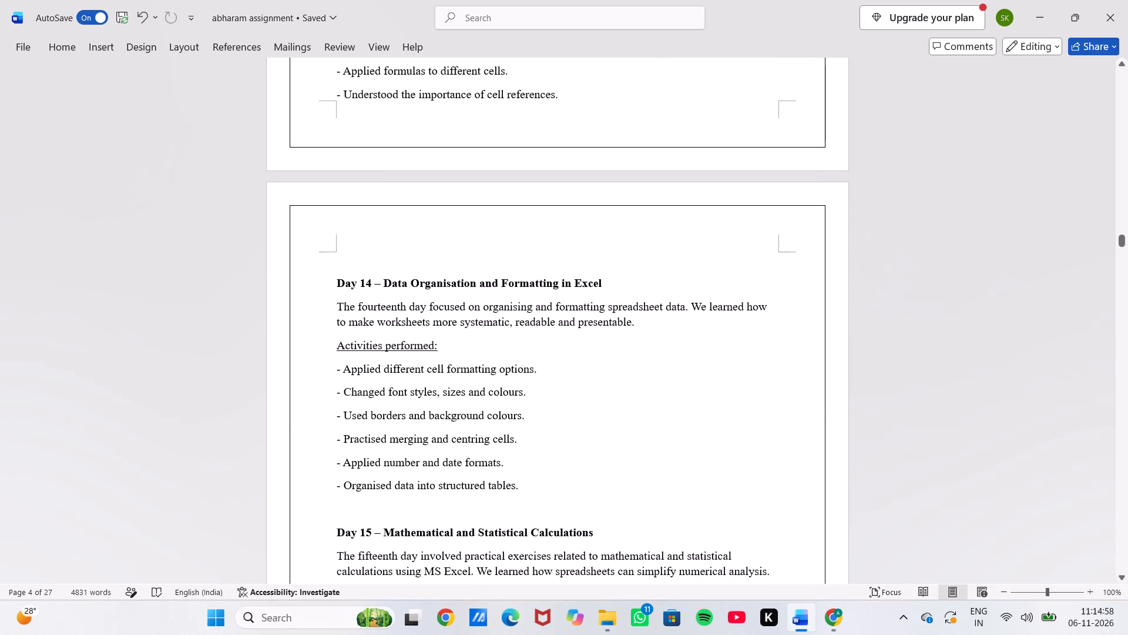
scroll(434, 302, "down", 6)
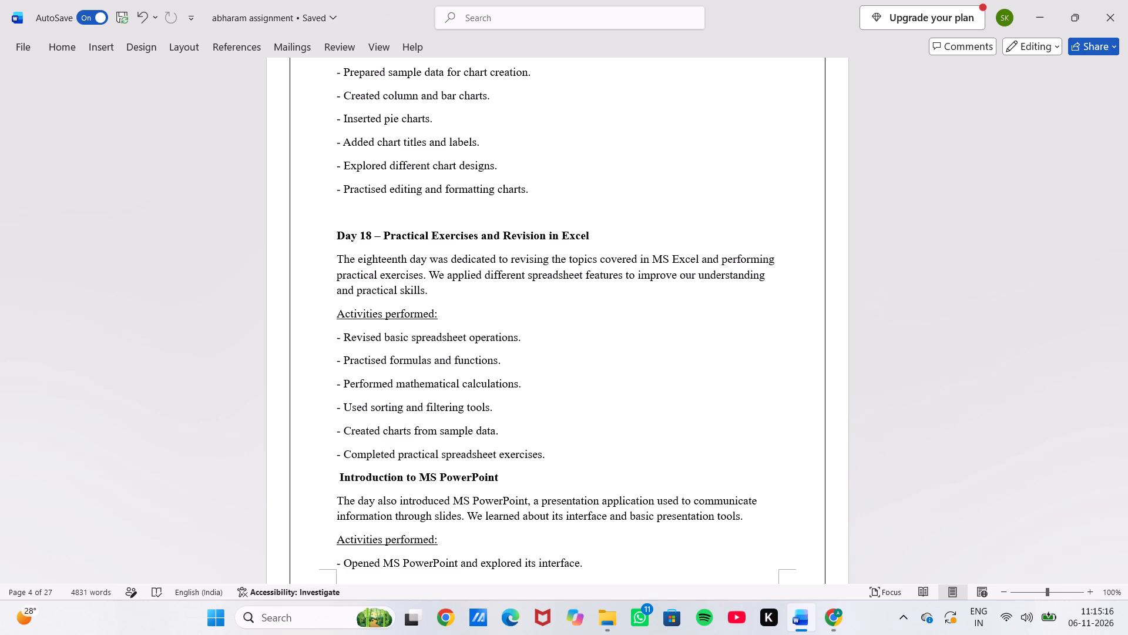
scroll(523, 202, "down", 2)
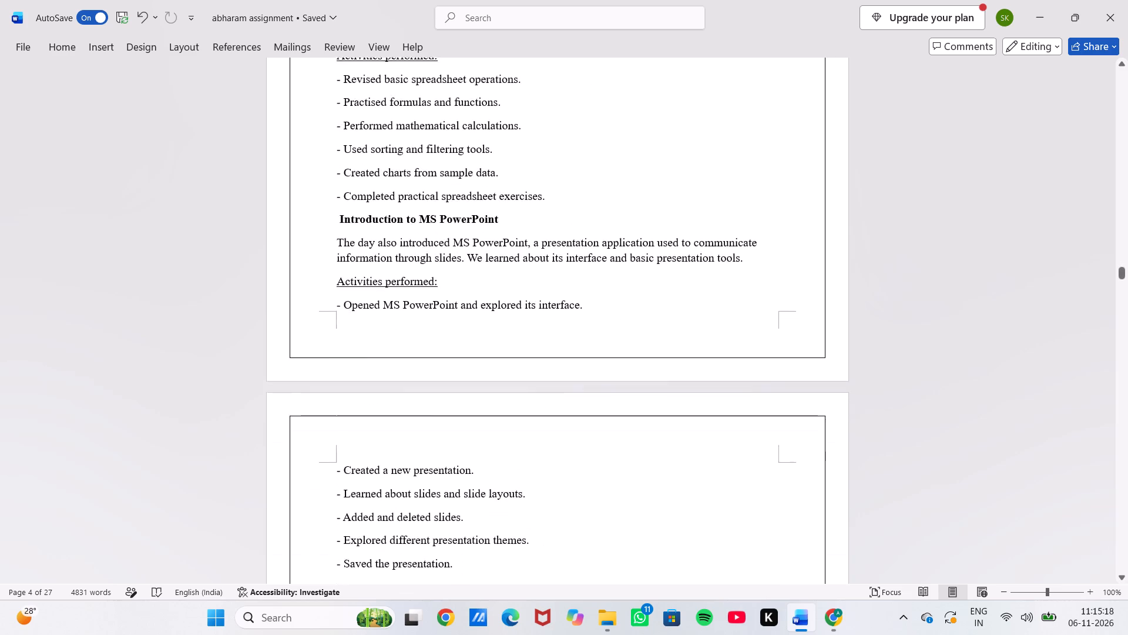
scroll(523, 202, "down", 20)
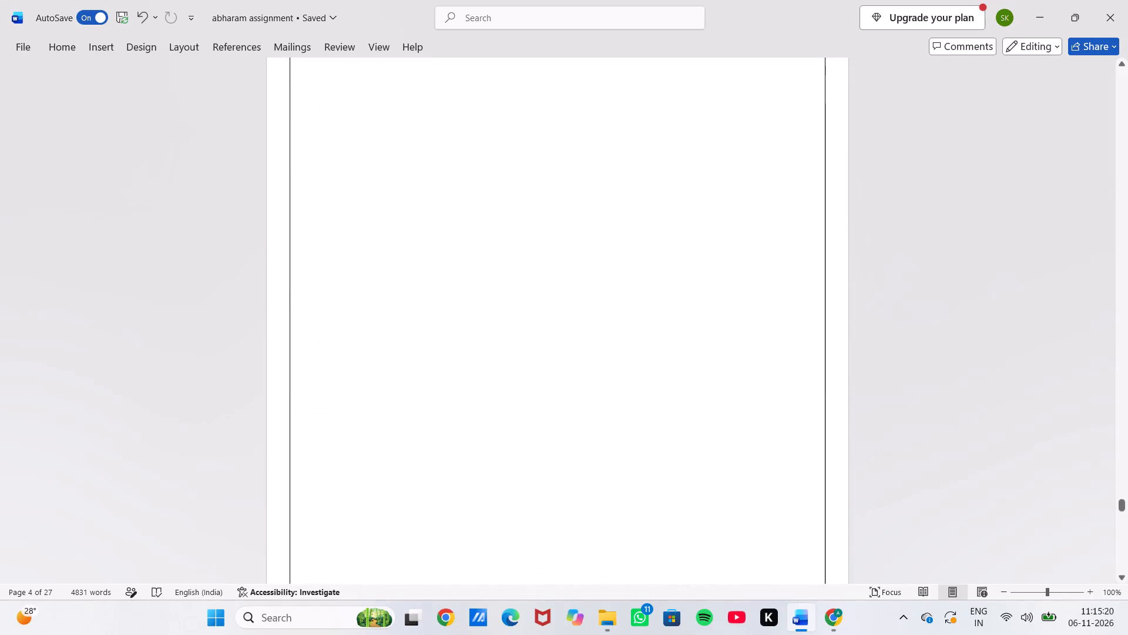
scroll(523, 202, "up", 6)
scroll(523, 202, "down", 1)
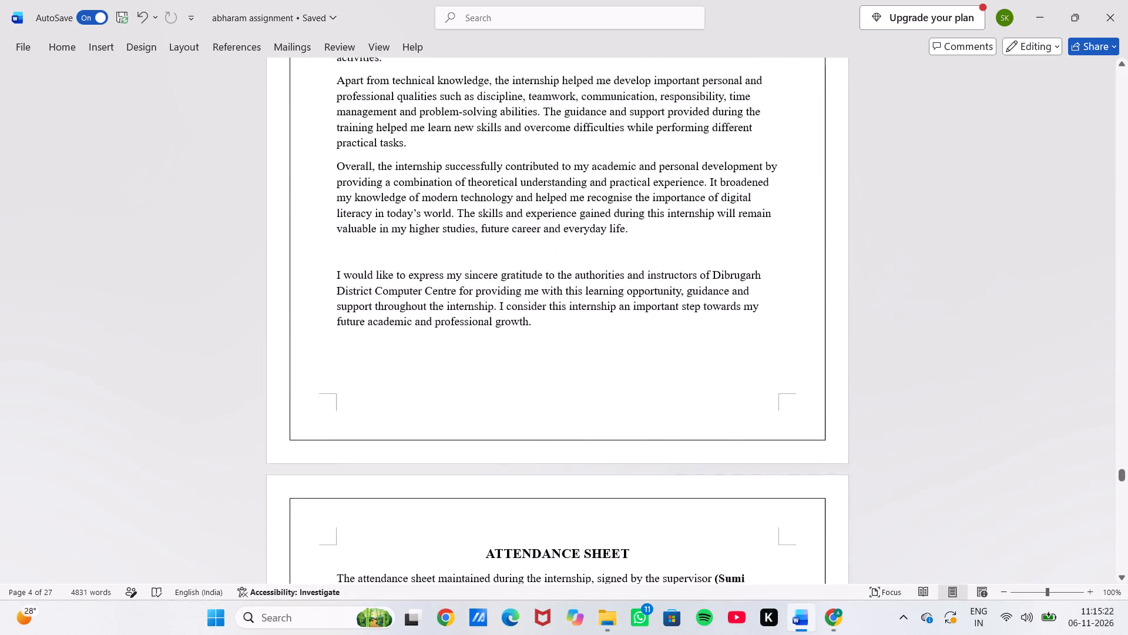
scroll(523, 202, "up", 1)
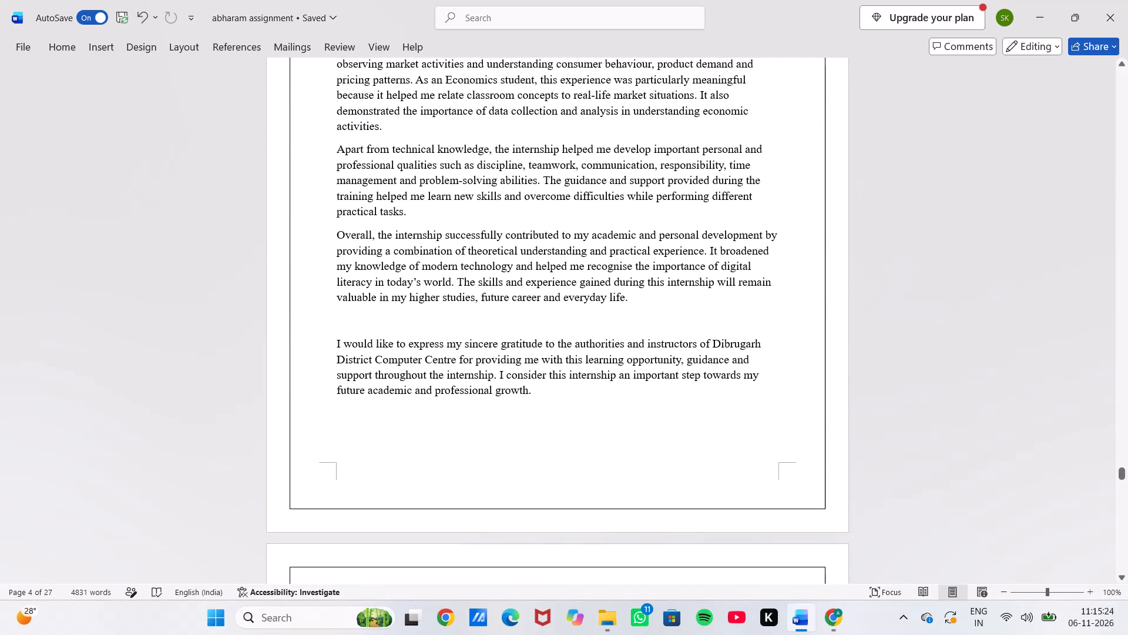
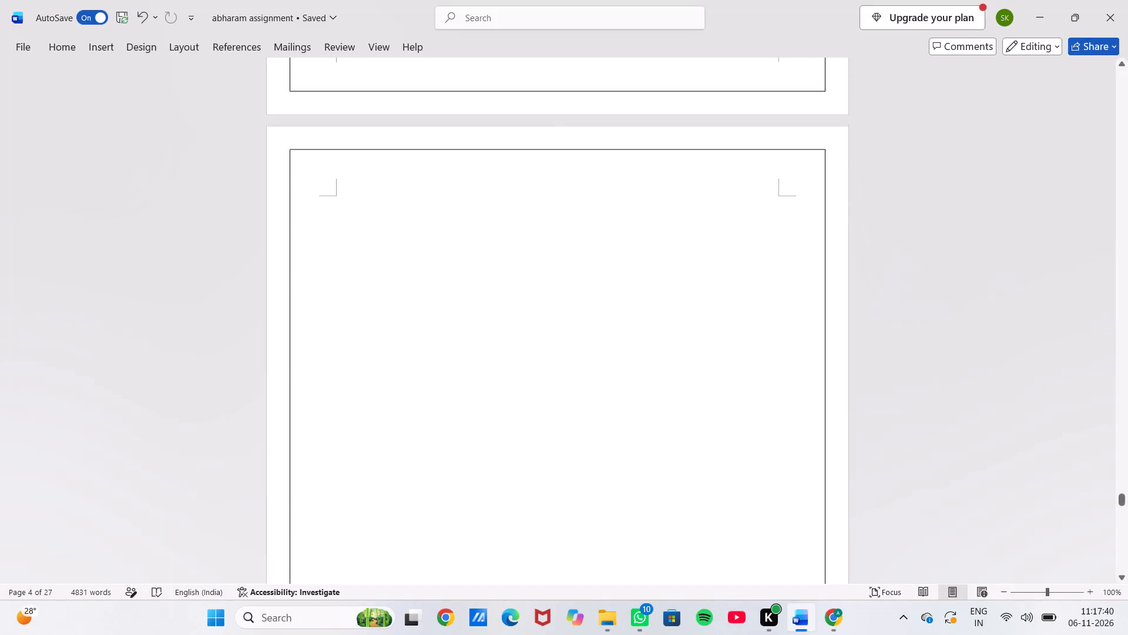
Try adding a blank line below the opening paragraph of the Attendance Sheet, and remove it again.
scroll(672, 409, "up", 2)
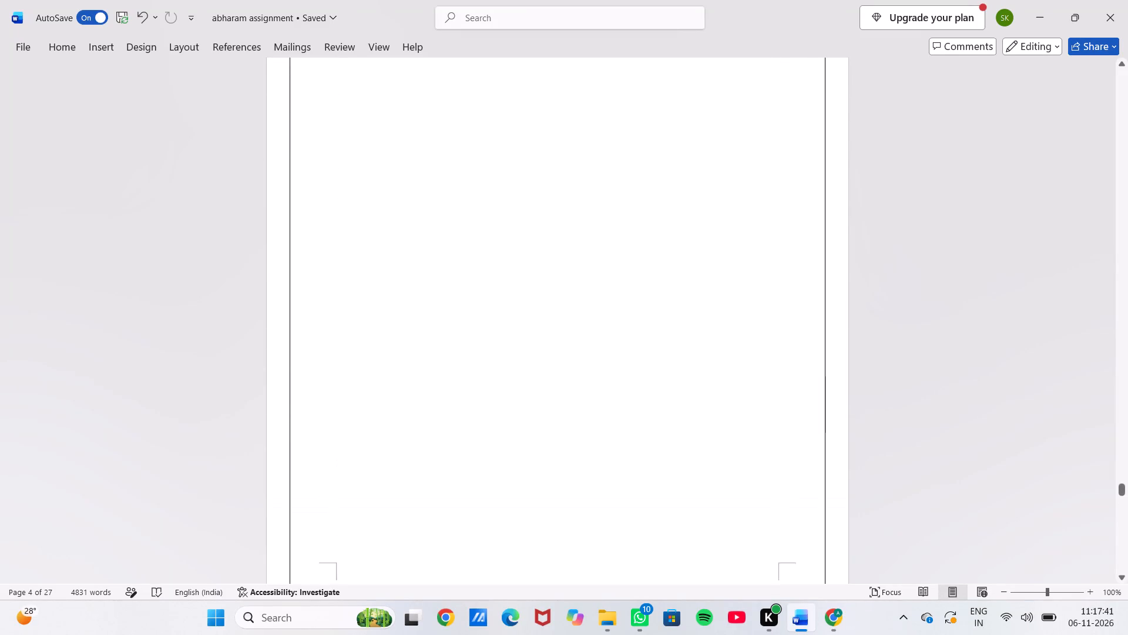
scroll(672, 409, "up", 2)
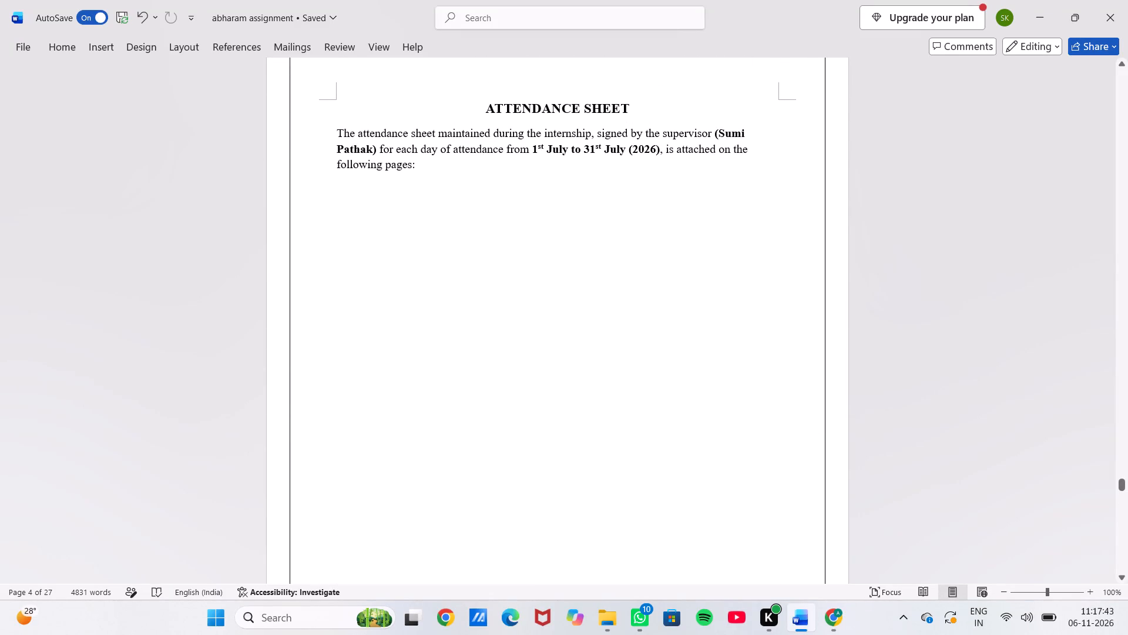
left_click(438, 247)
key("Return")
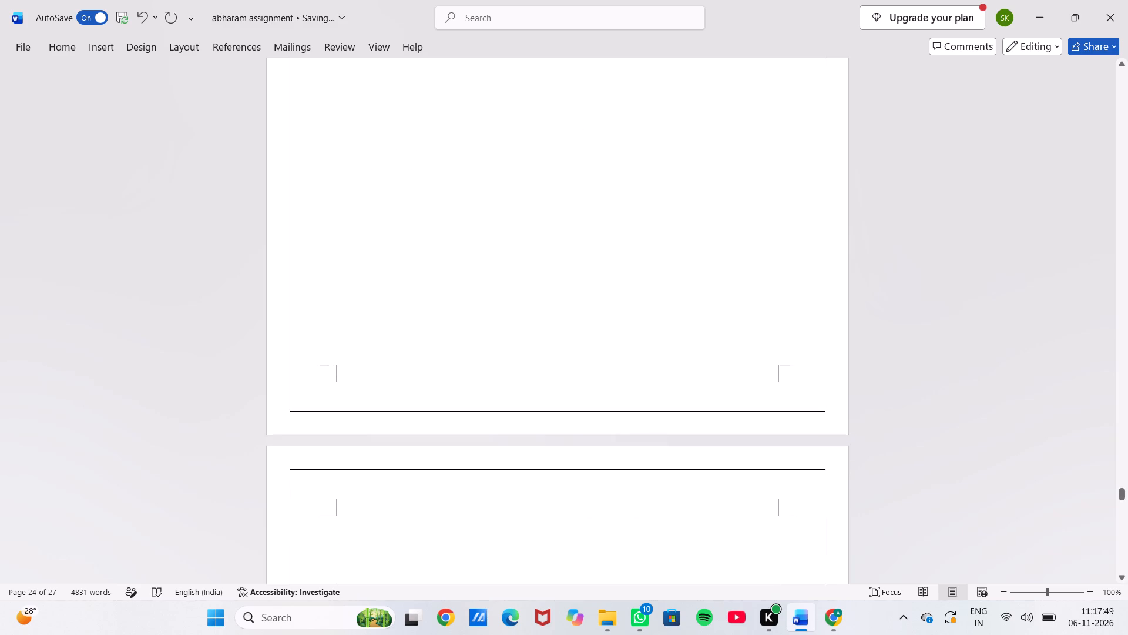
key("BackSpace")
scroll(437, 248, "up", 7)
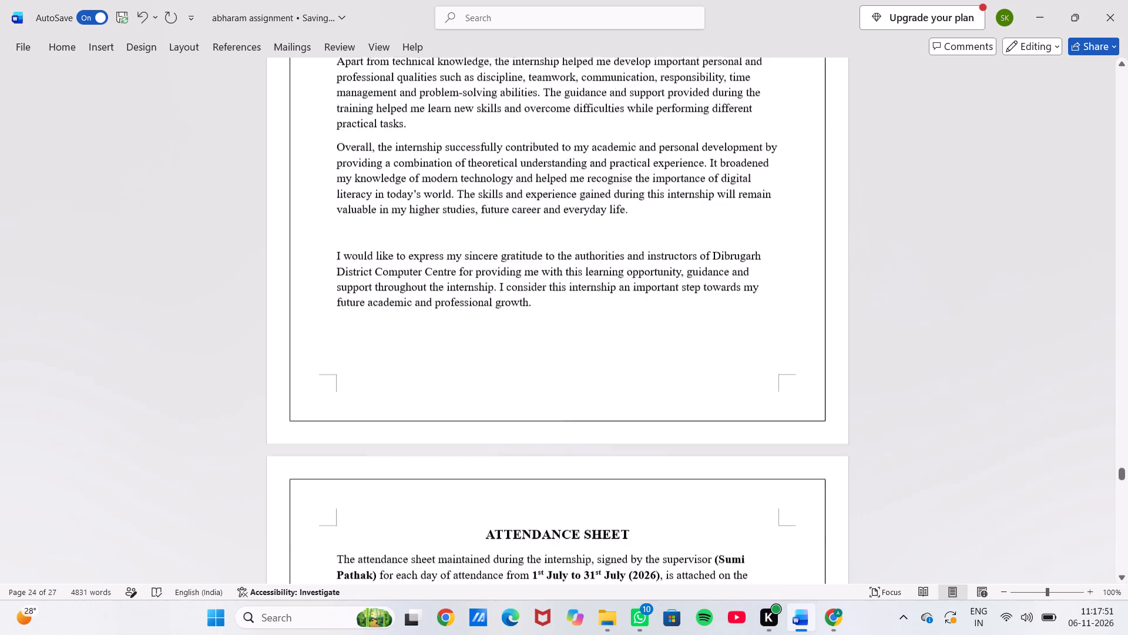
Start inserting a picture on the empty line below the Attendance Sheet's introductory paragraph.
scroll(437, 248, "down", 3)
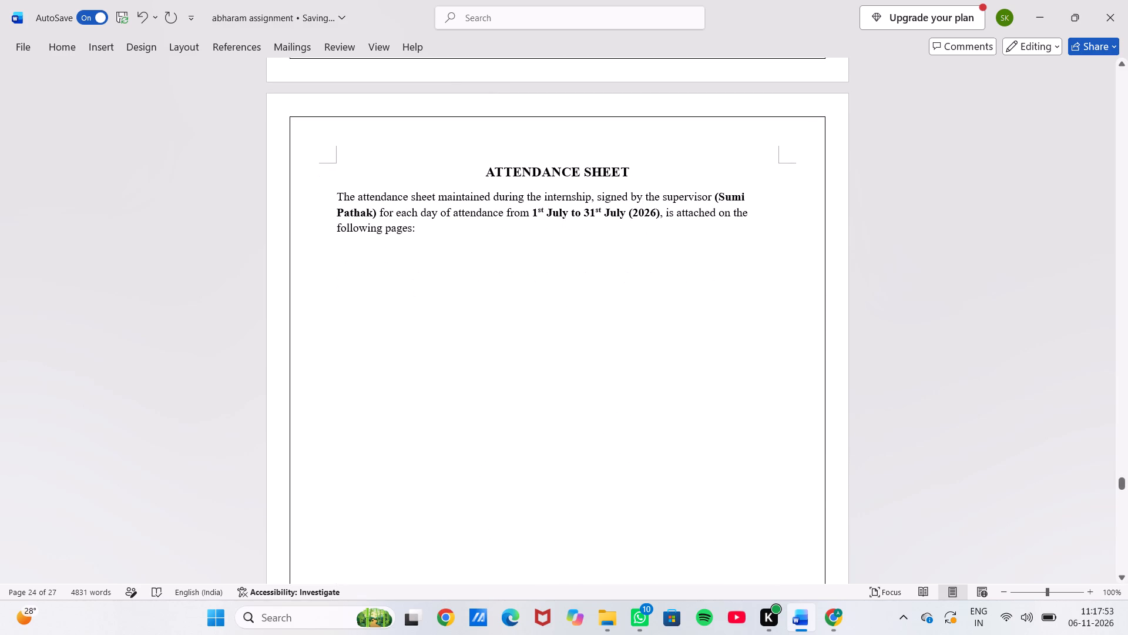
left_click(354, 270)
key("space")
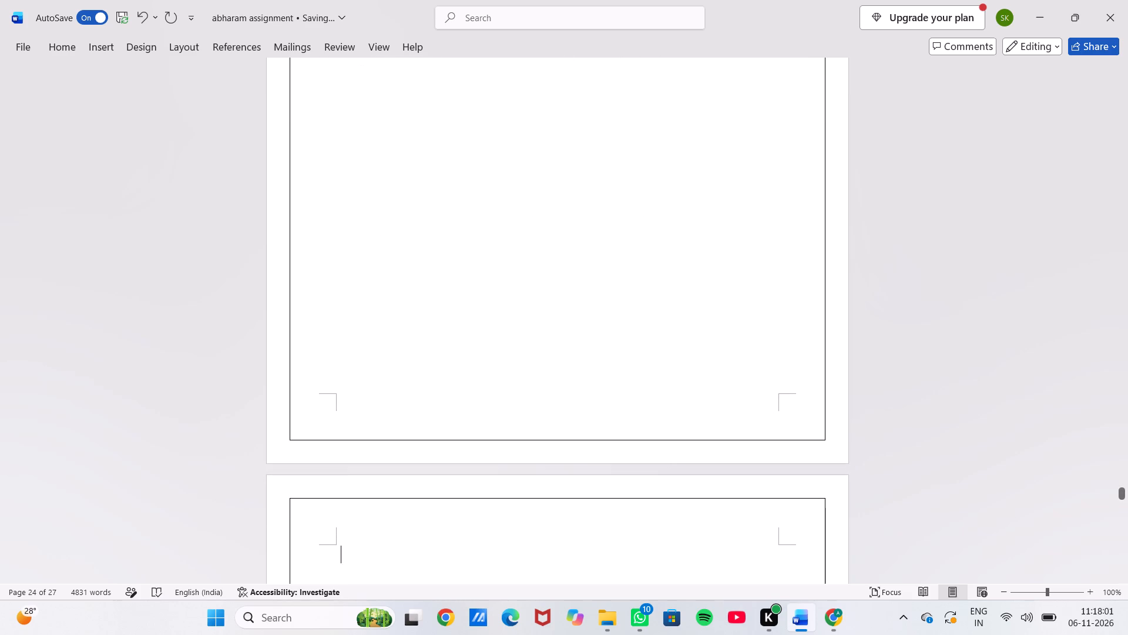
key("BackSpace")
key("BackSpace")
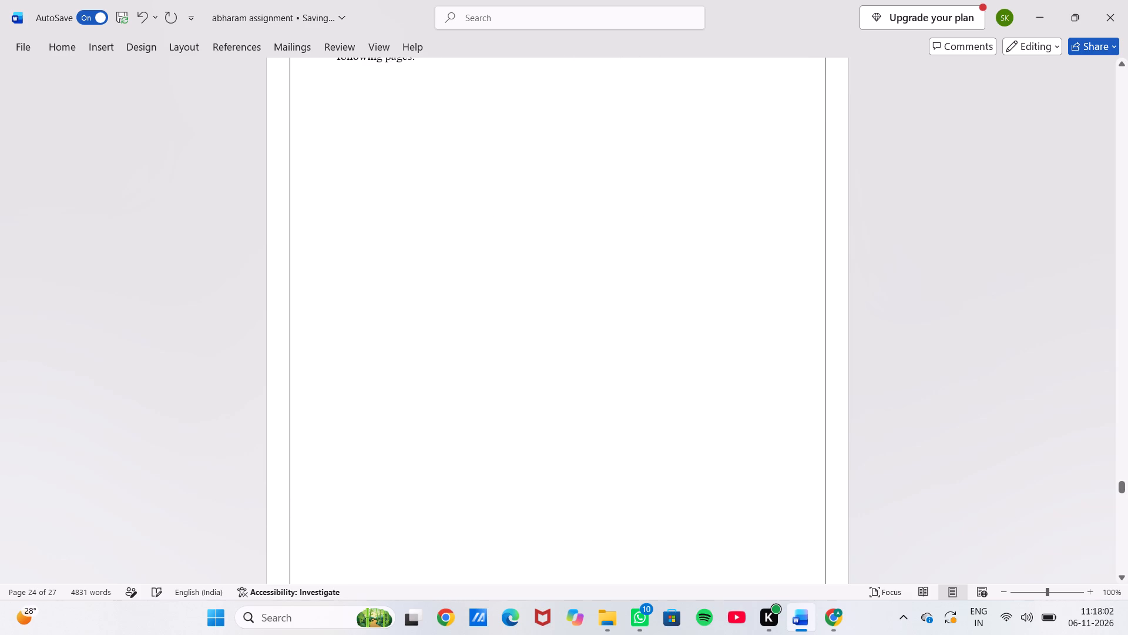
scroll(393, 271, "up", 1)
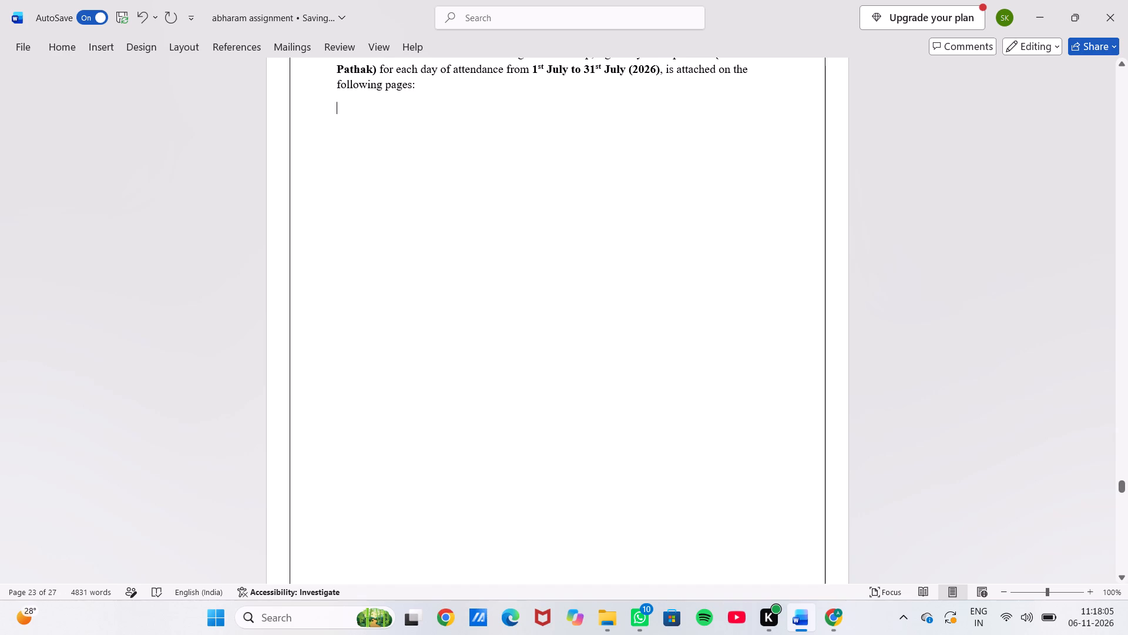
key("Down")
key("Up")
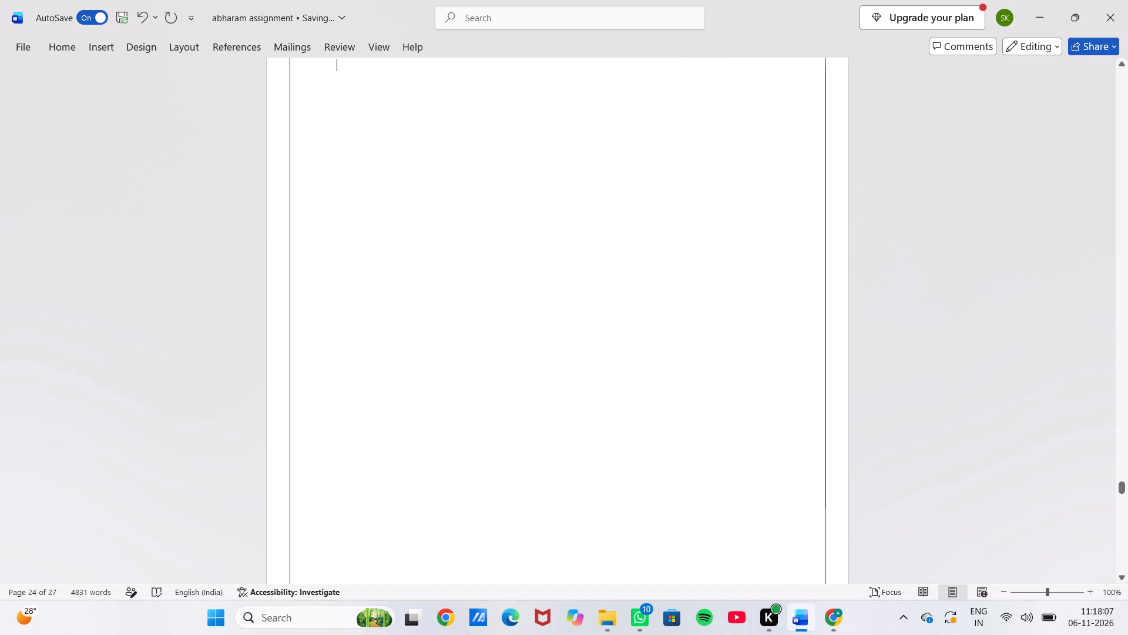
scroll(337, 123, "up", 1)
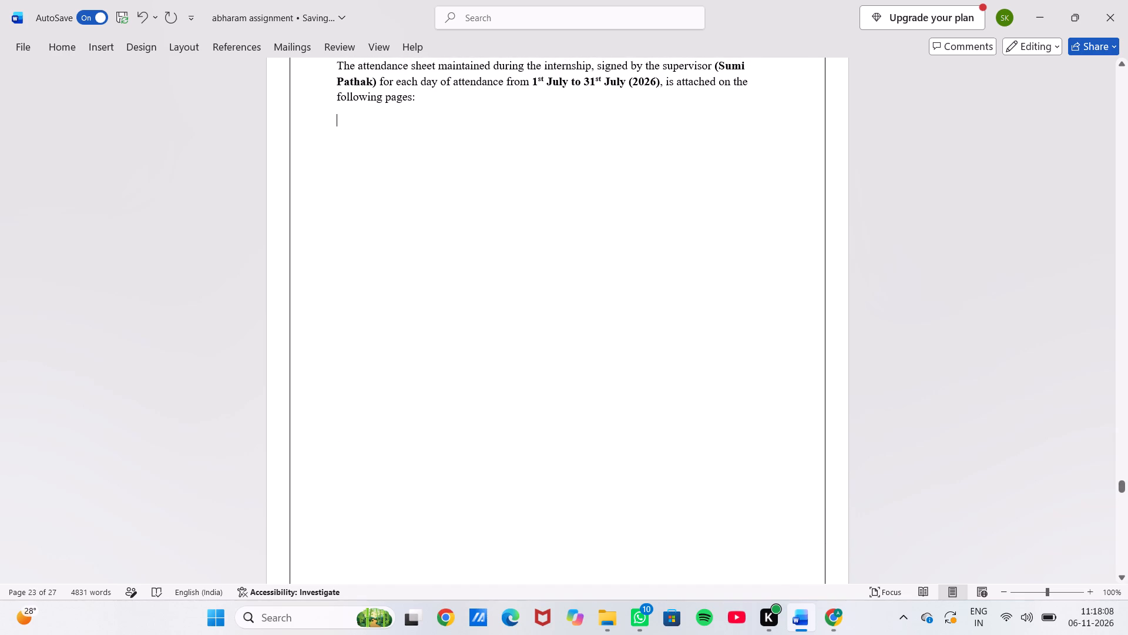
double_click(341, 135)
double_click(341, 141)
left_click(100, 44)
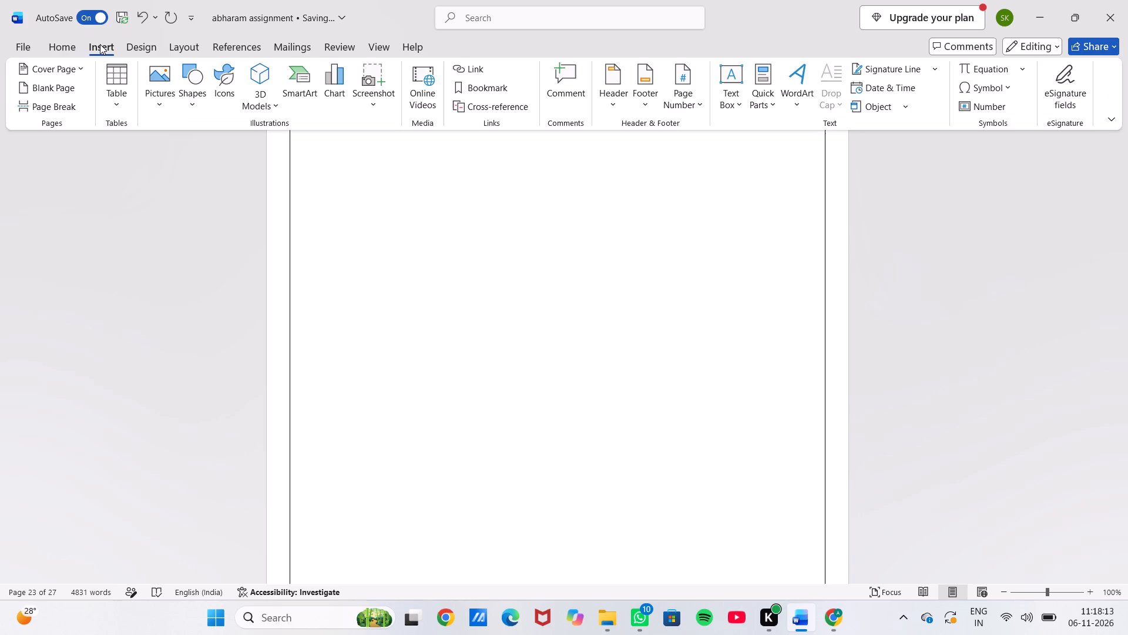
left_click(164, 102)
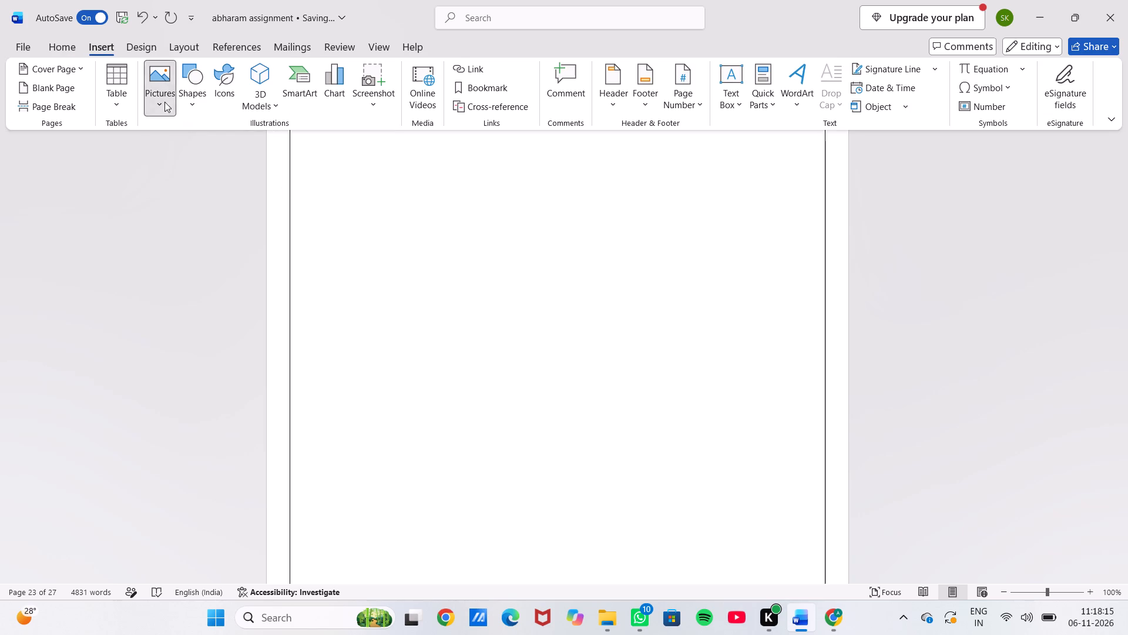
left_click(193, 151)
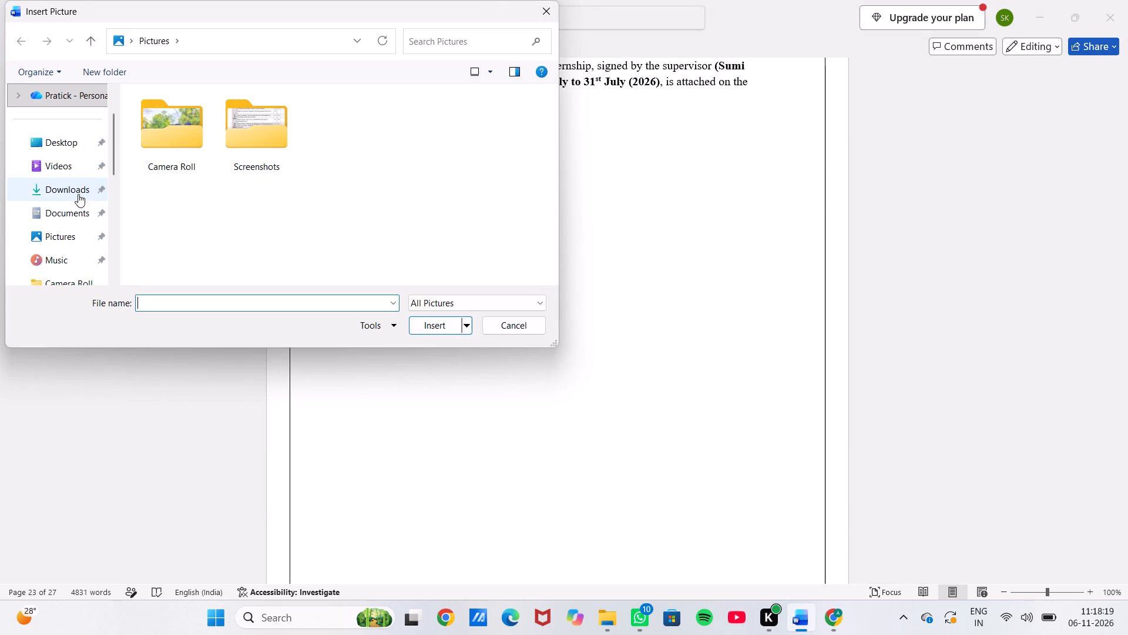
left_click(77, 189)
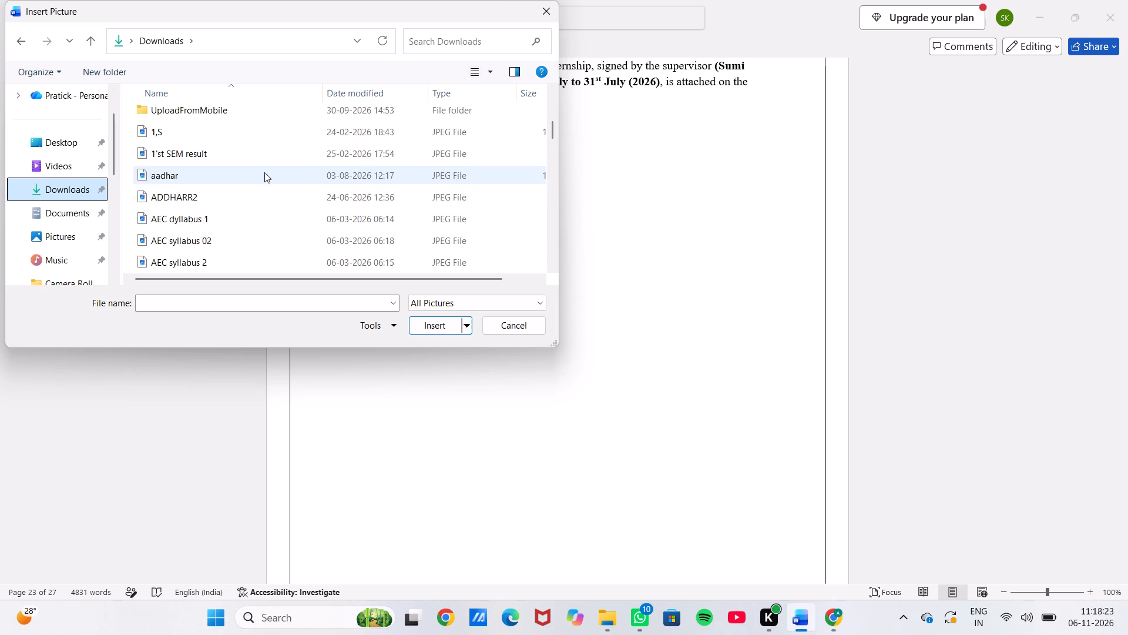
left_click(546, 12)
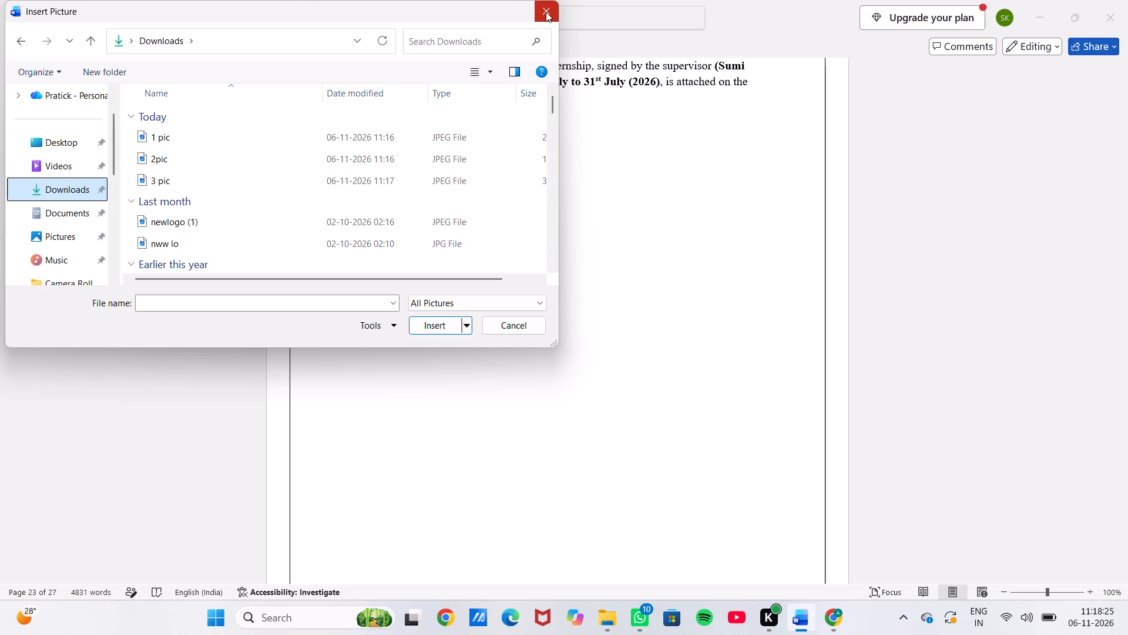
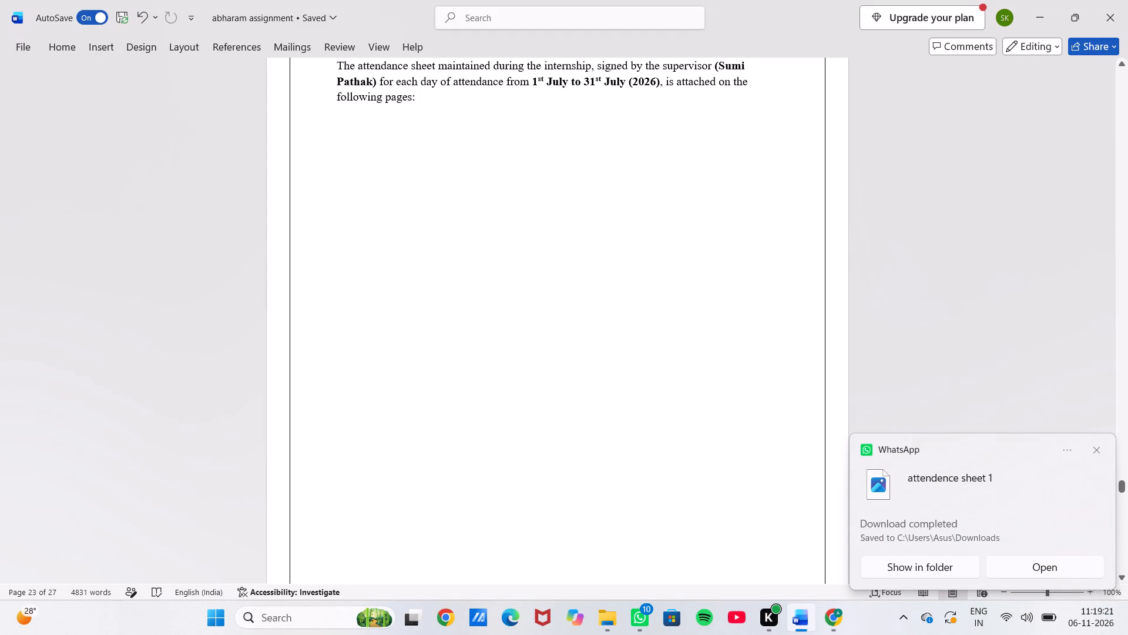
Start inserting the saved attendance photo on the empty line below the Attendance Sheet's introductory paragraph.
scroll(485, 262, "down", 6)
scroll(485, 262, "up", 1)
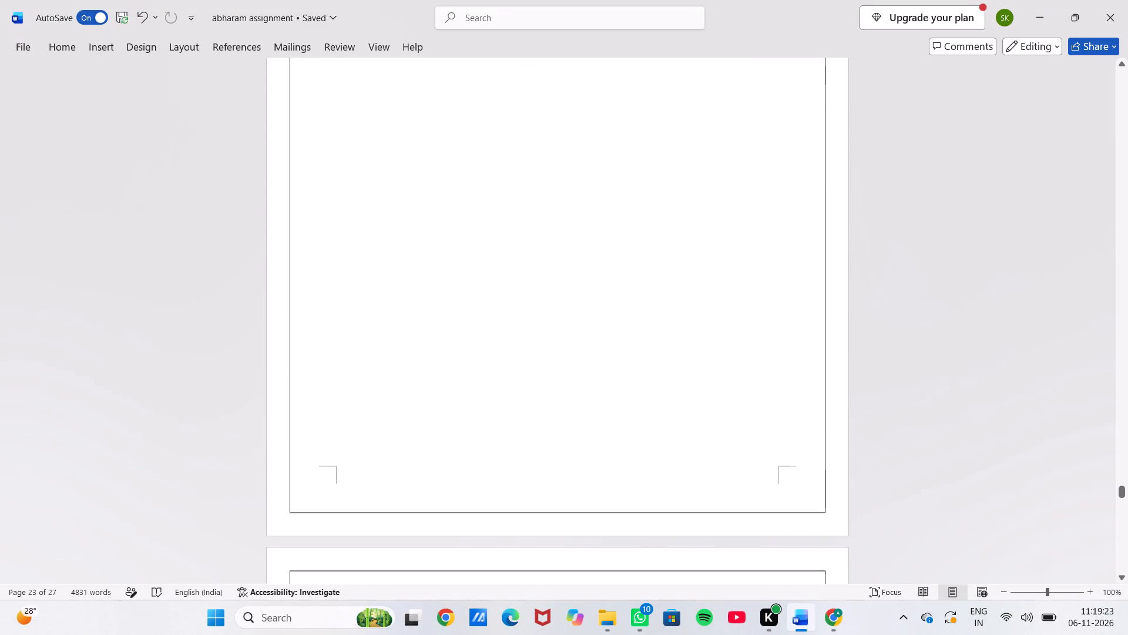
scroll(485, 262, "up", 2)
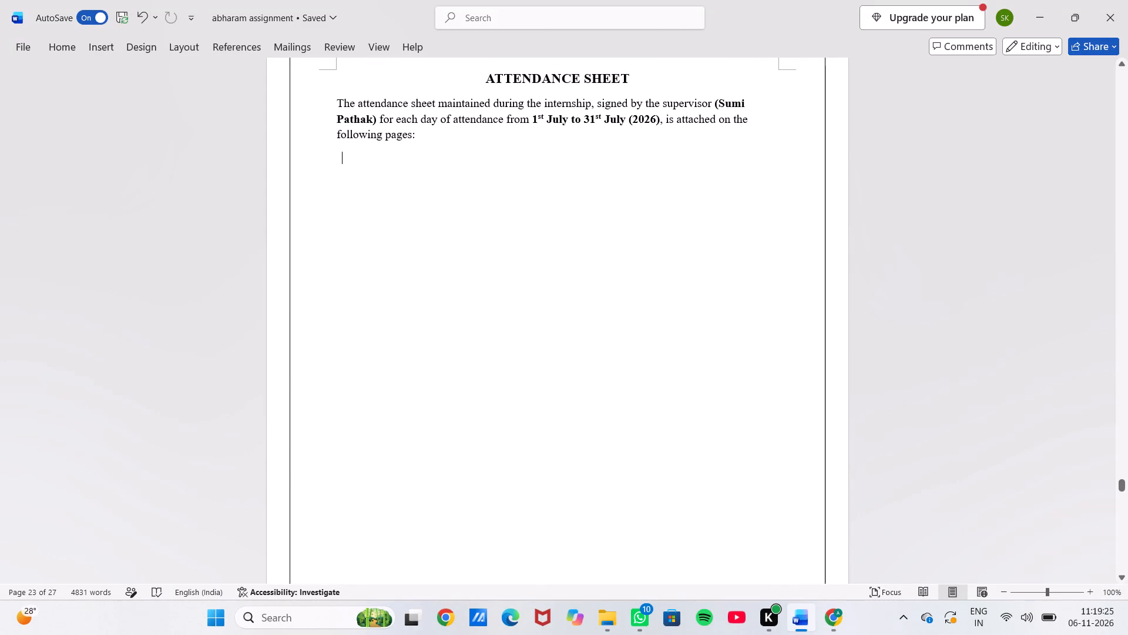
left_click(87, 51)
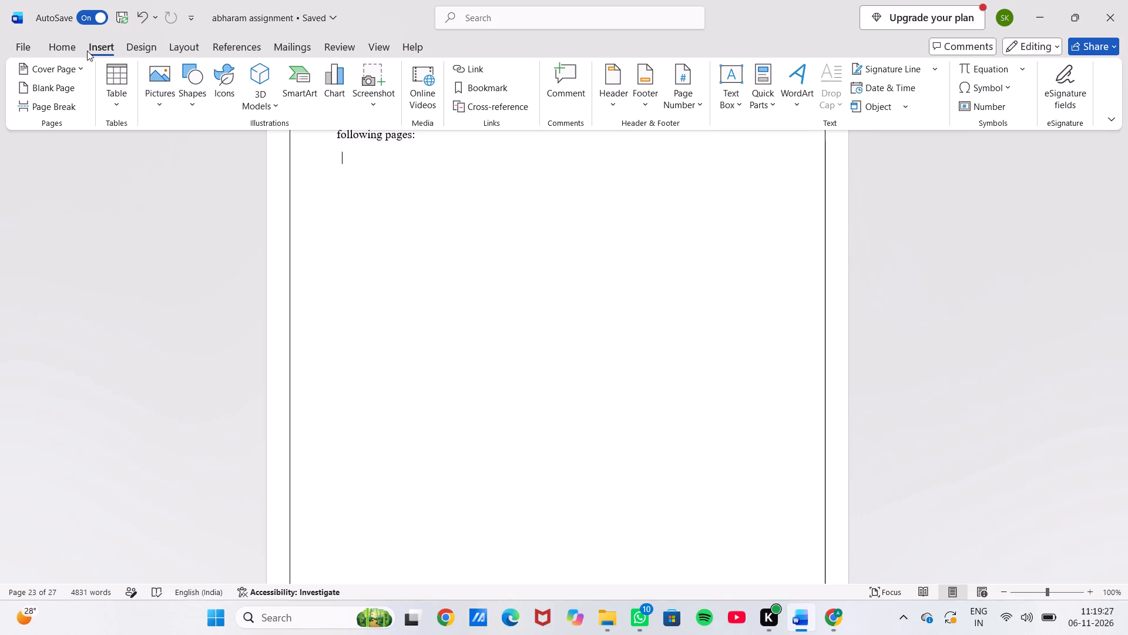
Insert the picture "attendence sheet 1" from the Downloads folder below the Attendance Sheet's introductory paragraph.
left_click(159, 98)
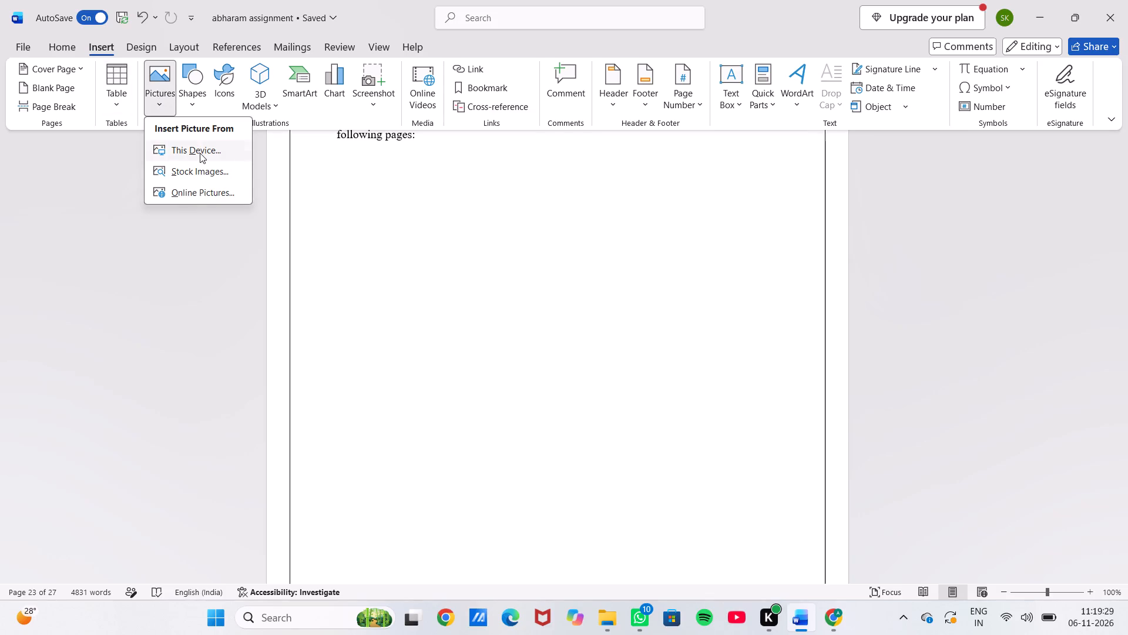
left_click(200, 153)
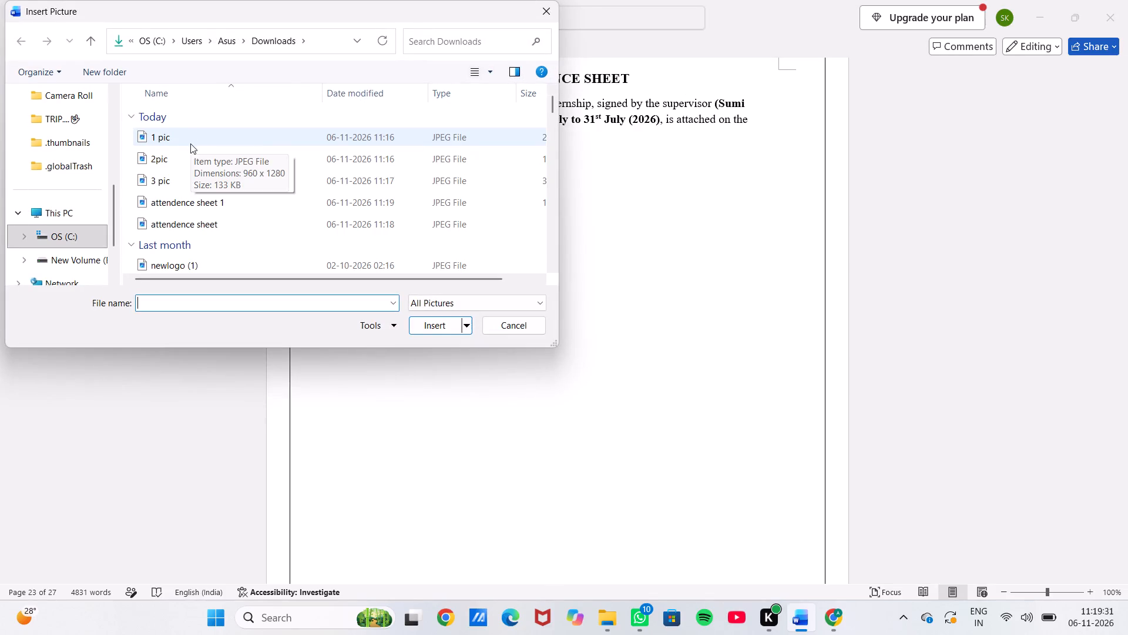
left_click(203, 200)
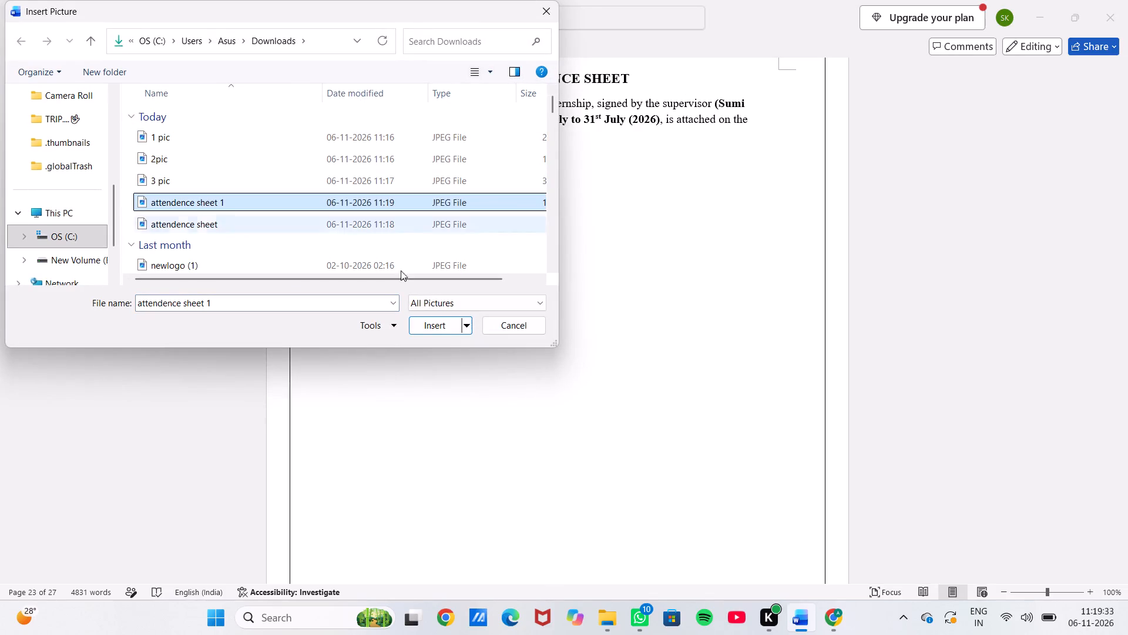
left_click(437, 330)
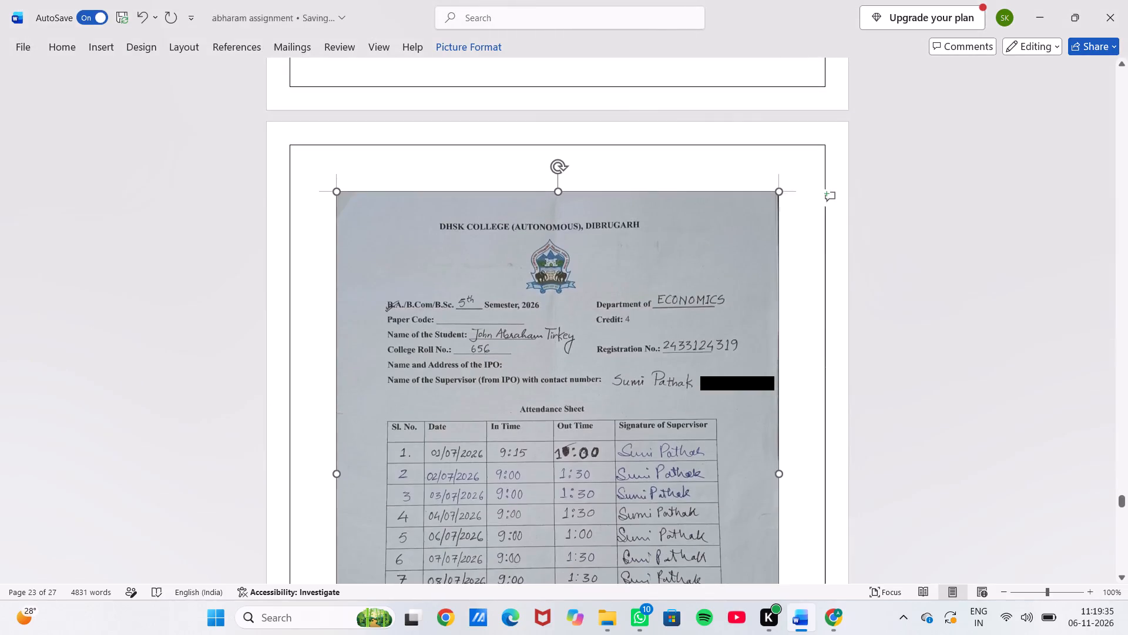
Check where the inserted attendance picture sits relative to the Attendance Sheet heading page and the Photograph (GPS) page.
scroll(531, 317, "up", 4)
scroll(531, 317, "down", 5)
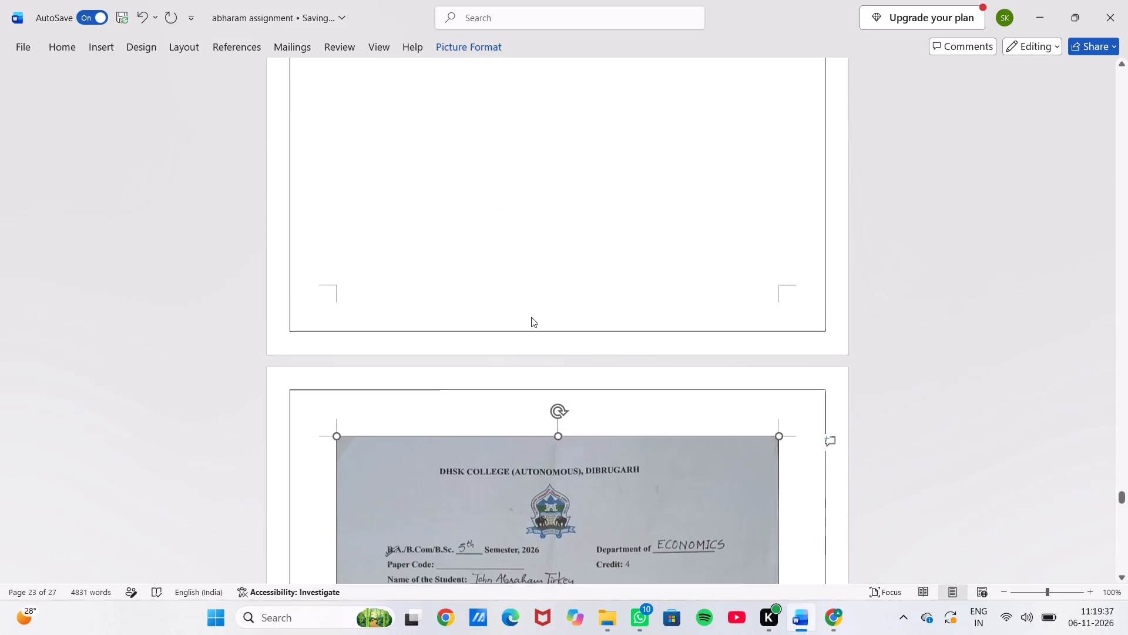
scroll(531, 317, "down", 1)
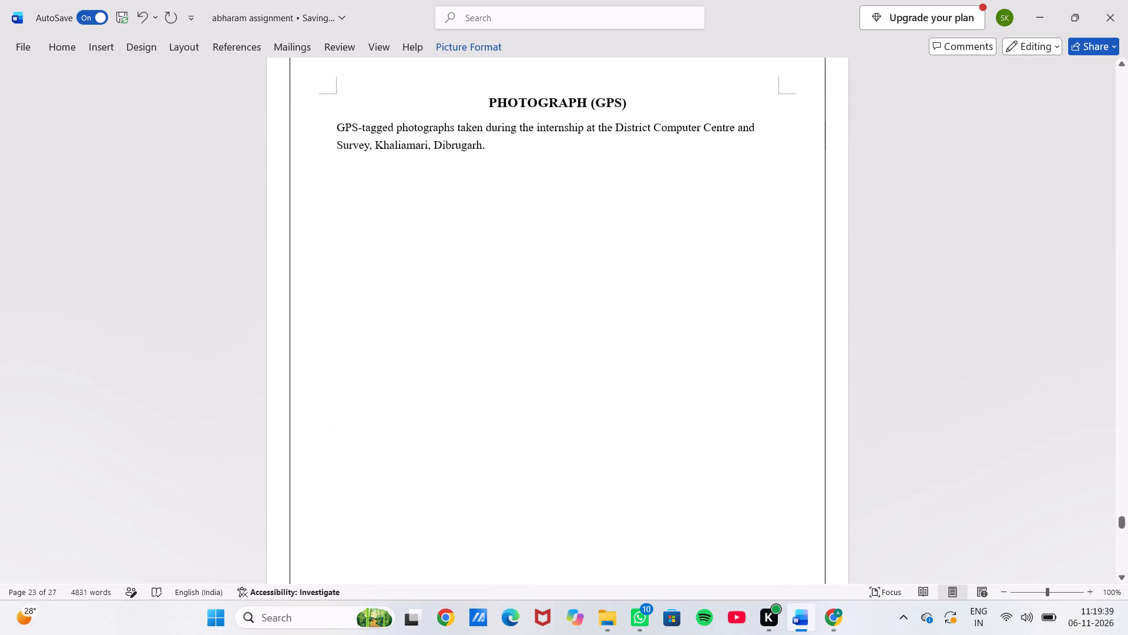
scroll(531, 317, "down", 1)
scroll(531, 317, "up", 1)
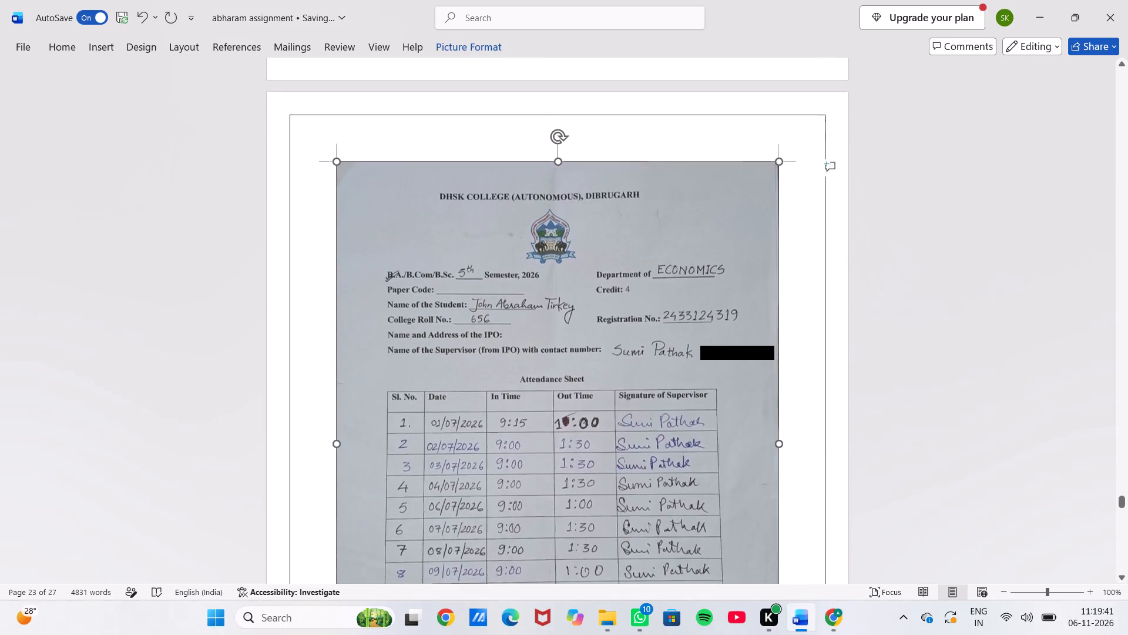
scroll(531, 317, "up", 2)
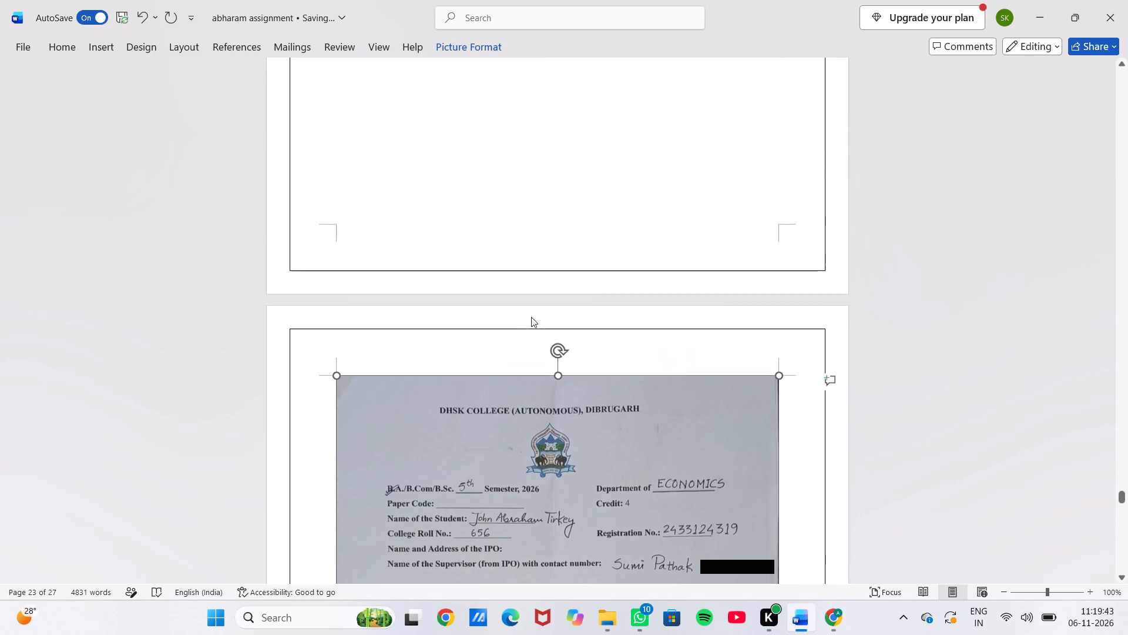
Scale the attendance sheet picture down slightly in proportion and compress its height from the bottom edge.
scroll(531, 317, "down", 1)
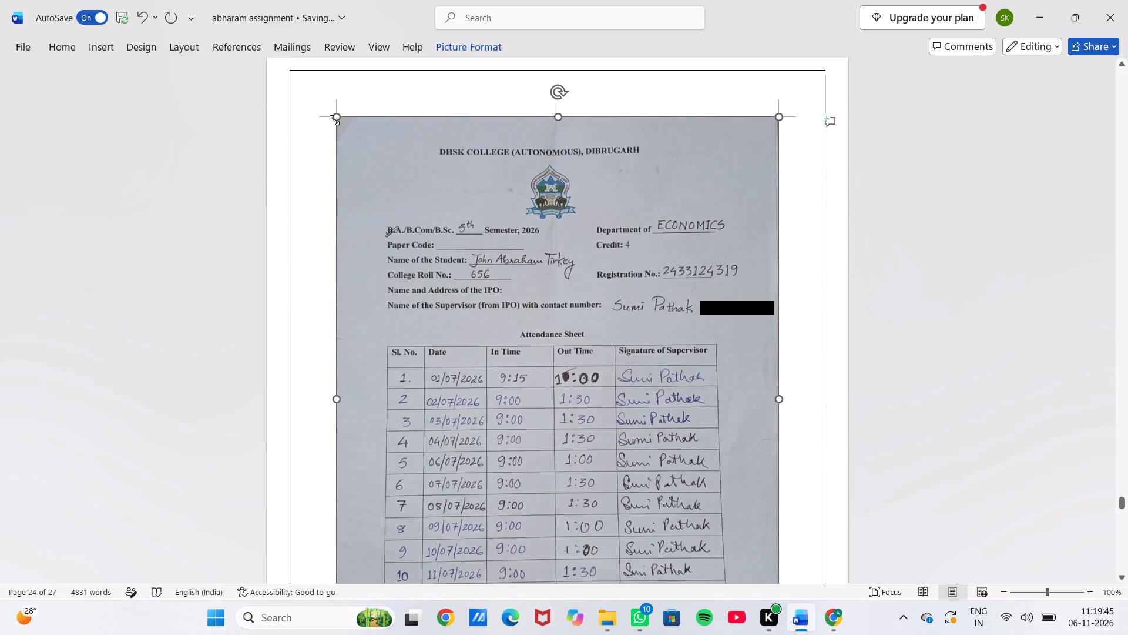
left_click_drag(334, 120, 344, 174)
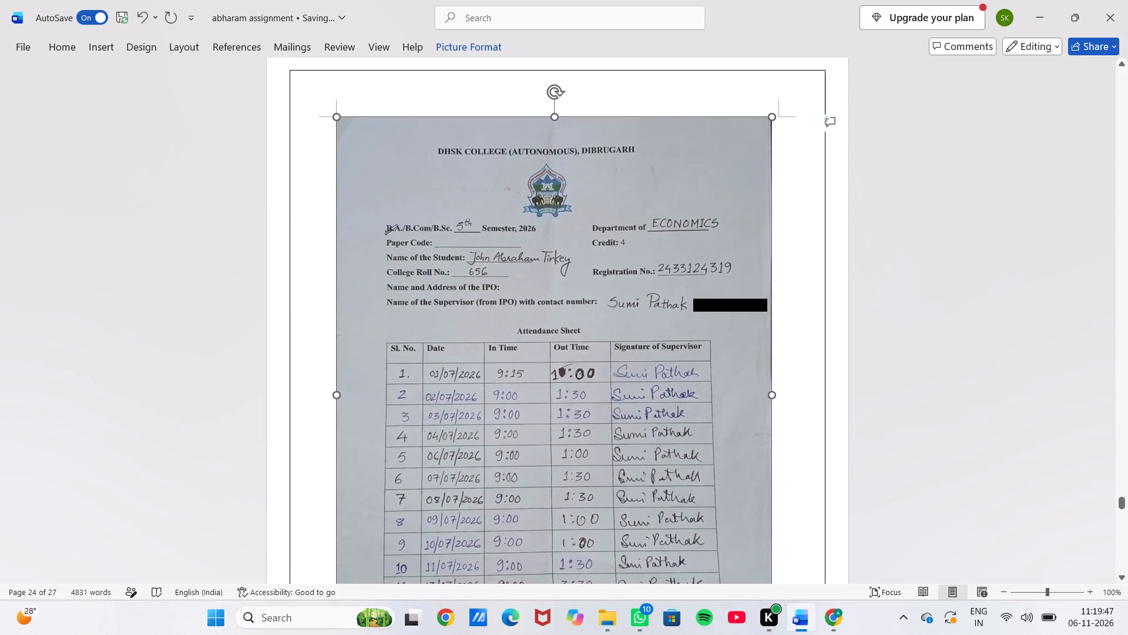
scroll(344, 174, "down", 2)
scroll(344, 174, "up", 1)
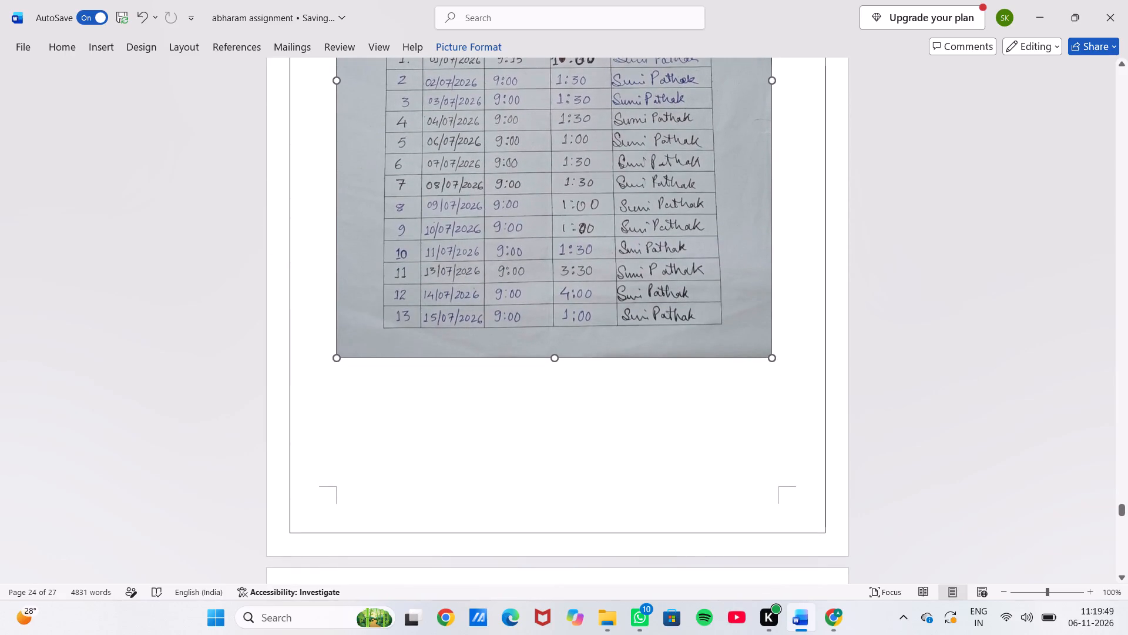
left_click_drag(555, 360, 559, 300)
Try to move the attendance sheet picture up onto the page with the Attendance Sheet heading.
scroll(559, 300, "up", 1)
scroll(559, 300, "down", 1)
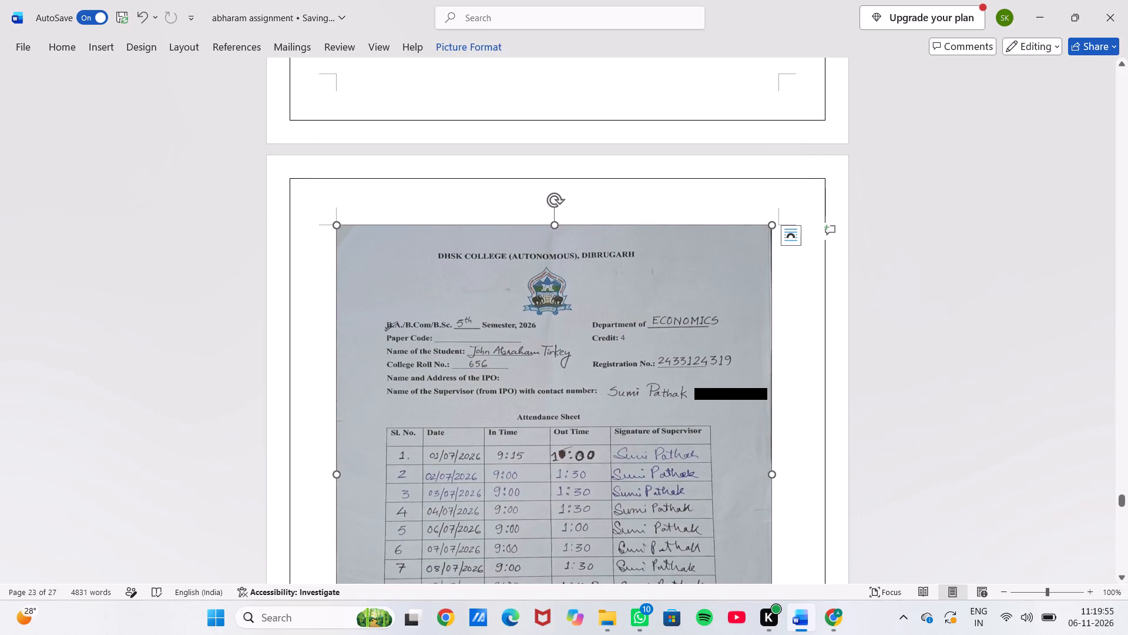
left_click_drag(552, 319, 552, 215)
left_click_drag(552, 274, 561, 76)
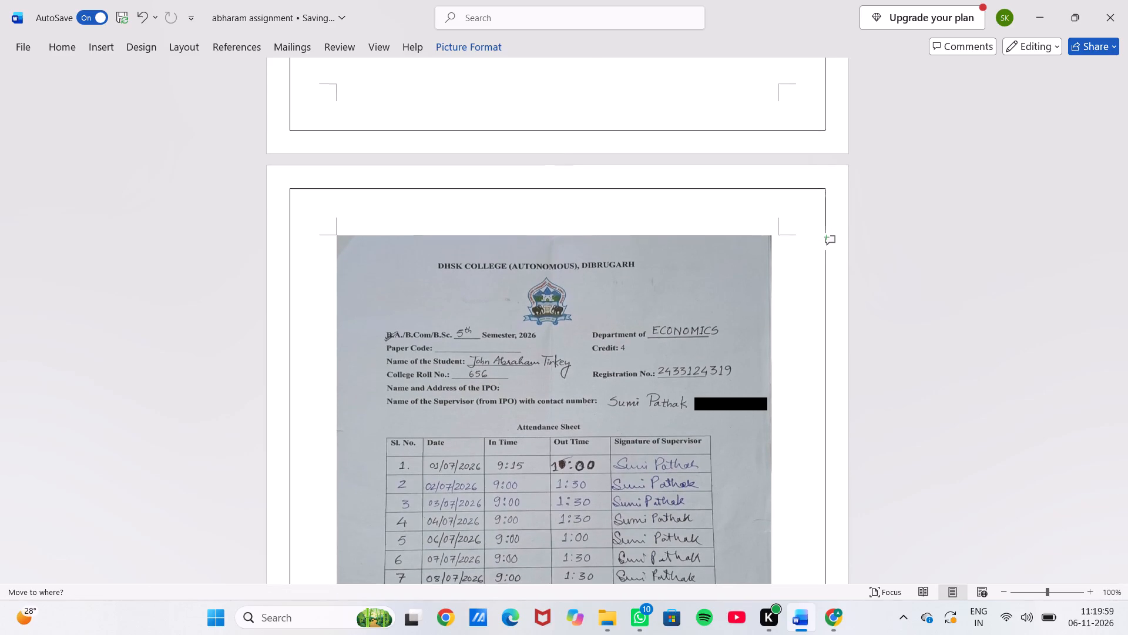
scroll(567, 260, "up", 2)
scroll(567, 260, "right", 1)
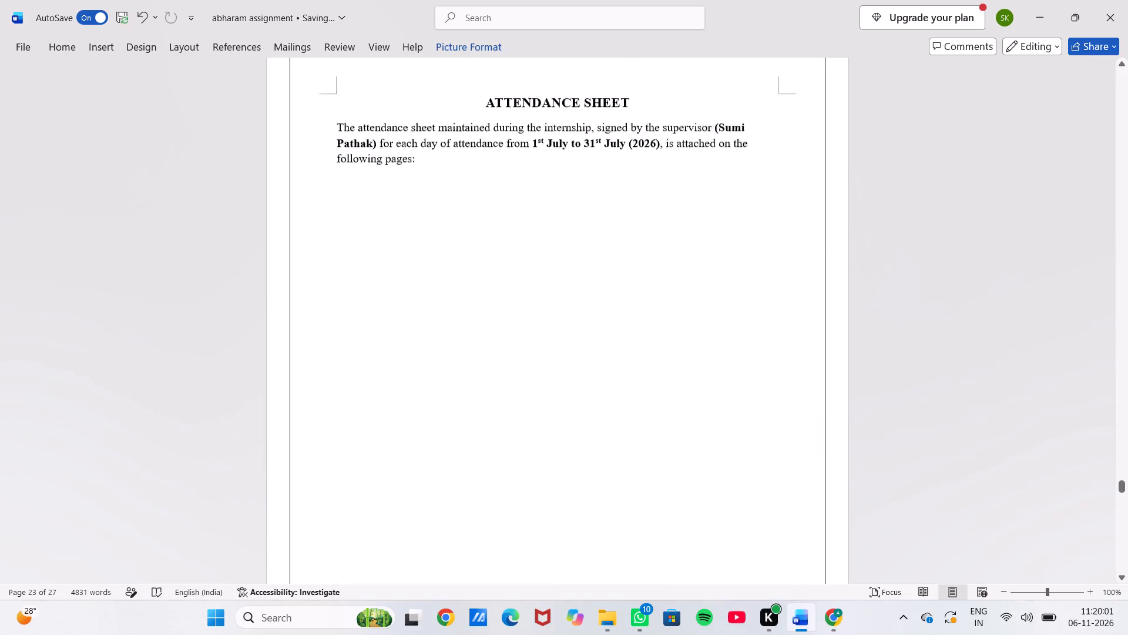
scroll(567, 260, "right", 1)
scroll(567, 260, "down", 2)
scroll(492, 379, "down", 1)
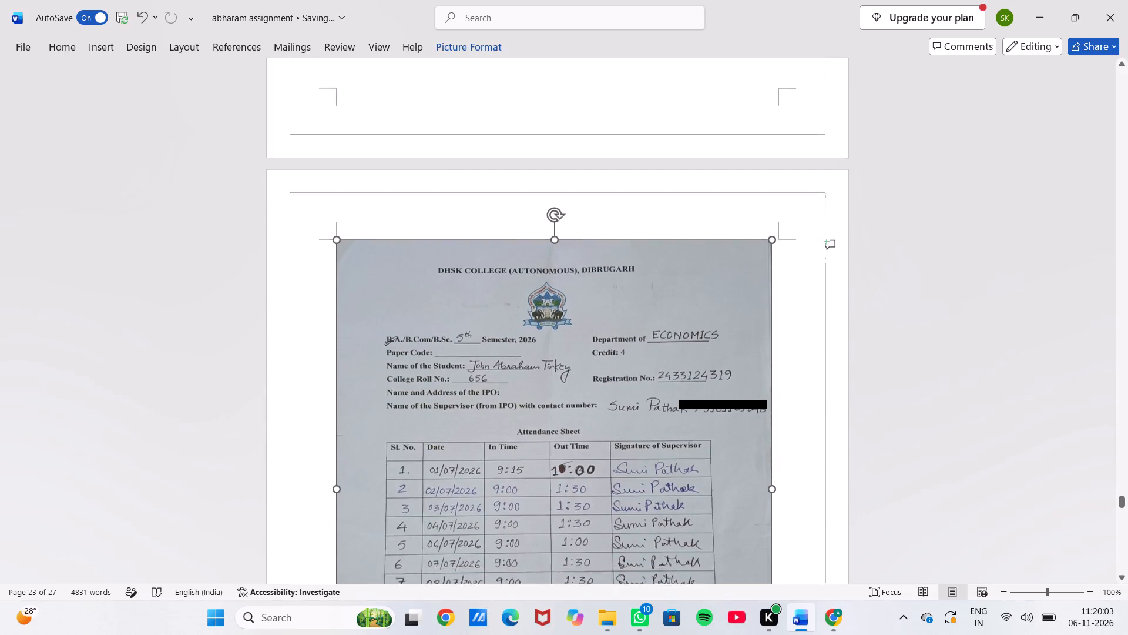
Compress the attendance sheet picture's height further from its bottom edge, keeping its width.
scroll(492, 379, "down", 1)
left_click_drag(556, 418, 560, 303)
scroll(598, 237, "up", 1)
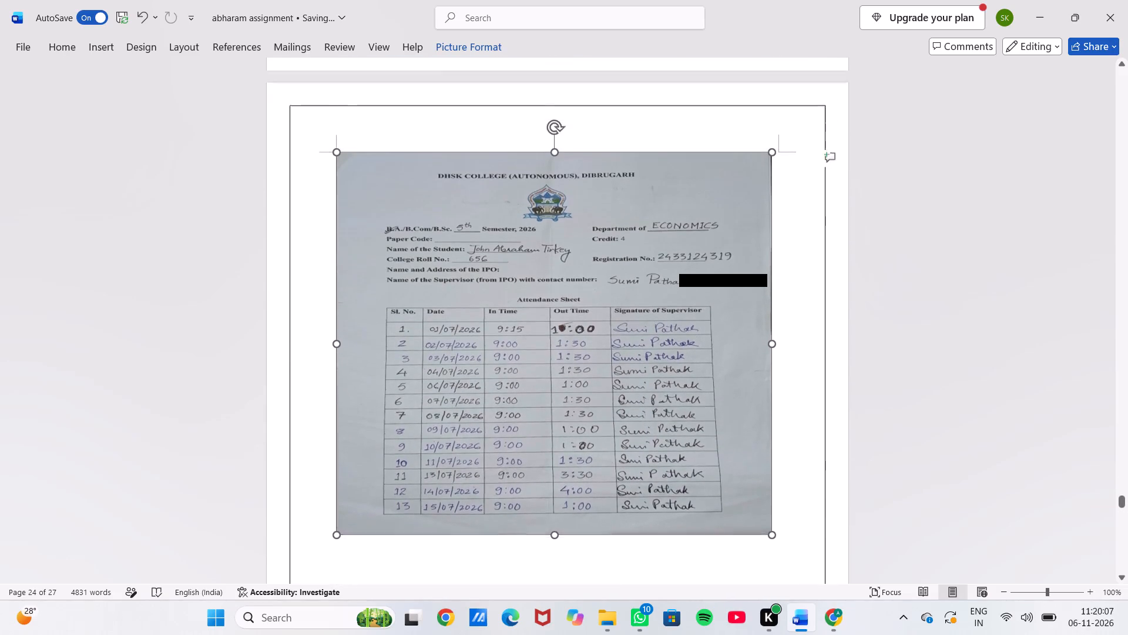
Cut the attendance sheet picture and paste it on the empty line below the Attendance Sheet's introductory paragraph.
scroll(598, 237, "up", 1)
left_click(553, 308)
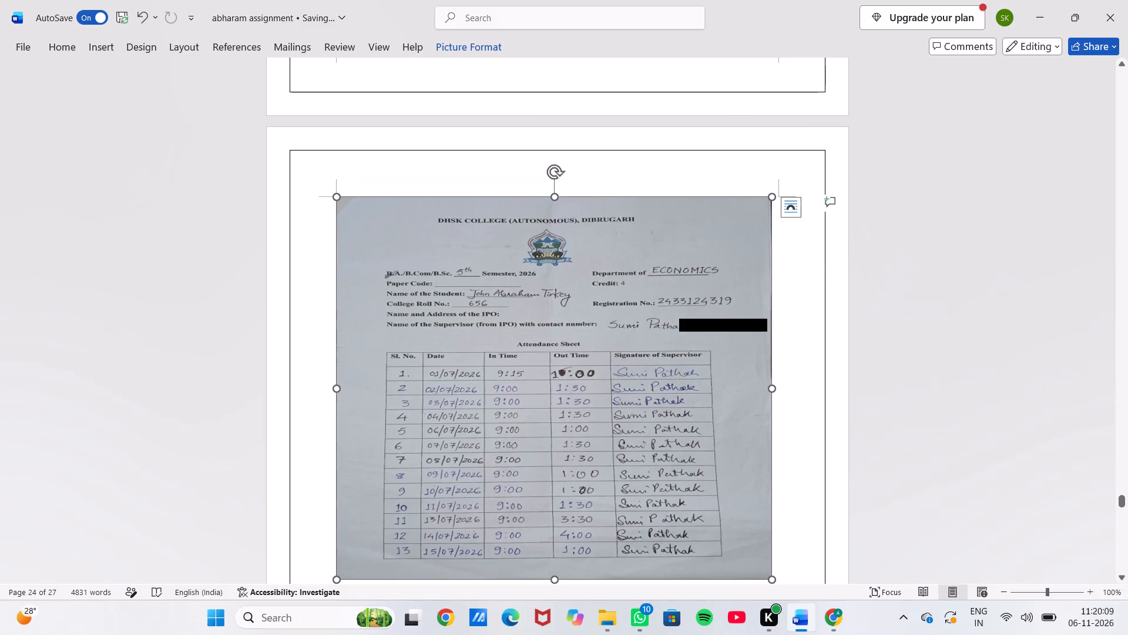
key("ctrl+c")
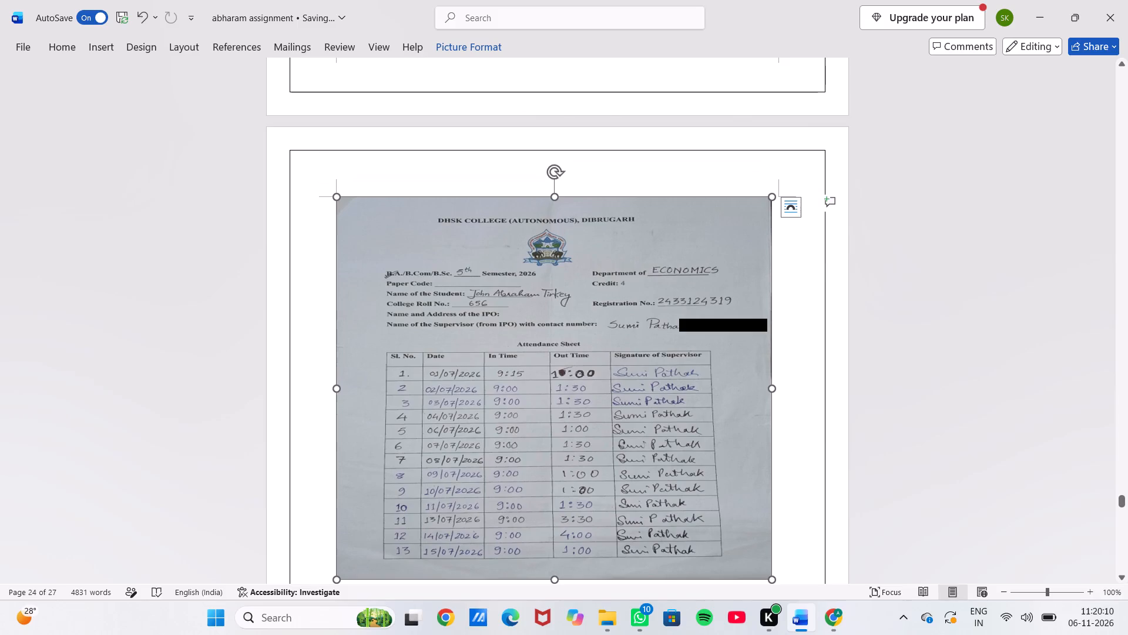
right_click(553, 308)
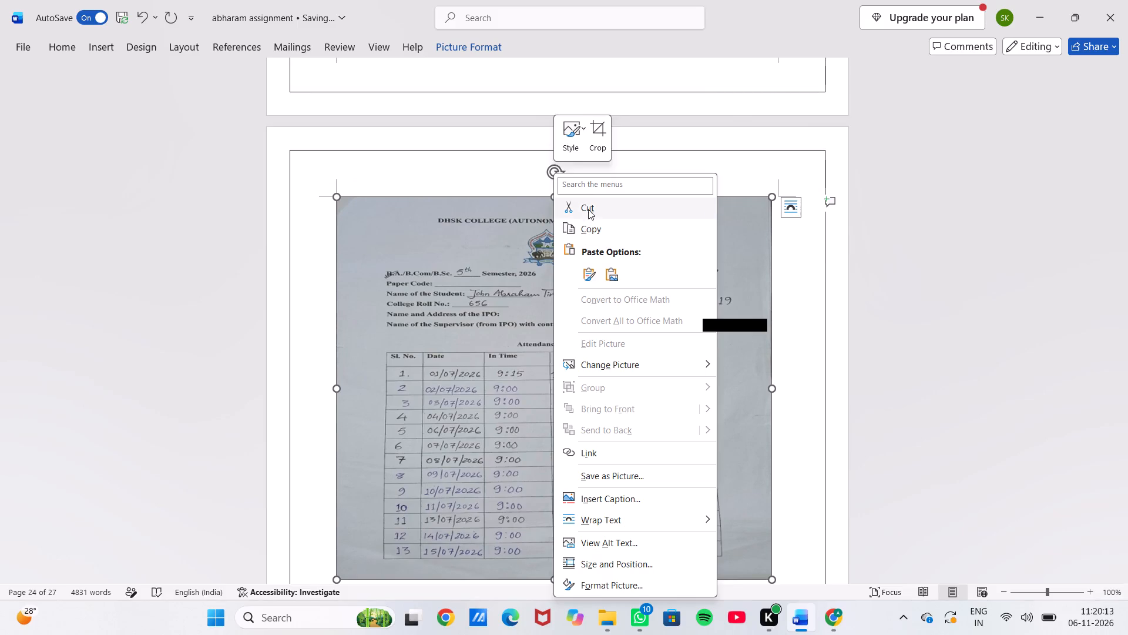
left_click(587, 209)
scroll(587, 209, "up", 4)
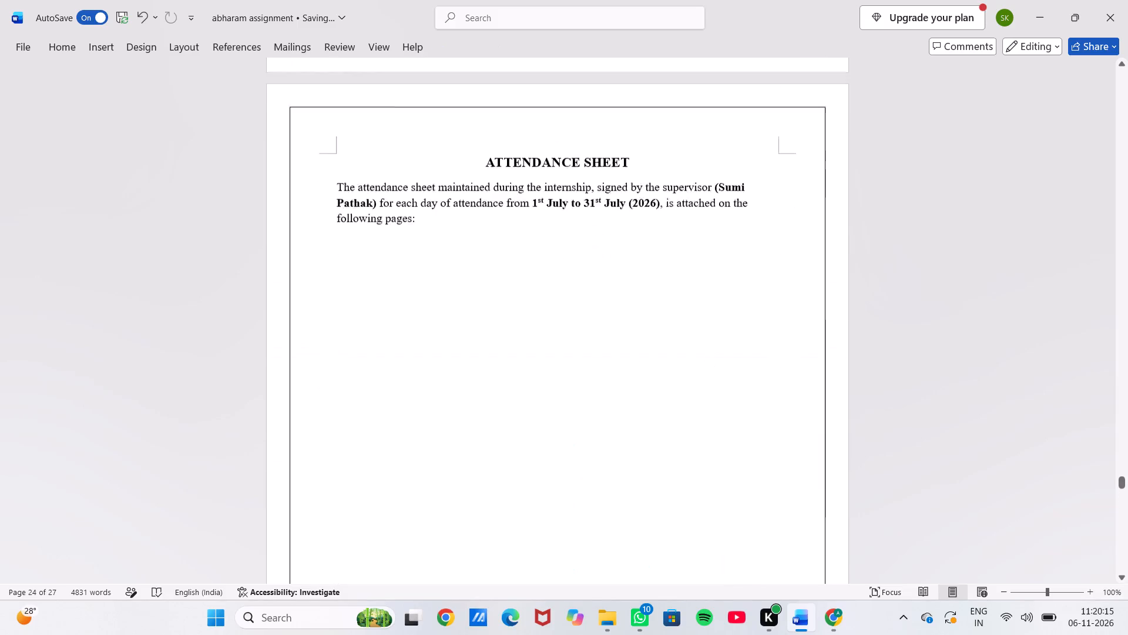
left_click(354, 307)
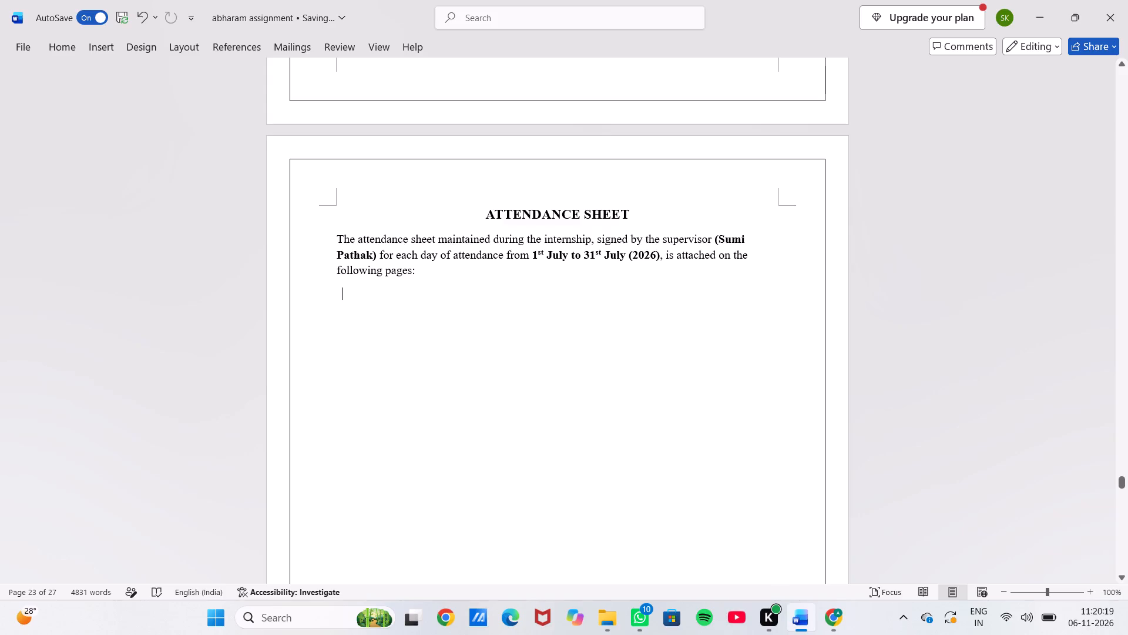
key("ctrl+v")
Add two spaces on the line directly below the Attendance Sheet's introductory paragraph.
scroll(354, 307, "up", 4)
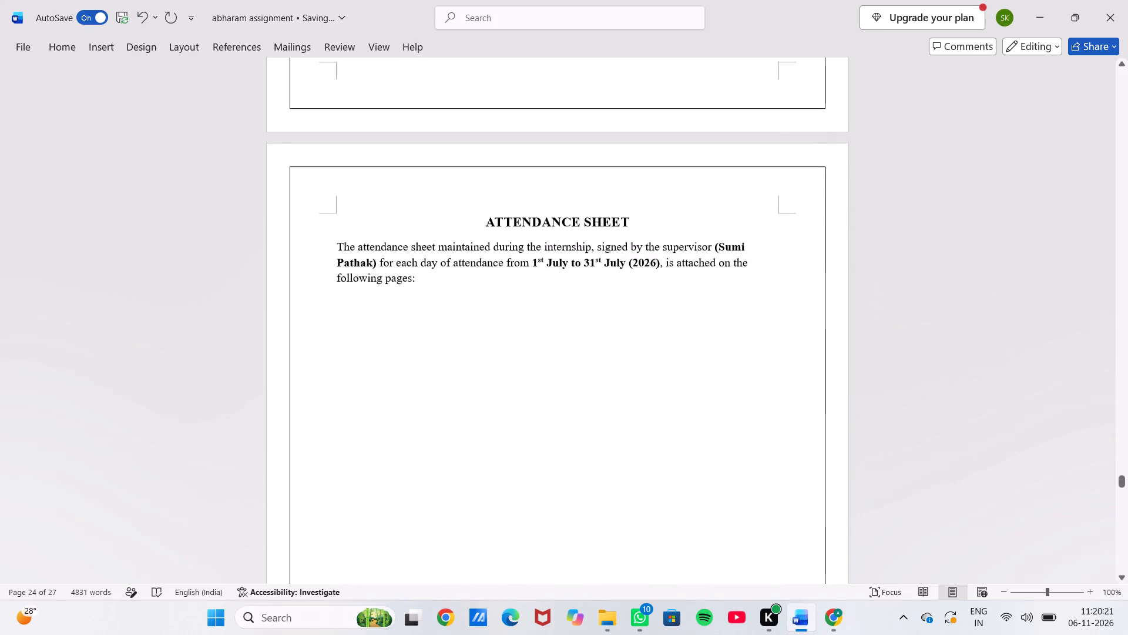
scroll(356, 307, "down", 1)
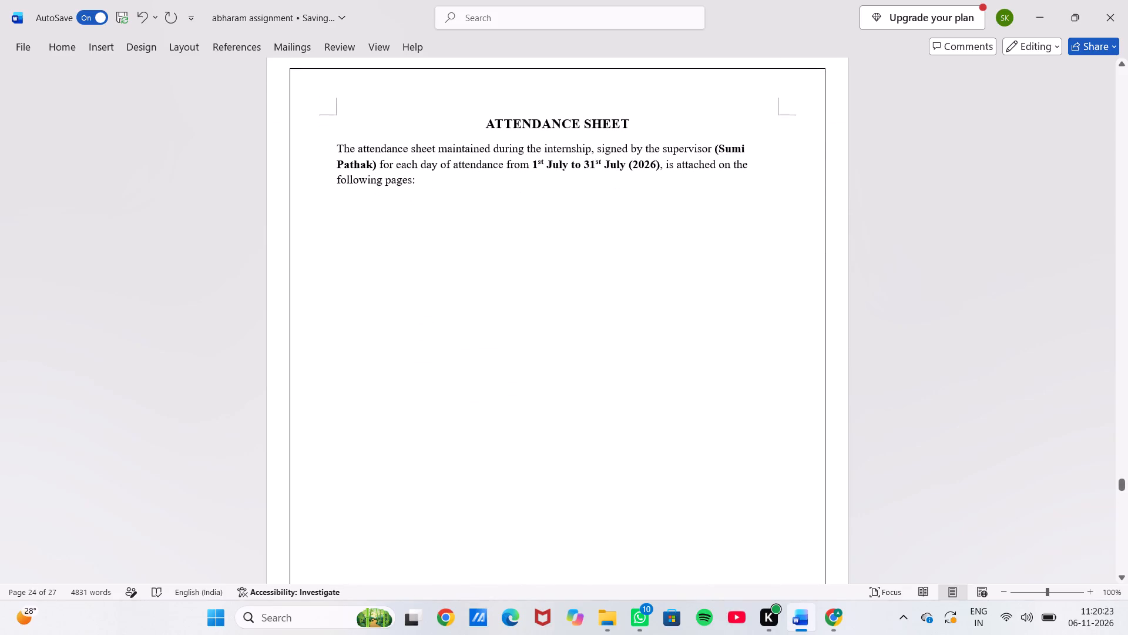
double_click(392, 270)
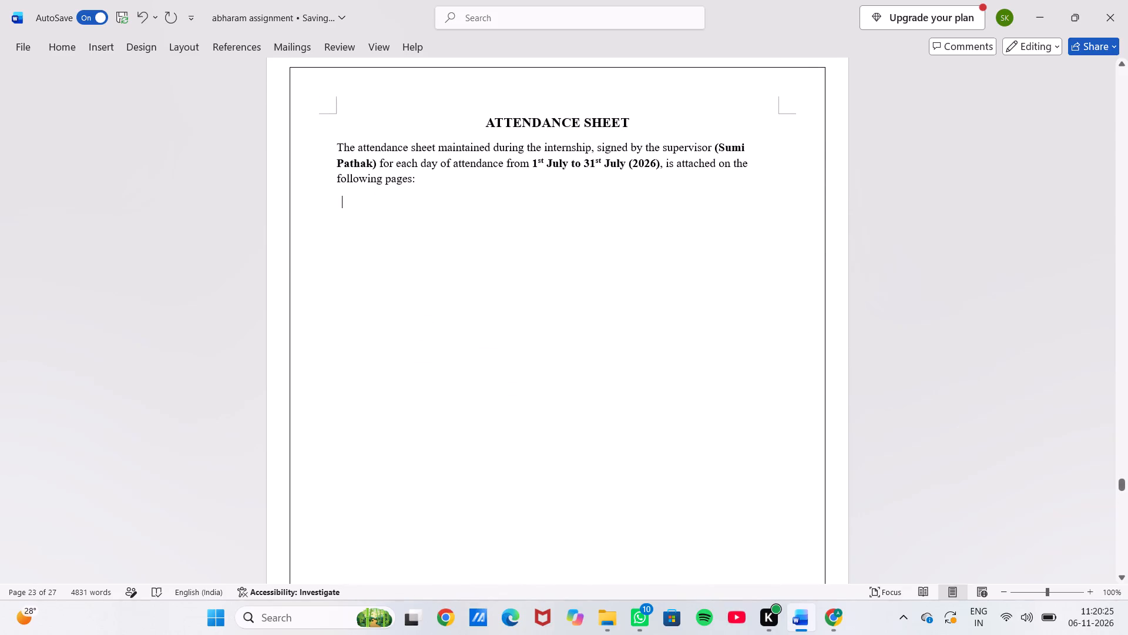
key("space")
key("space")
Review the layout of the Attendance Sheet heading page, the pages around it and the pasted attendance picture.
scroll(392, 270, "up", 2)
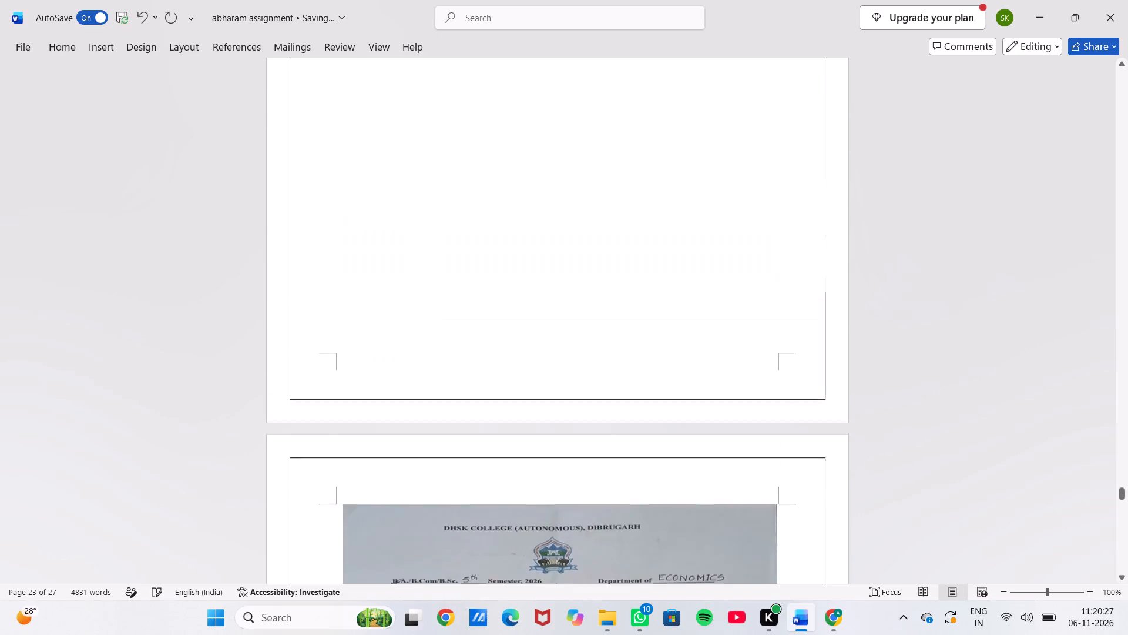
scroll(392, 270, "up", 1)
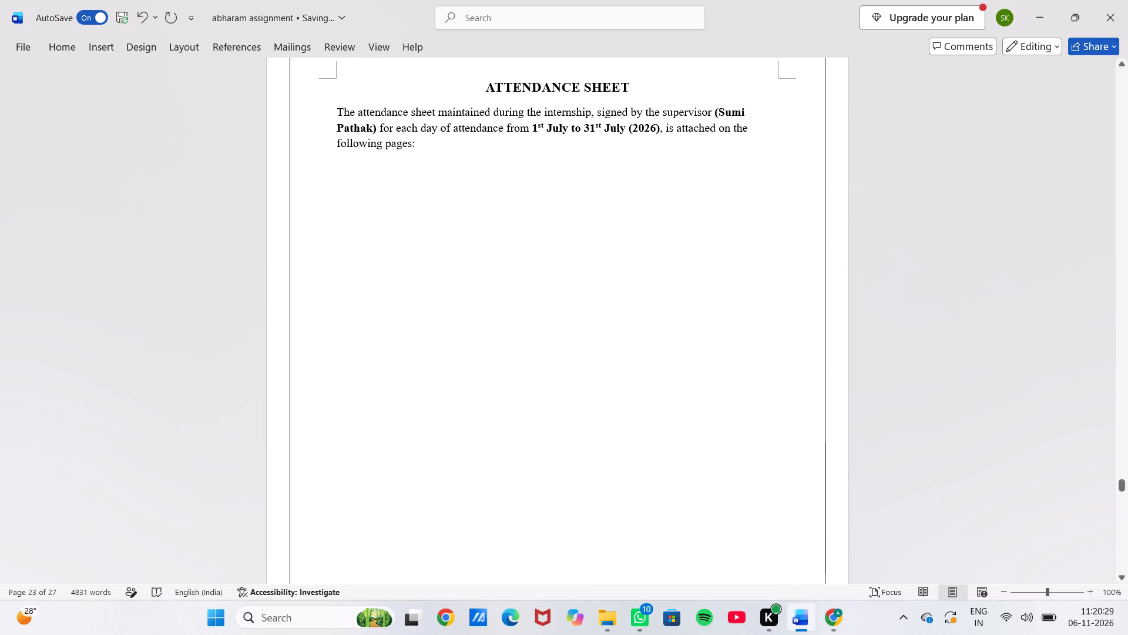
scroll(392, 270, "up", 3)
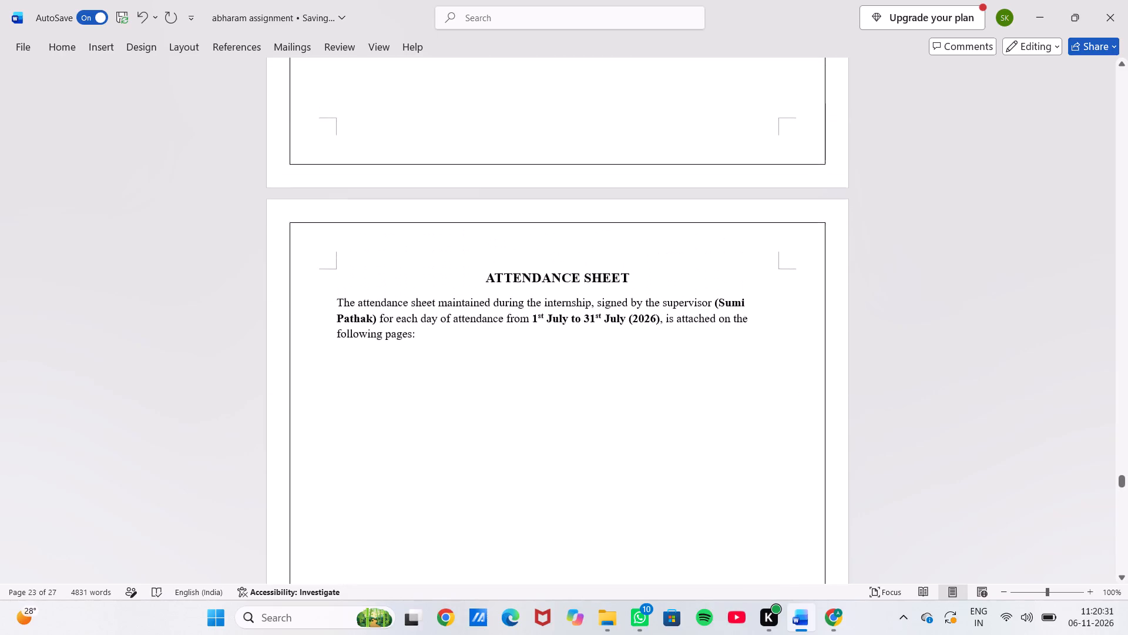
scroll(392, 270, "up", 1)
scroll(392, 270, "down", 2)
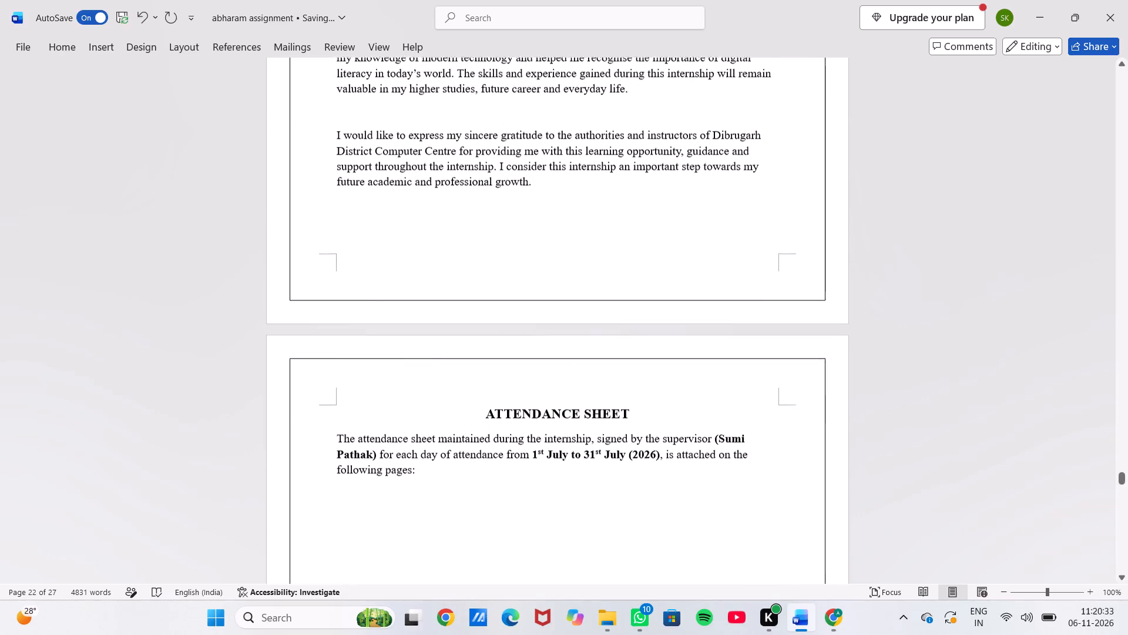
scroll(392, 270, "down", 7)
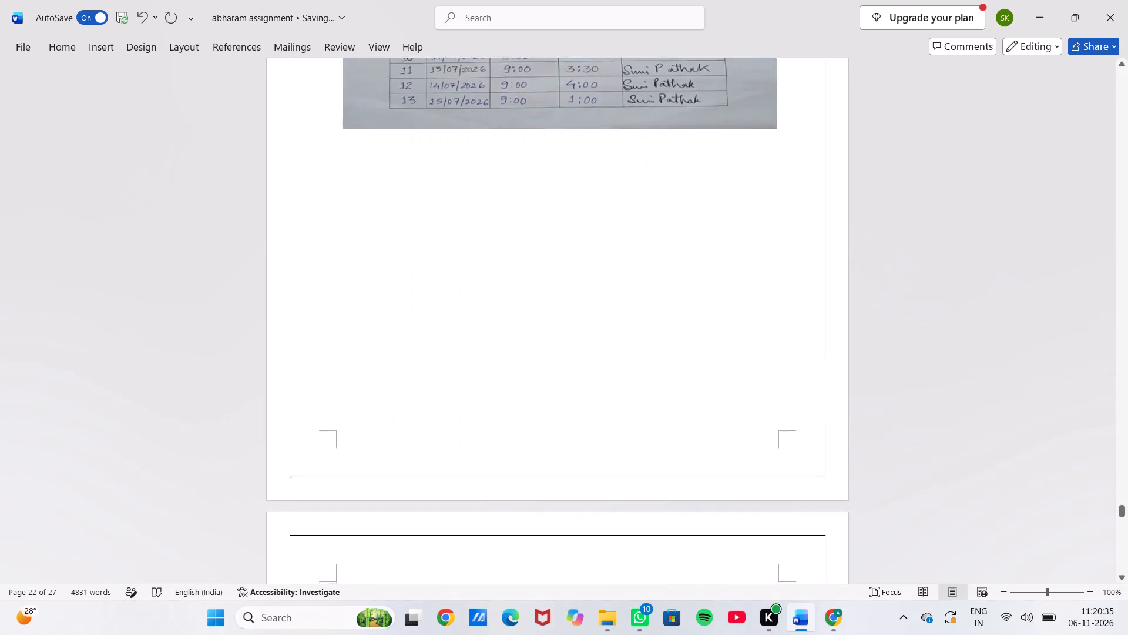
scroll(392, 270, "down", 2)
scroll(392, 270, "up", 3)
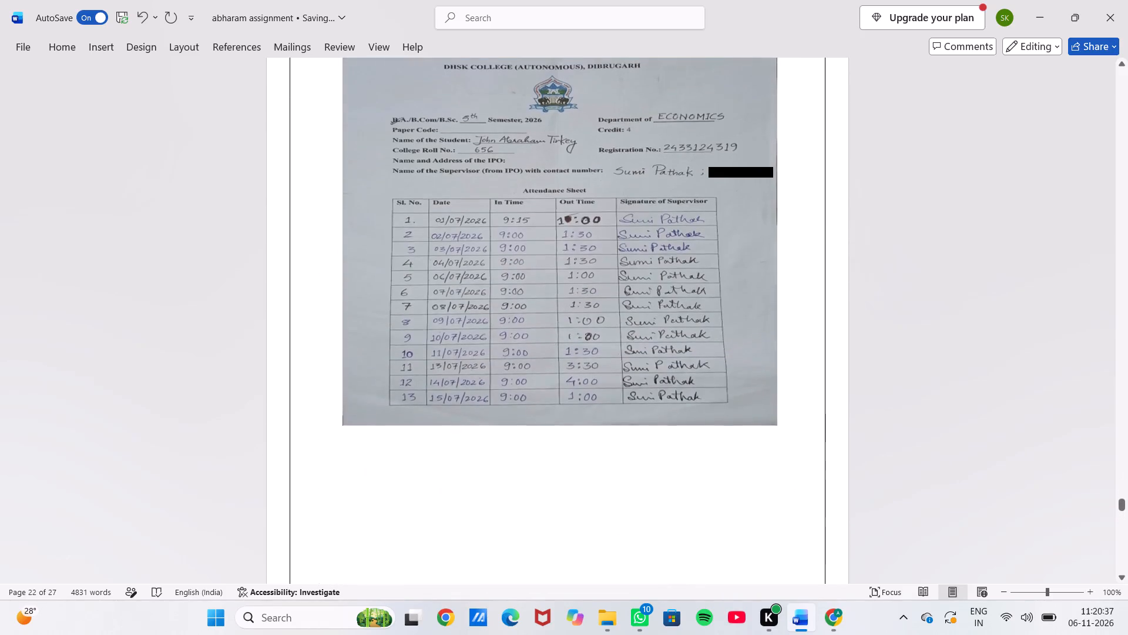
scroll(392, 270, "right", 2)
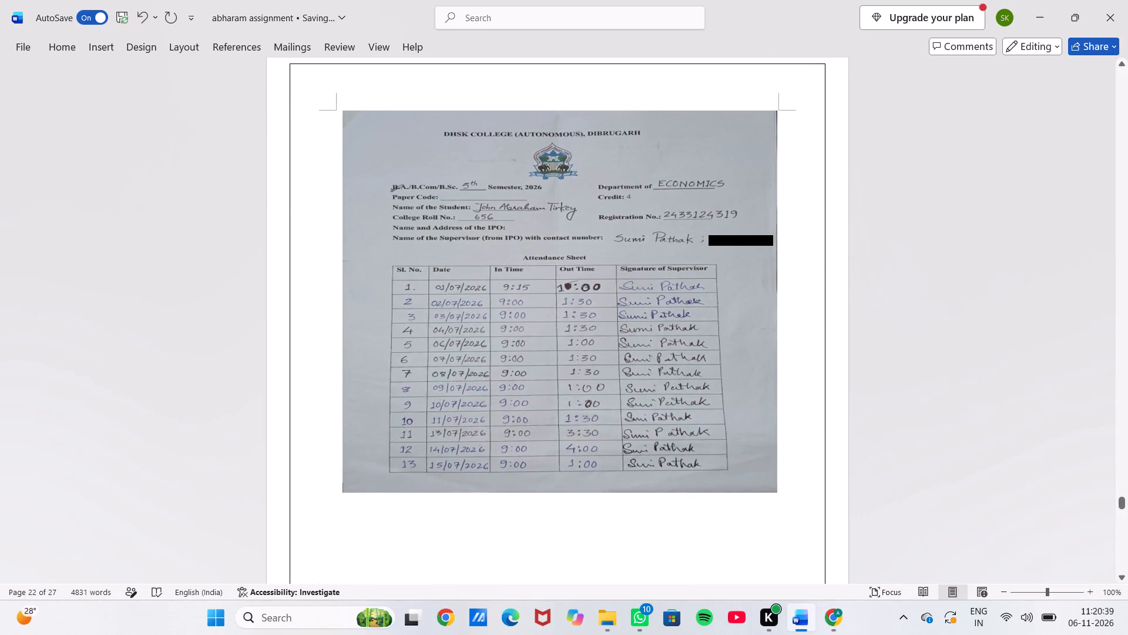
Stretch the attendance sheet picture's height downward to use more of its page, then shorten it slightly from the top edge.
left_click(573, 265)
scroll(573, 265, "down", 1)
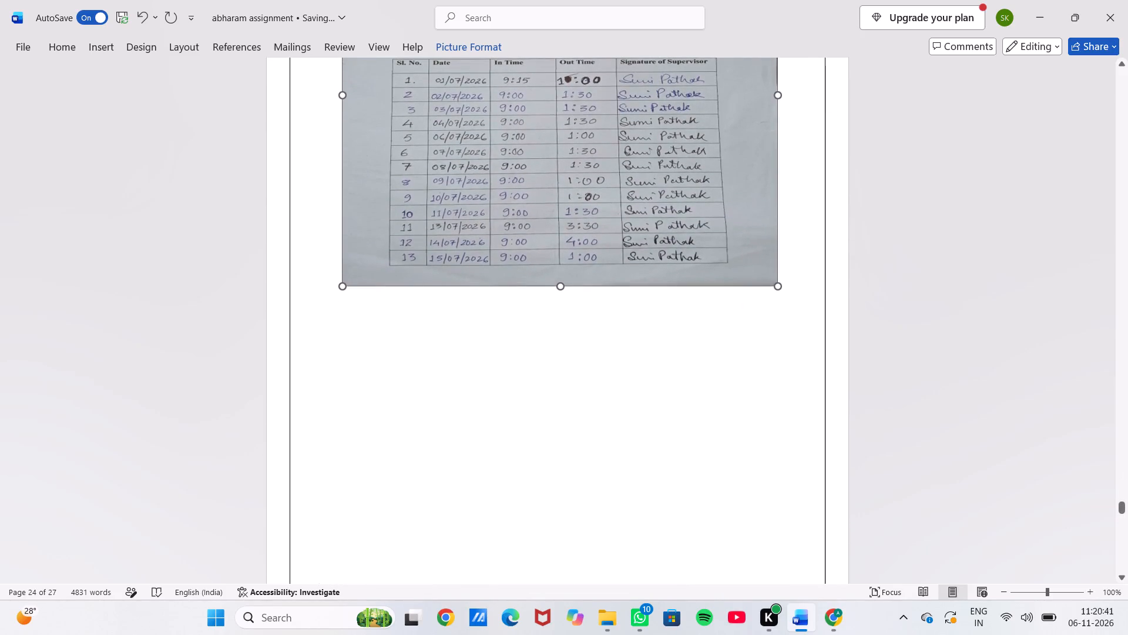
left_click(560, 286)
left_click_drag(560, 286, 552, 503)
scroll(552, 503, "up", 2)
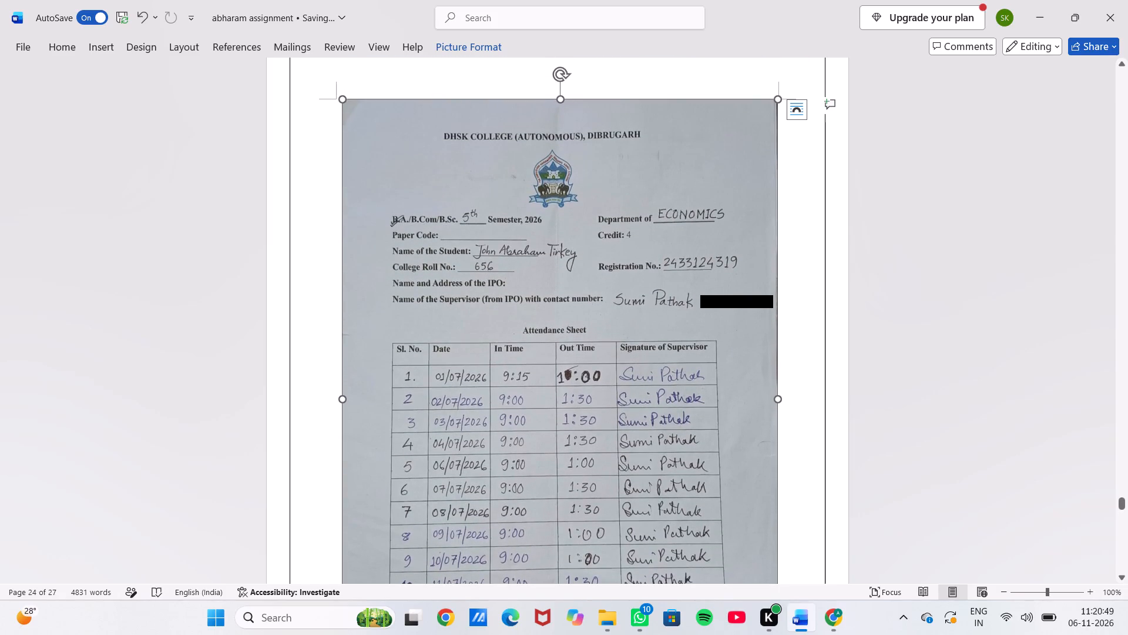
left_click_drag(559, 102, 558, 116)
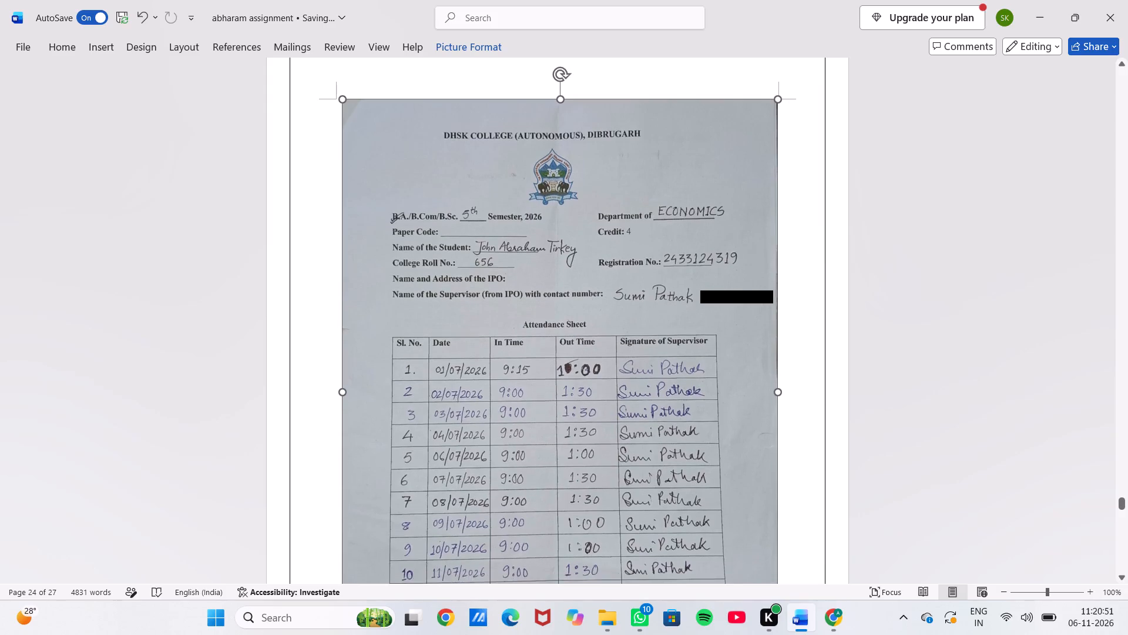
Shorten the attendance sheet picture further from its top edge so it leaves blank space at the bottom of its page.
left_click_drag(558, 116, 563, 136)
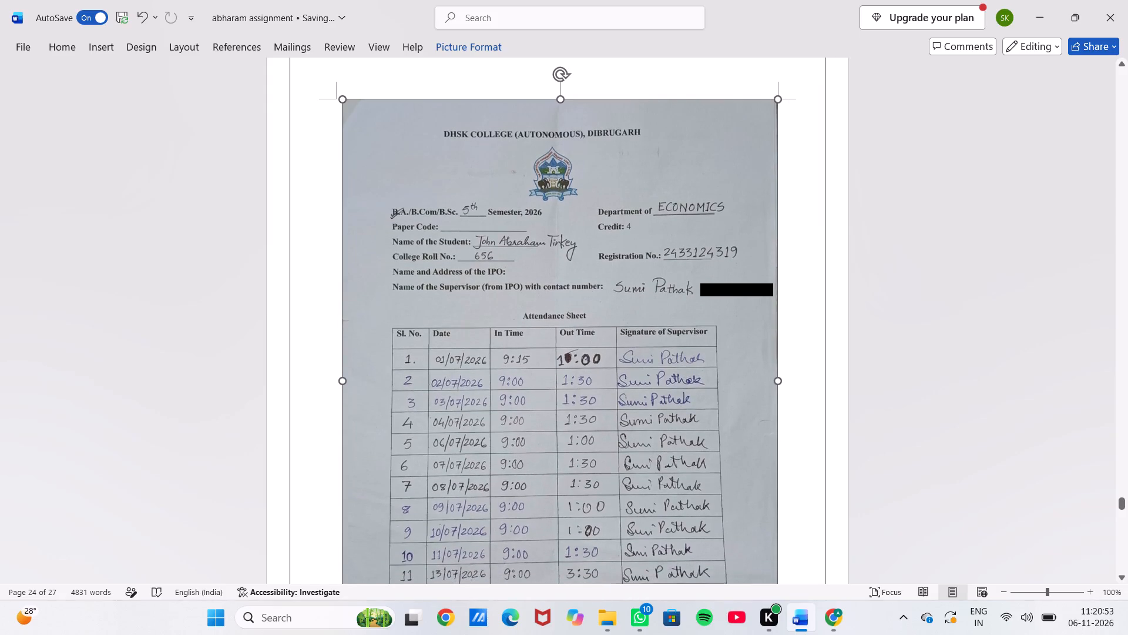
left_click_drag(563, 136, 566, 163)
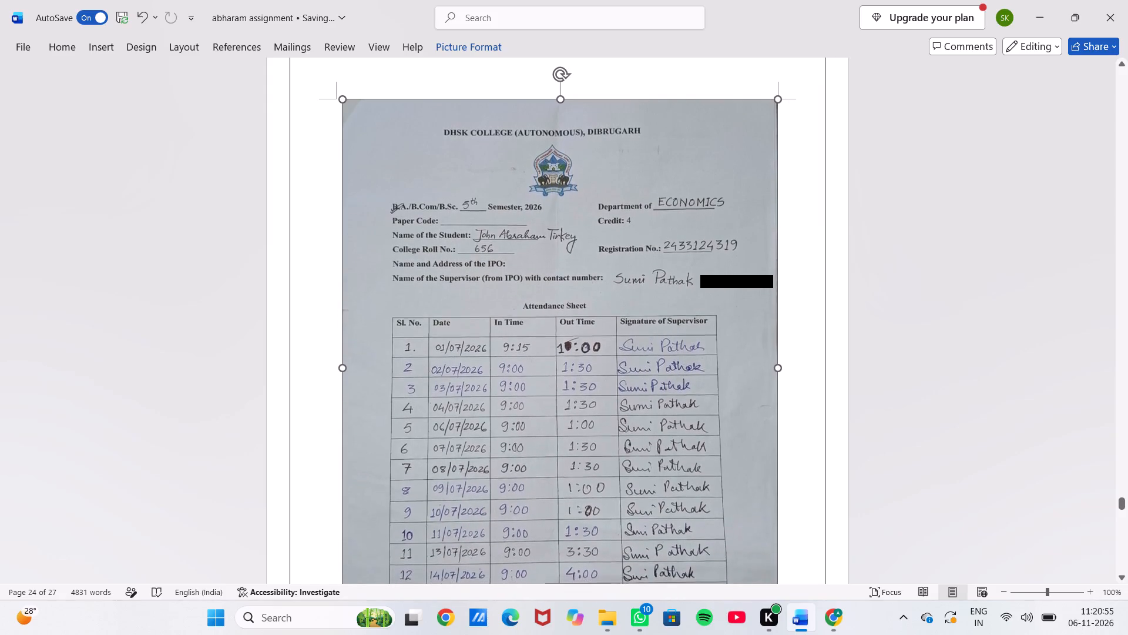
left_click_drag(566, 163, 567, 164)
scroll(567, 164, "down", 2)
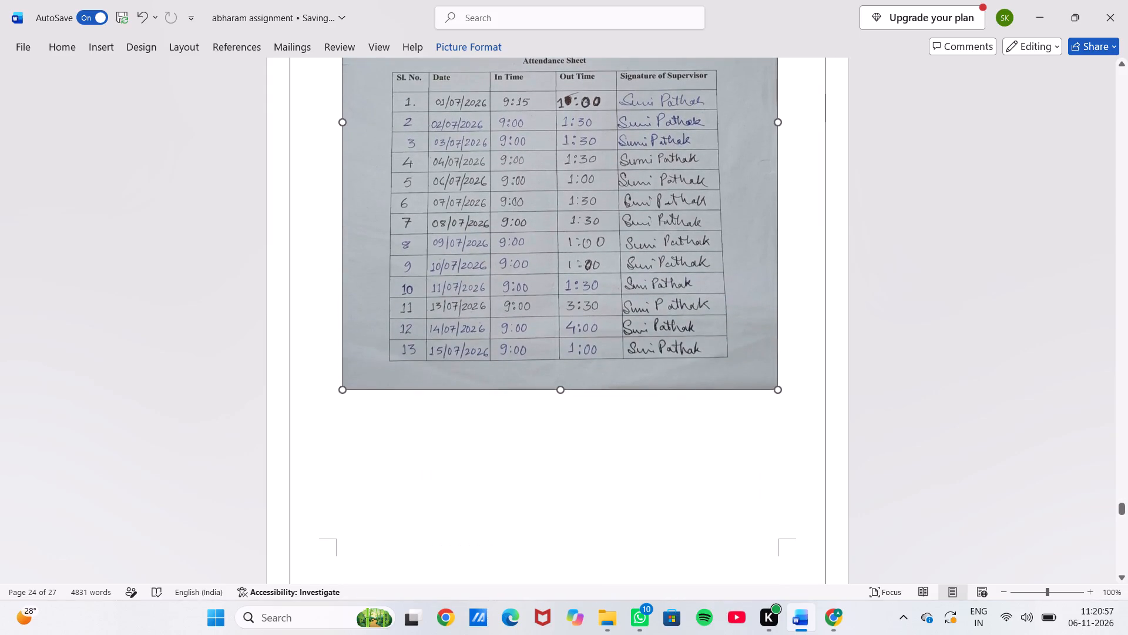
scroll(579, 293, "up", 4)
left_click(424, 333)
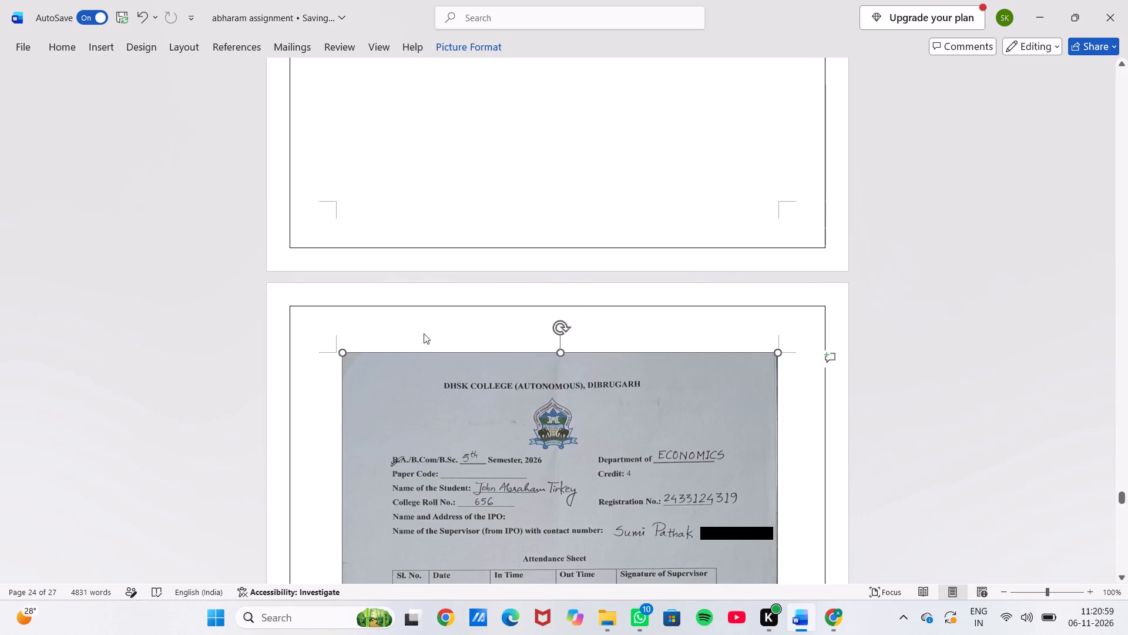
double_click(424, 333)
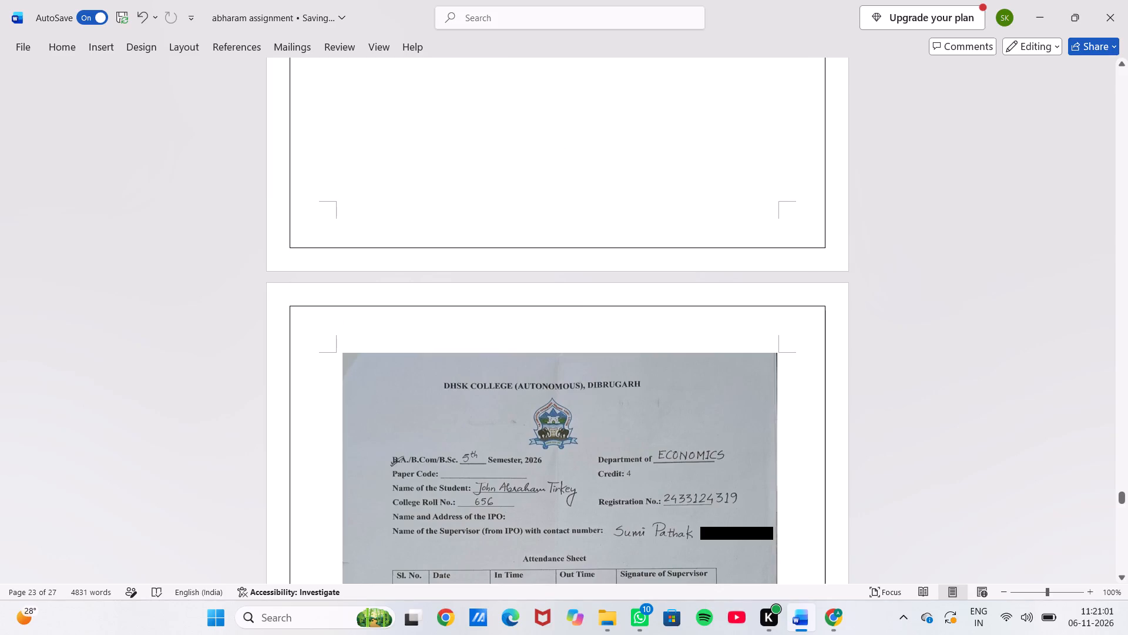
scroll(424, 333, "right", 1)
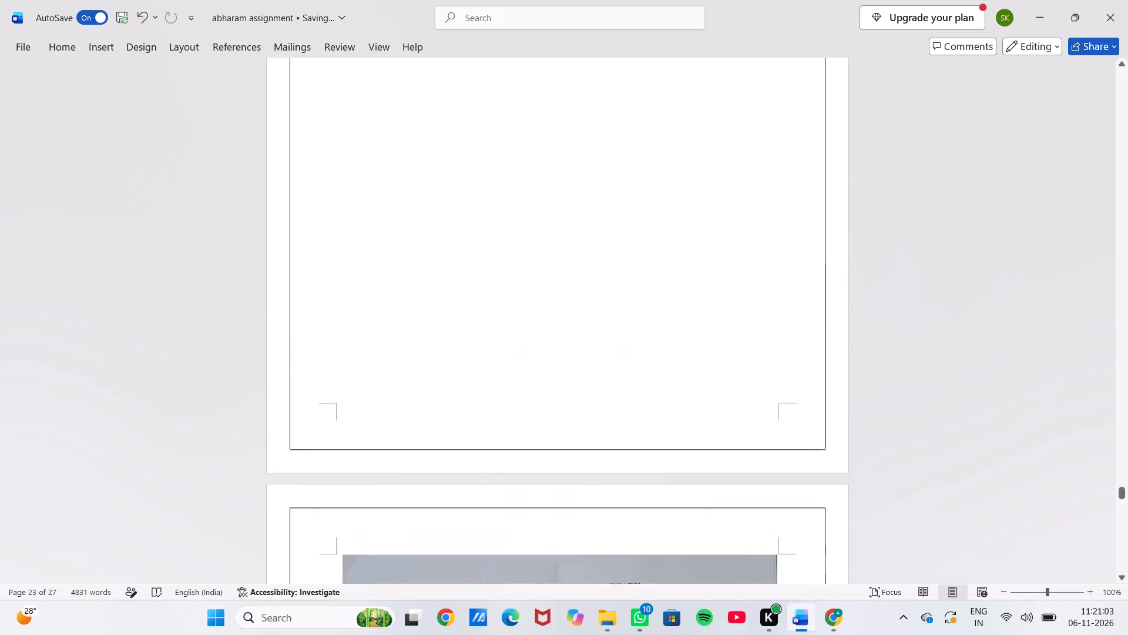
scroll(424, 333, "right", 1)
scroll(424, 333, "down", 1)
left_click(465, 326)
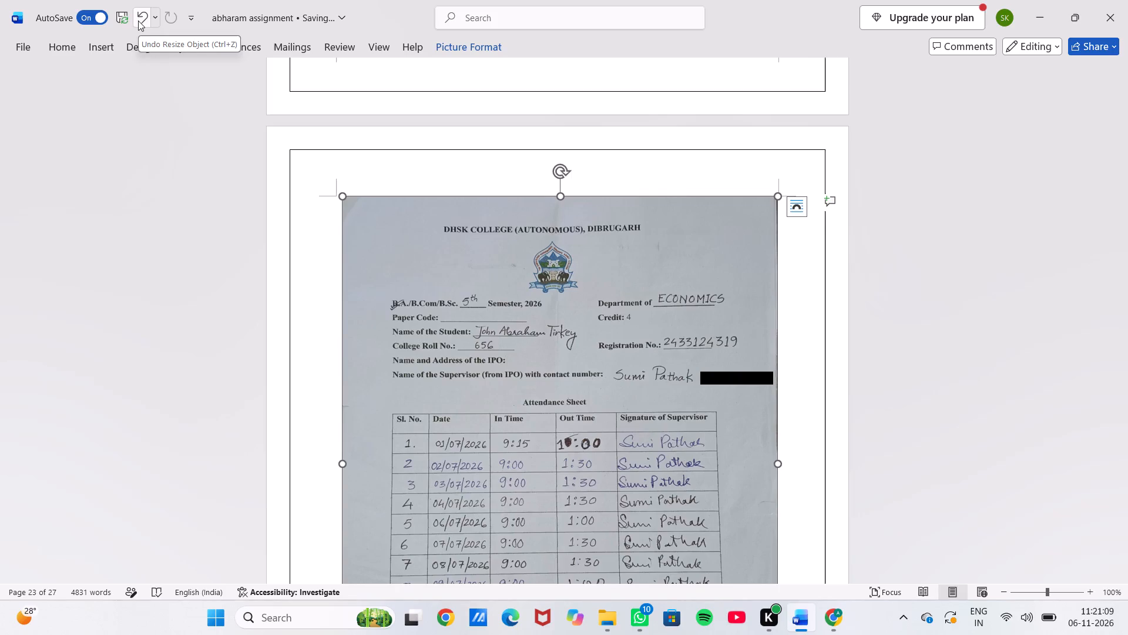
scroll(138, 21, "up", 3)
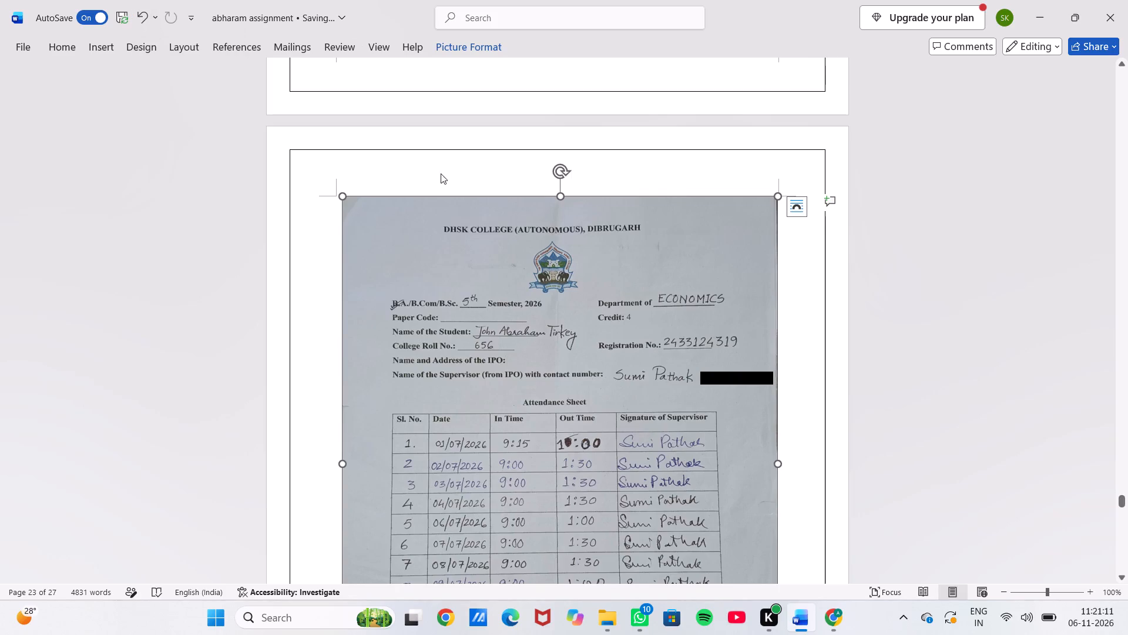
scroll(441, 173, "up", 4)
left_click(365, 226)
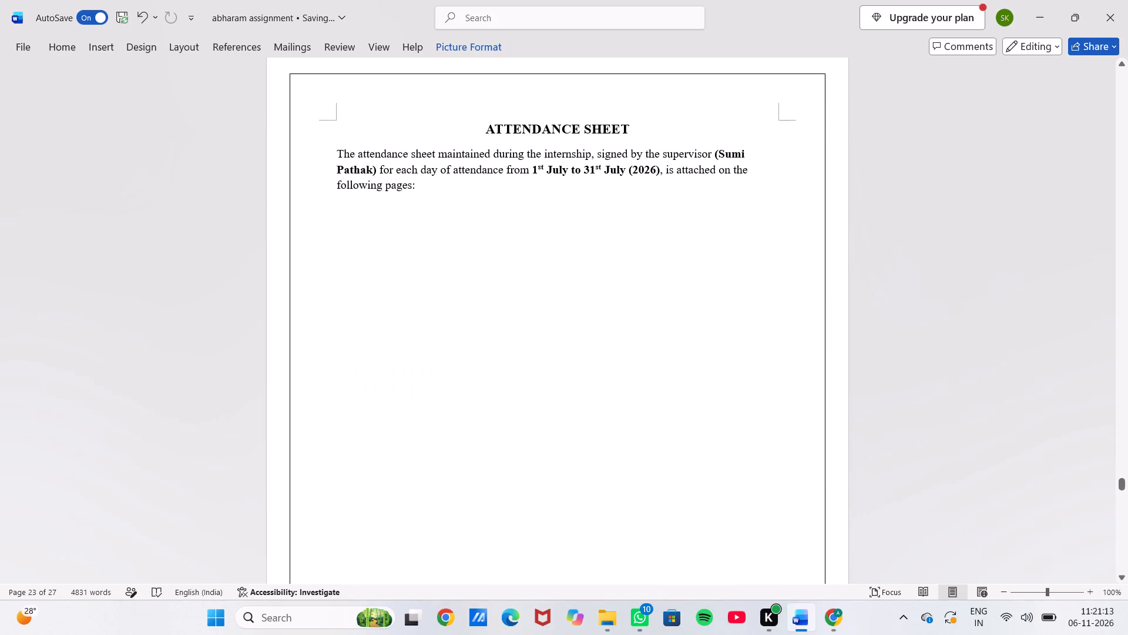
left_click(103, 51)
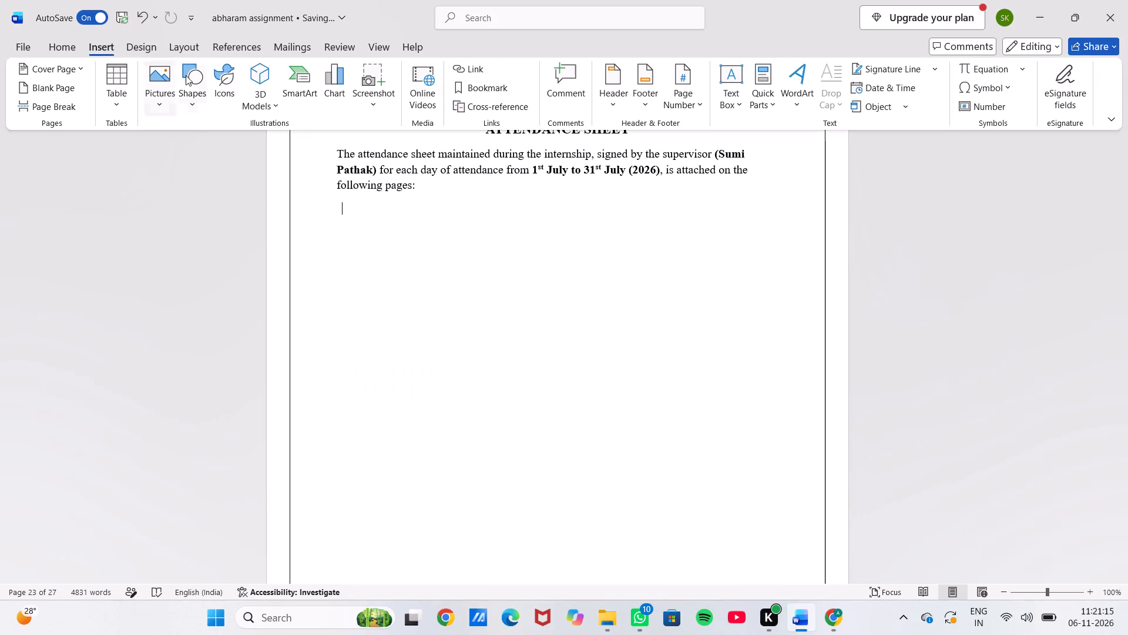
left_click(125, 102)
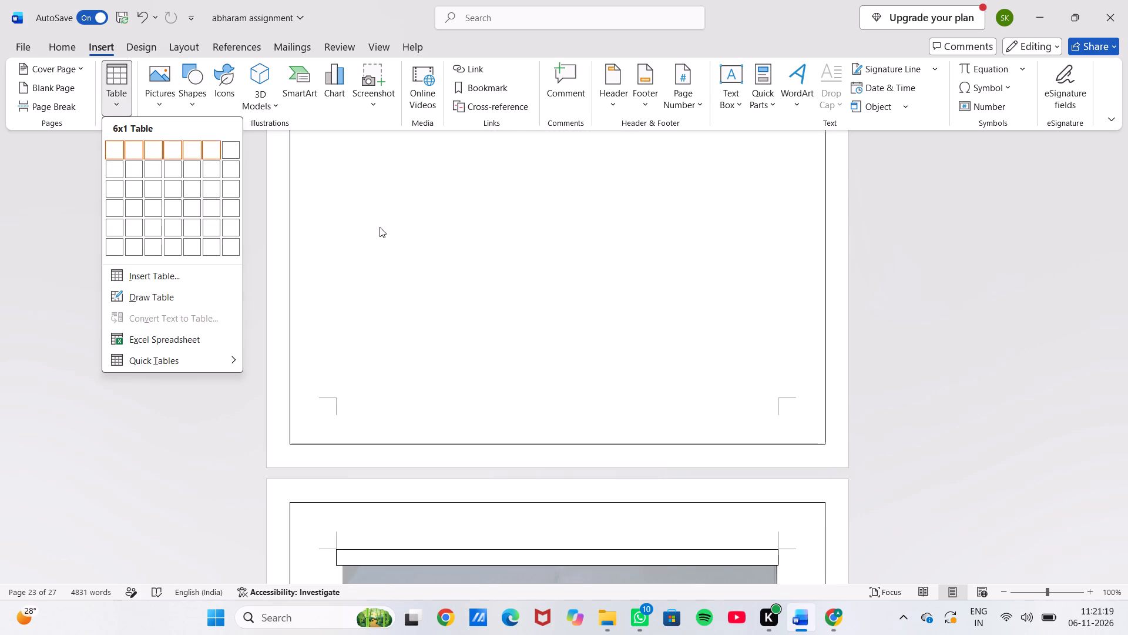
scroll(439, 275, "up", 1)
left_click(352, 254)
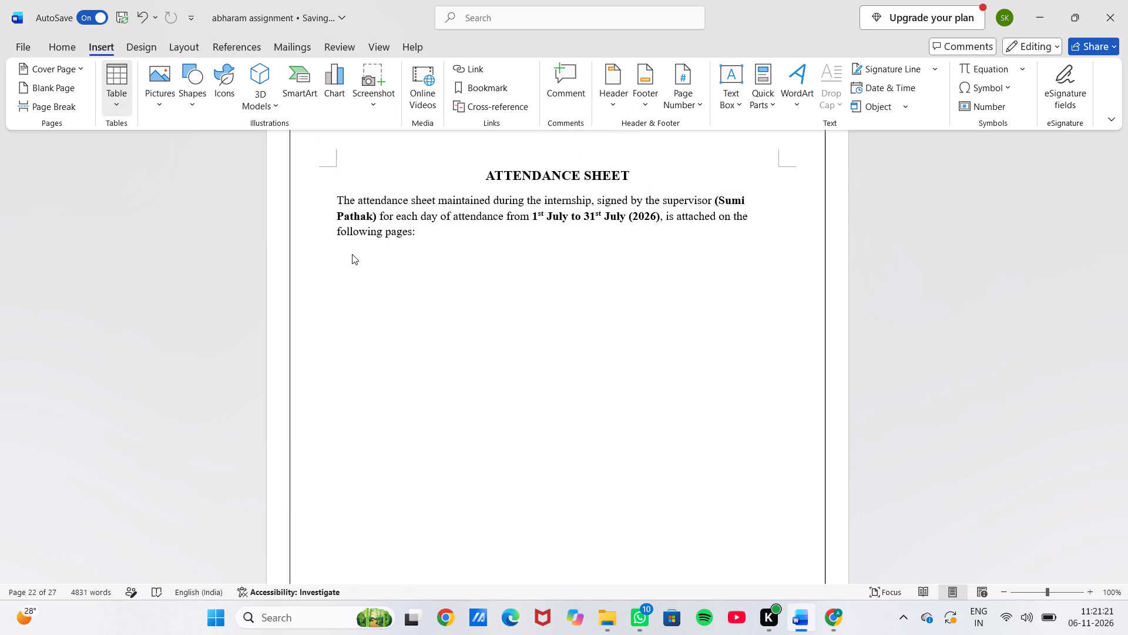
Add two line breaks after the Attendance Sheet's introductory paragraph and insert a 1x1 table there.
double_click(419, 232)
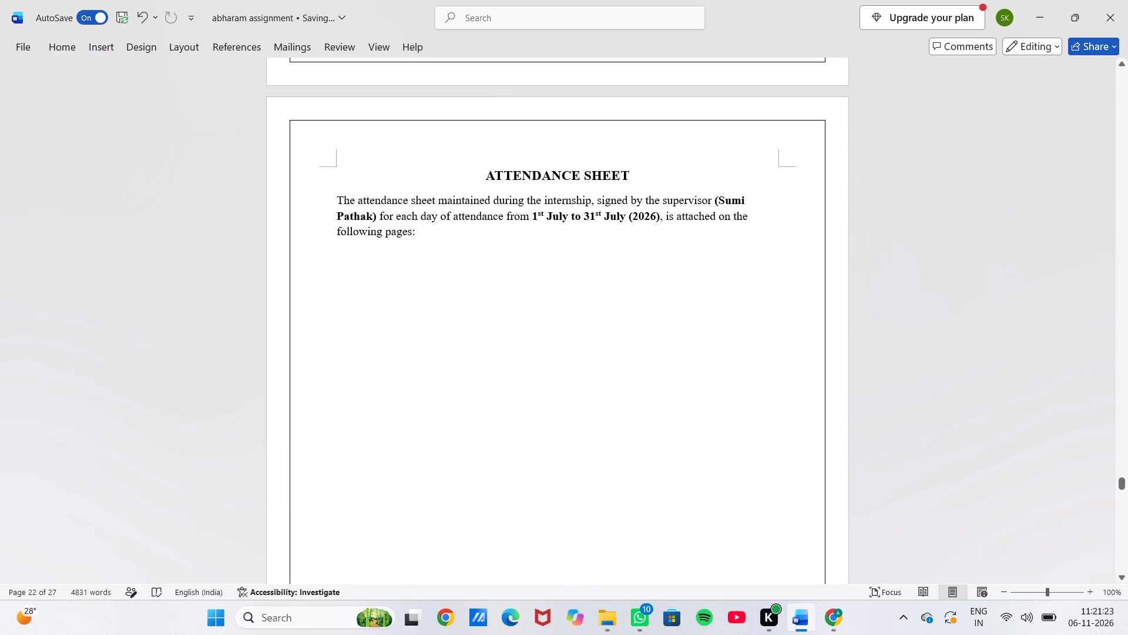
key("Return")
key("Return")
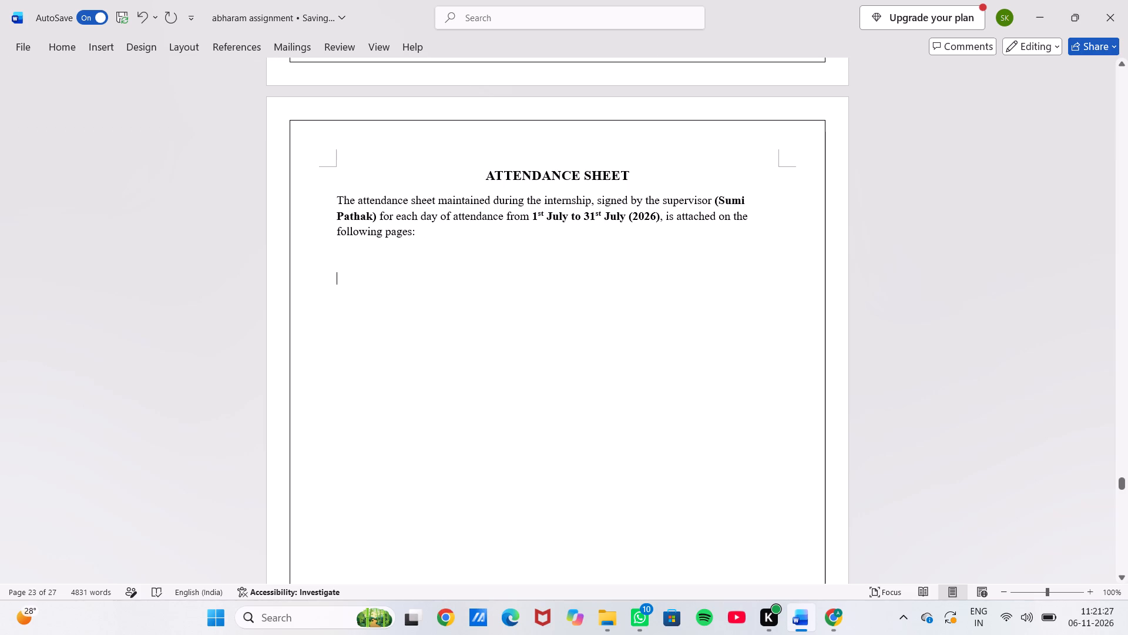
left_click(105, 46)
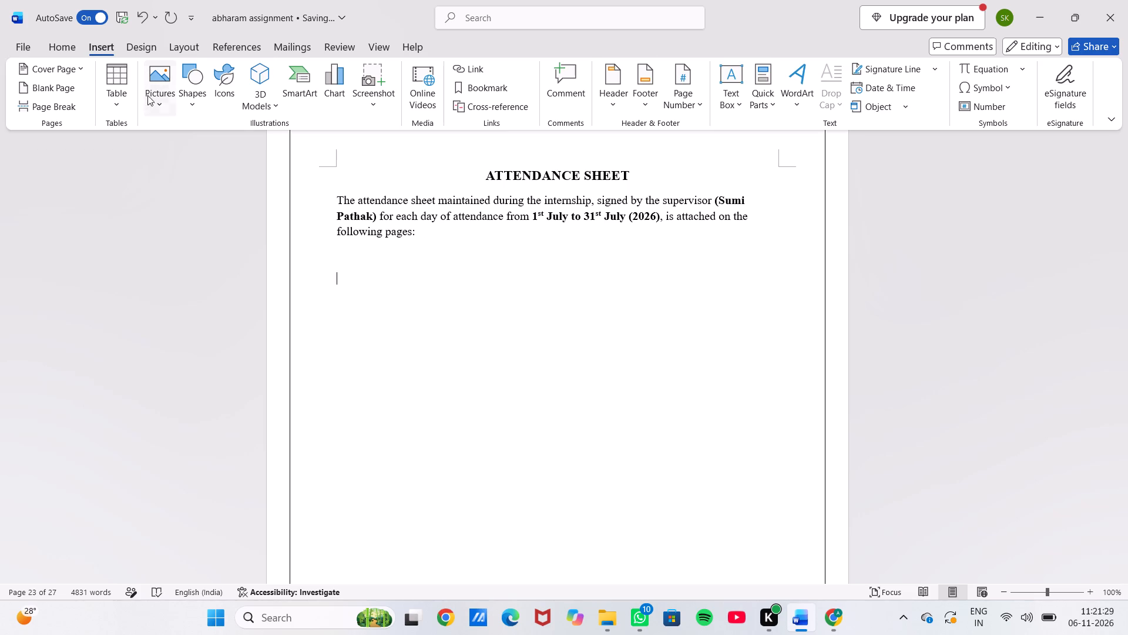
left_click(122, 101)
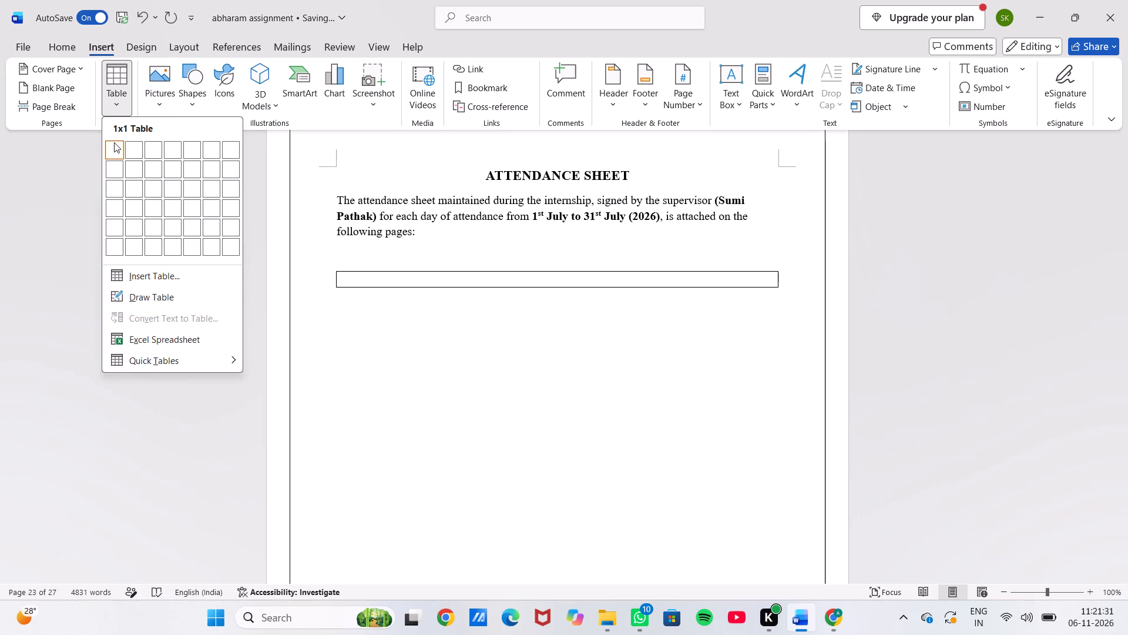
left_click(114, 142)
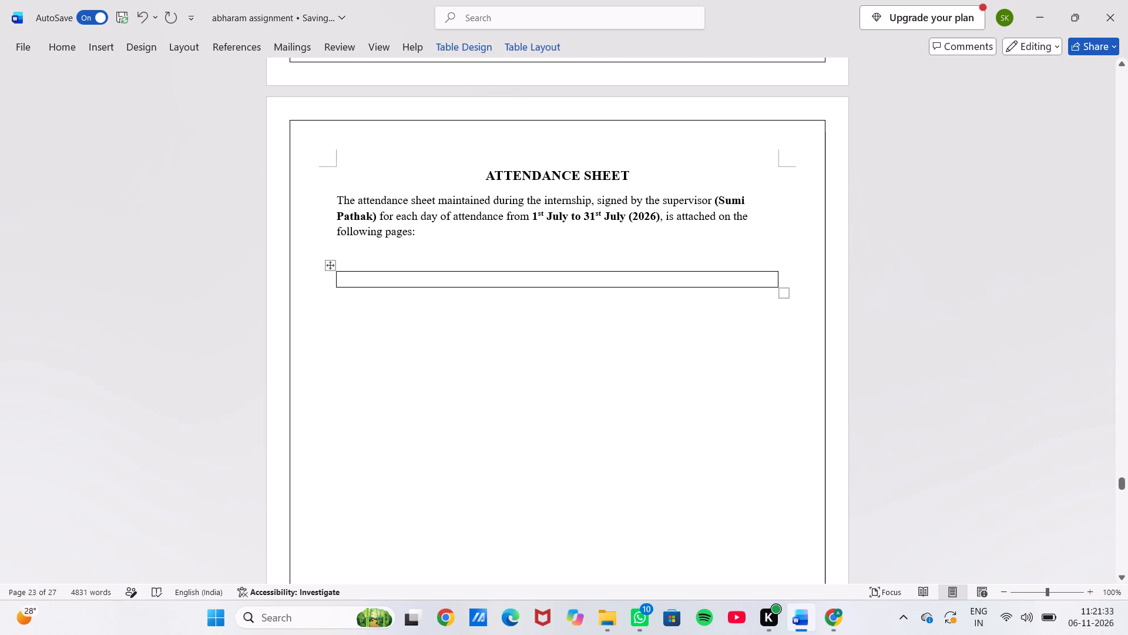
Stretch the single-cell table downward from its corner to fill most of the Attendance Sheet heading page.
left_click_drag(782, 291, 782, 577)
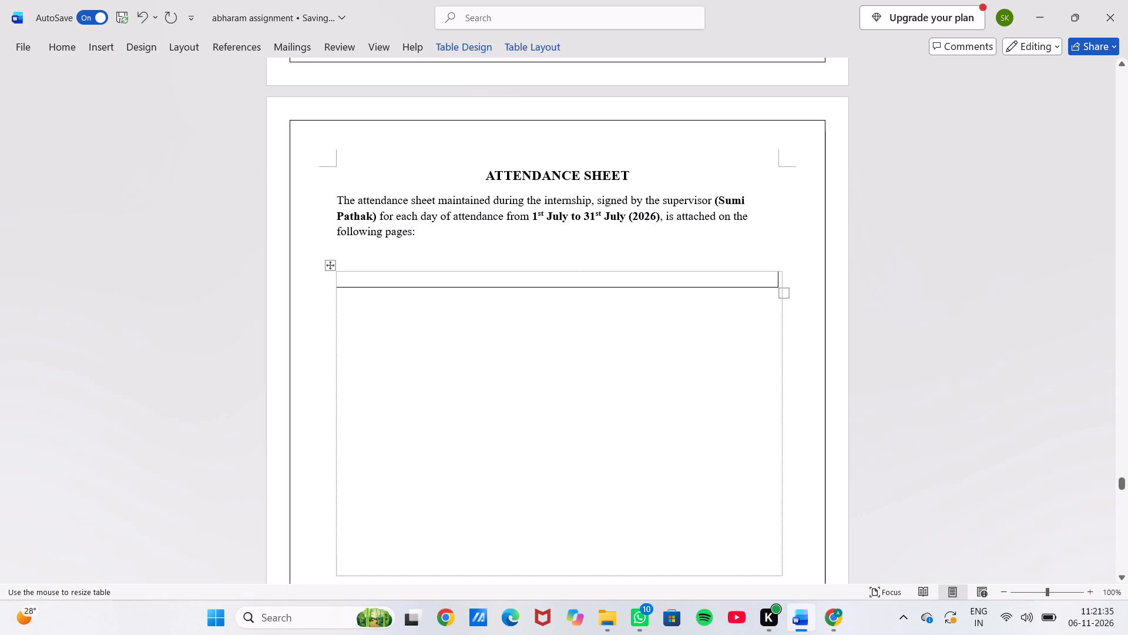
left_click_drag(782, 577, 783, 591)
scroll(783, 591, "down", 2)
left_click_drag(783, 591, 701, 398)
scroll(701, 398, "down", 3)
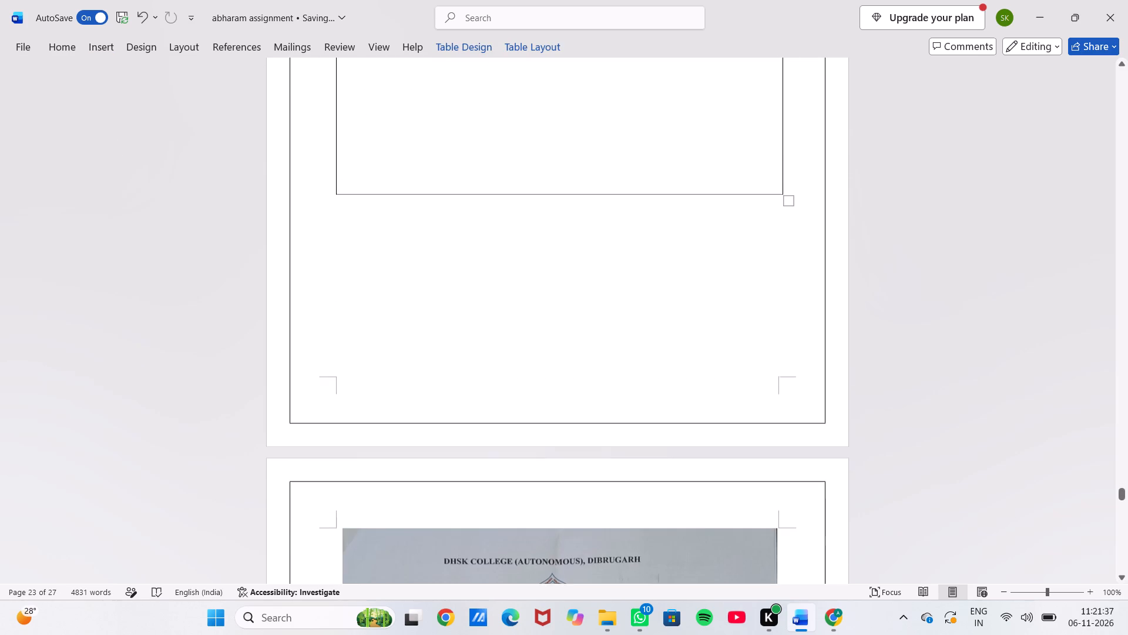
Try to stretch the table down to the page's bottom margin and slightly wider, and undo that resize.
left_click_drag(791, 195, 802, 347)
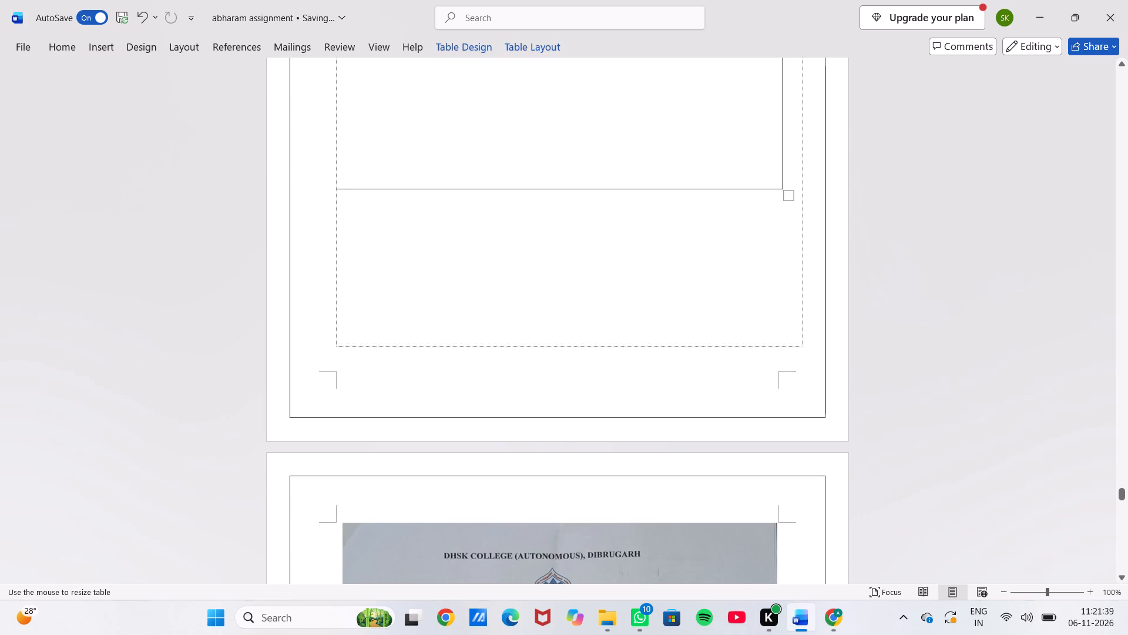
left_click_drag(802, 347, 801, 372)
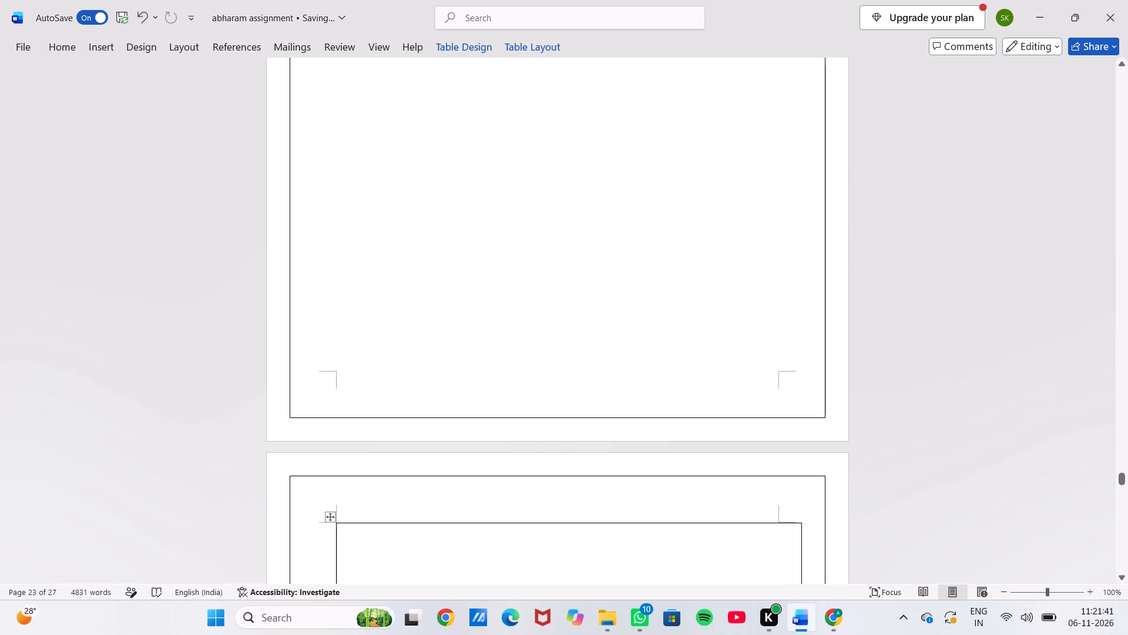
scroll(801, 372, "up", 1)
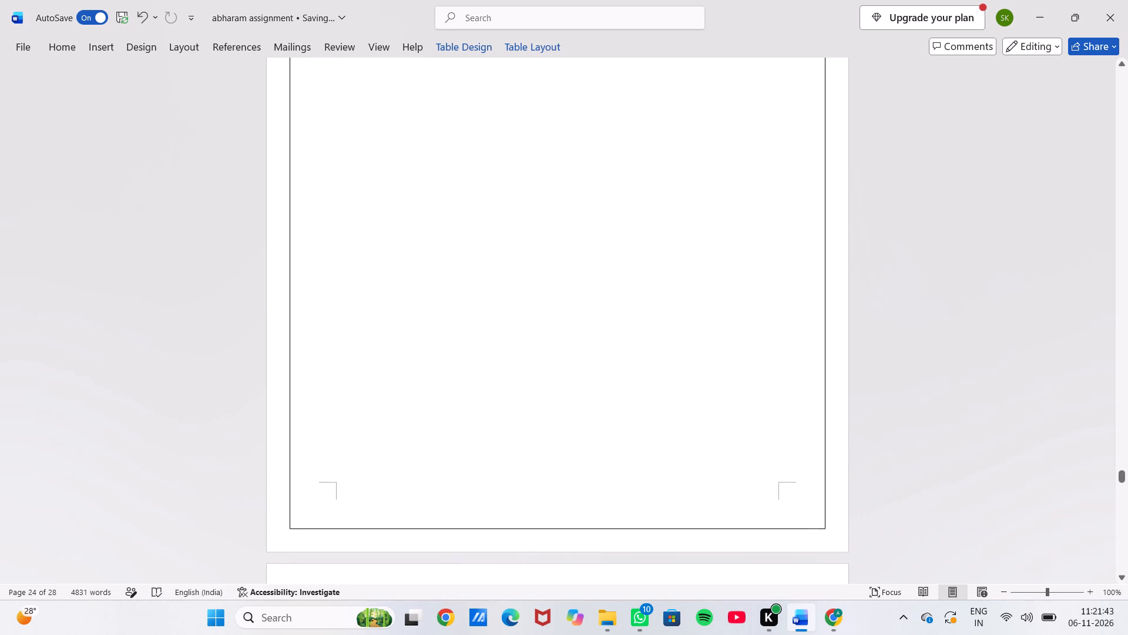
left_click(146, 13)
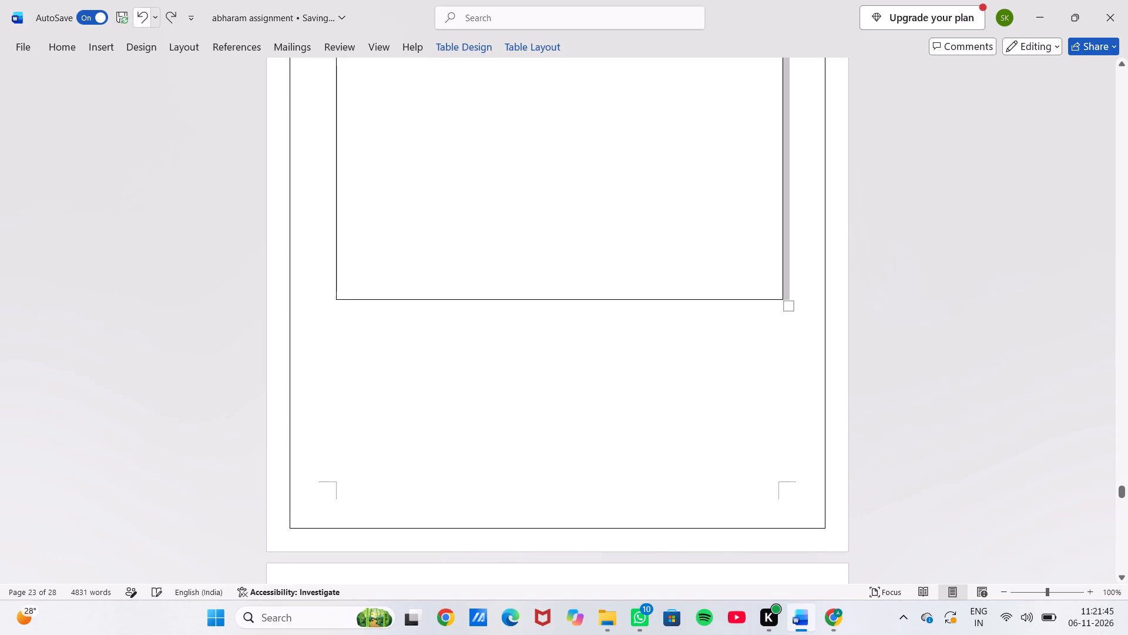
Stretch the table moderately further down and slightly wider, keeping it on the Attendance Sheet heading page.
left_click_drag(787, 305, 793, 374)
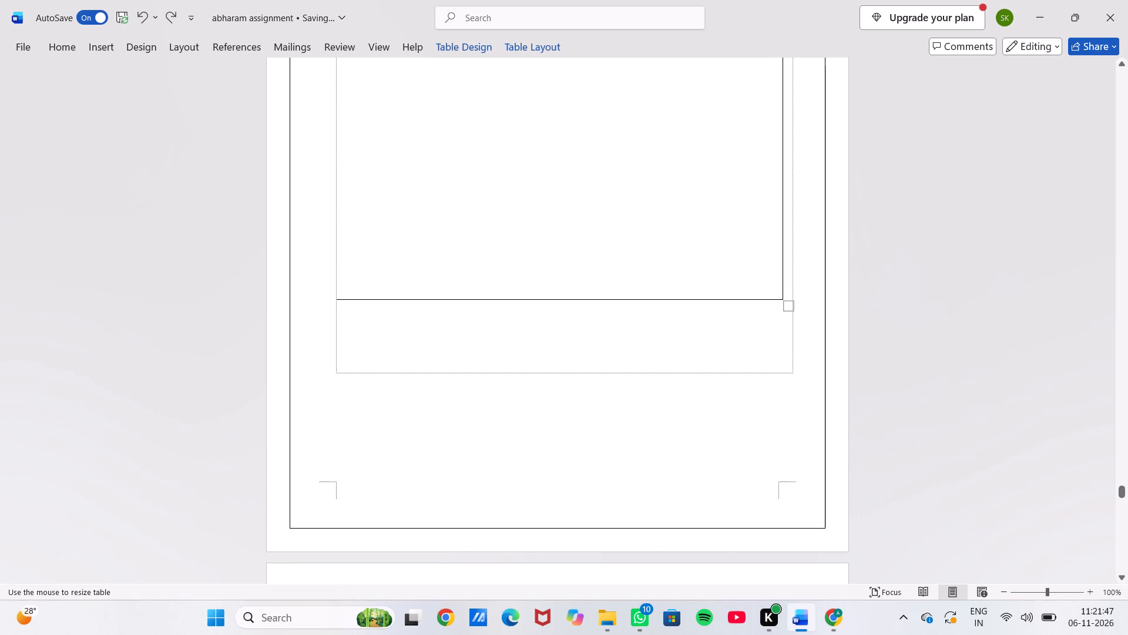
left_click_drag(793, 374, 797, 393)
scroll(615, 296, "up", 1)
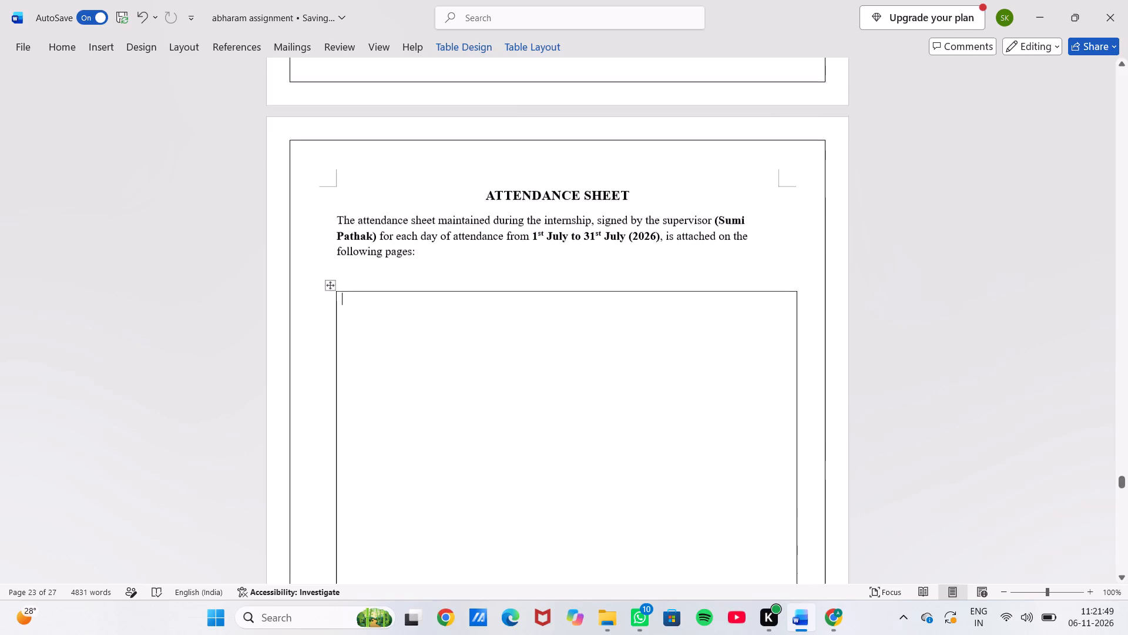
scroll(615, 296, "up", 1)
Cut the attendance sheet picture from the following page and paste it into the single-cell table.
scroll(615, 296, "down", 5)
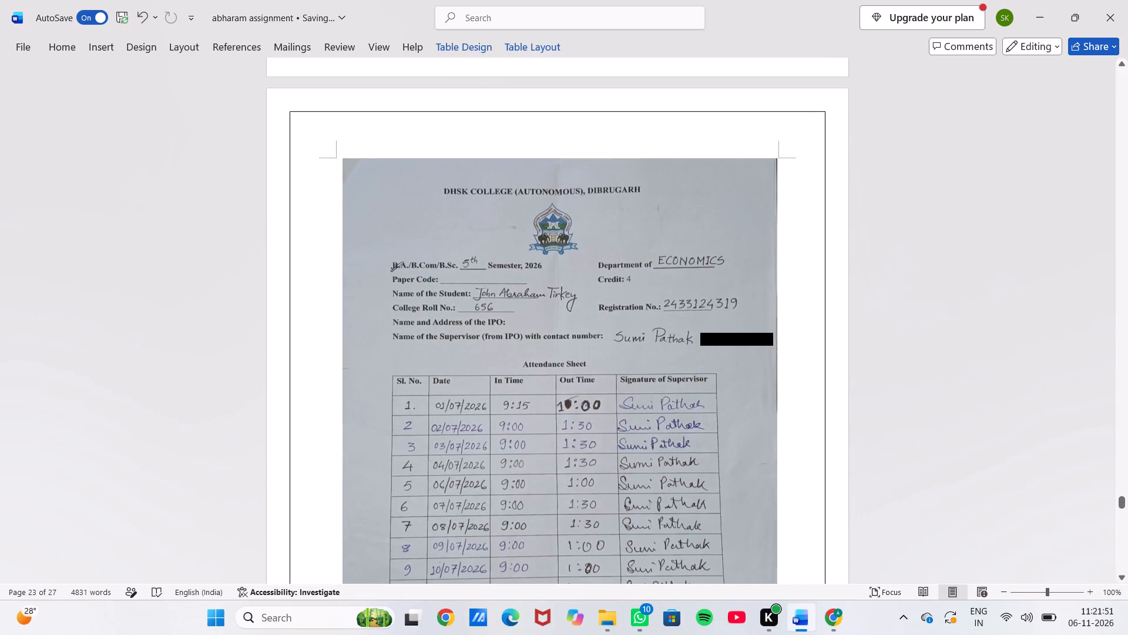
left_click(543, 329)
right_click(543, 329)
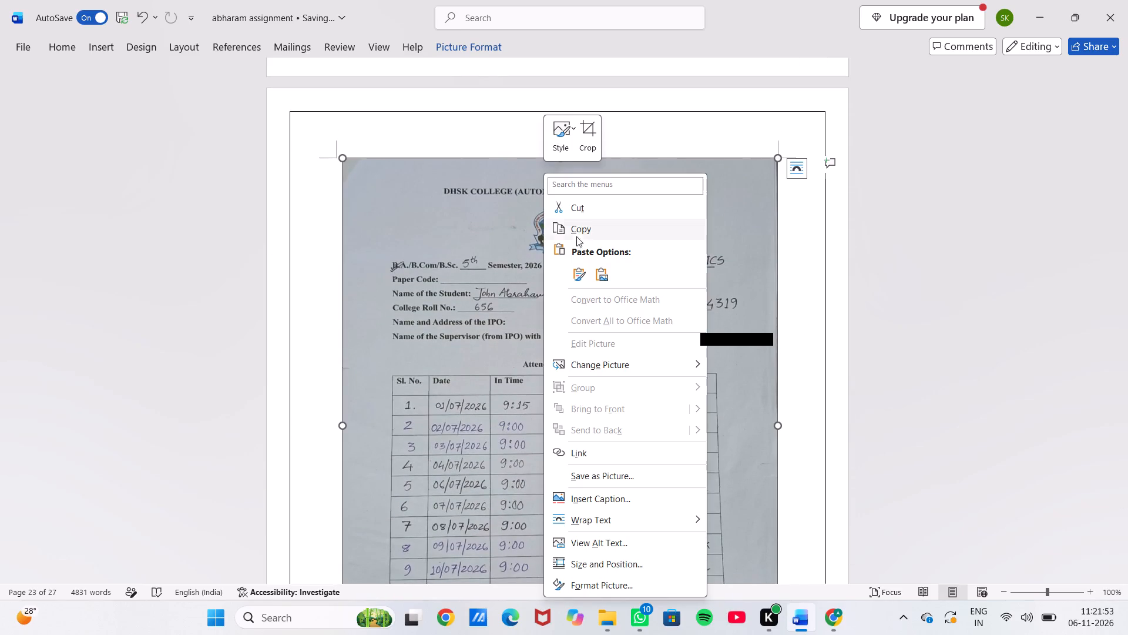
left_click(577, 206)
scroll(577, 206, "up", 4)
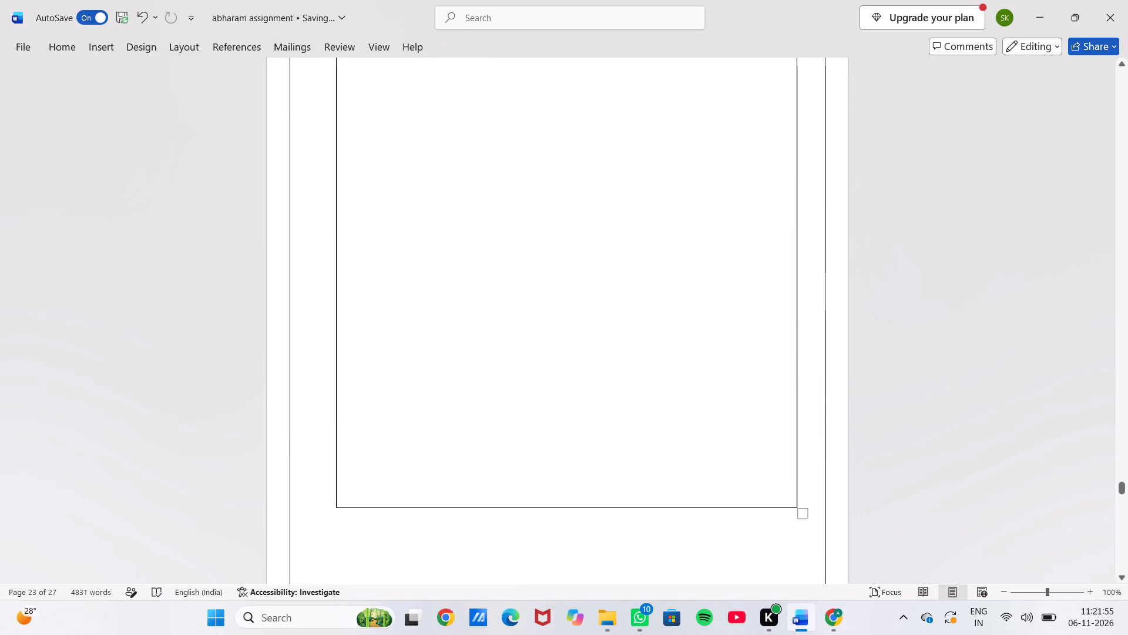
left_click(484, 146)
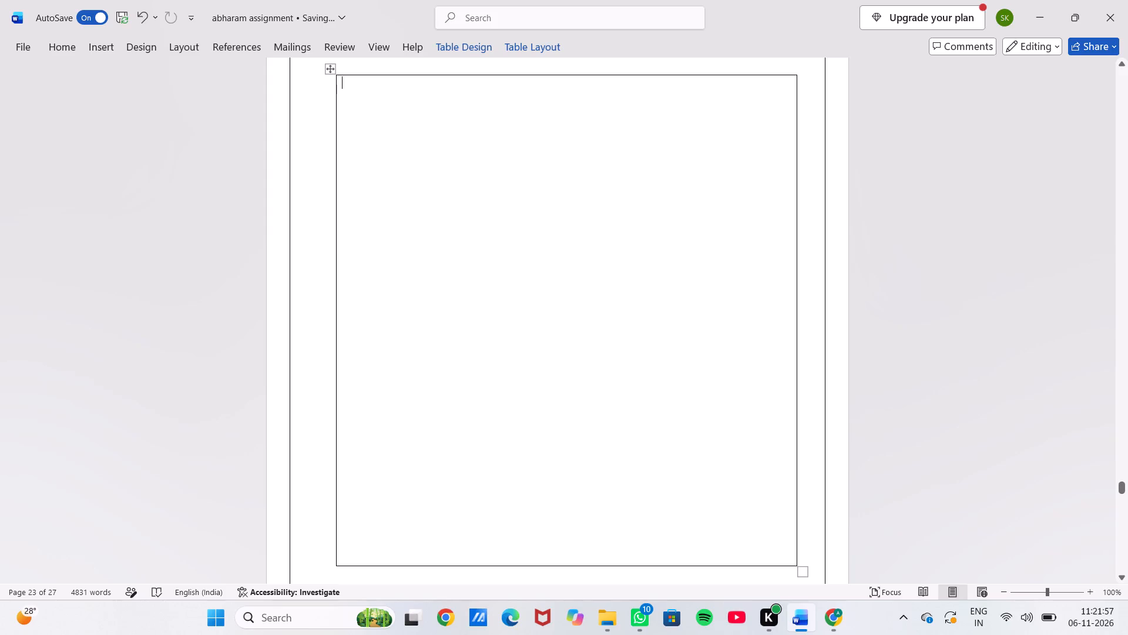
key("ctrl+v")
Review how the attendance picture fits inside the table and within the Attendance Sheet page's margins.
scroll(484, 146, "up", 1)
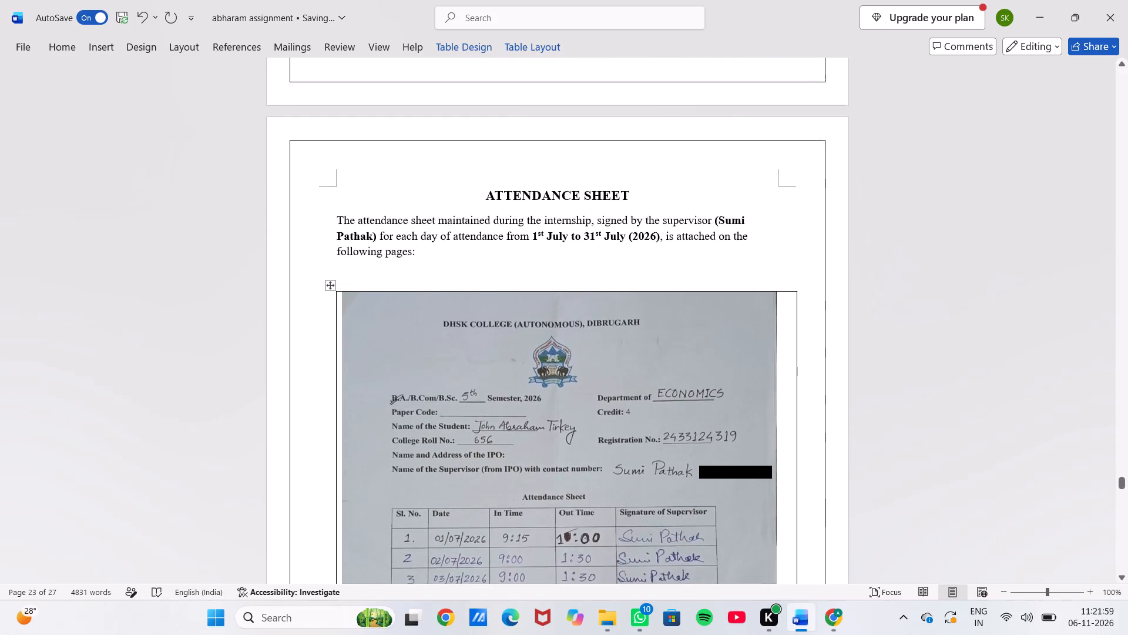
scroll(484, 146, "down", 2)
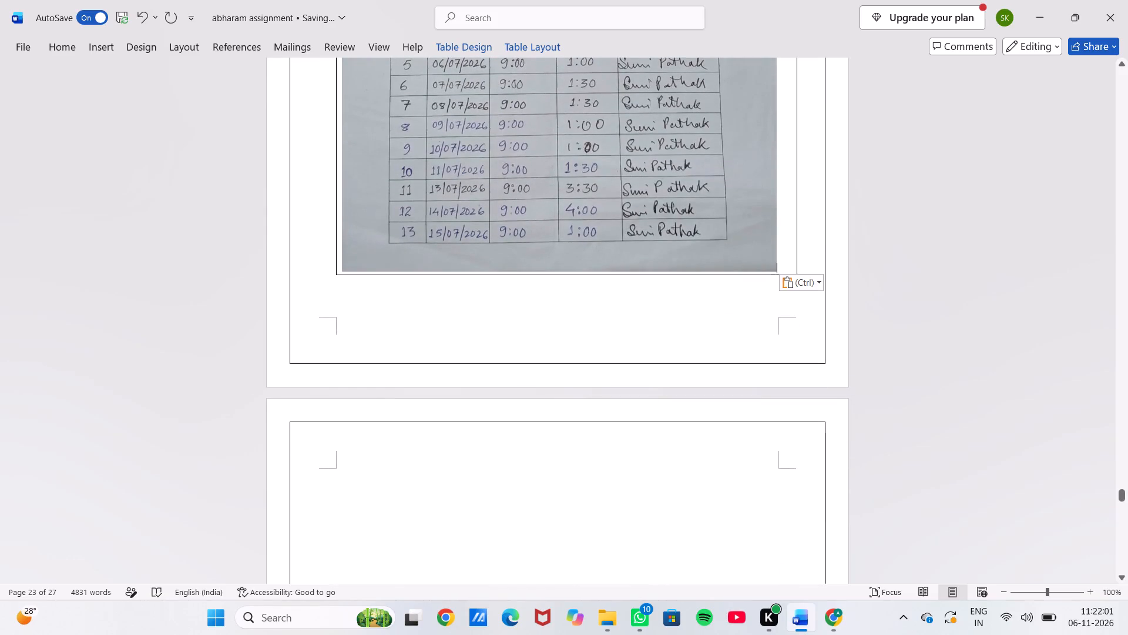
scroll(751, 229, "up", 1)
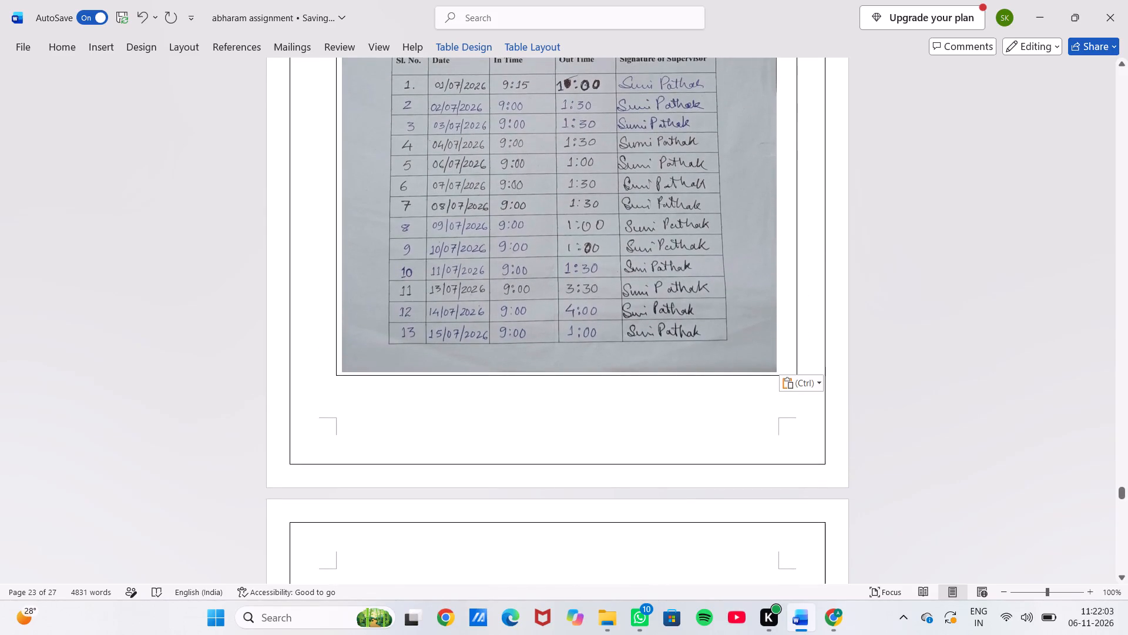
scroll(794, 347, "up", 1)
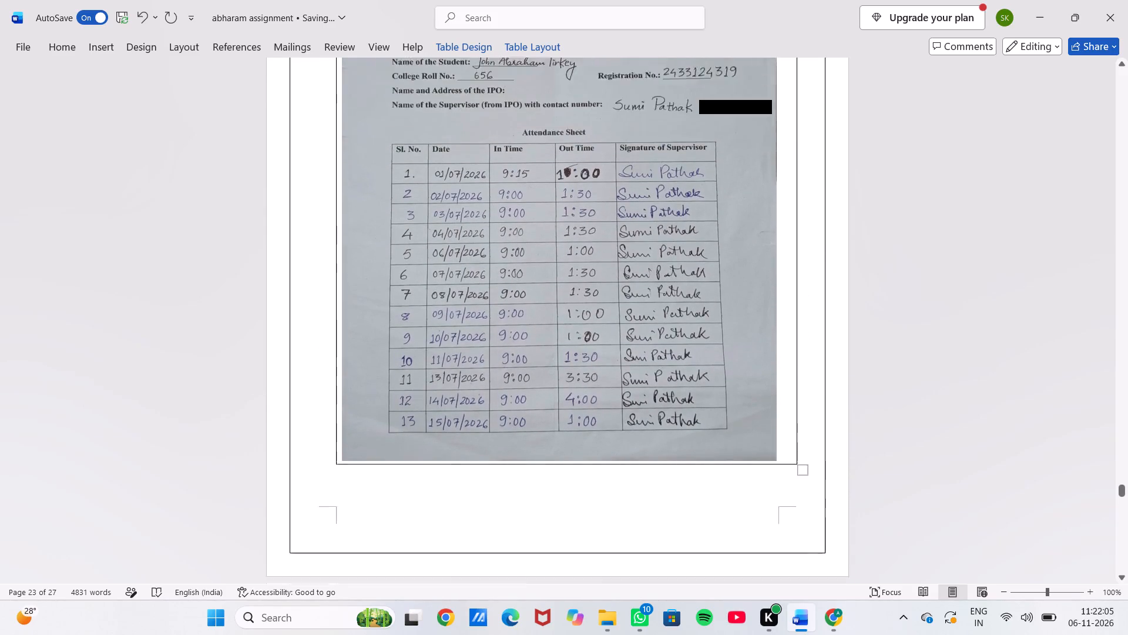
scroll(794, 347, "up", 2)
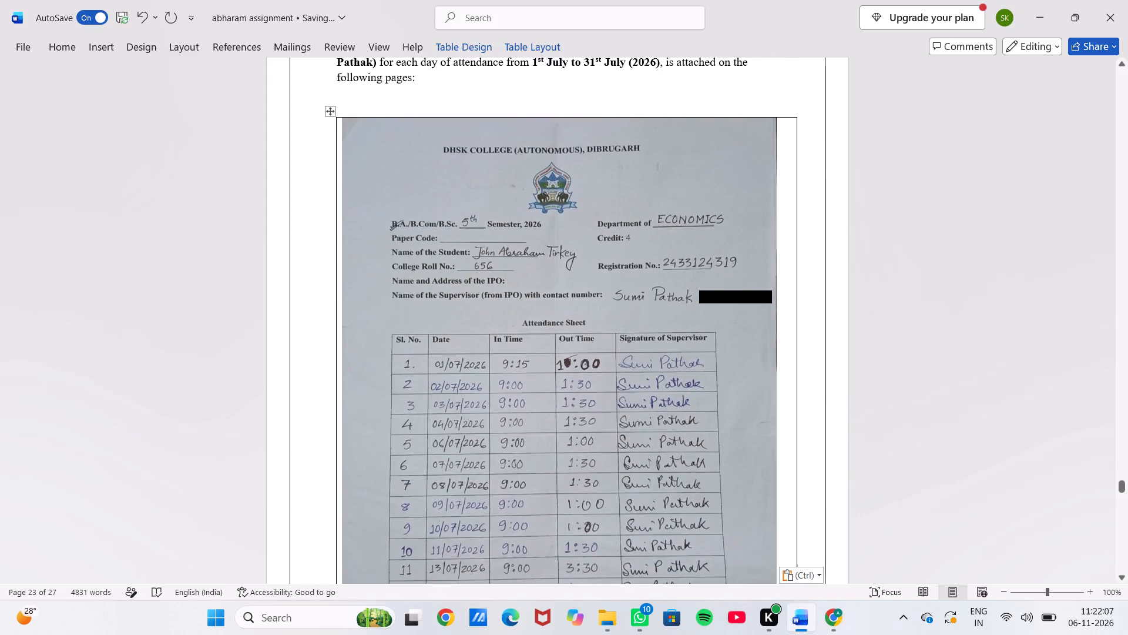
Stretch the attendance picture inside the table slightly wider and a little taller, keeping it on the Attendance Sheet page.
left_click(627, 294)
scroll(627, 294, "down", 1)
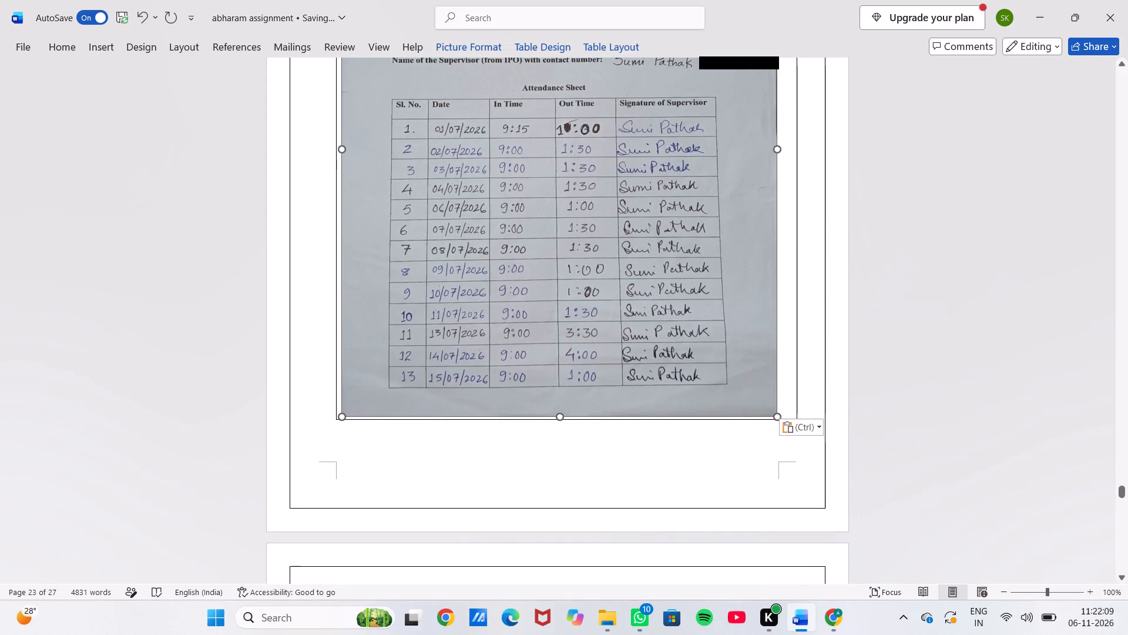
left_click_drag(777, 153, 790, 150)
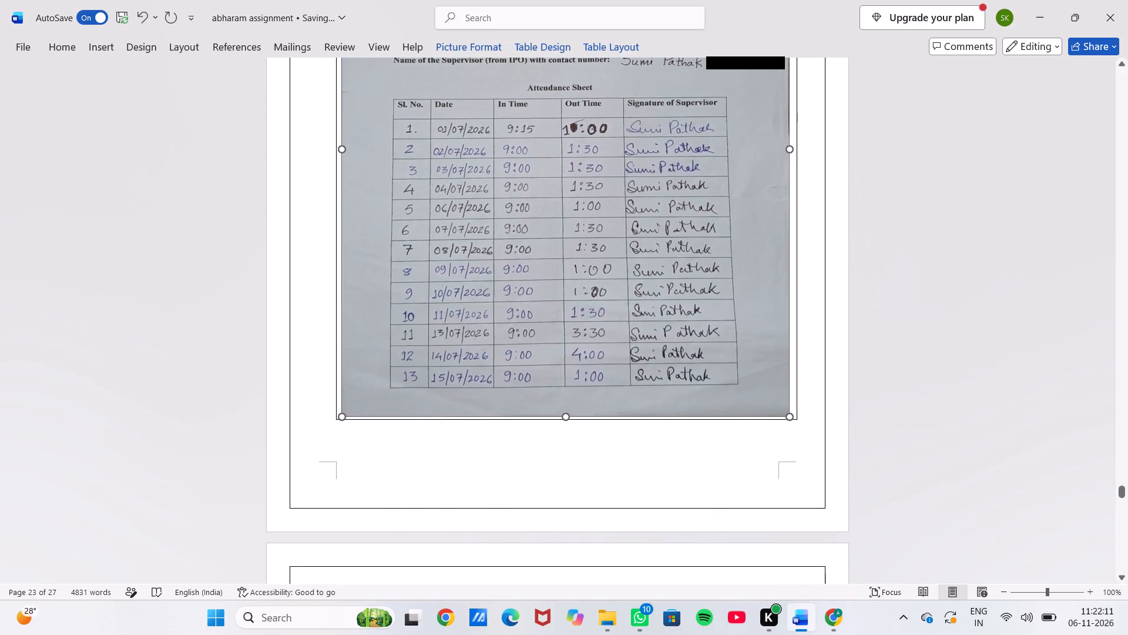
left_click_drag(790, 150, 798, 149)
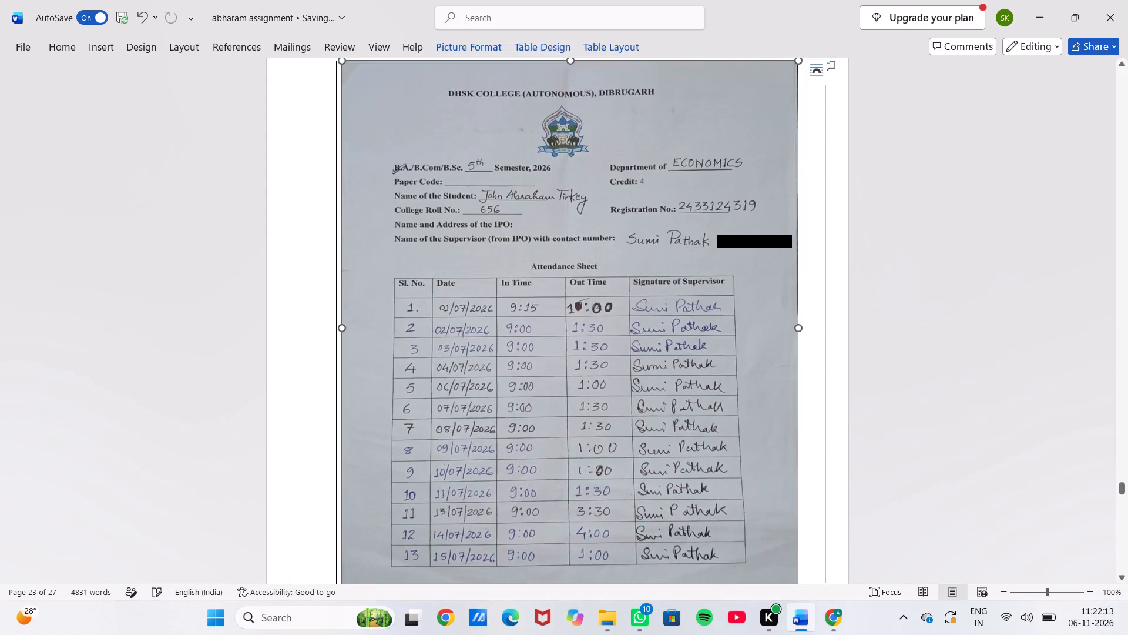
scroll(723, 246, "down", 2)
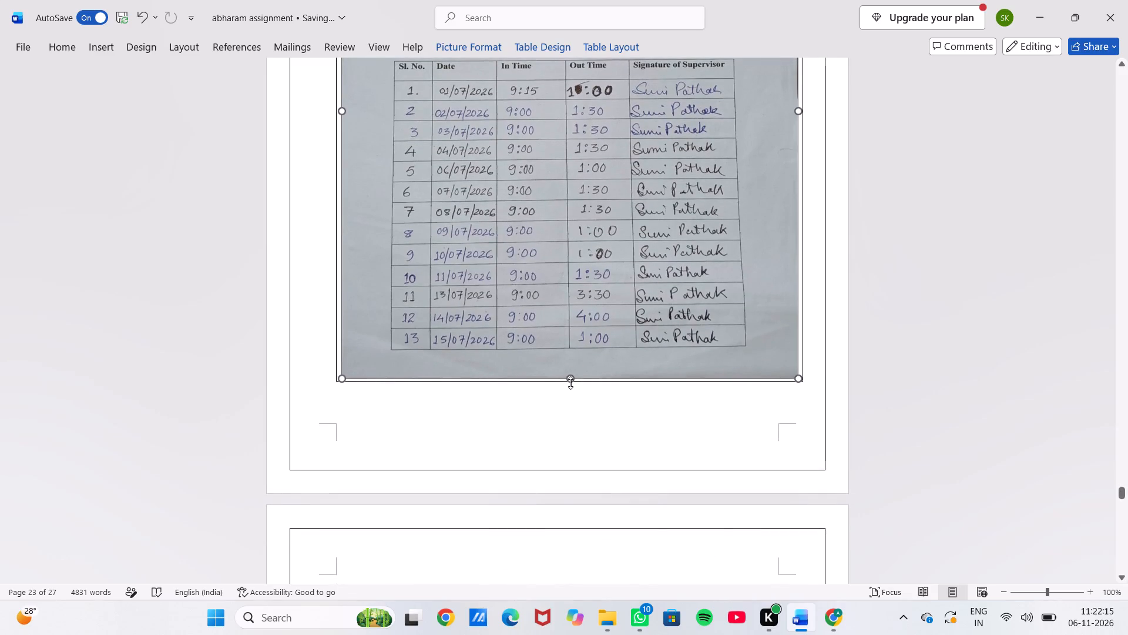
left_click_drag(570, 383, 569, 397)
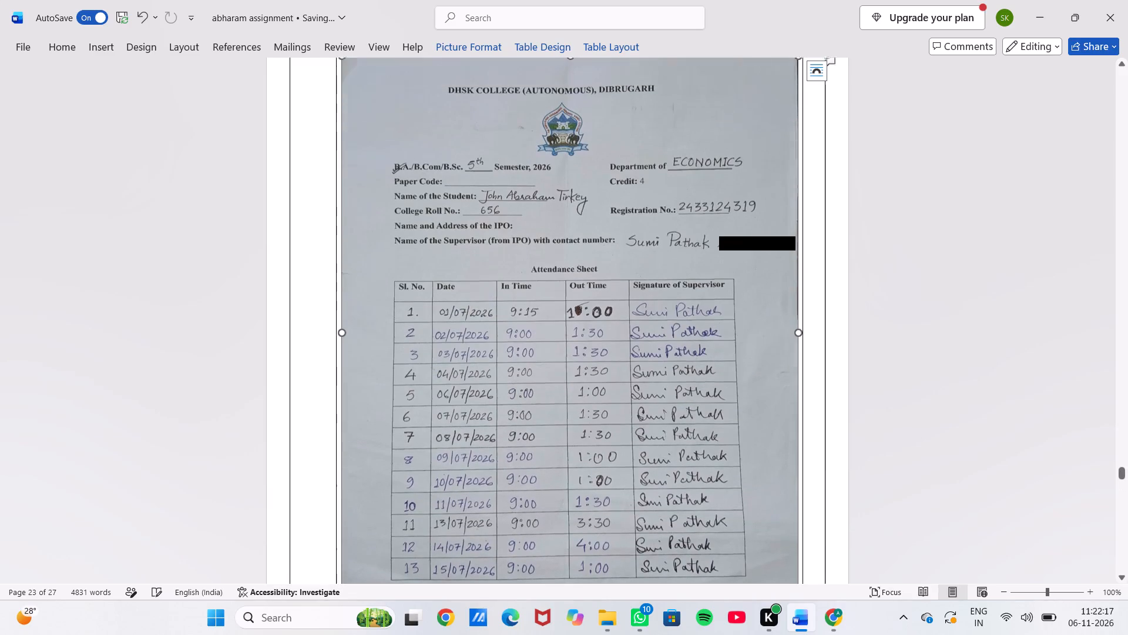
Fine-tune the attendance picture's width so it extends slightly past the page's text margin but stays inside the page border.
scroll(569, 397, "up", 1)
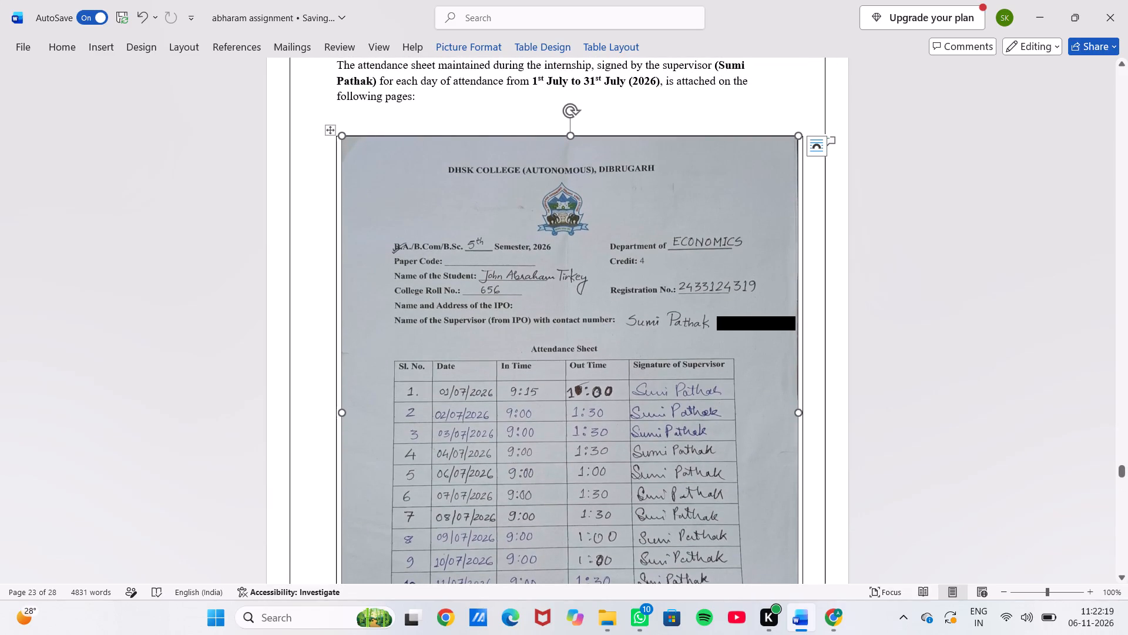
left_click_drag(342, 415, 335, 415)
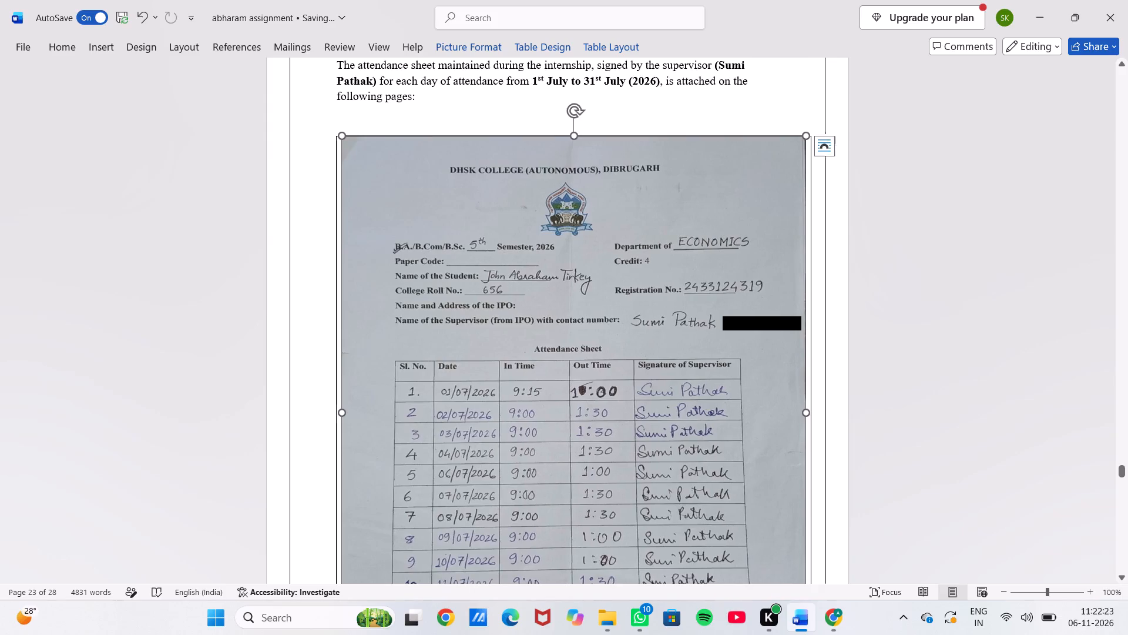
scroll(493, 399, "down", 2)
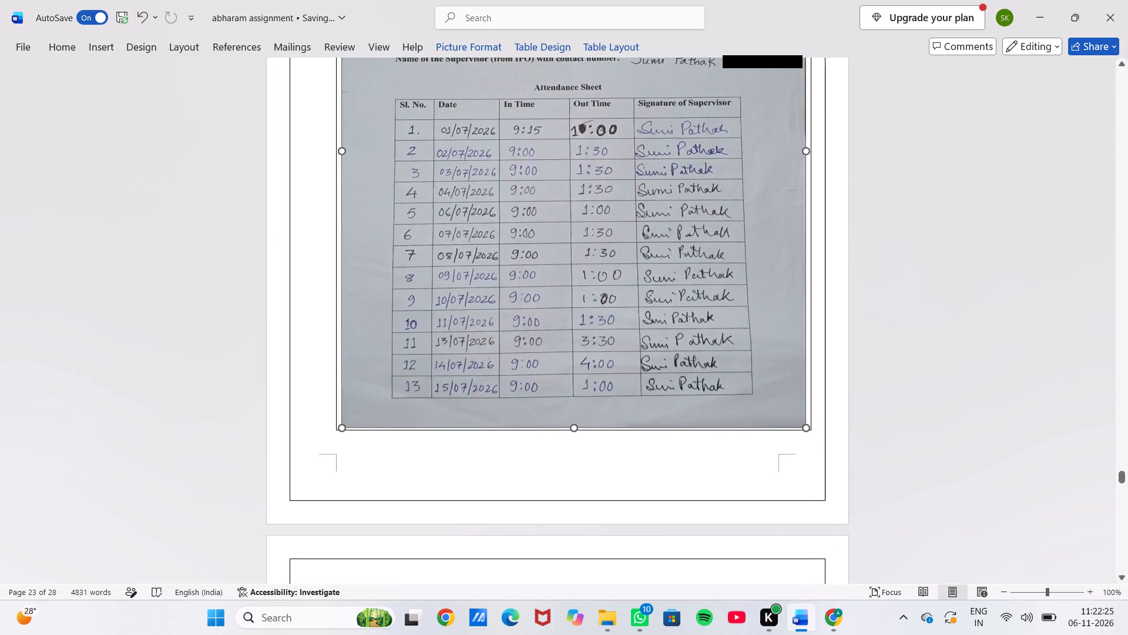
left_click(807, 151)
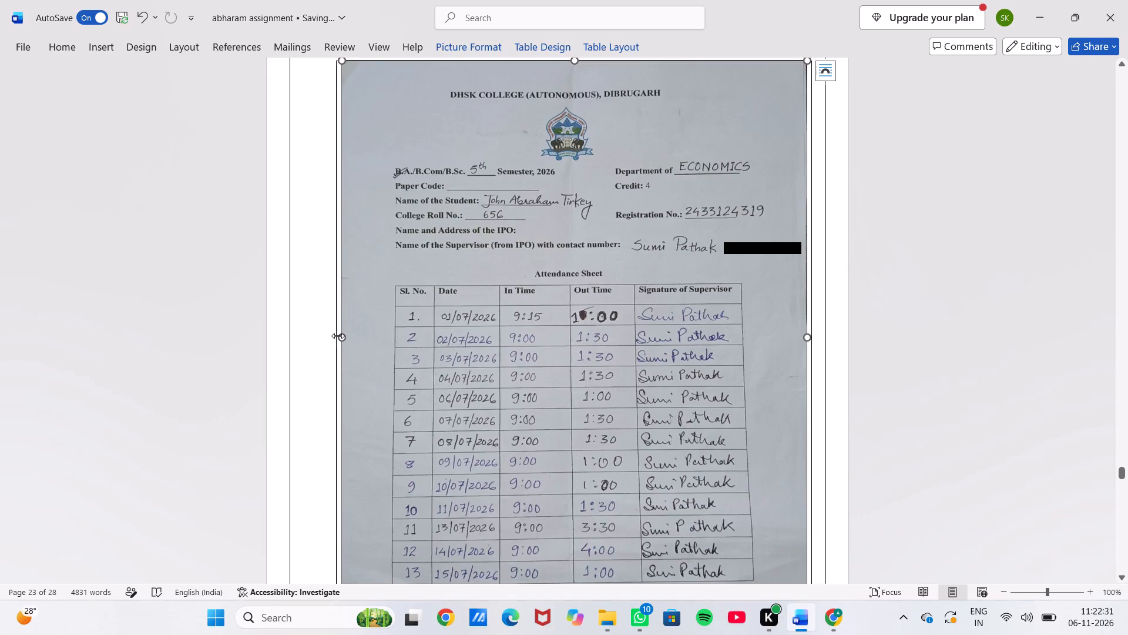
left_click_drag(338, 336, 340, 333)
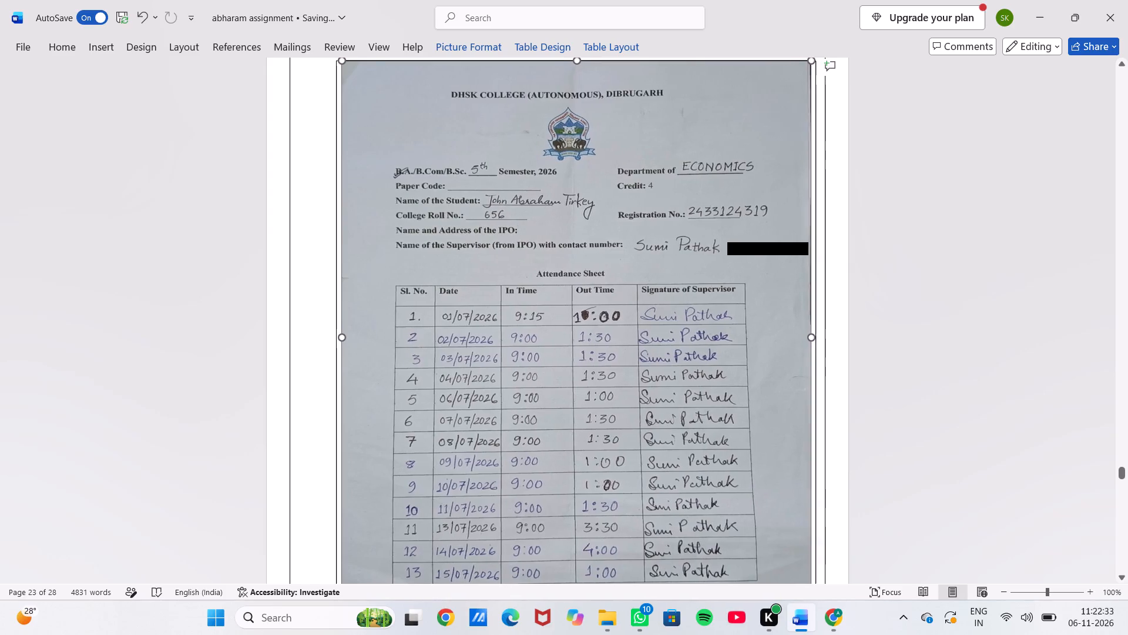
left_click_drag(340, 333, 353, 329)
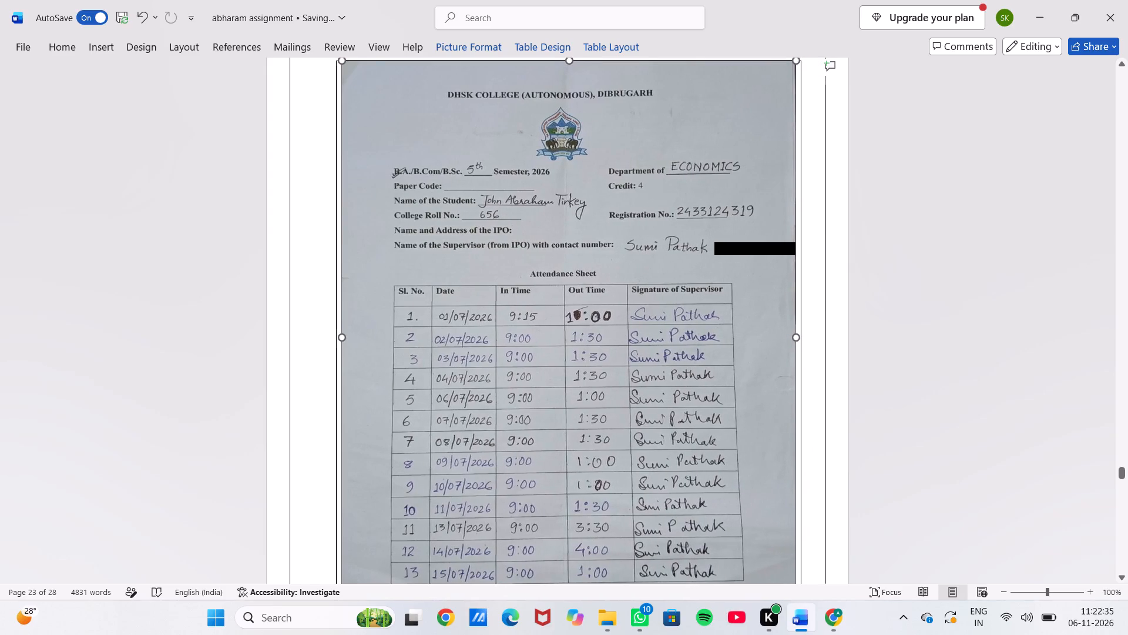
left_click_drag(353, 329, 349, 333)
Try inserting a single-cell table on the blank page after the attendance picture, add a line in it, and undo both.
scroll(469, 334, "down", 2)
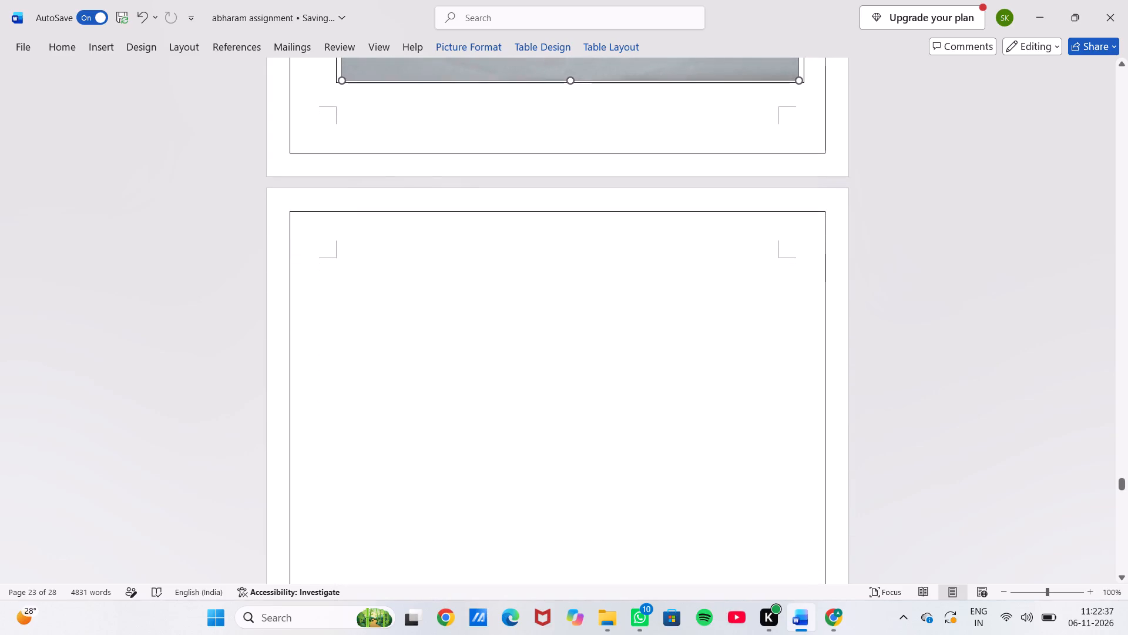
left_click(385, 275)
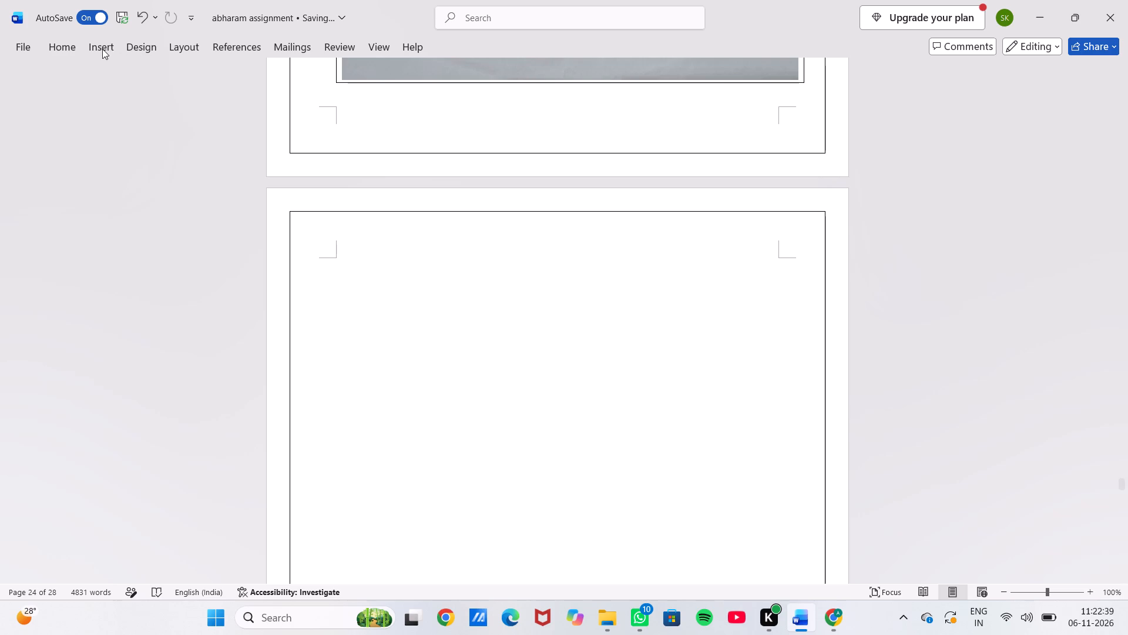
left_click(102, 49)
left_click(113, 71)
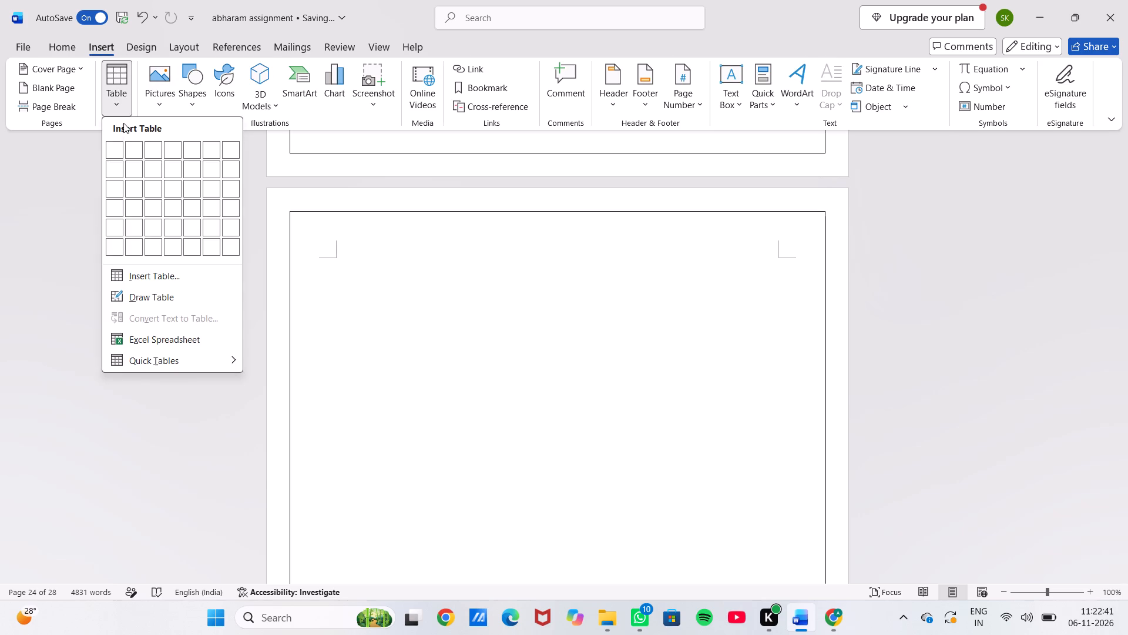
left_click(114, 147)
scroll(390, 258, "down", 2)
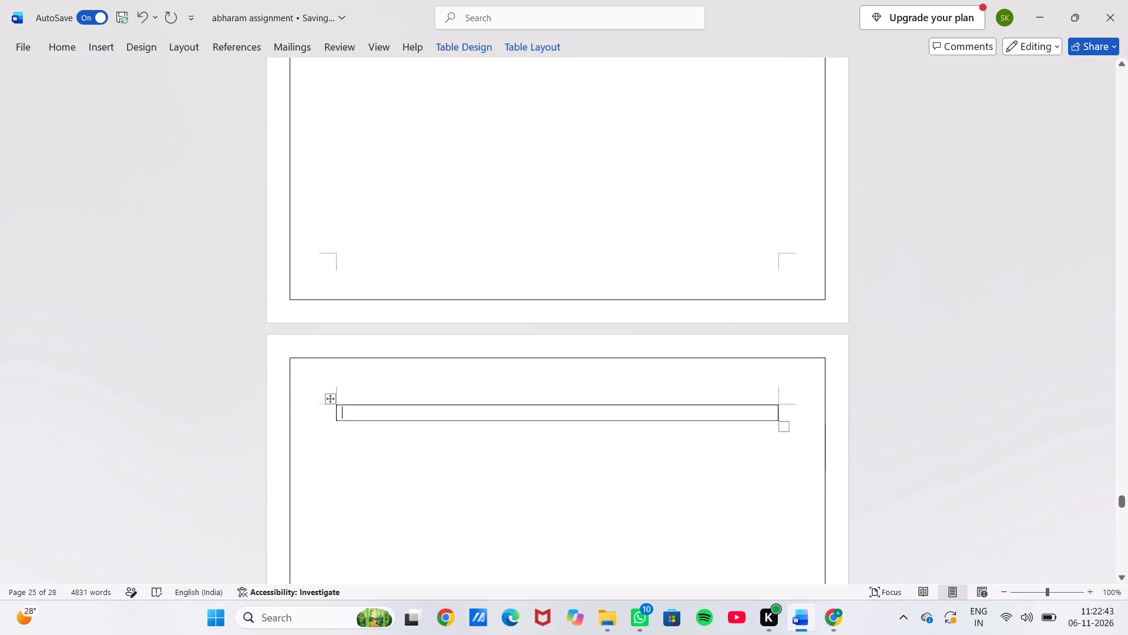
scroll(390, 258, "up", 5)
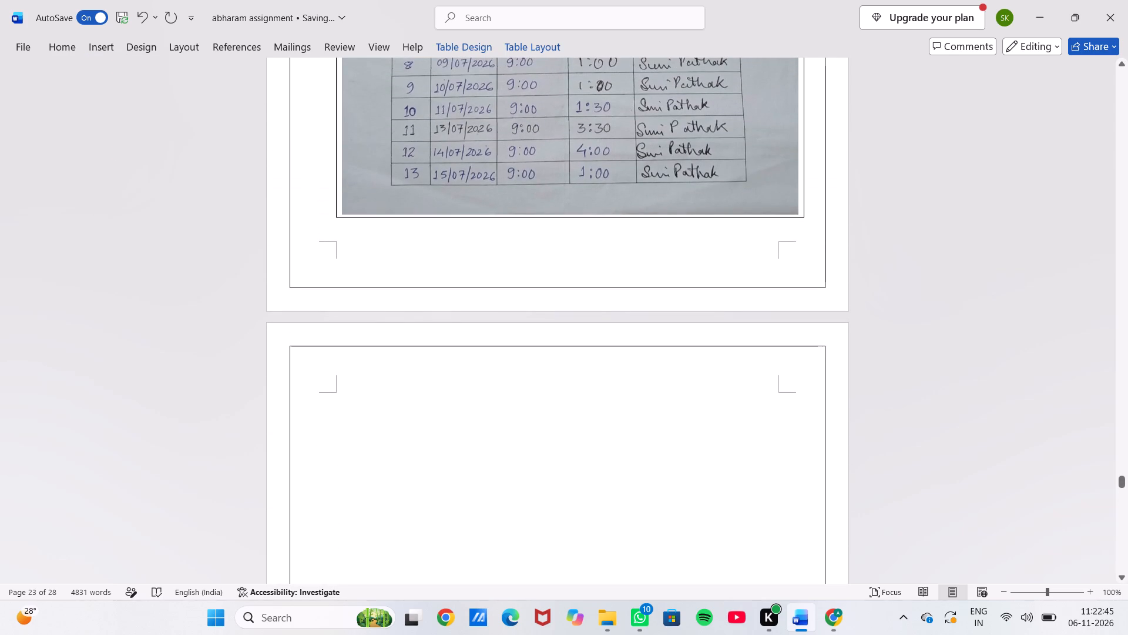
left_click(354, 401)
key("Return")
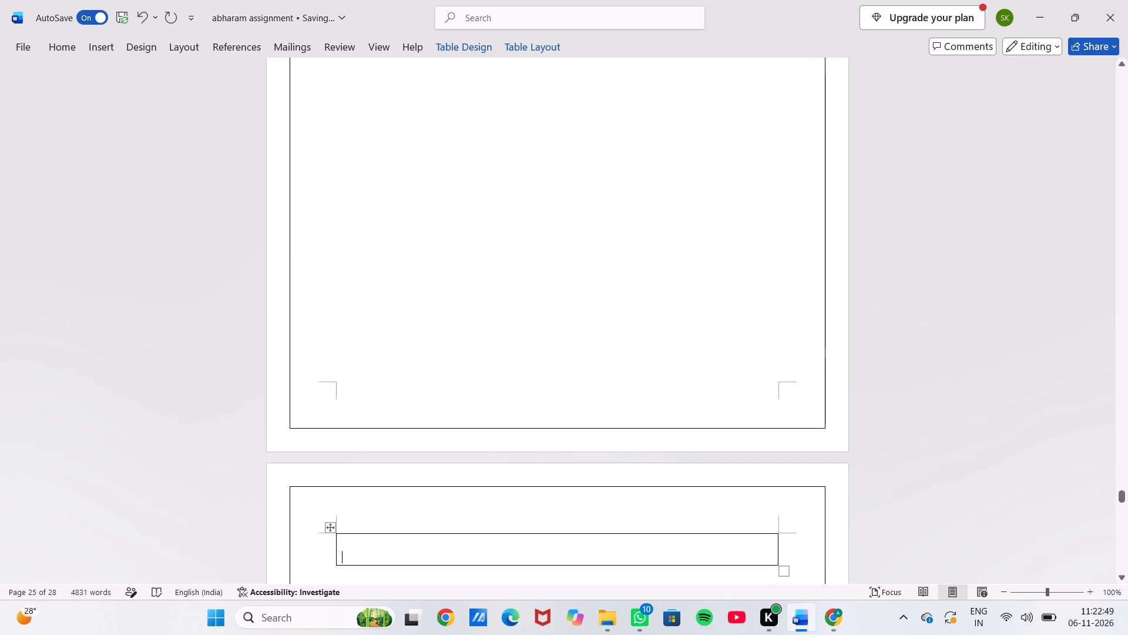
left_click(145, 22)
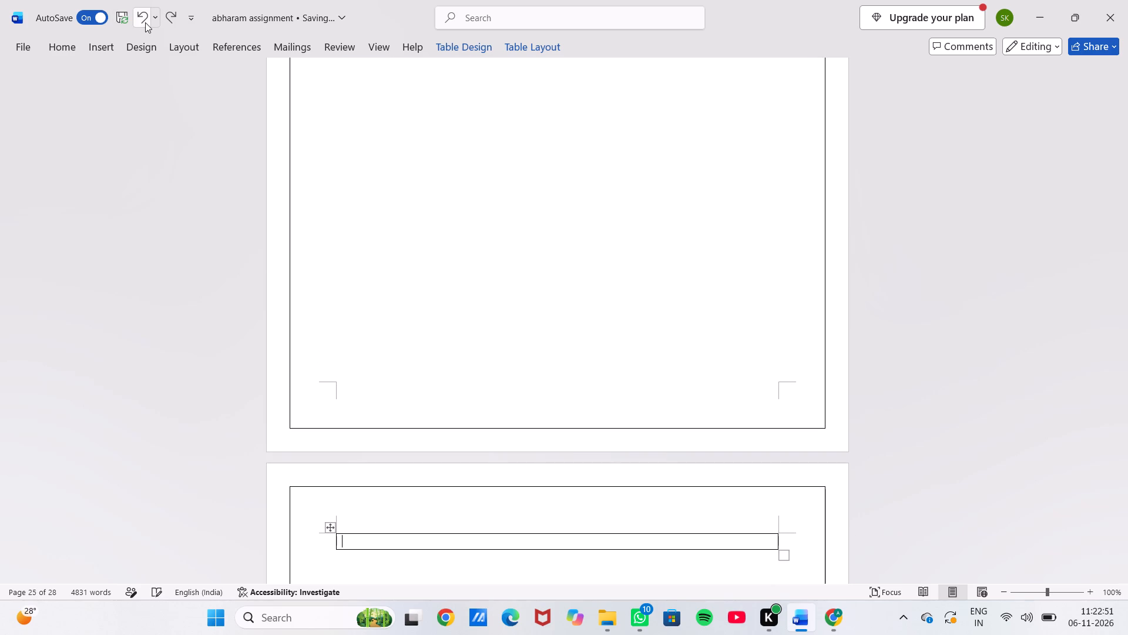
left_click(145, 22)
Remove the extra empty page between the attendance picture and the PHOTOGRAPH (GPS) page.
scroll(435, 143, "up", 3)
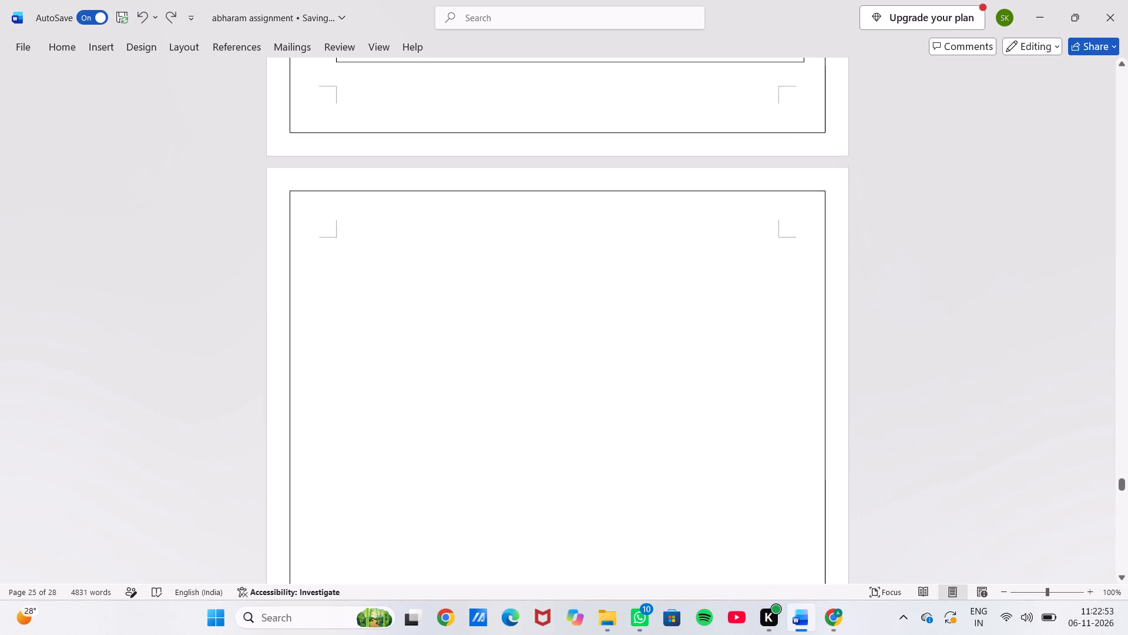
scroll(433, 164, "up", 1)
double_click(364, 332)
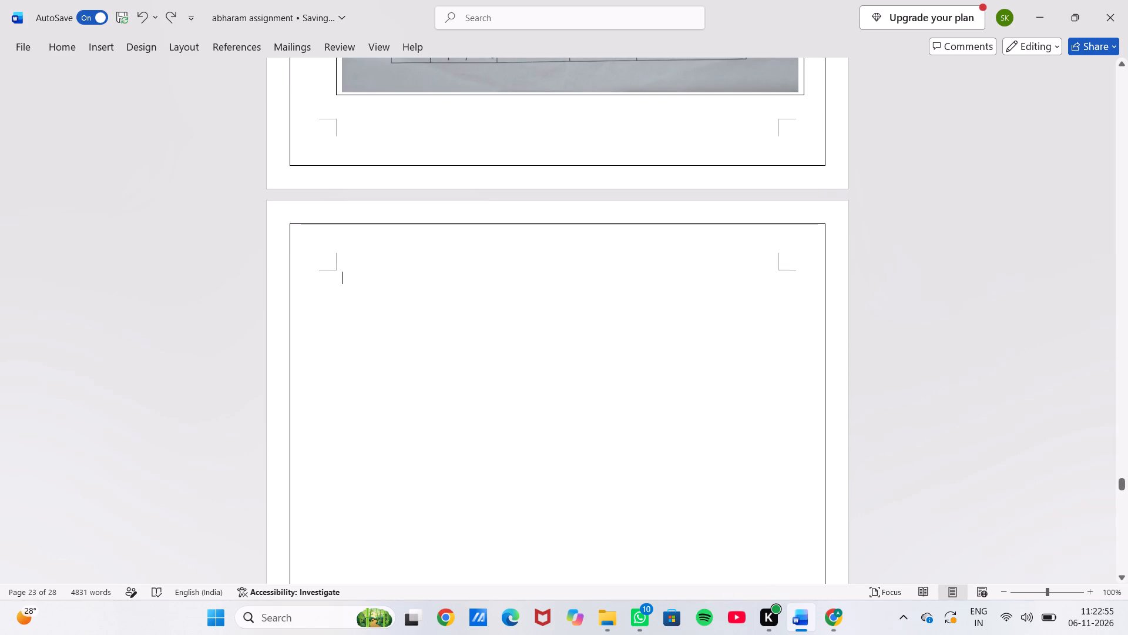
double_click(364, 332)
key("Return")
key("BackSpace")
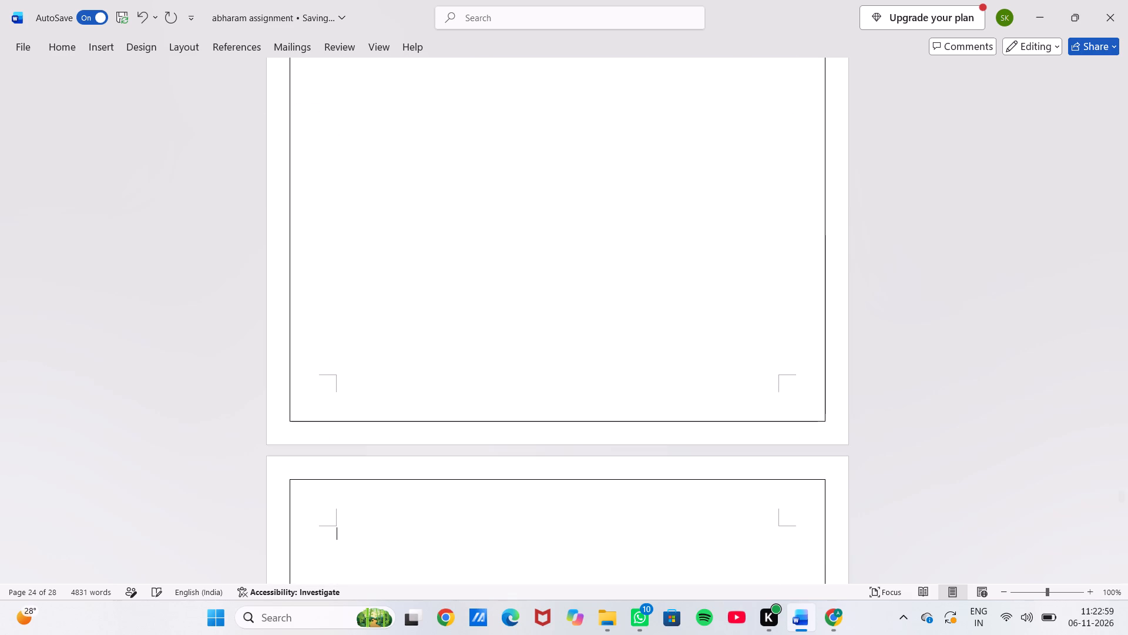
key("BackSpace")
scroll(364, 332, "up", 1)
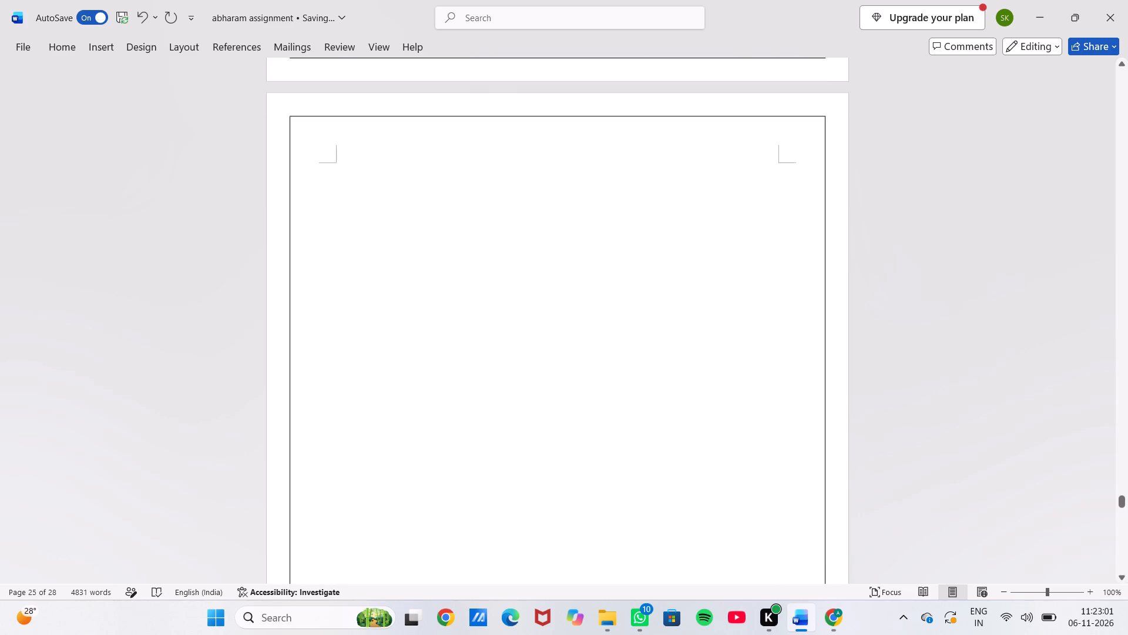
scroll(364, 332, "up", 1)
Add four spaces at the start of the blank page after the attendance picture and insert a single-cell table.
key("space")
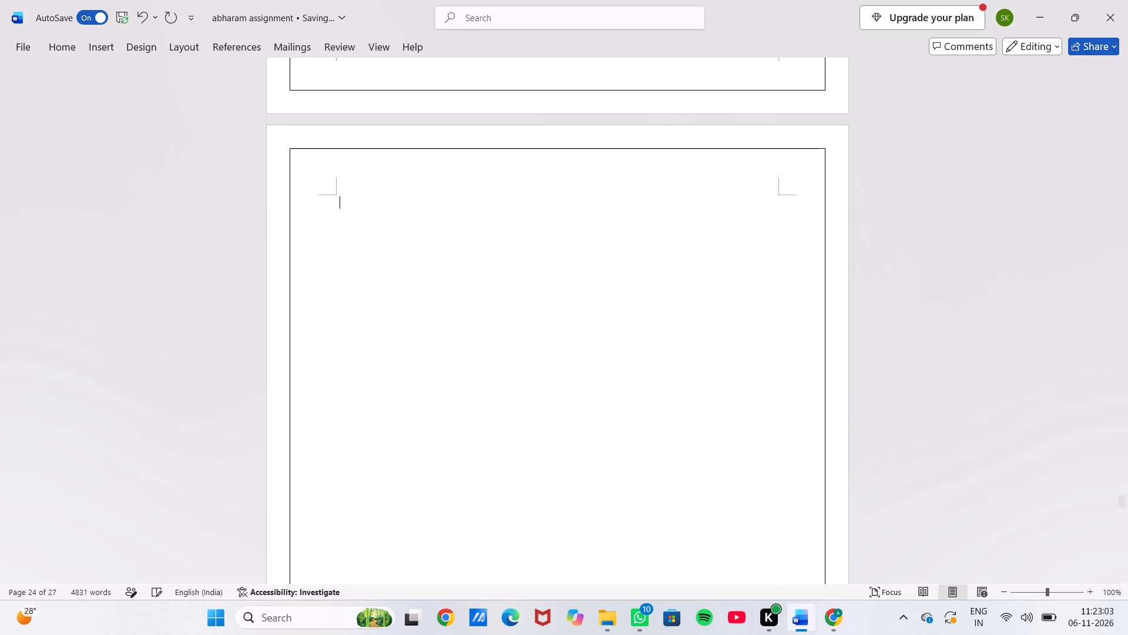
key("space")
key("space")
key("space")
key("Down")
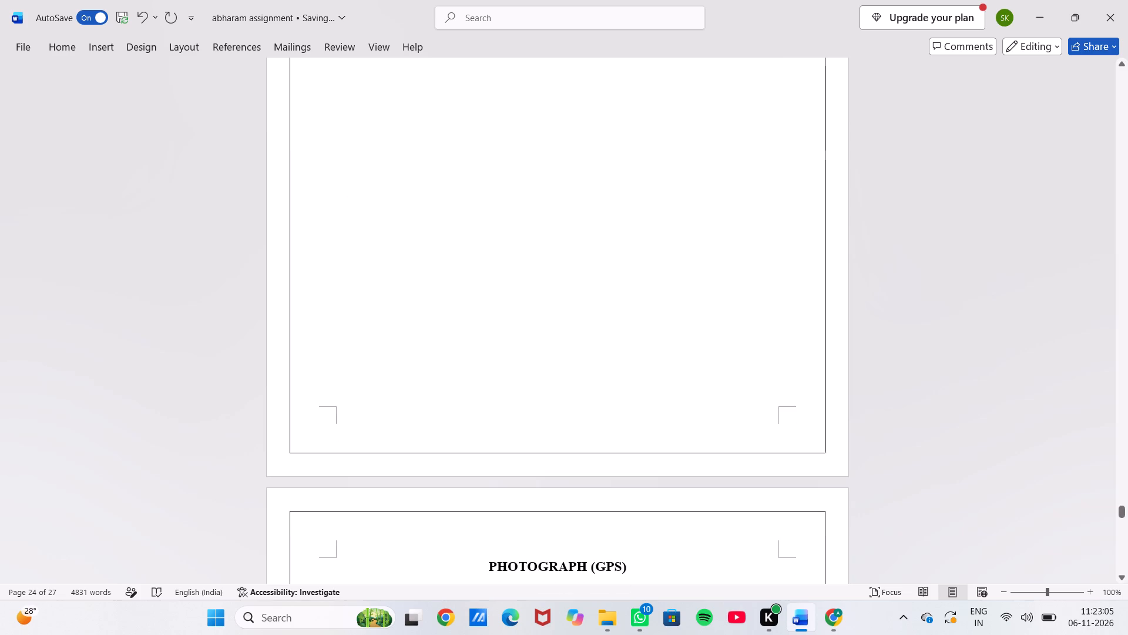
key("Up")
scroll(364, 332, "up", 2)
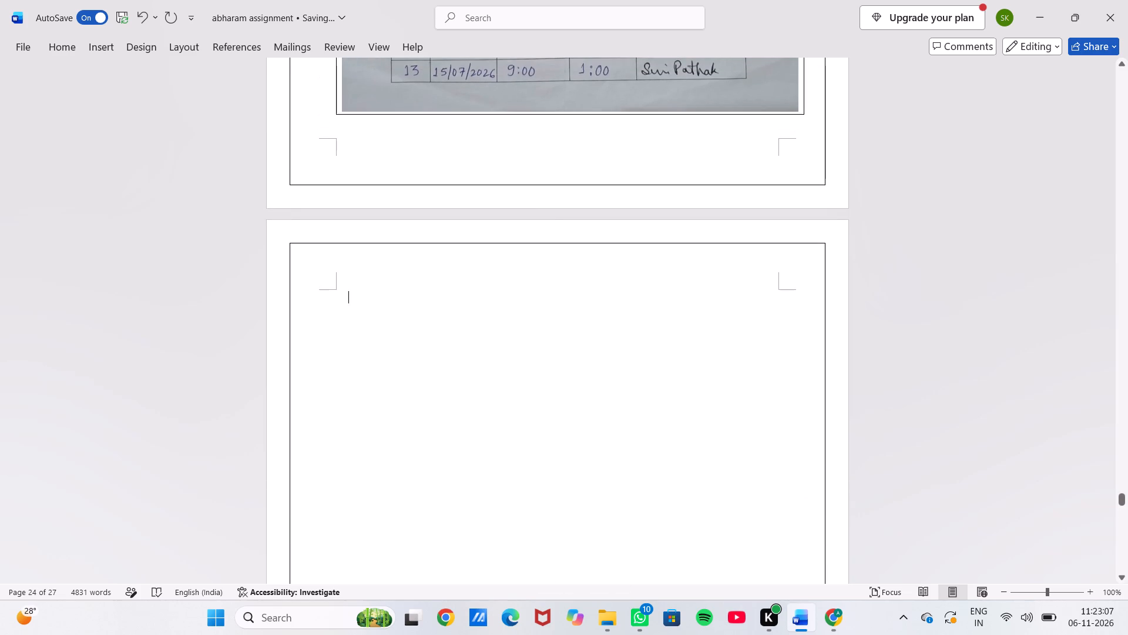
triple_click(350, 294)
left_click(350, 294)
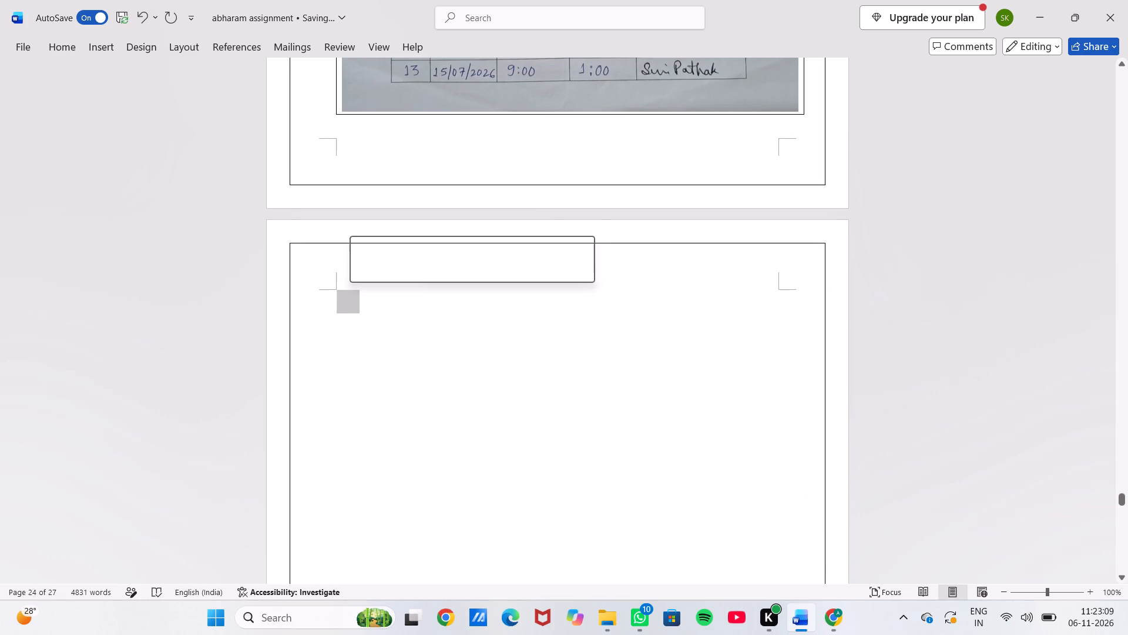
left_click(355, 316)
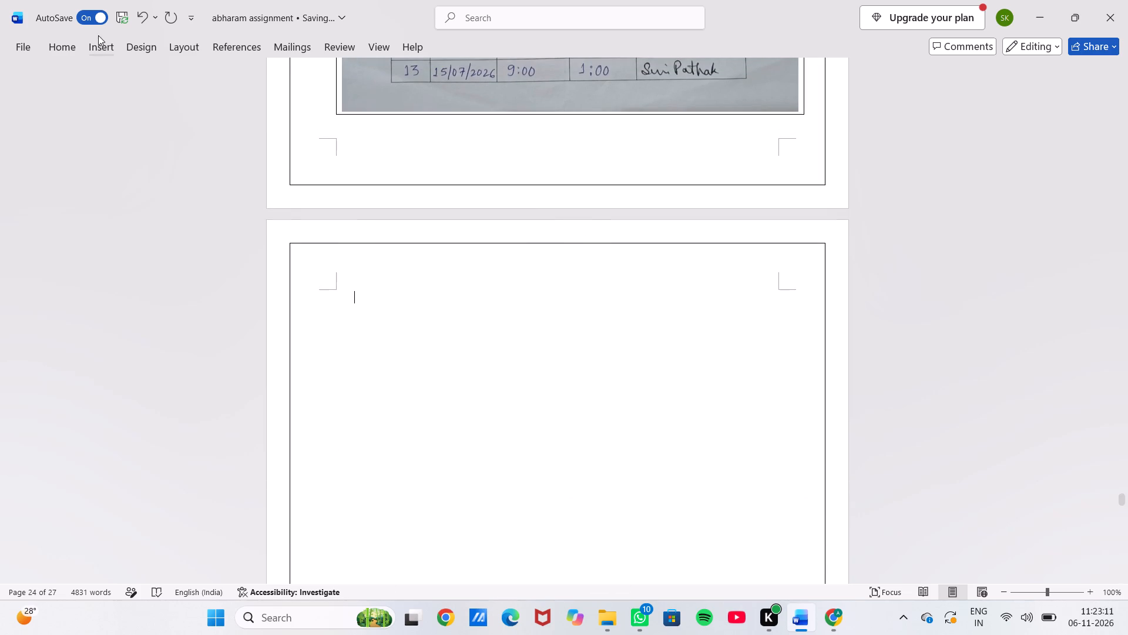
left_click(105, 43)
left_click(114, 101)
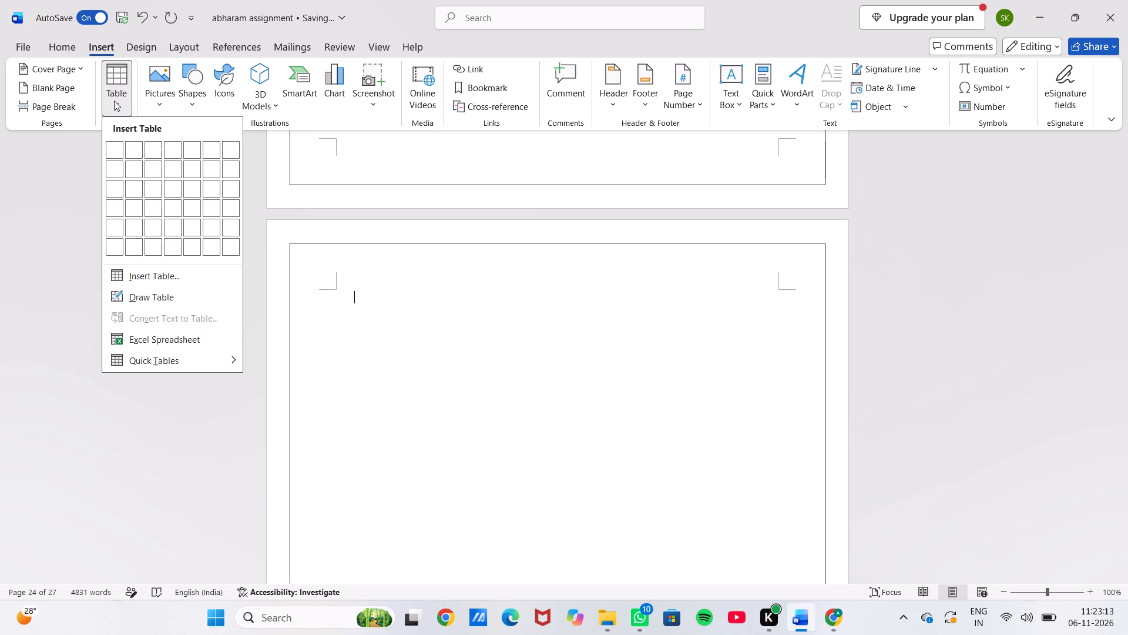
left_click(114, 145)
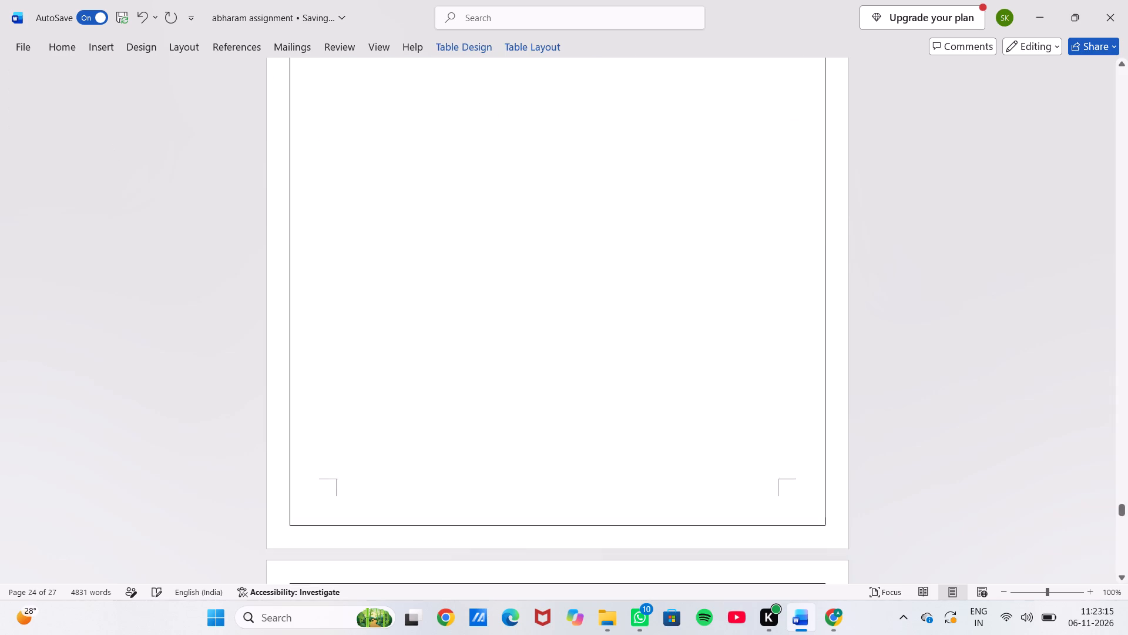
scroll(359, 285, "up", 3)
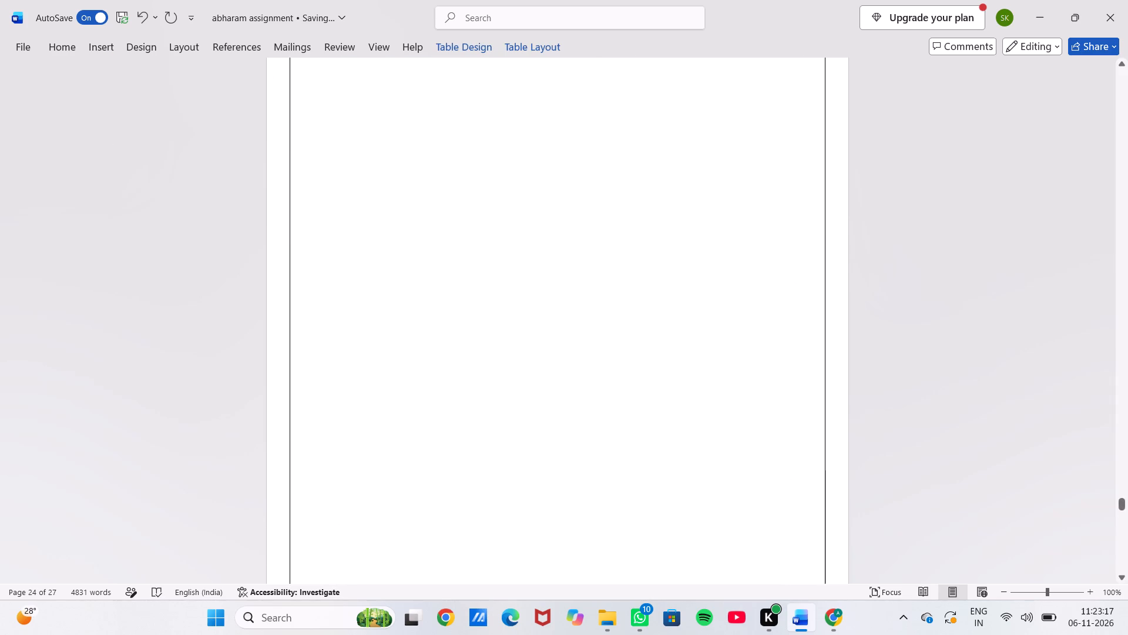
scroll(359, 285, "right", 1)
scroll(359, 285, "down", 2)
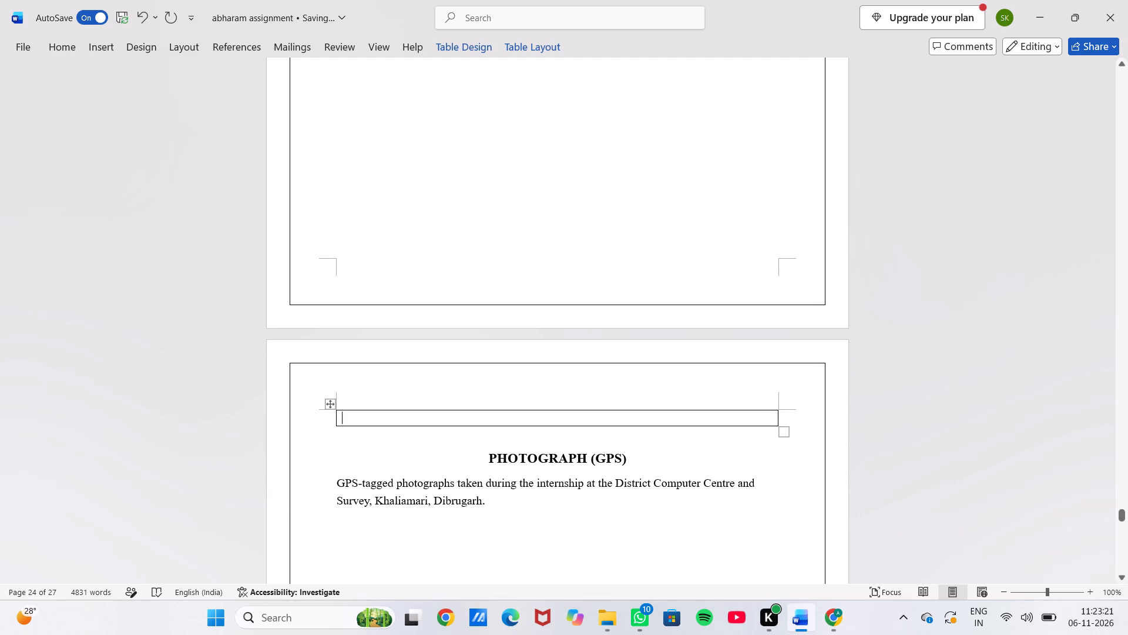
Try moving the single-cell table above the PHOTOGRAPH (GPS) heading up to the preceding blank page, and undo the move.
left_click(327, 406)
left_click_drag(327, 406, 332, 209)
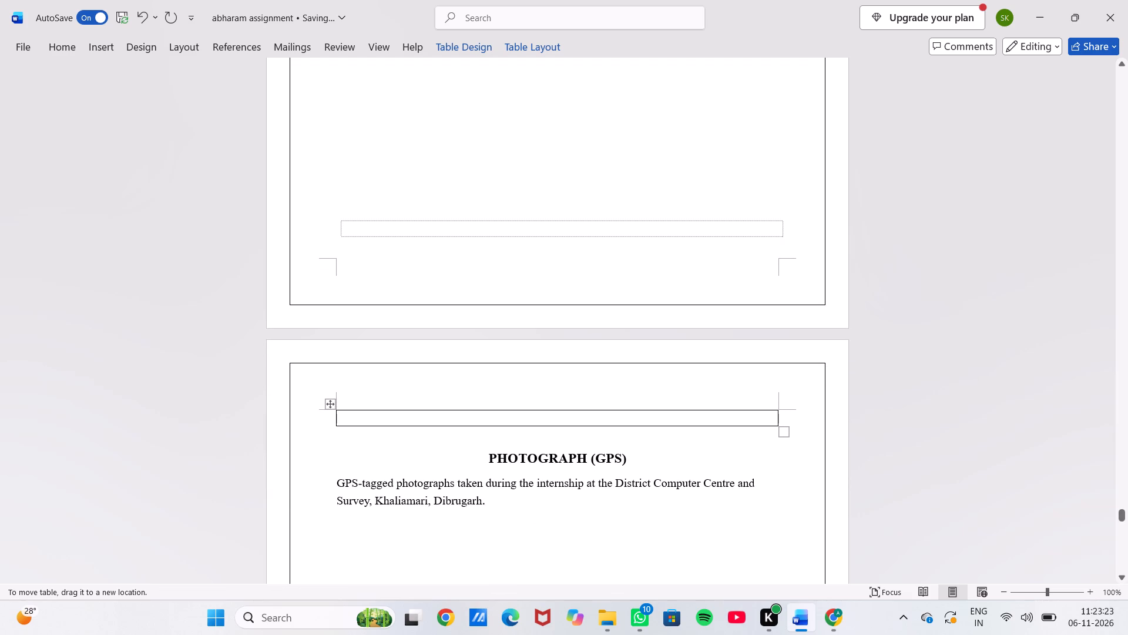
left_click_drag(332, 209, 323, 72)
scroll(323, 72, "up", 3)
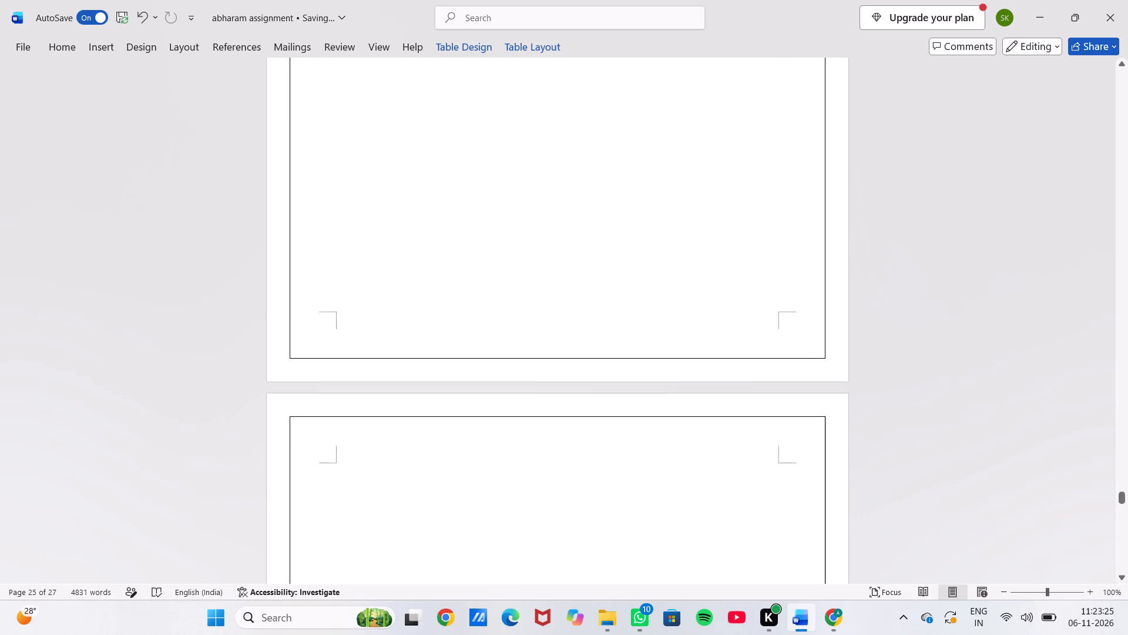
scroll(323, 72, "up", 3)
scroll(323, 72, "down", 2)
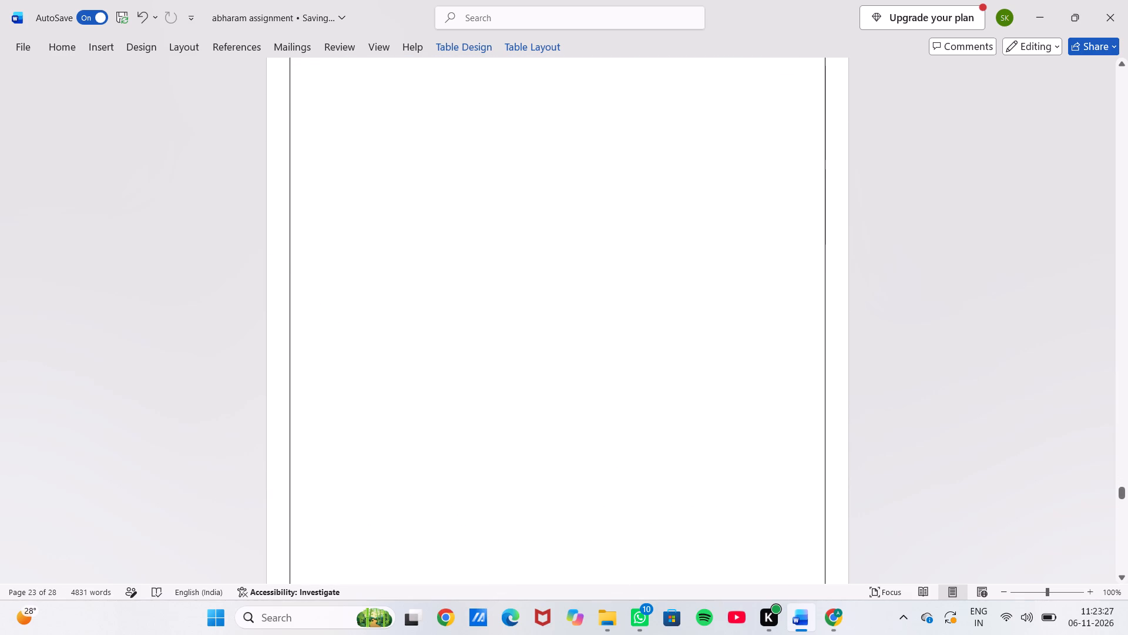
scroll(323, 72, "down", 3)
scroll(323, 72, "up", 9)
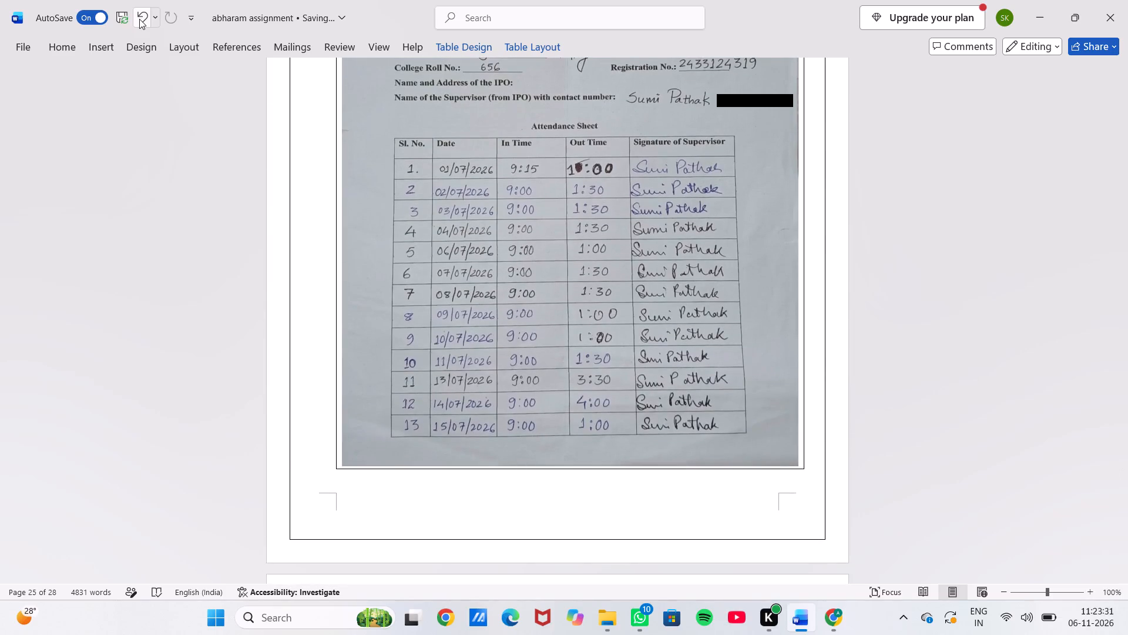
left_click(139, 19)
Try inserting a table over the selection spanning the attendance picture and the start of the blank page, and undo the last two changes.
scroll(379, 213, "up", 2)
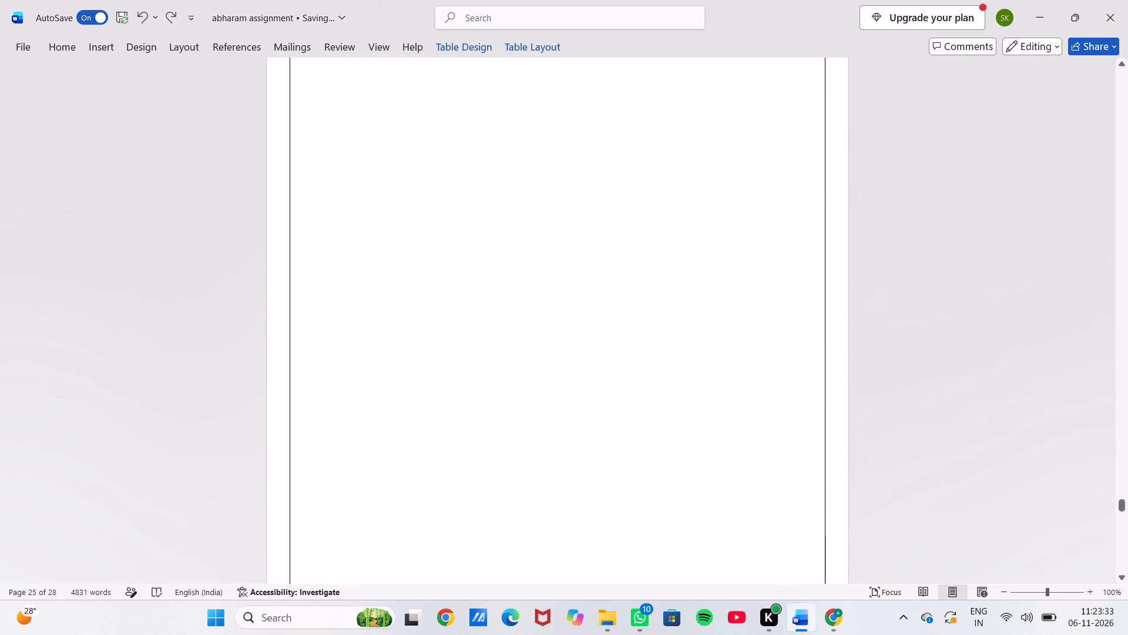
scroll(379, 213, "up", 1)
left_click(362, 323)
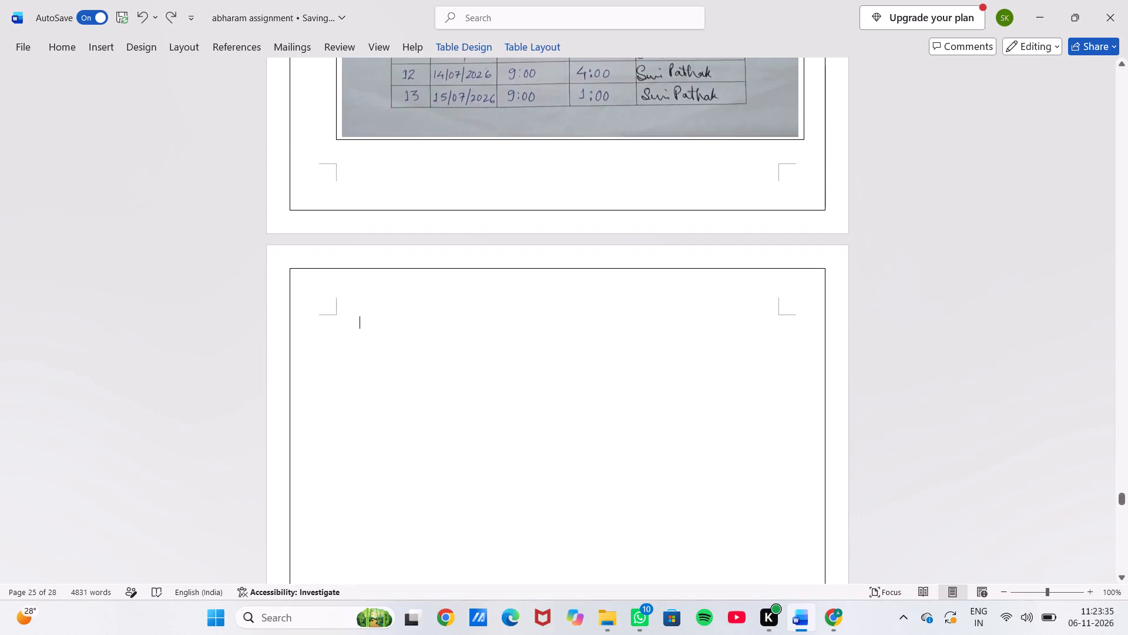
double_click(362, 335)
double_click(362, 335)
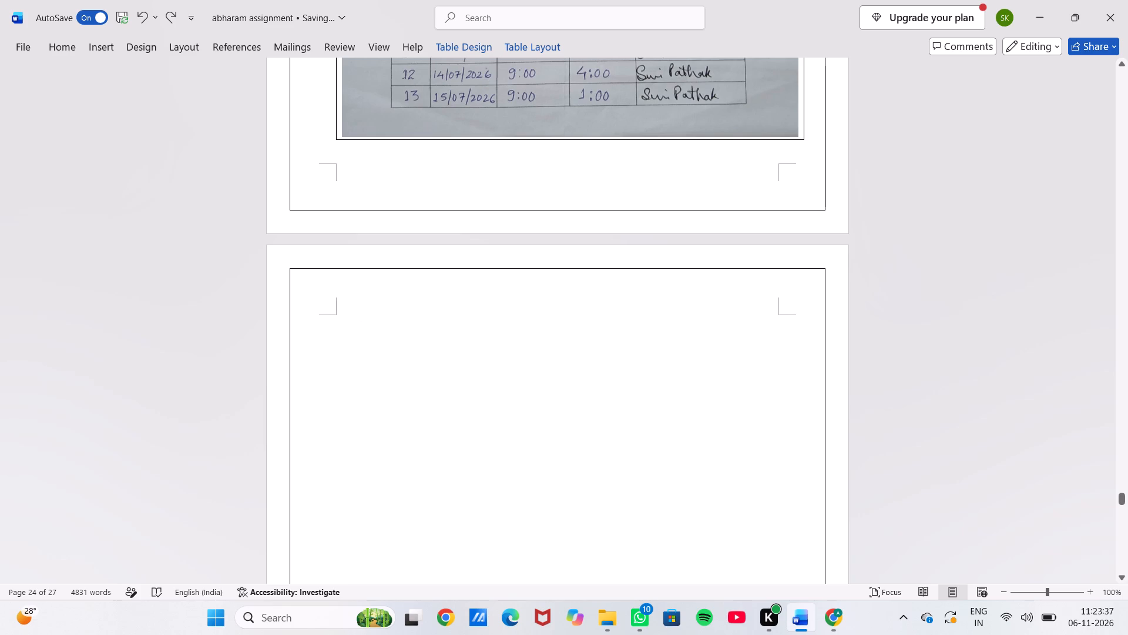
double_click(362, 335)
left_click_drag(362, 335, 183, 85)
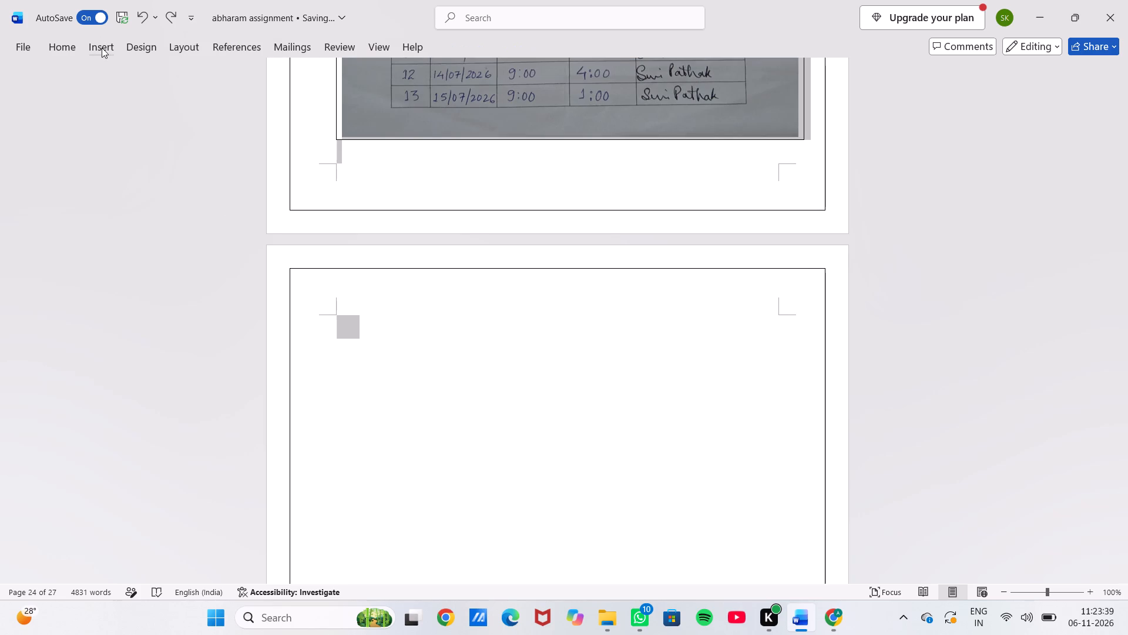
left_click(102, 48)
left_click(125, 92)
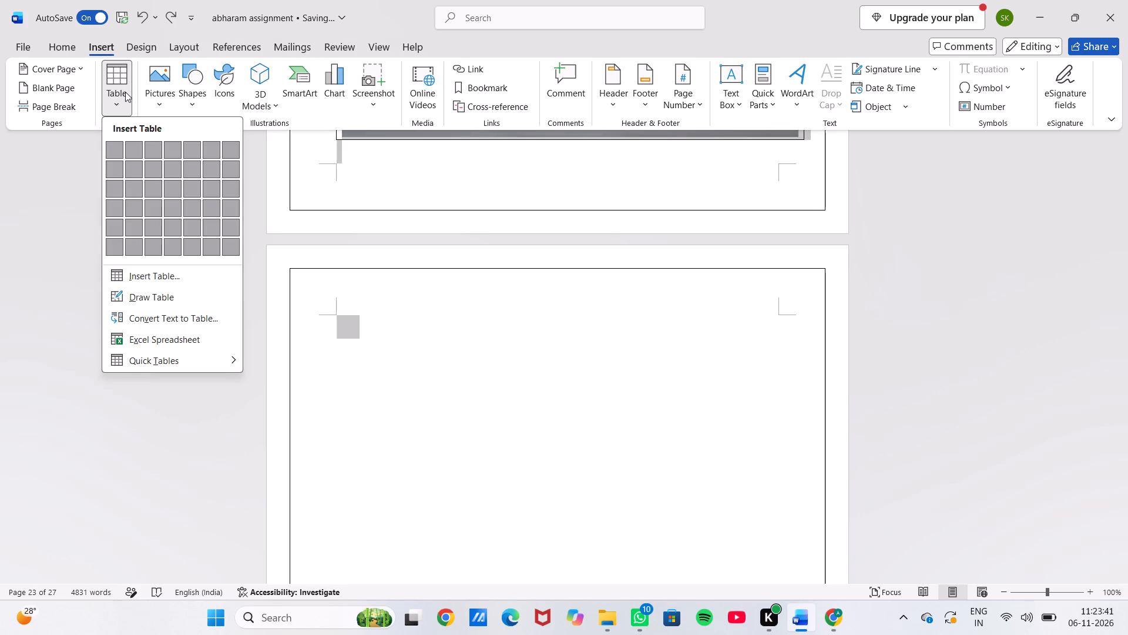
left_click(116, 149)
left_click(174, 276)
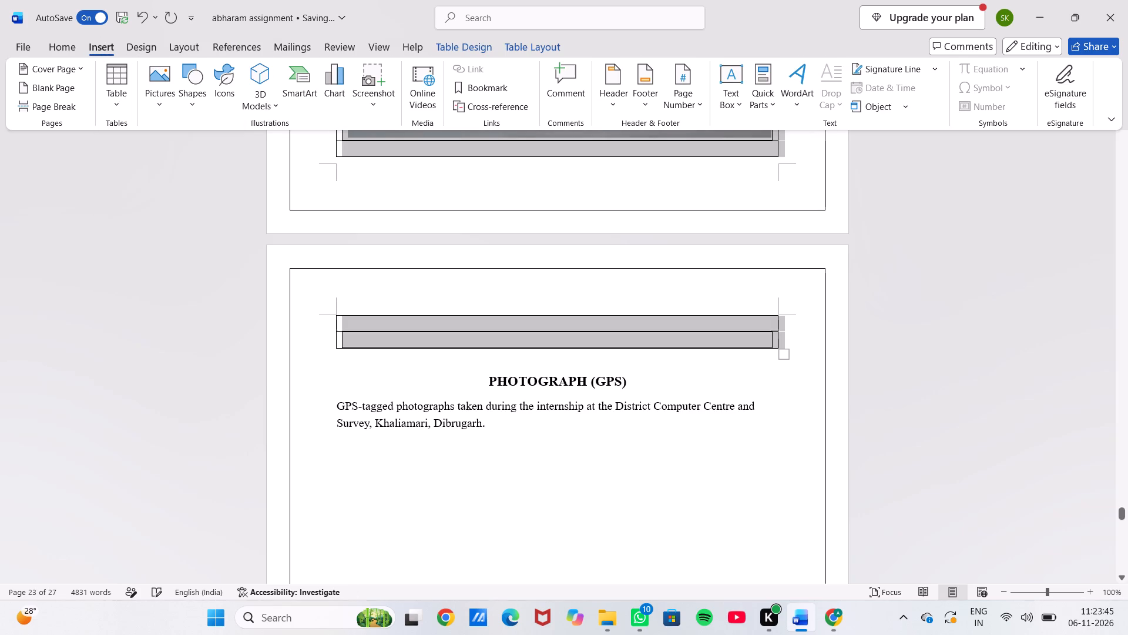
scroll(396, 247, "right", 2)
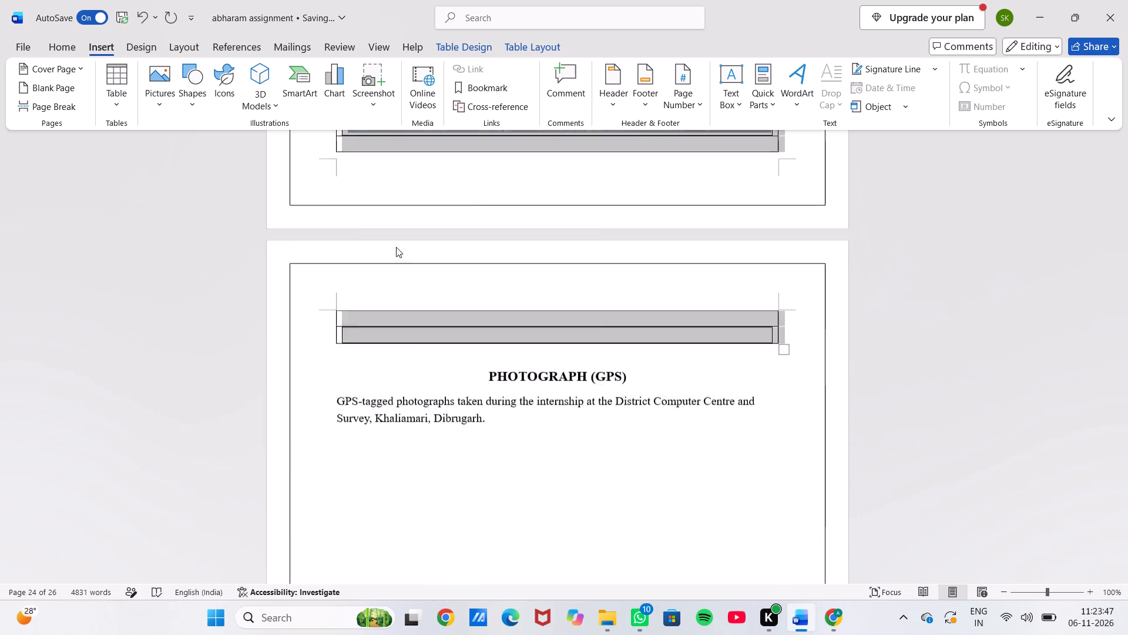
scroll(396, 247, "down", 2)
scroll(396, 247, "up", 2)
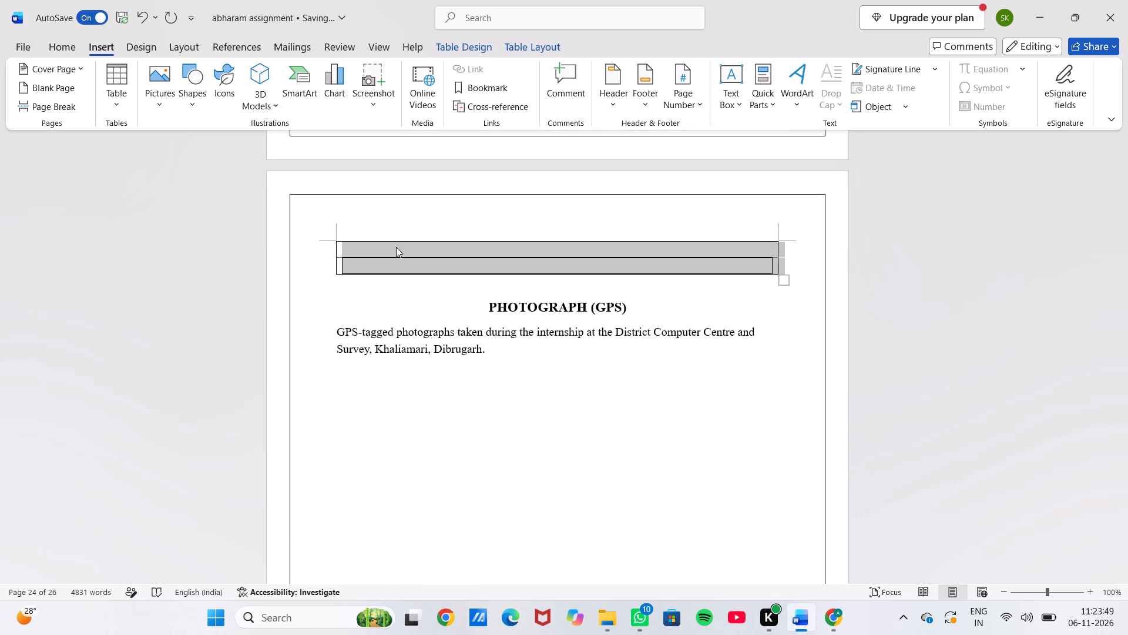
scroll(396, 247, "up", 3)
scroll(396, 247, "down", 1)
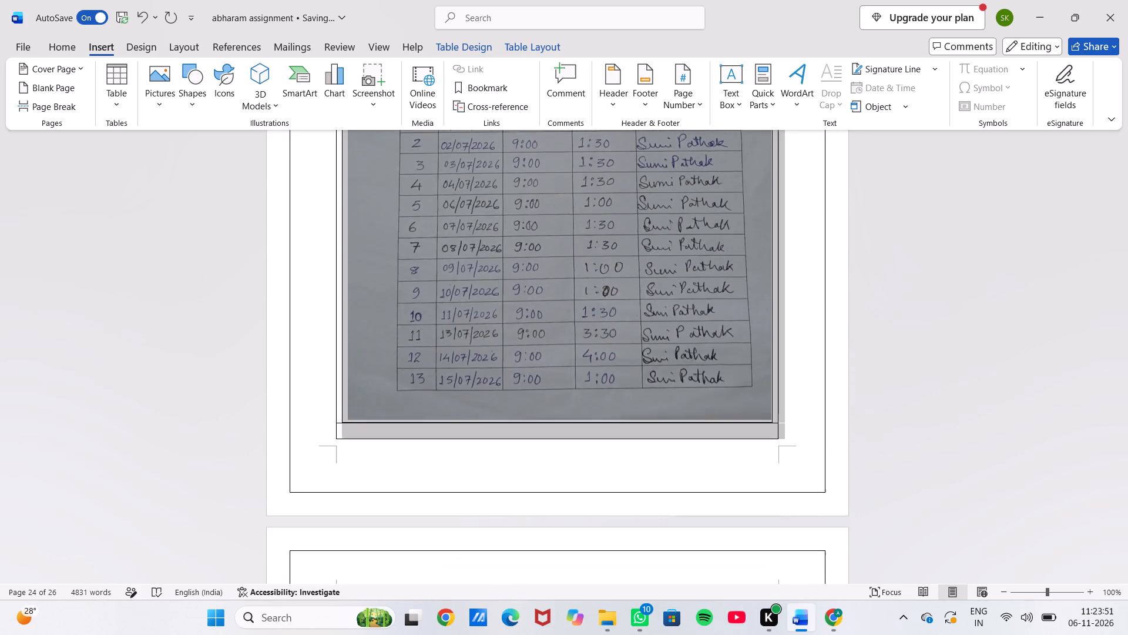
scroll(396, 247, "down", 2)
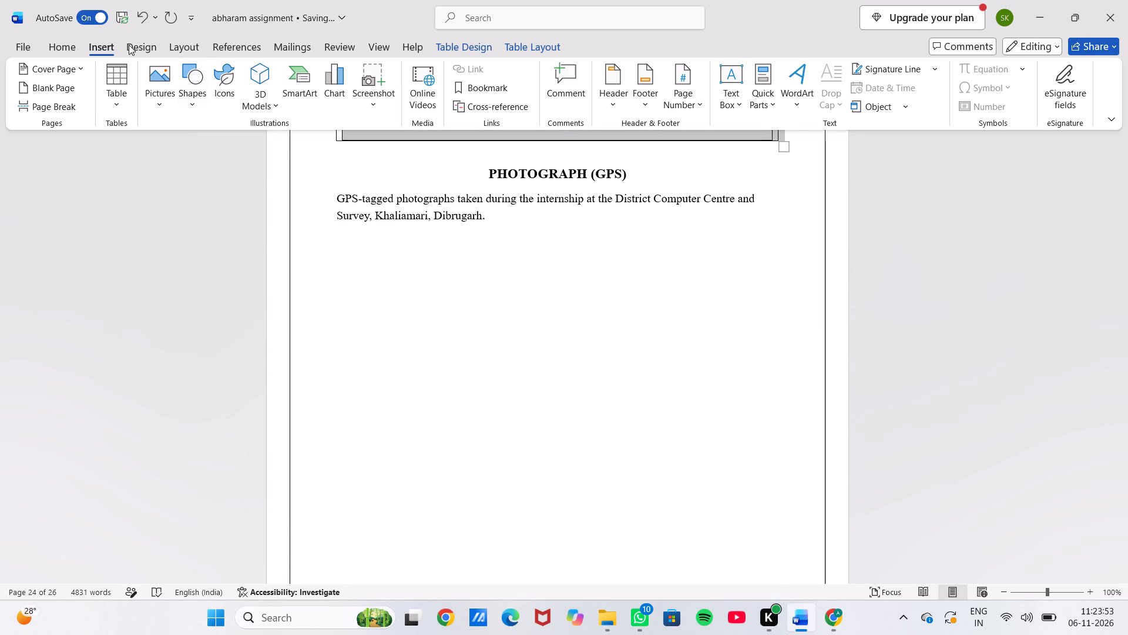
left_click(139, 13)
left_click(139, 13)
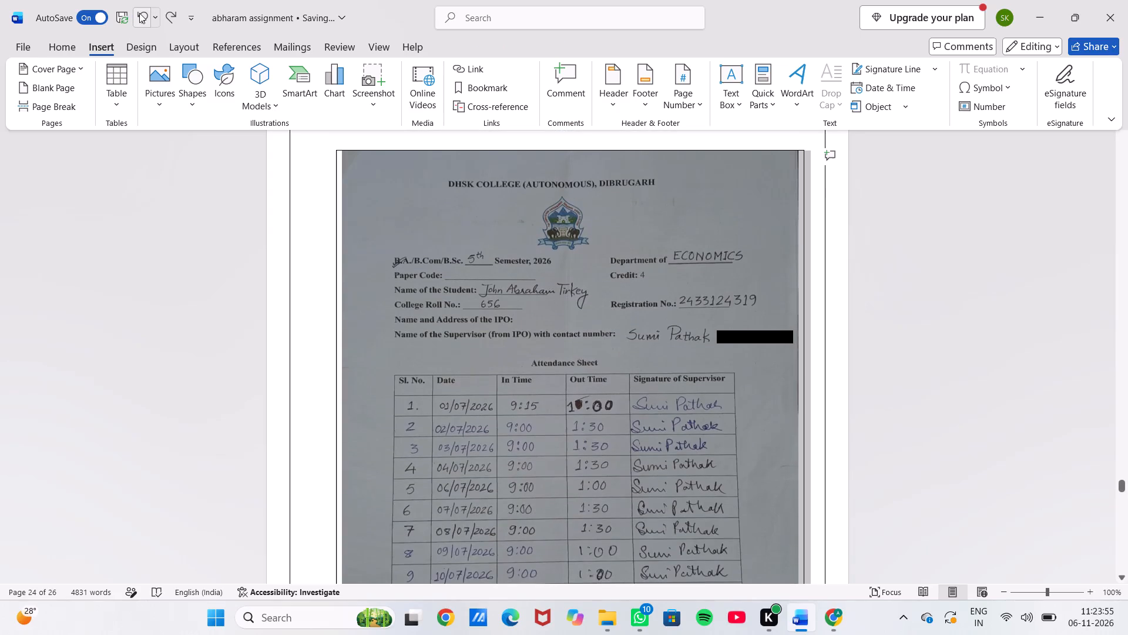
Add two empty lines below the GPS-tagged photographs description on the PHOTOGRAPH (GPS) page.
scroll(474, 259, "down", 4)
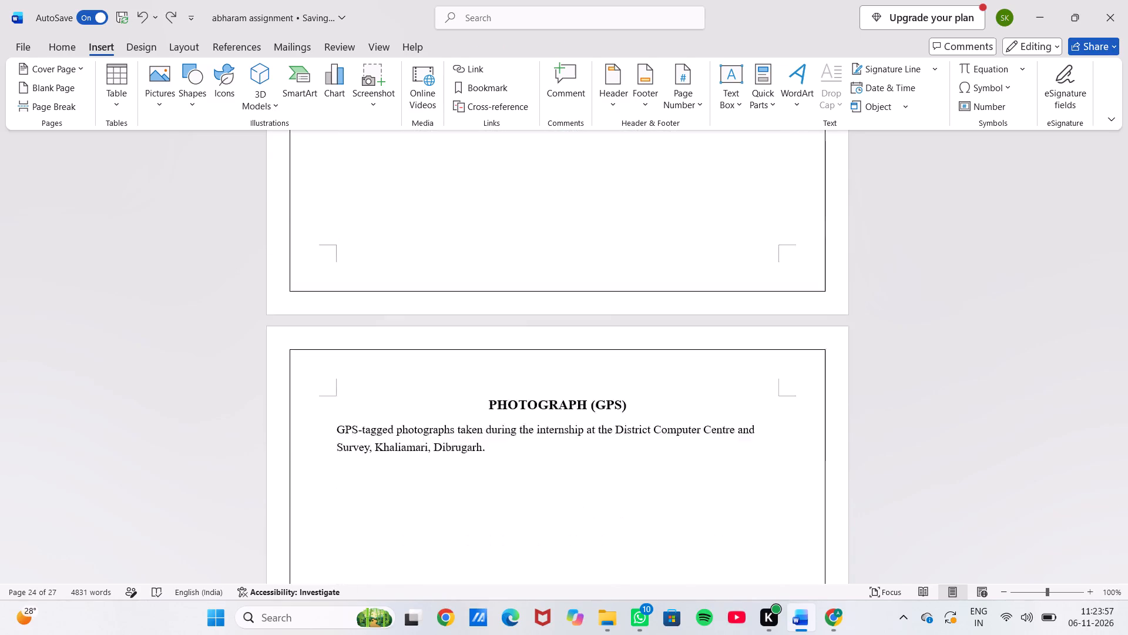
scroll(474, 259, "down", 2)
left_click(382, 187)
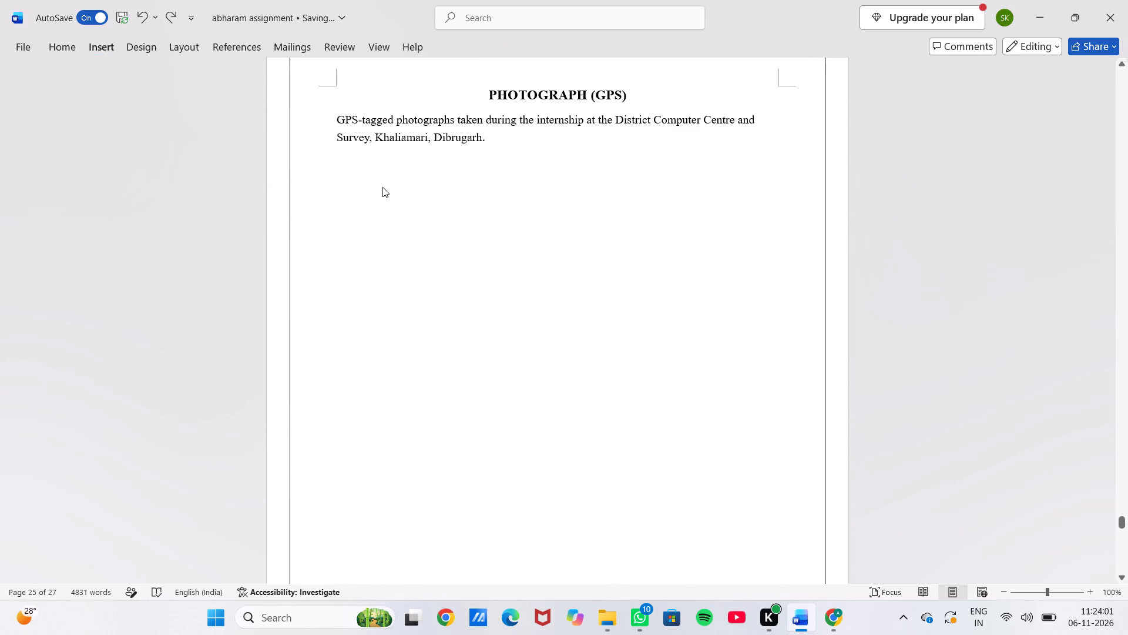
left_click(498, 148)
key("Return")
key("Return")
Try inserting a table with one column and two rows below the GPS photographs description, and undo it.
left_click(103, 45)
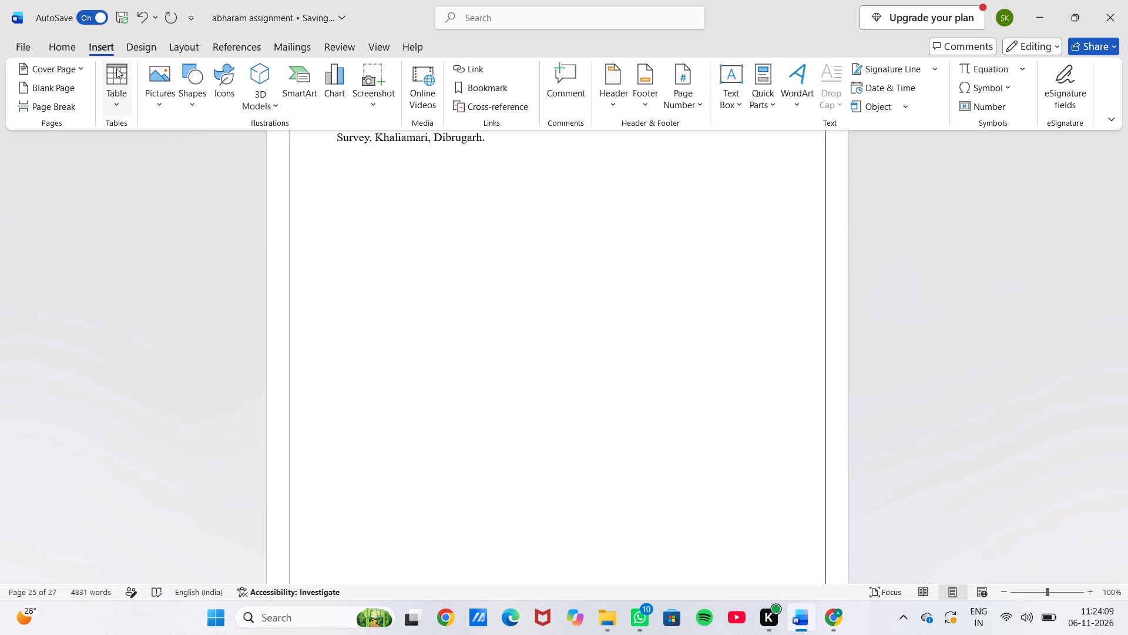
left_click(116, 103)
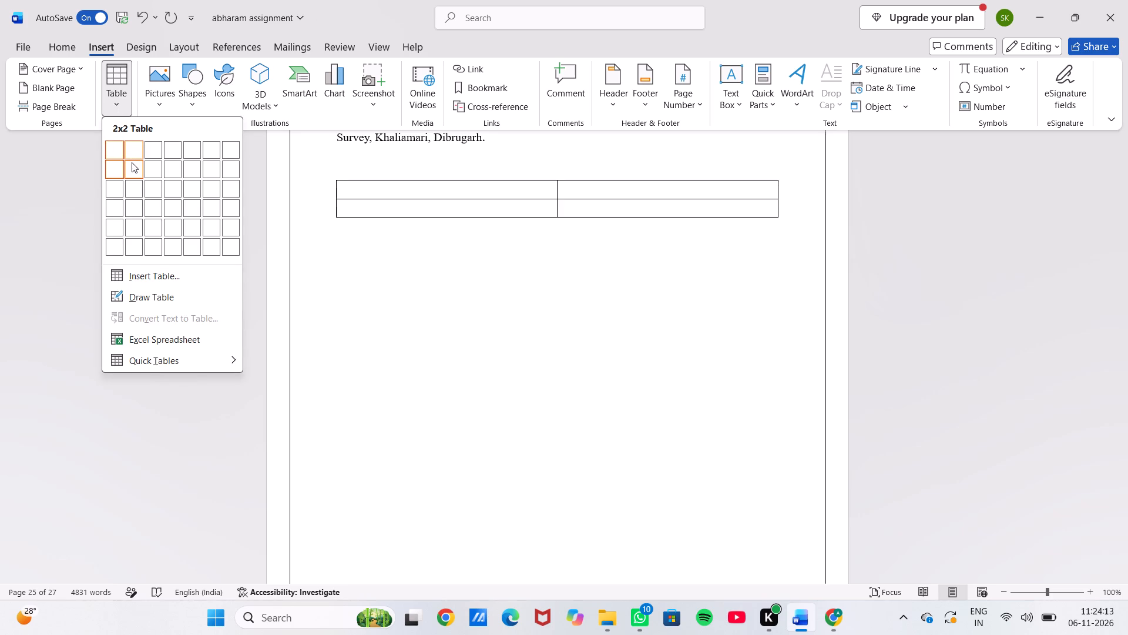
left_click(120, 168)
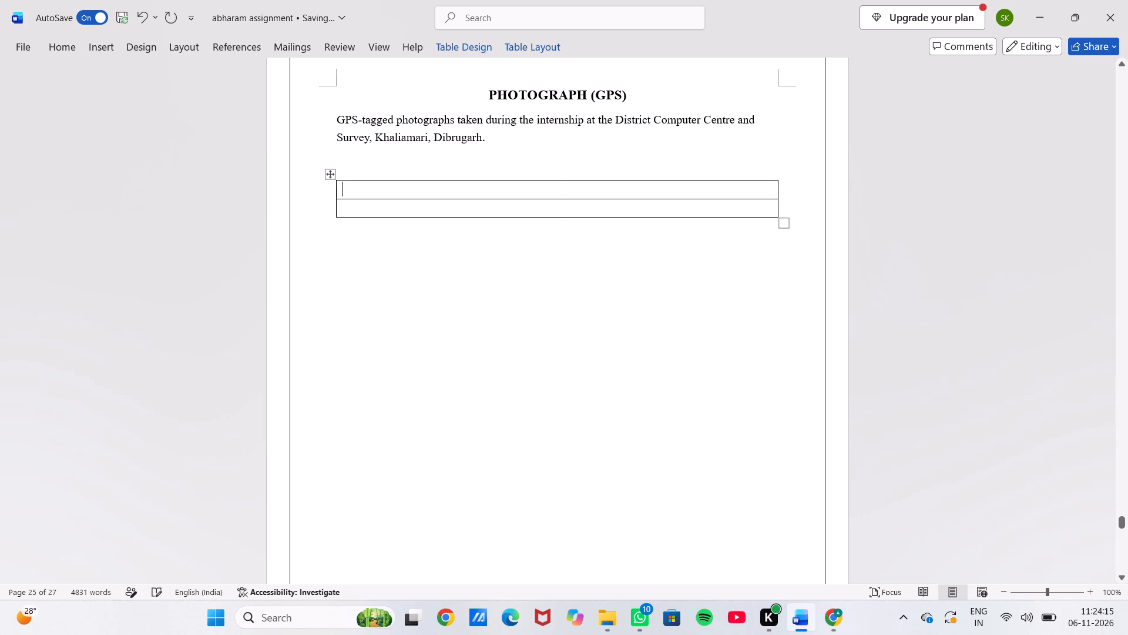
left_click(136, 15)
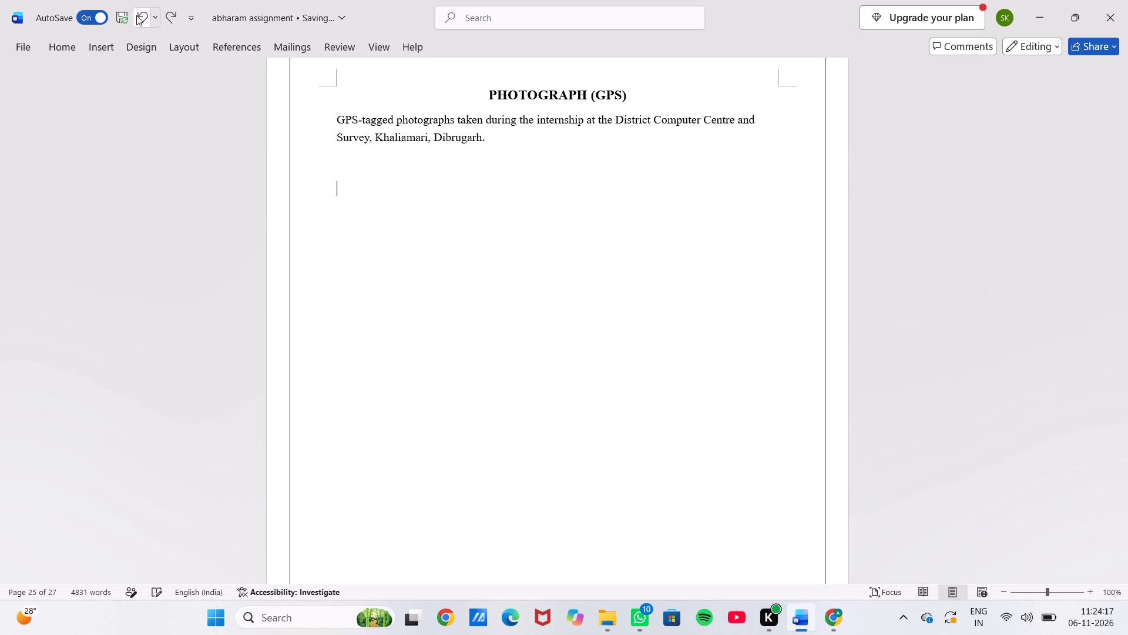
Insert a table with two columns and one row below the GPS photographs description.
left_click(104, 49)
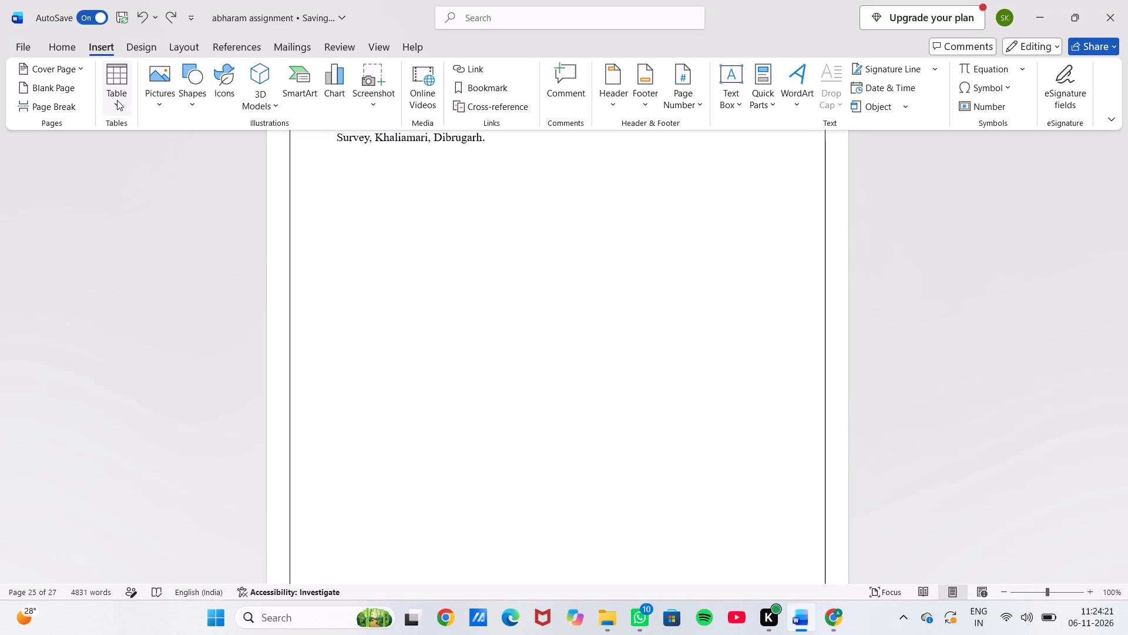
left_click(117, 100)
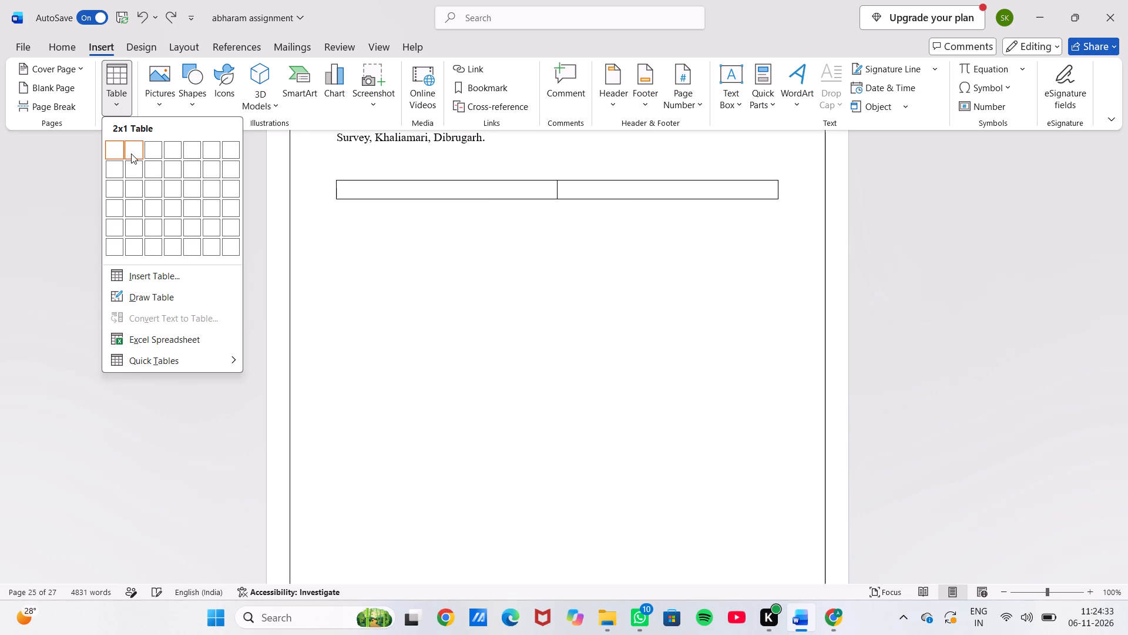
left_click(131, 152)
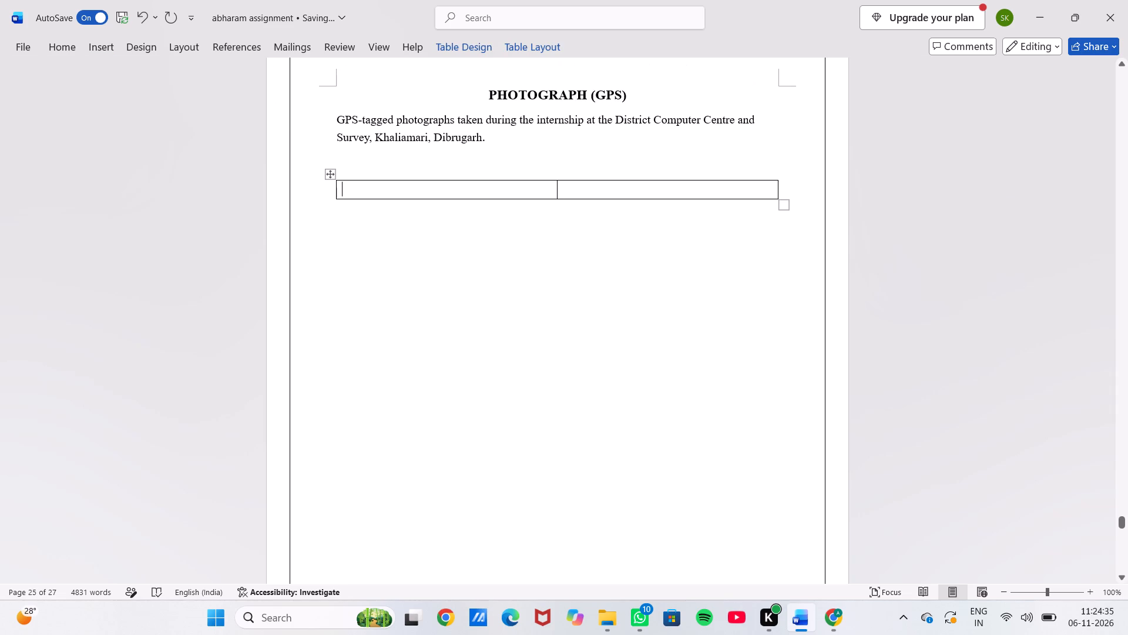
Increase the row height of the two-column table on the PHOTOGRAPH (GPS) page until its cells are slightly taller than wide.
left_click(784, 206)
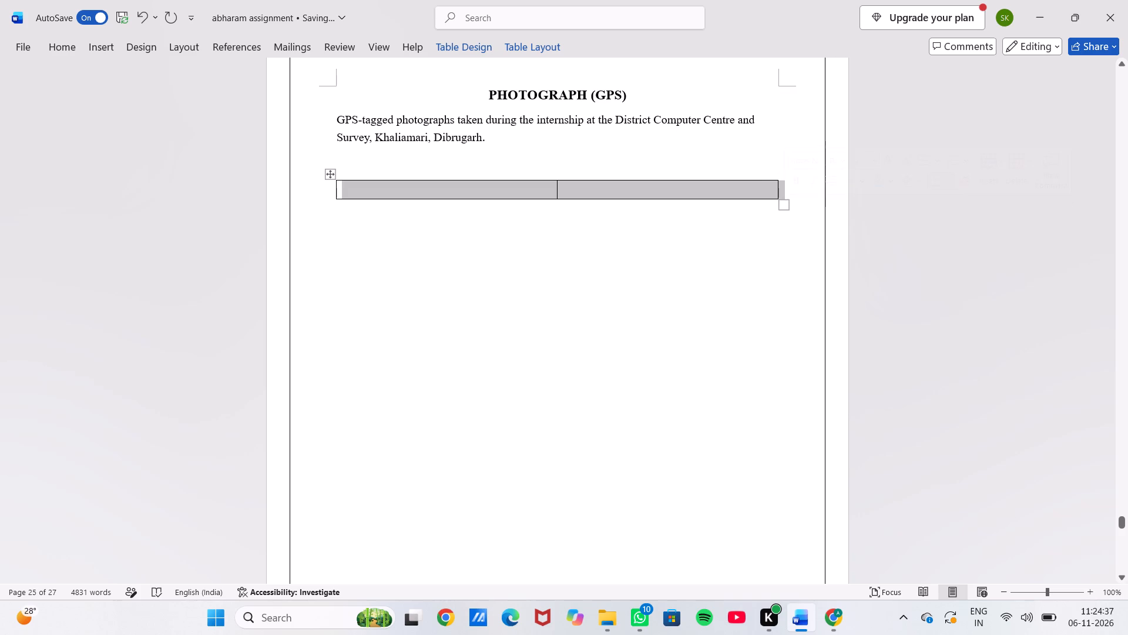
left_click(699, 278)
left_click_drag(699, 278, 761, 185)
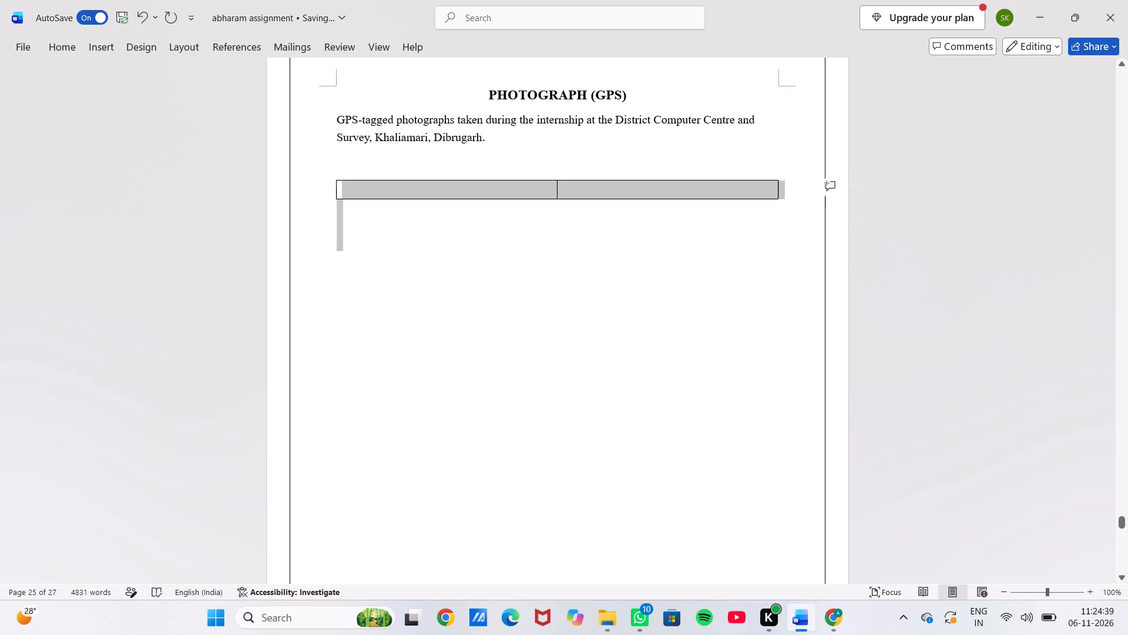
left_click_drag(761, 185, 653, 260)
scroll(653, 260, "up", 2)
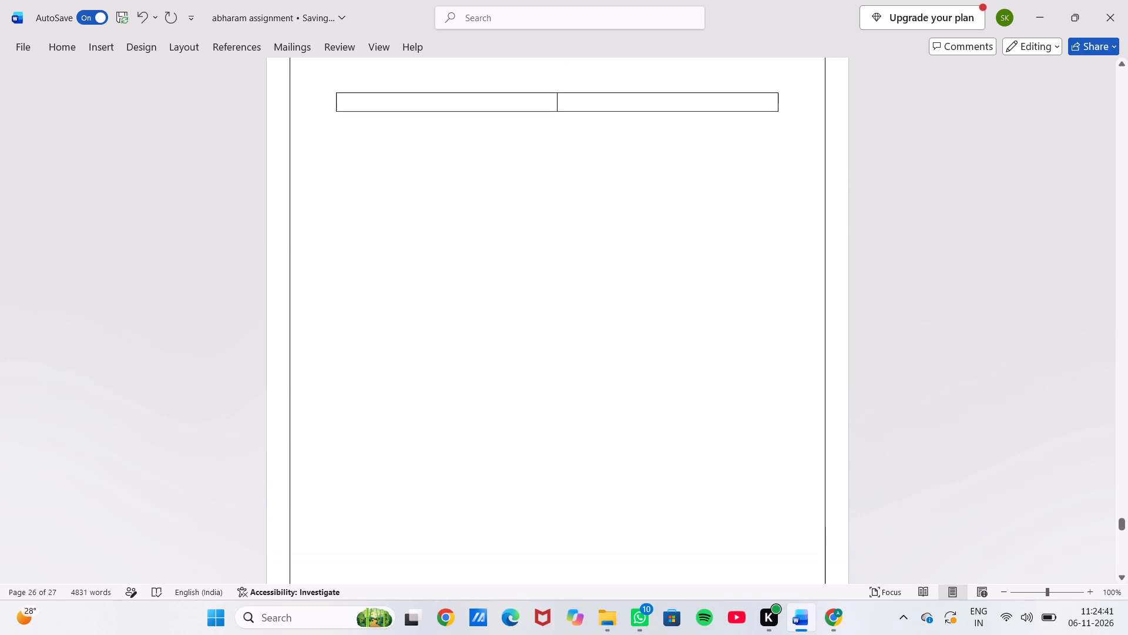
scroll(653, 260, "up", 2)
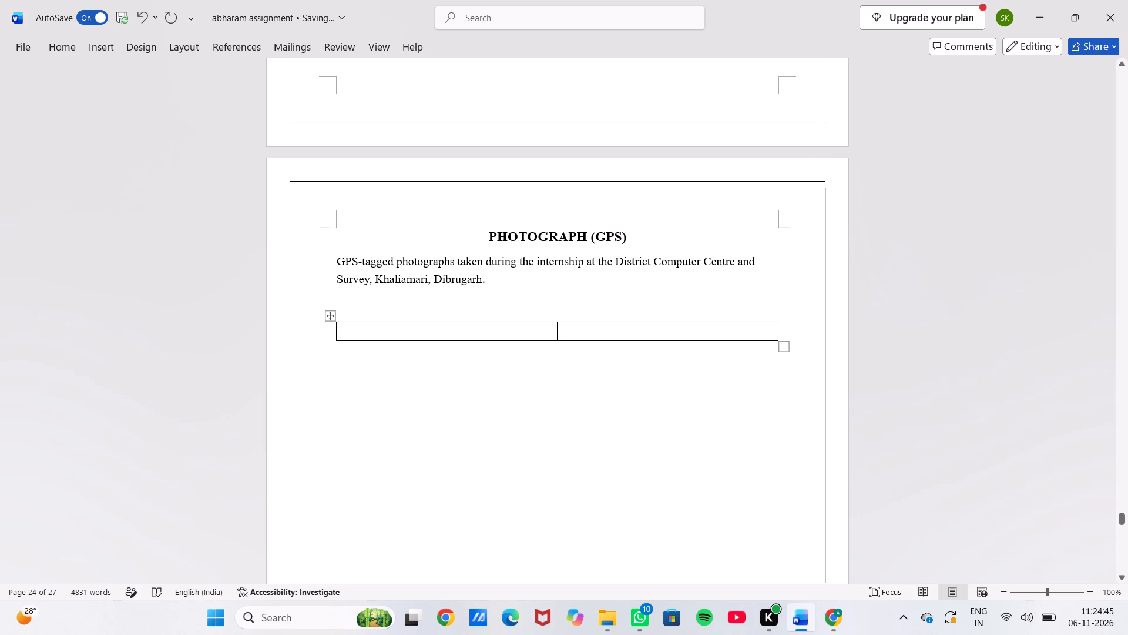
left_click_drag(546, 340, 543, 516)
right_click(543, 516)
scroll(550, 322, "up", 1)
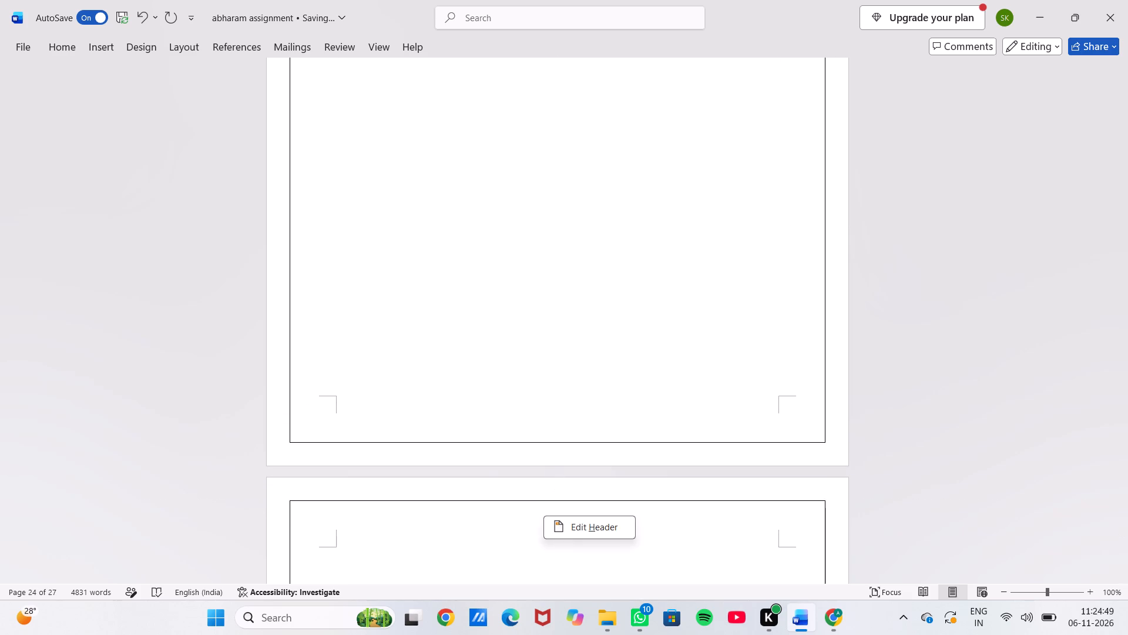
scroll(550, 322, "up", 3)
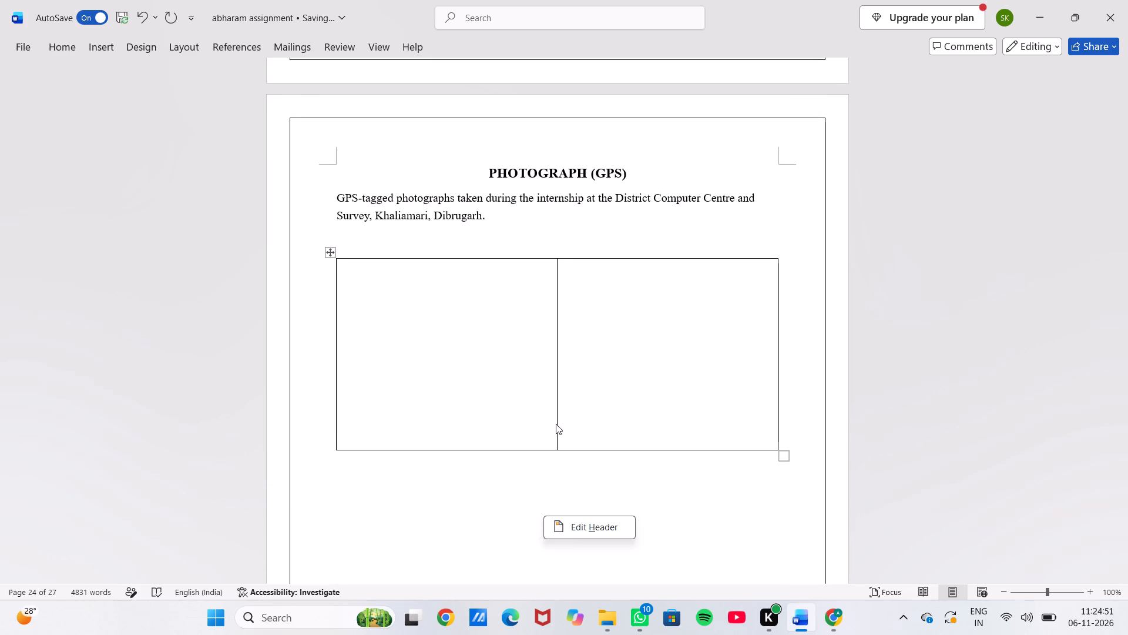
scroll(556, 424, "down", 1)
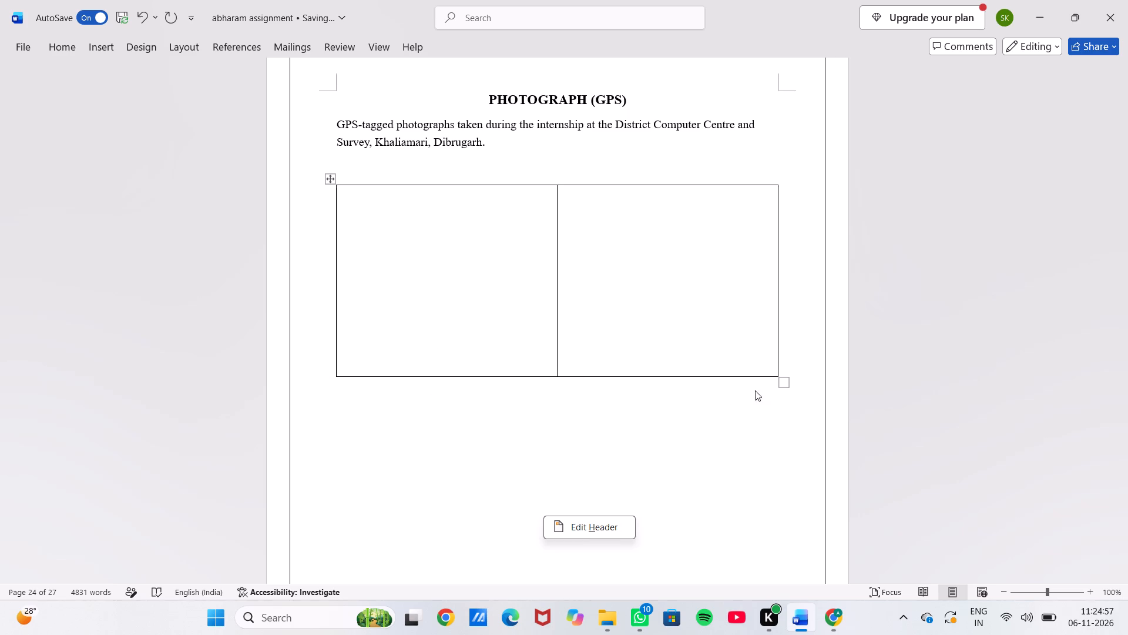
left_click(721, 376)
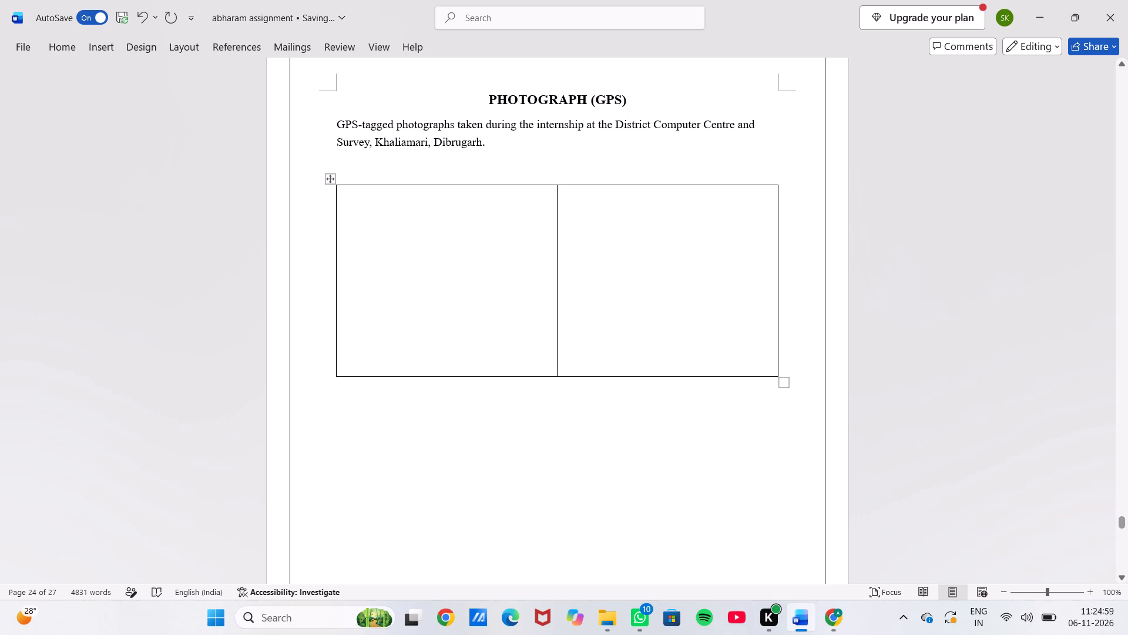
left_click_drag(721, 376, 720, 433)
scroll(720, 433, "up", 2)
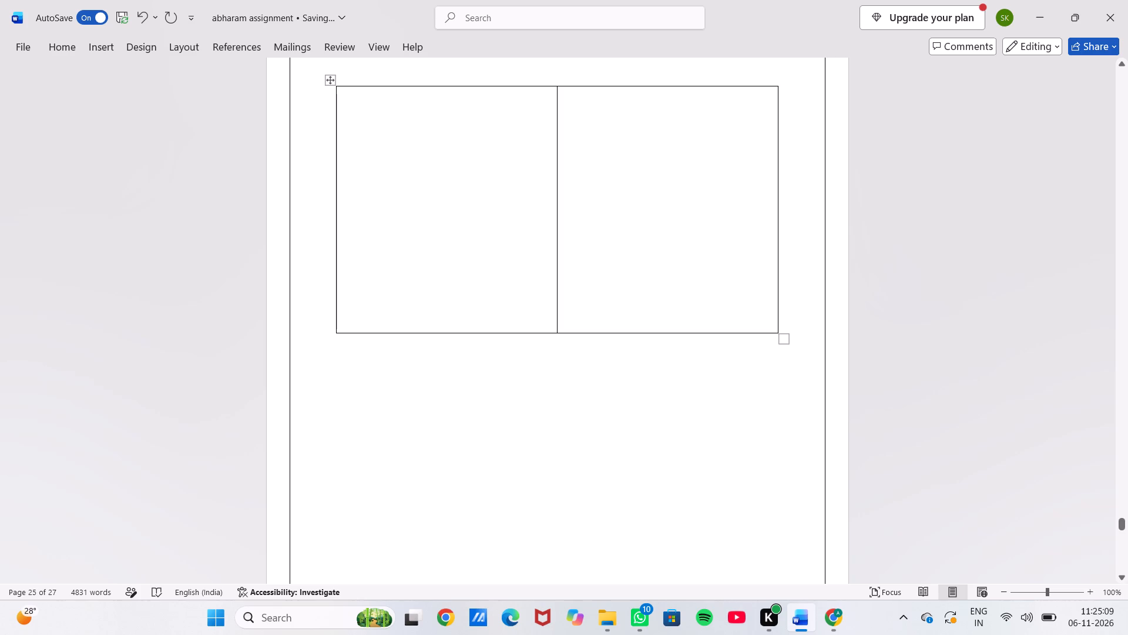
Widen the two-column table on both sides so its outer borders extend slightly beyond the page's text margins.
left_click_drag(336, 116, 321, 122)
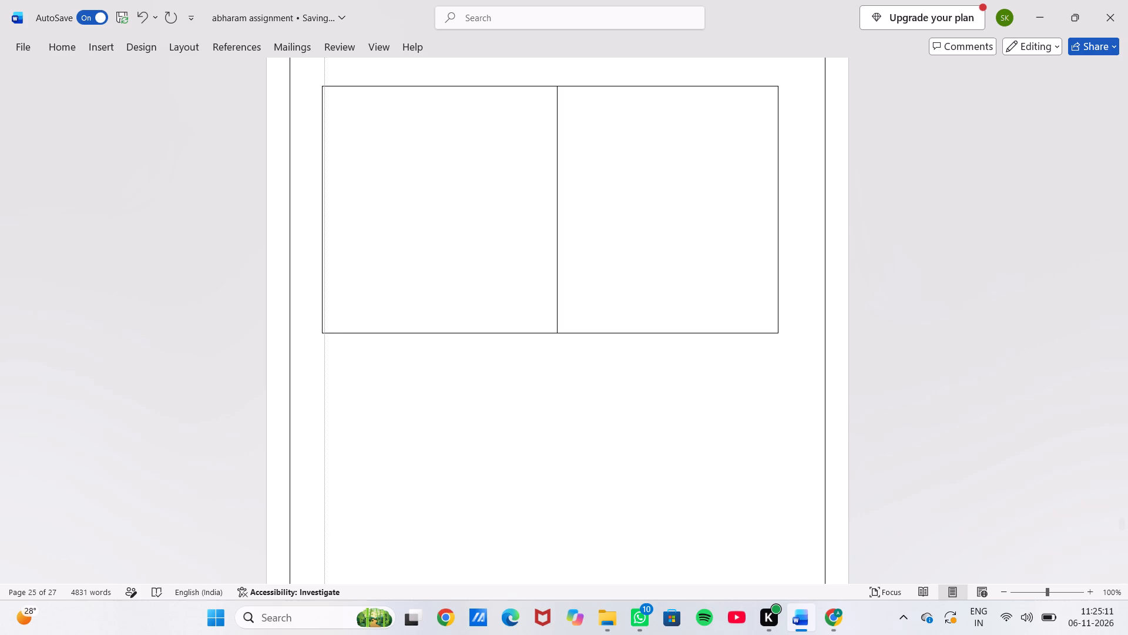
left_click_drag(321, 122, 321, 122)
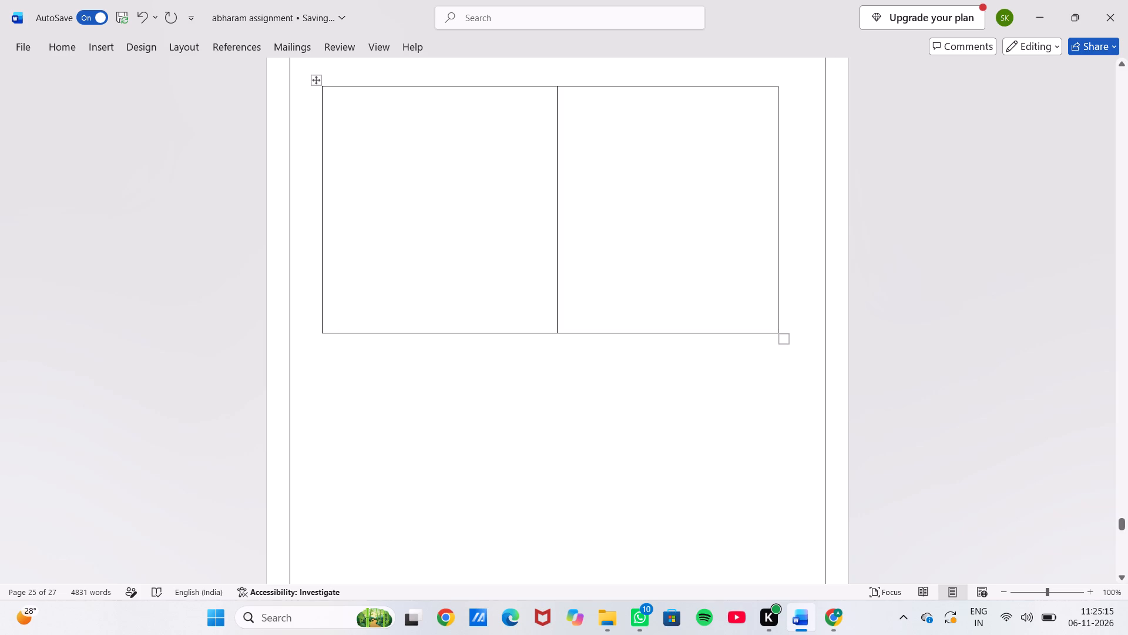
left_click(779, 177)
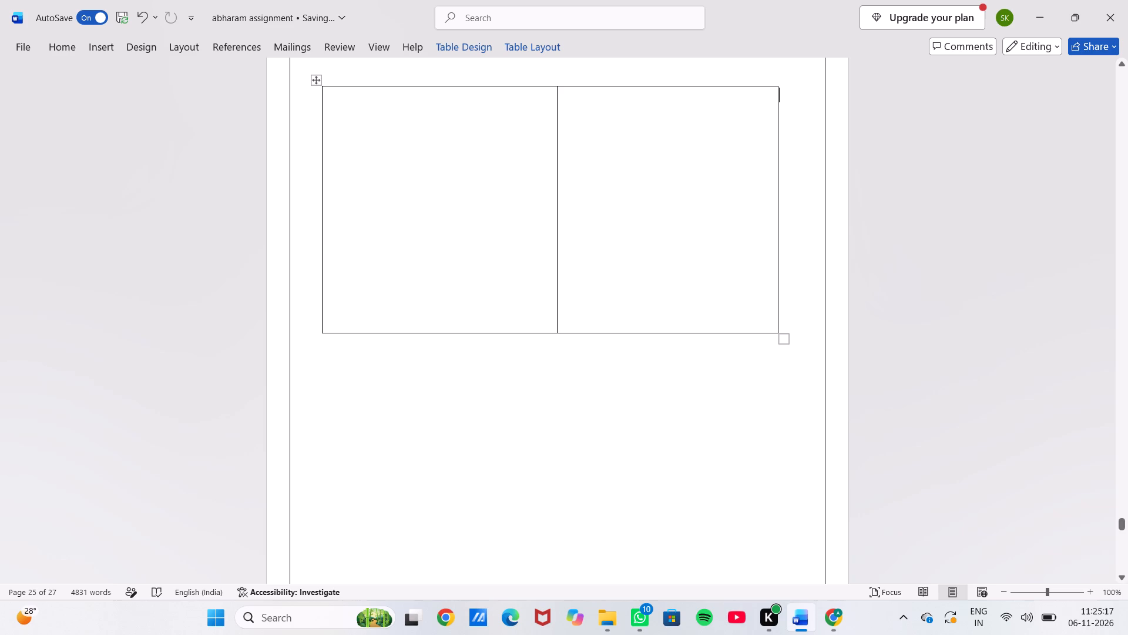
left_click_drag(778, 174, 778, 175)
left_click_drag(778, 175, 797, 171)
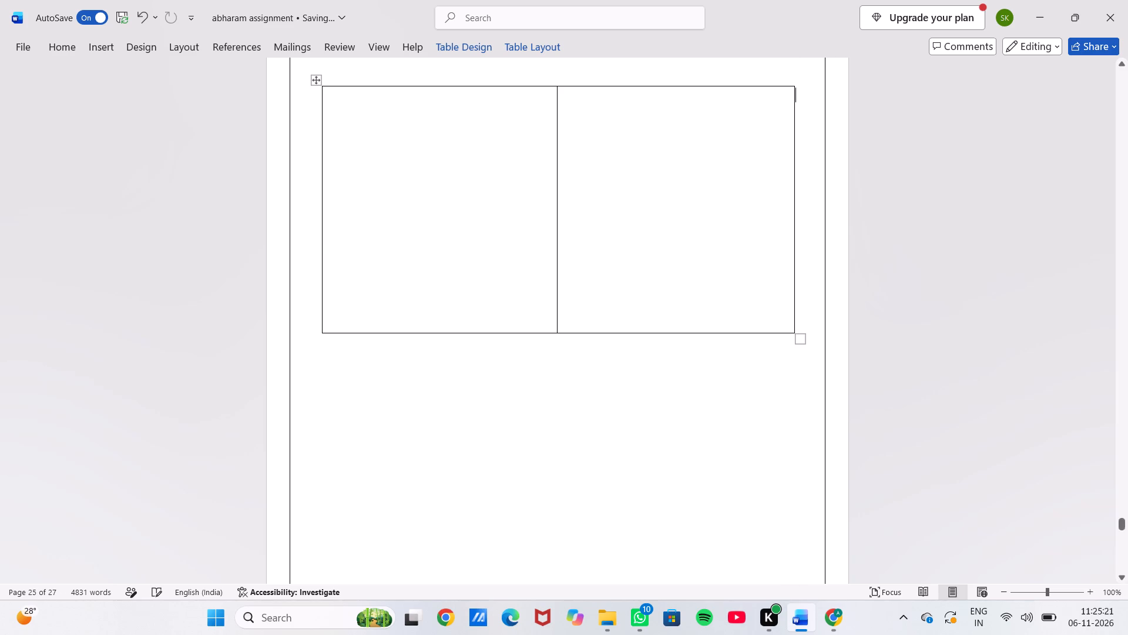
Insert the picture "1 pic" from the Downloads folder into the first cell of the table.
left_click(470, 195)
left_click(102, 42)
left_click(160, 103)
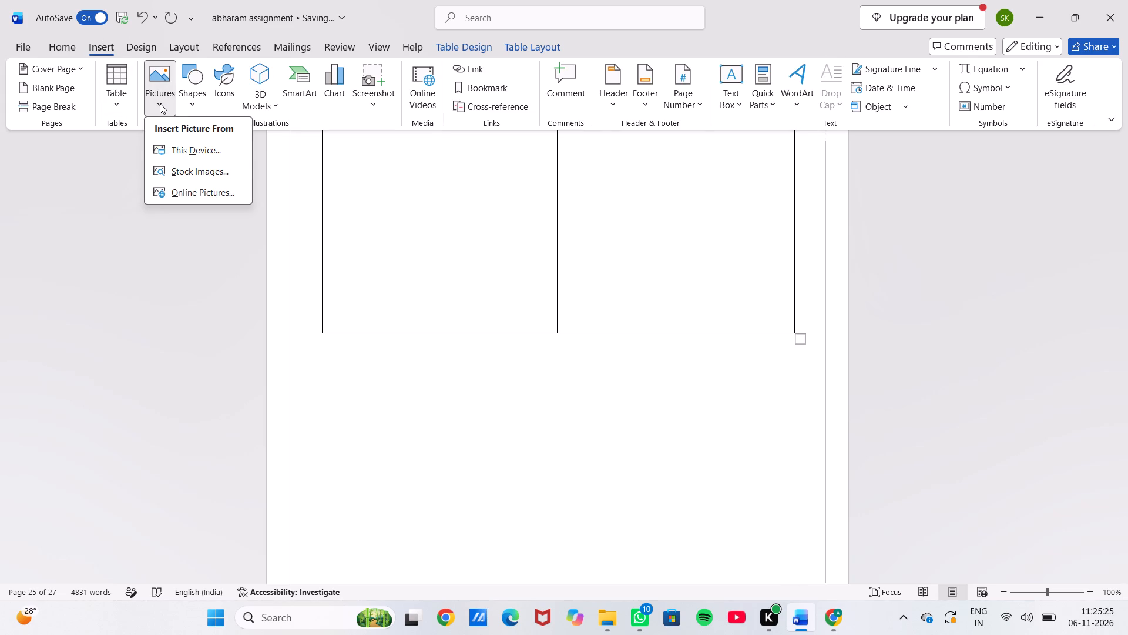
left_click(198, 148)
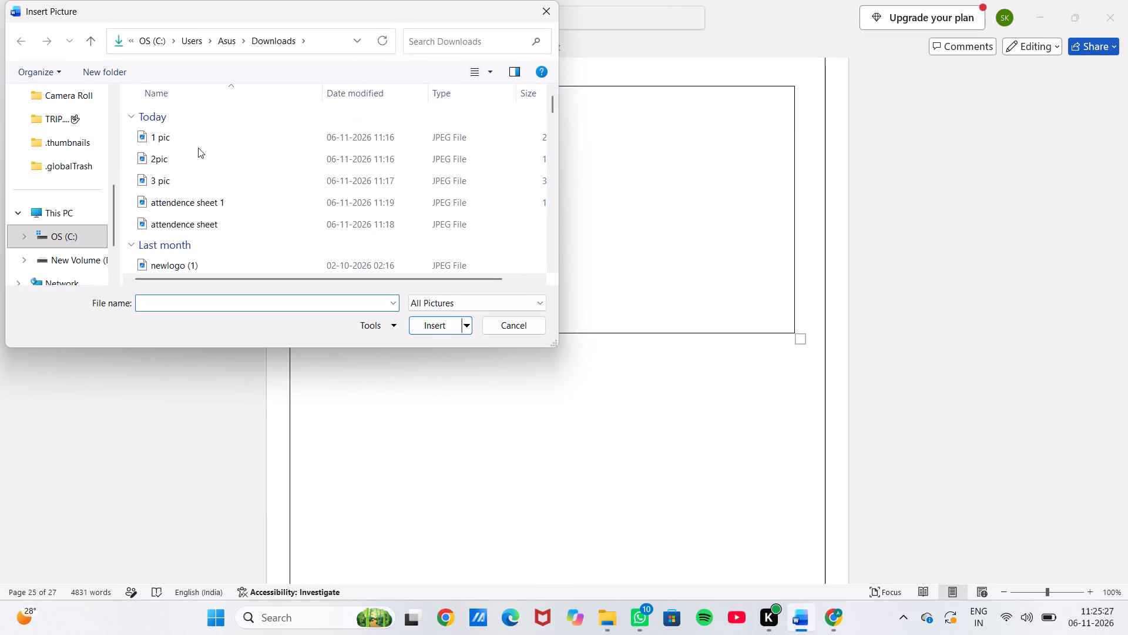
left_click(162, 136)
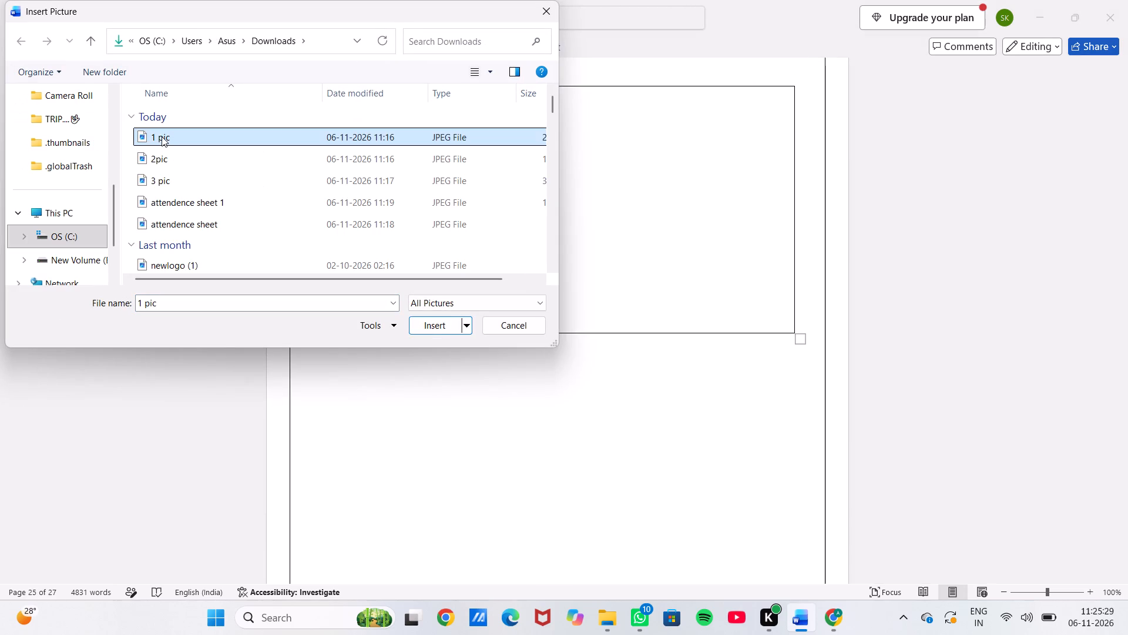
left_click(442, 322)
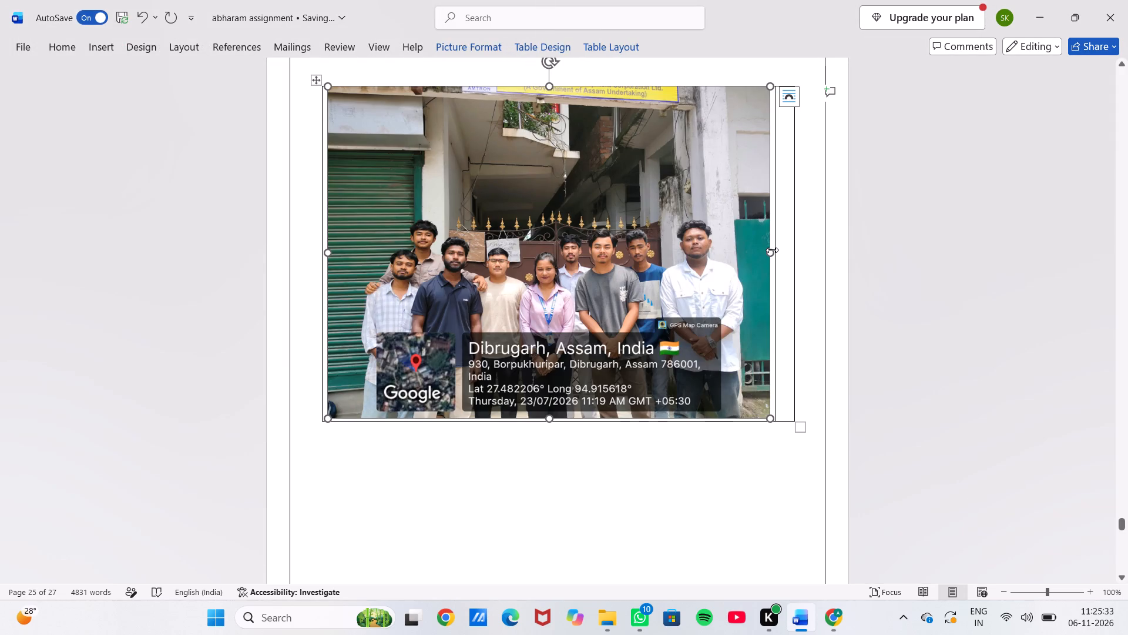
Shrink the inserted group photograph in width and height until it takes up about half of the table's width.
left_click_drag(771, 253, 740, 258)
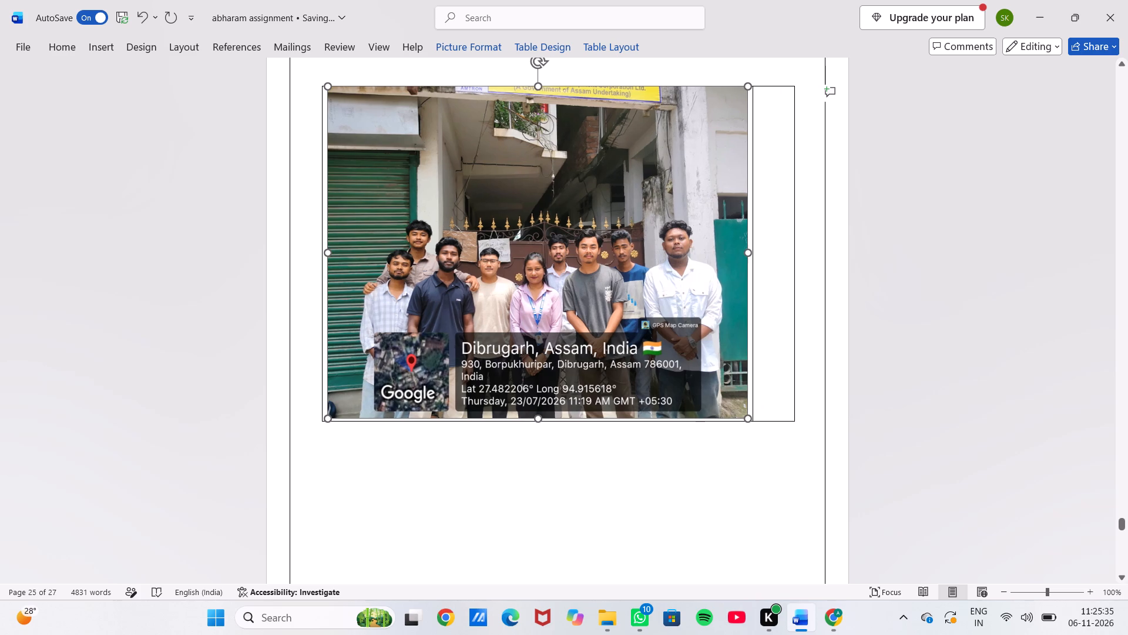
left_click_drag(740, 258, 653, 260)
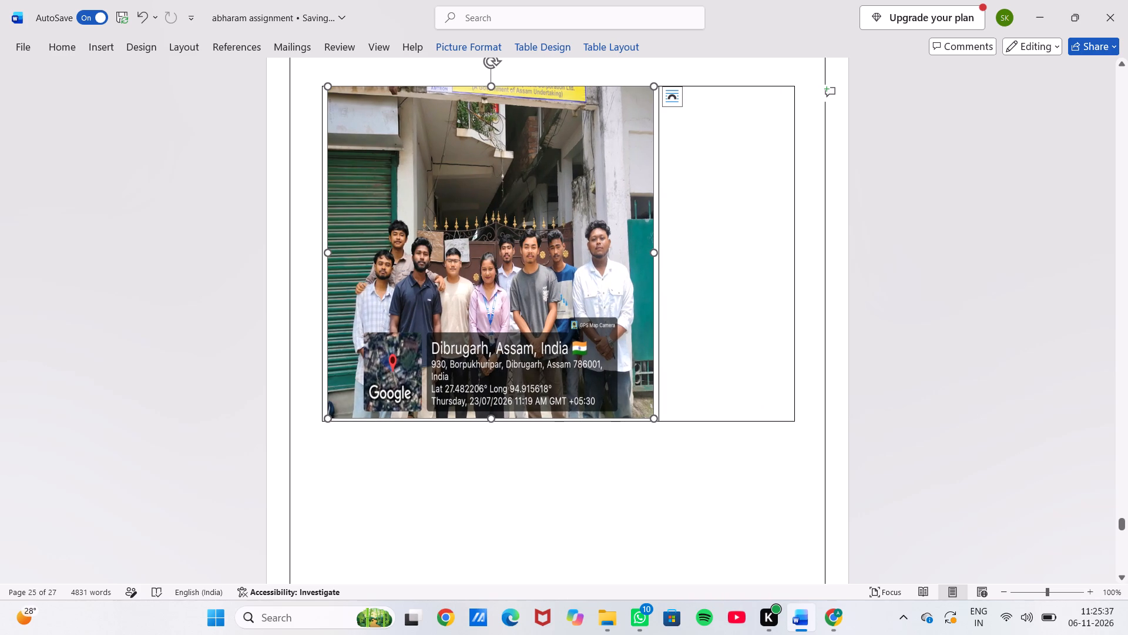
left_click_drag(493, 420, 492, 329)
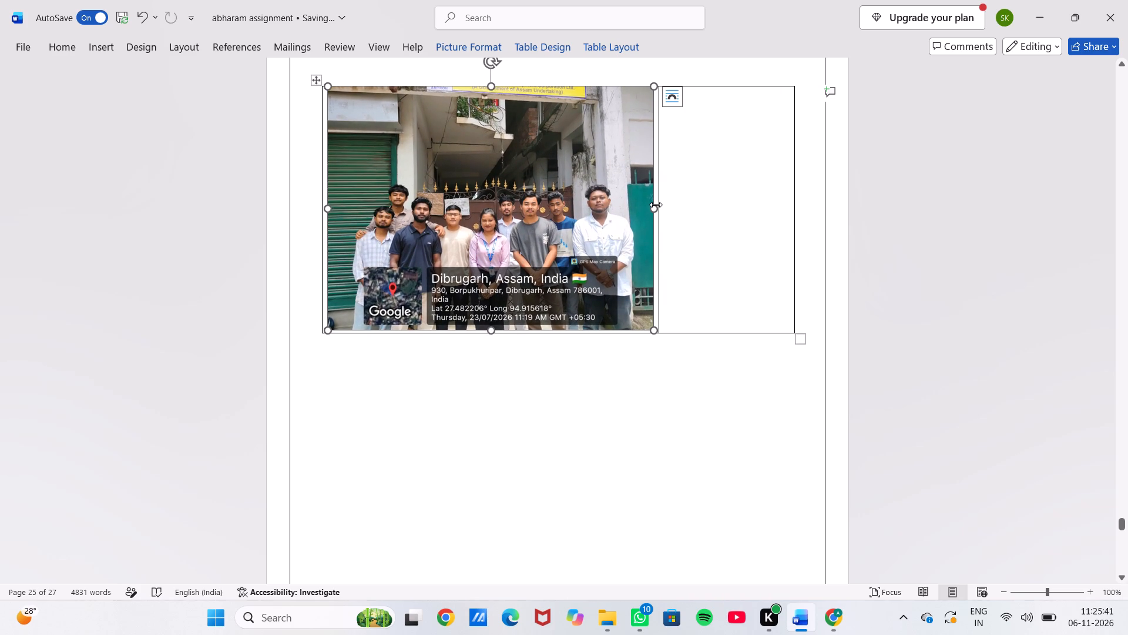
scroll(627, 329, "down", 3)
scroll(627, 329, "up", 1)
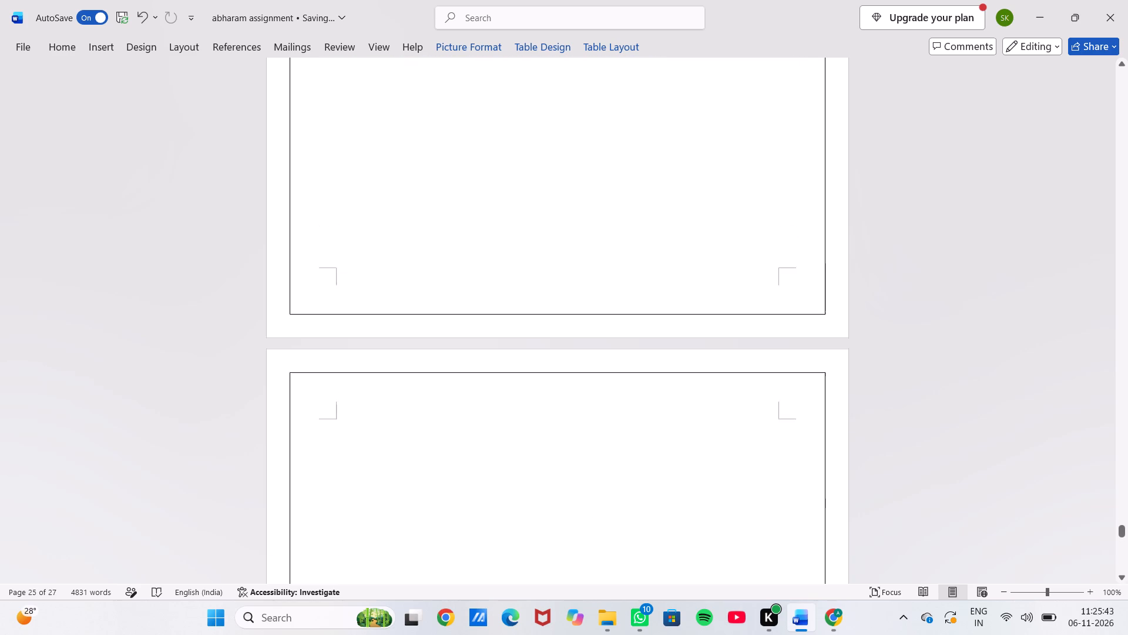
scroll(627, 329, "up", 3)
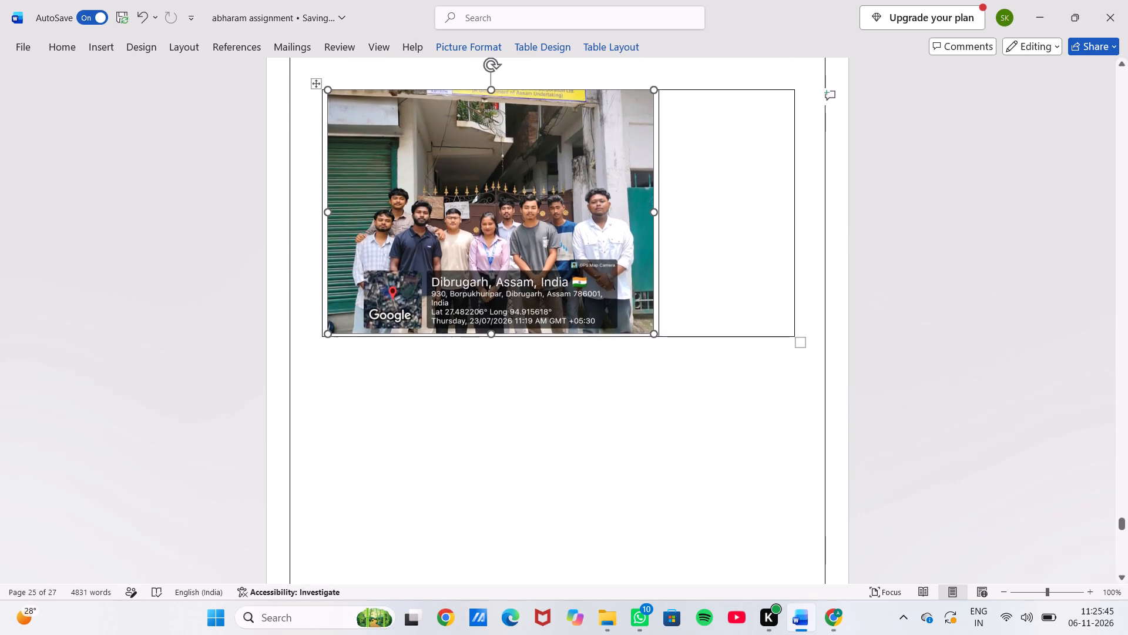
scroll(627, 329, "up", 1)
scroll(627, 329, "down", 2)
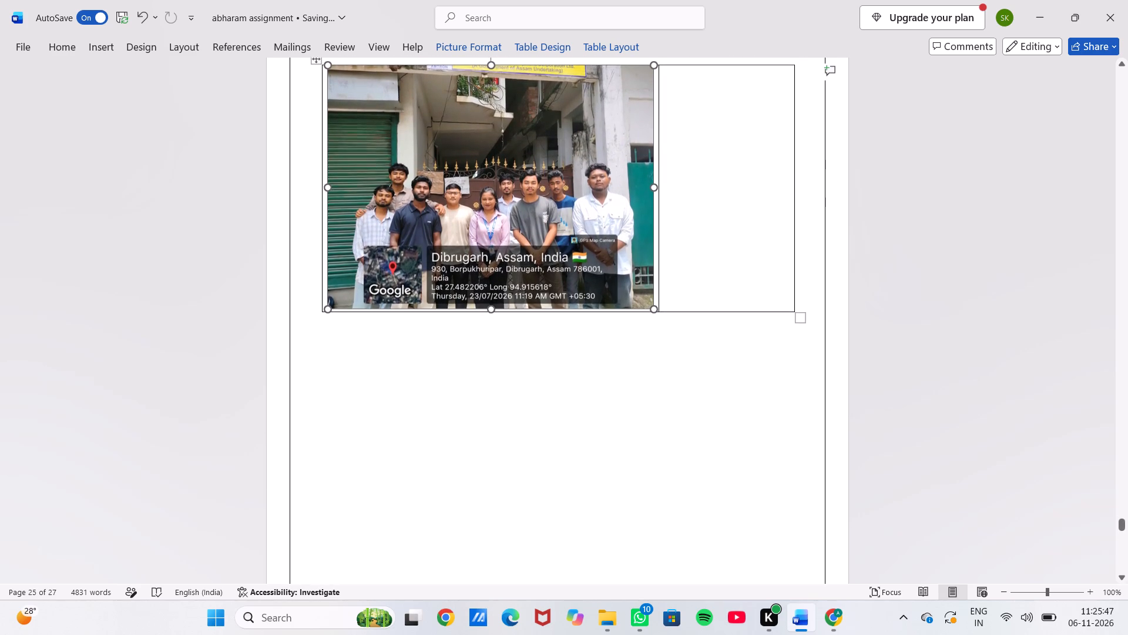
scroll(627, 329, "down", 1)
scroll(627, 329, "up", 1)
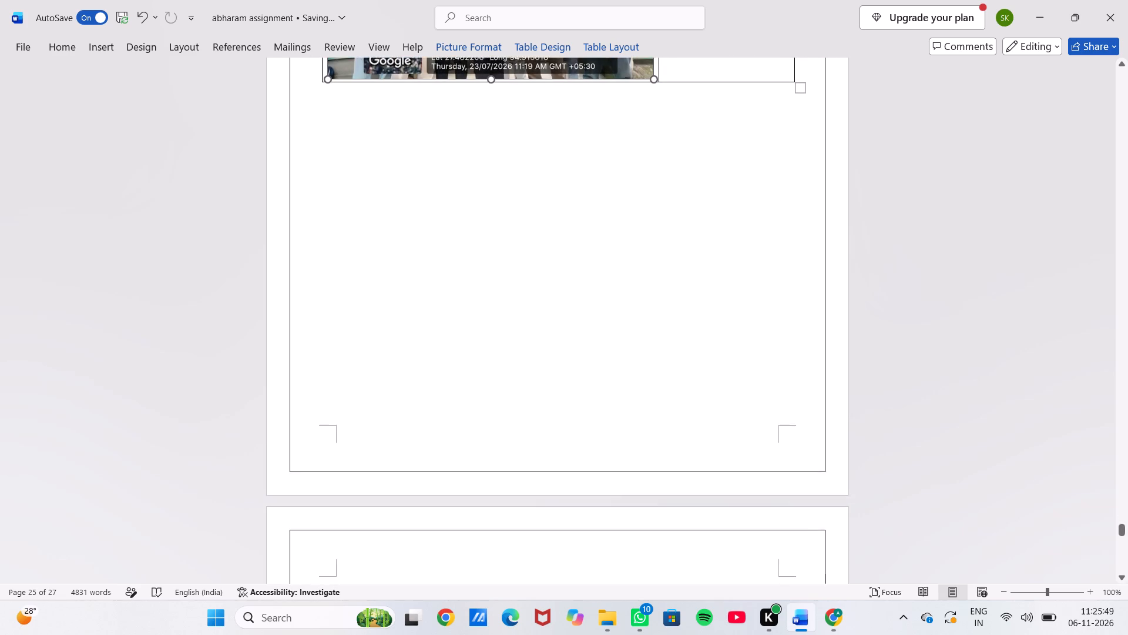
scroll(627, 329, "up", 1)
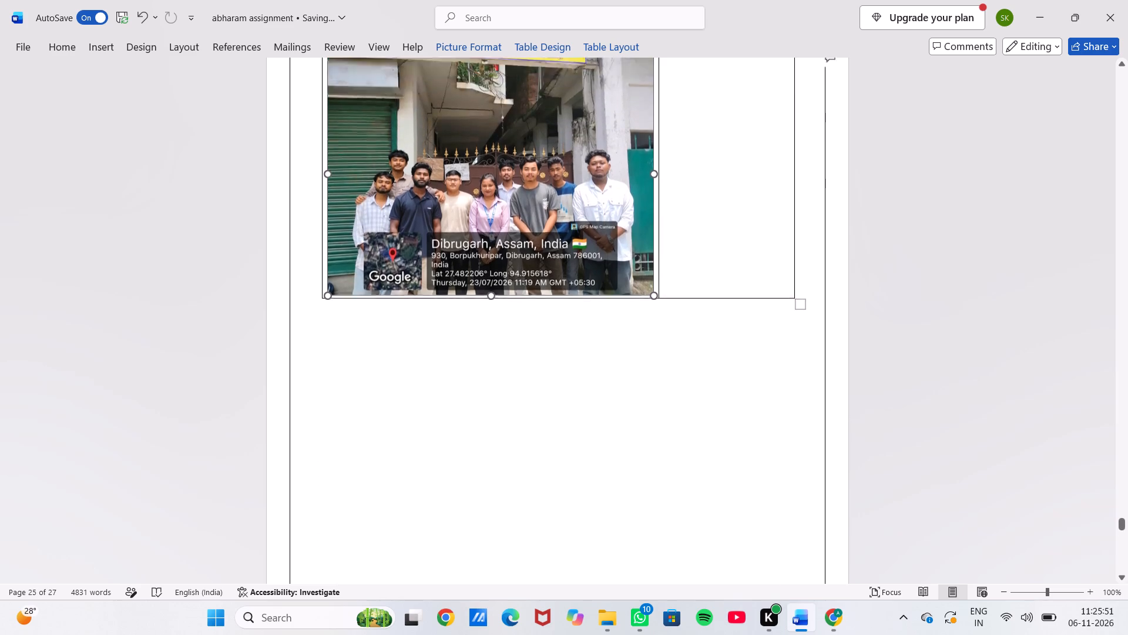
scroll(627, 329, "up", 1)
left_click_drag(653, 294, 644, 295)
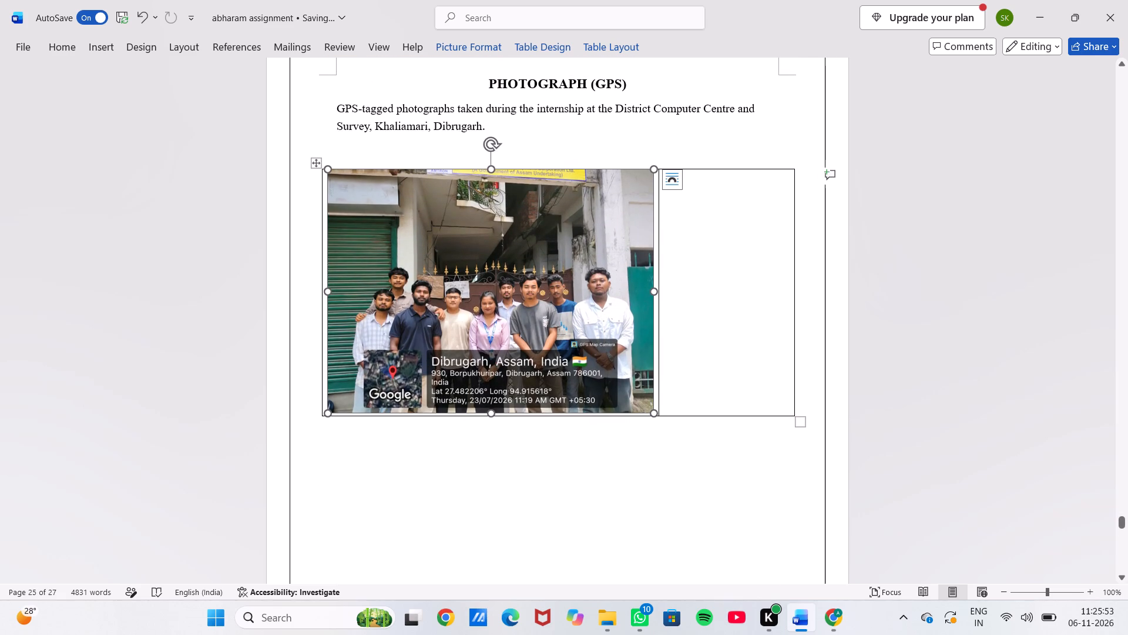
left_click_drag(644, 295, 573, 303)
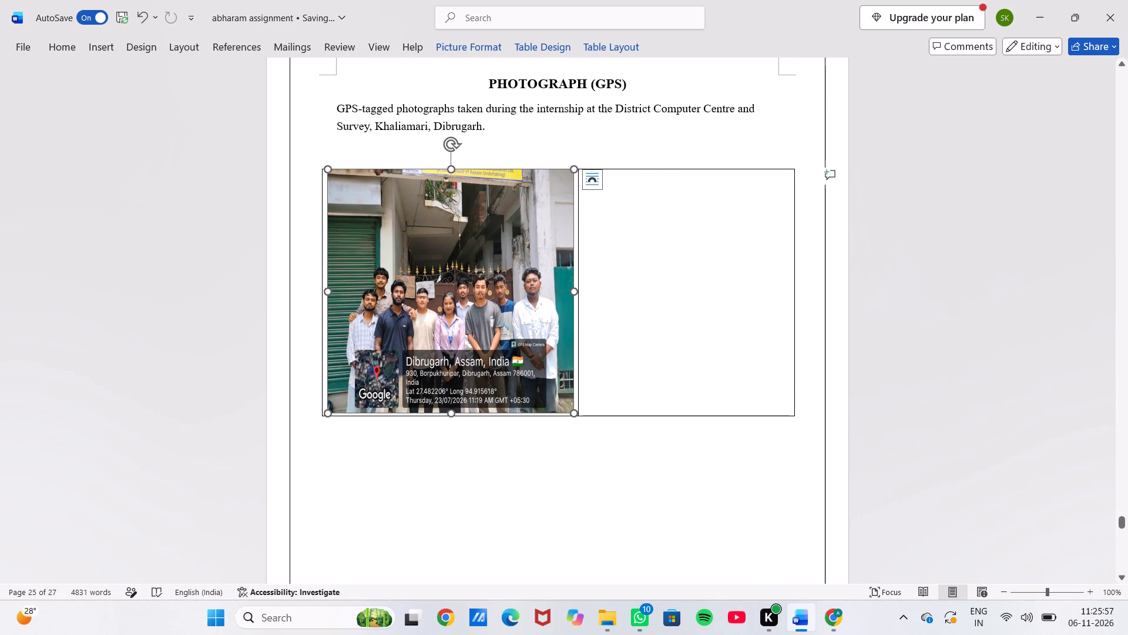
Fine-tune the group photograph's size, making it slightly shorter so a small gap remains above the cell's bottom border.
left_click_drag(447, 418, 444, 399)
left_click(474, 489)
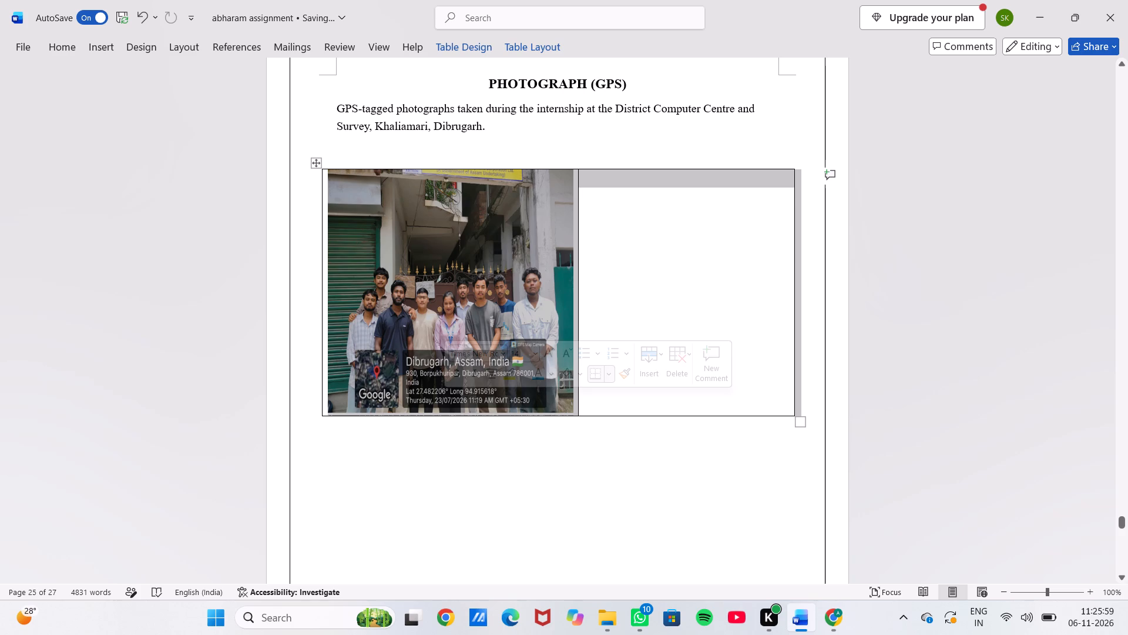
left_click(469, 300)
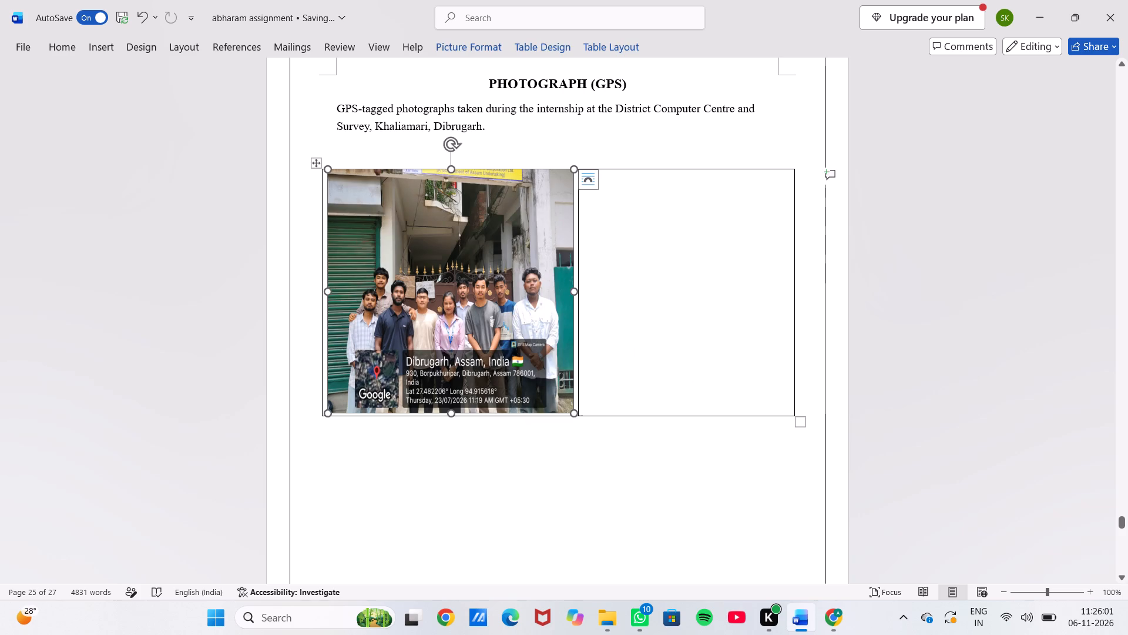
left_click_drag(452, 416, 453, 403)
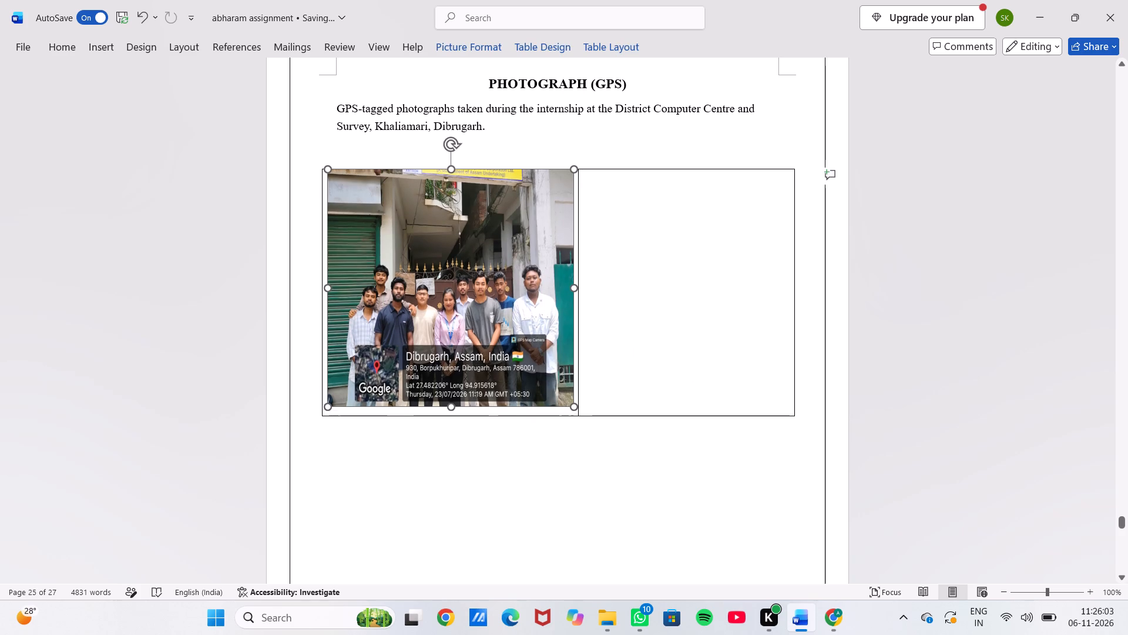
left_click_drag(453, 403, 452, 395)
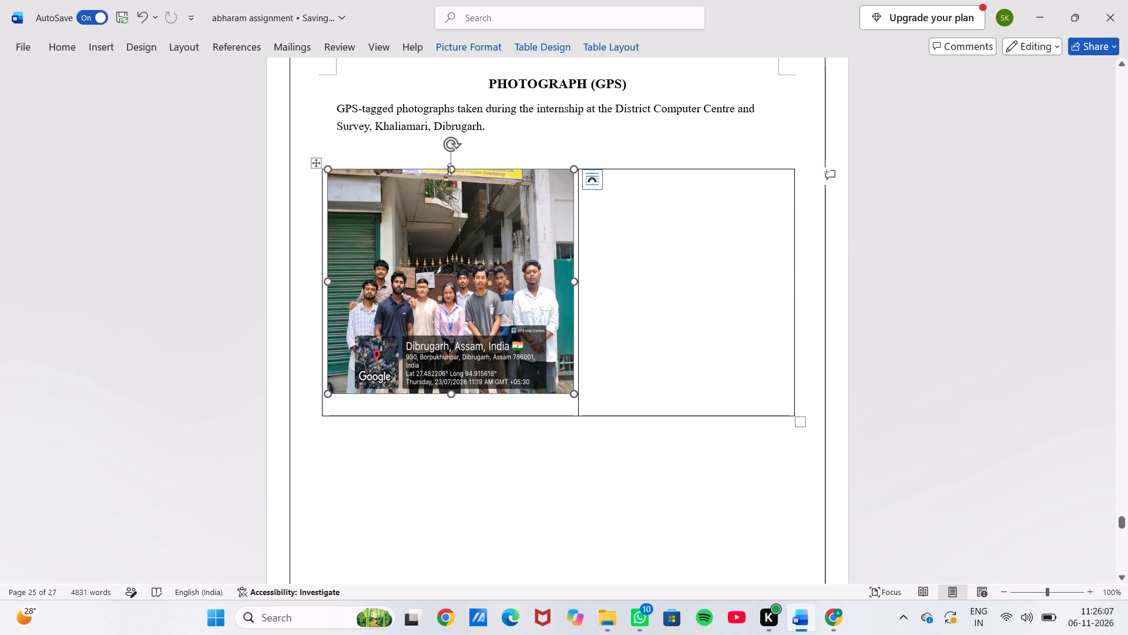
left_click_drag(449, 169, 449, 175)
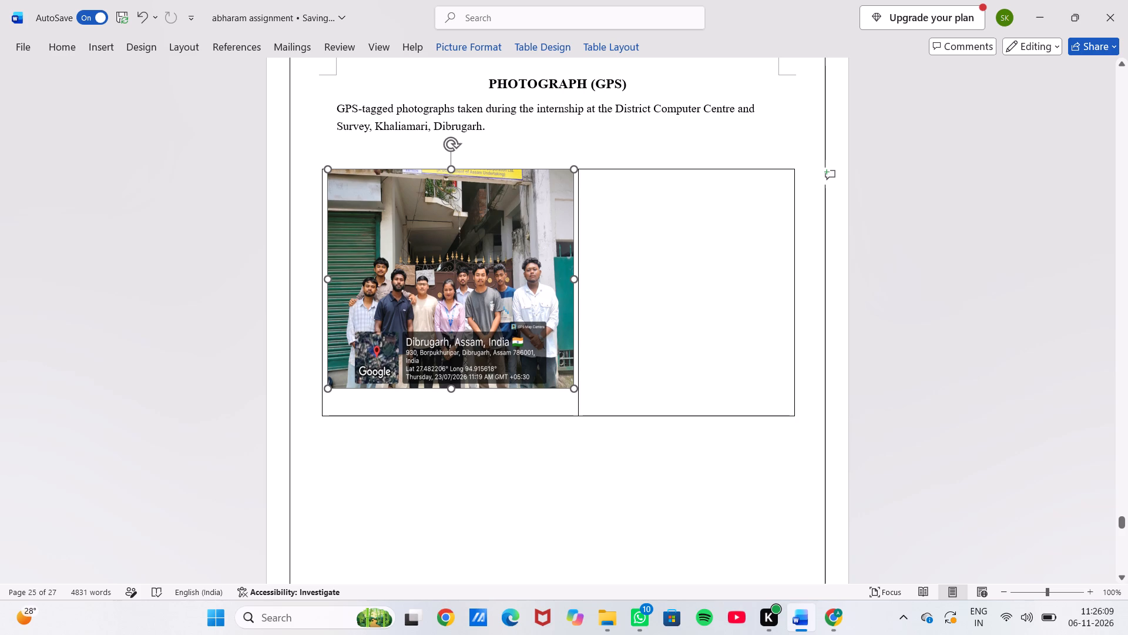
left_click_drag(325, 169, 324, 178)
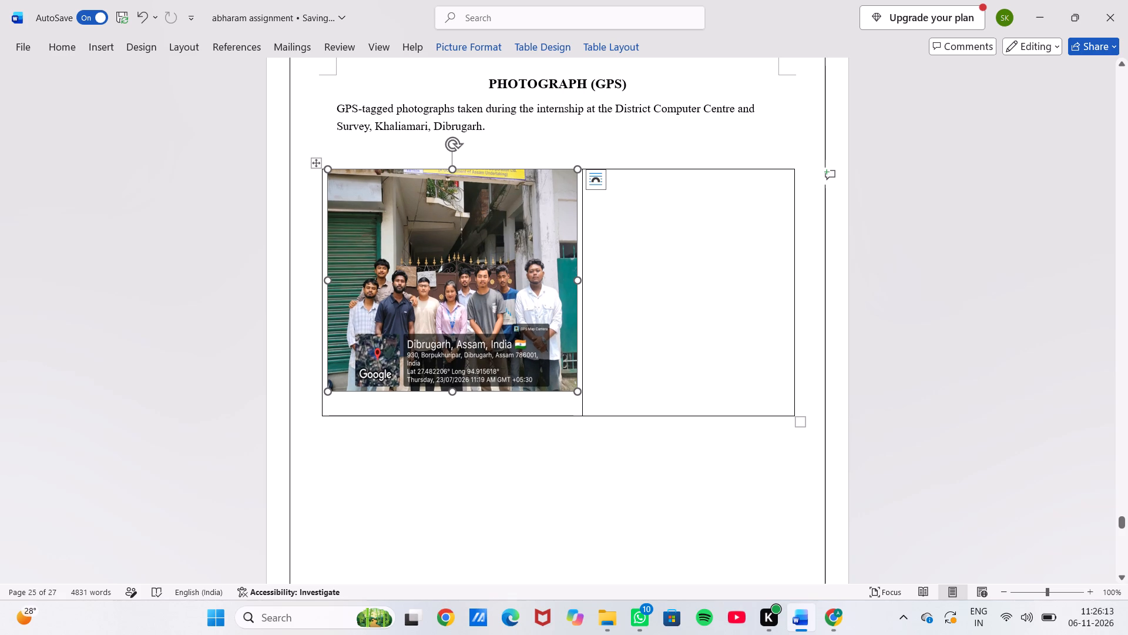
left_click(451, 393)
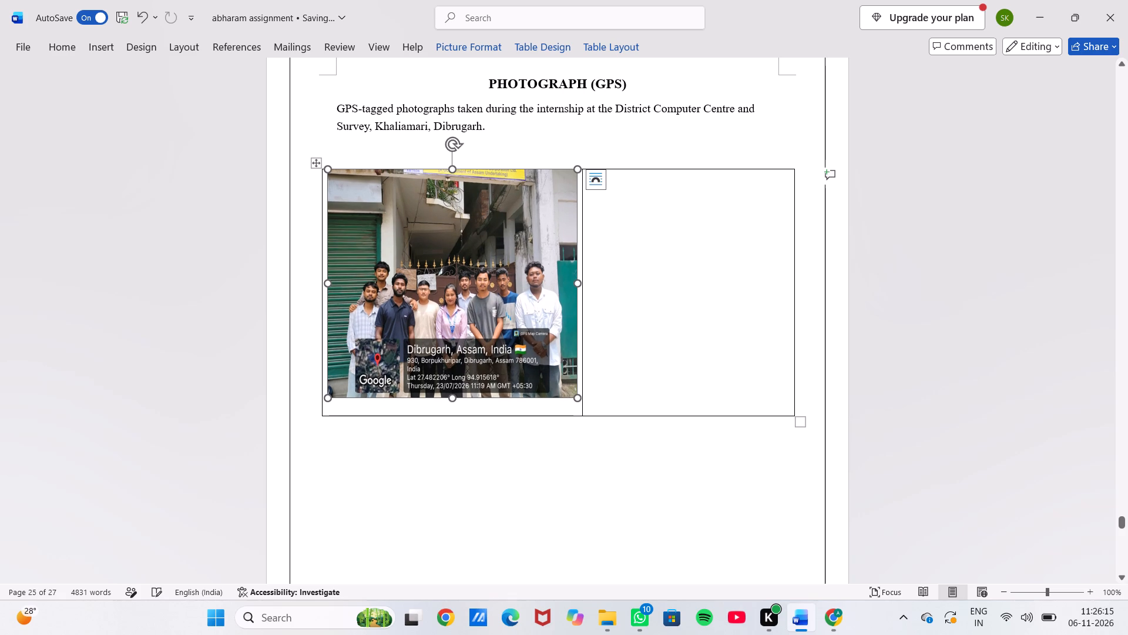
Reduce the table's row height so its bottom border sits just below the group photograph.
left_click(446, 413)
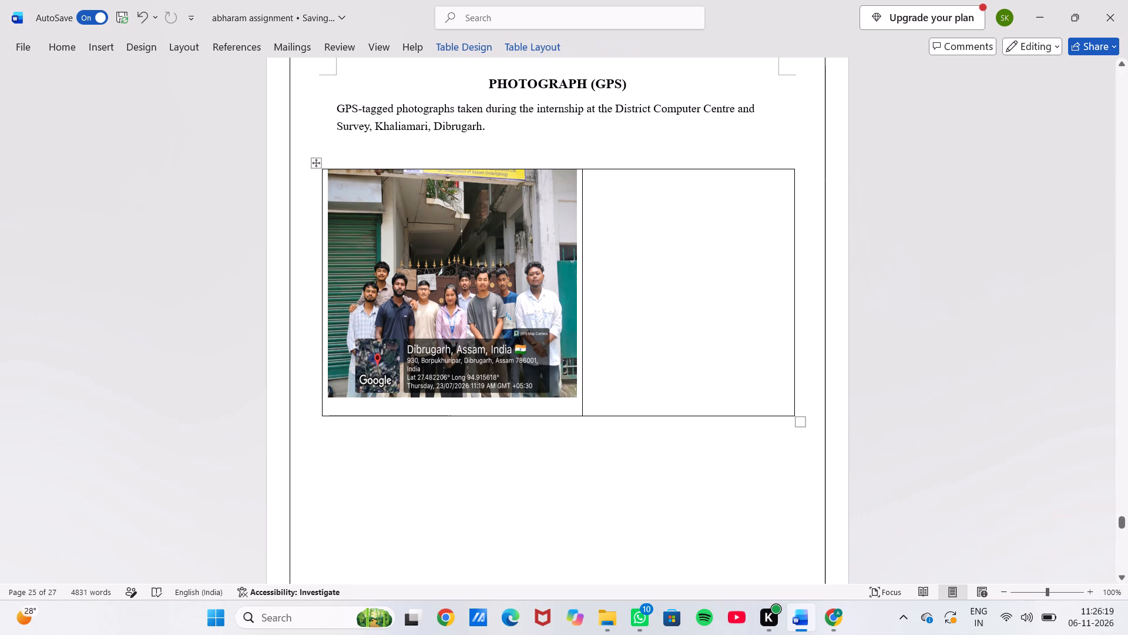
left_click_drag(446, 415, 446, 406)
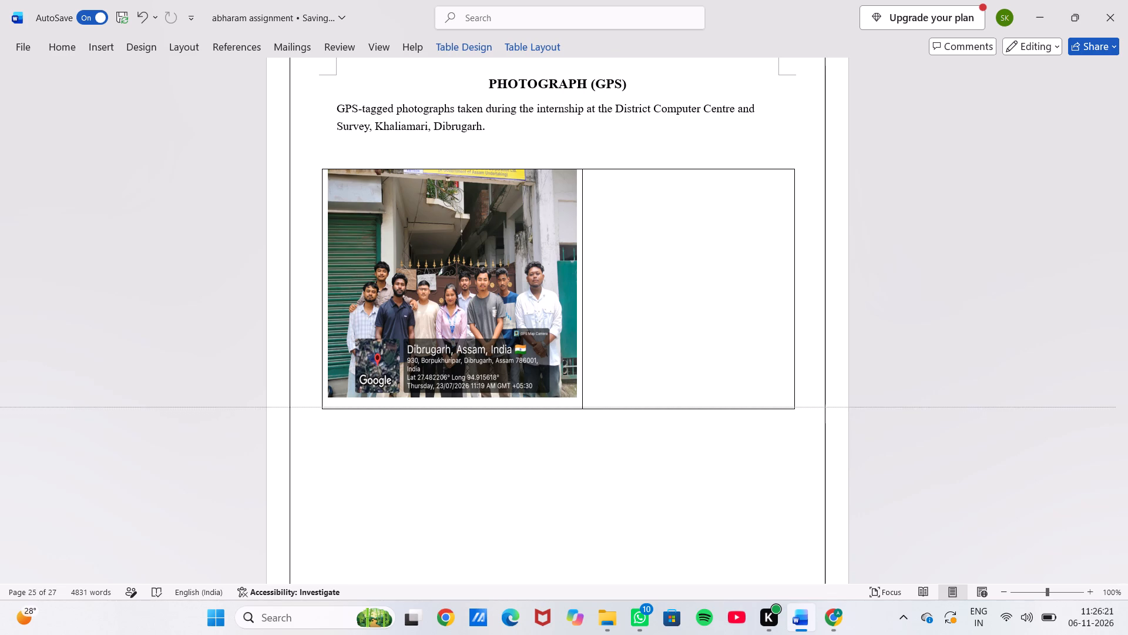
left_click_drag(446, 406, 447, 405)
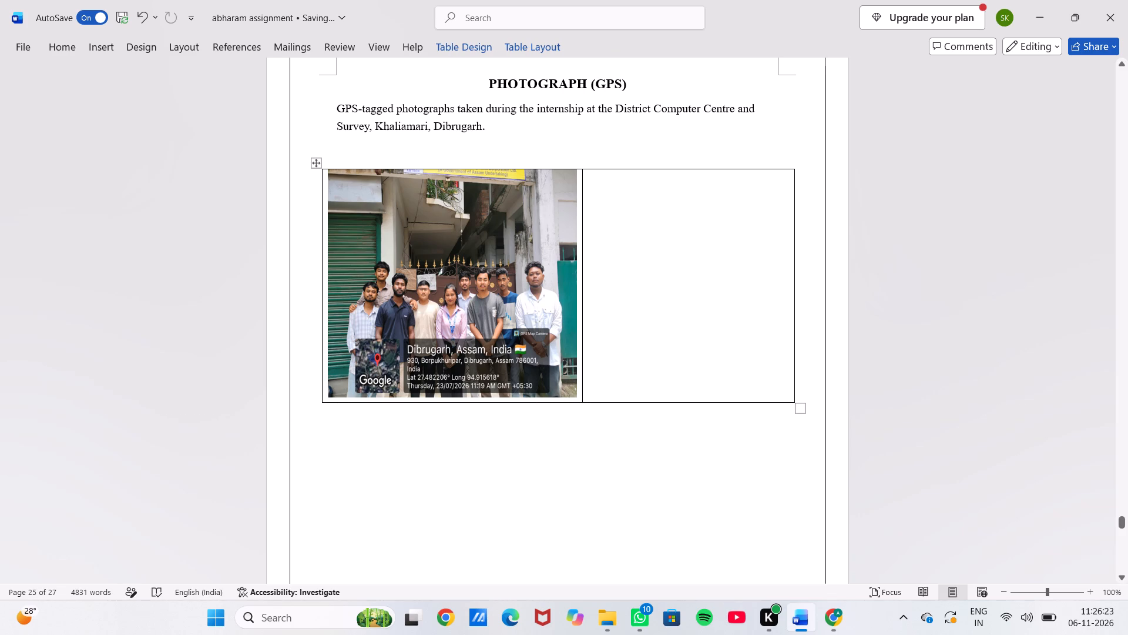
Insert the picture "2pic" from the Downloads folder into the second cell of the table.
left_click(657, 275)
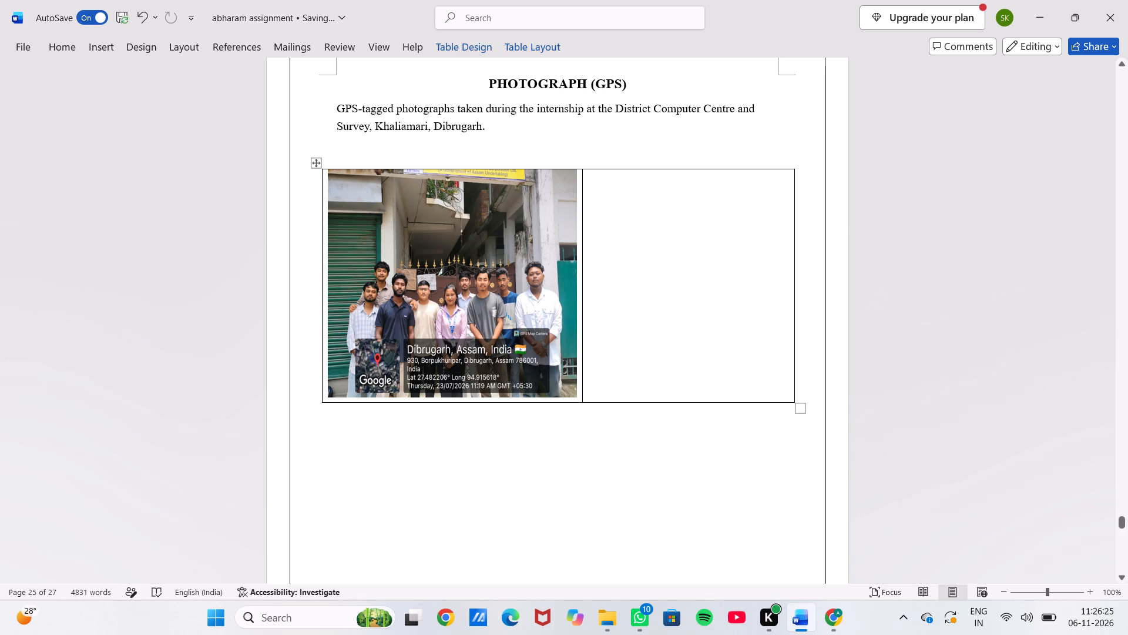
left_click(793, 269)
left_click(108, 50)
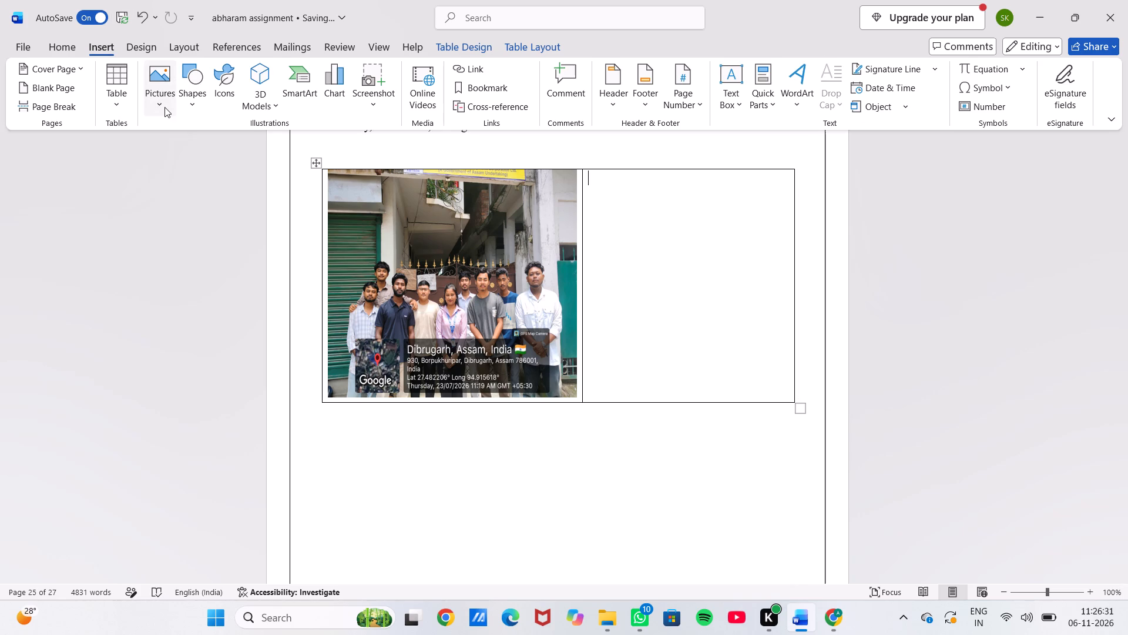
left_click(164, 107)
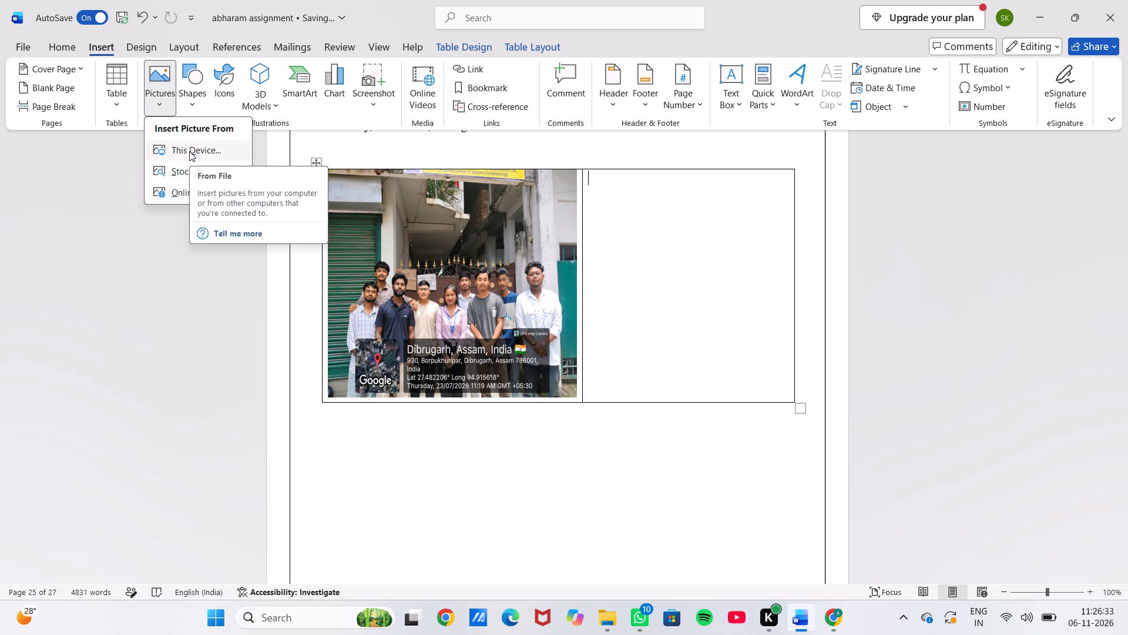
left_click(189, 151)
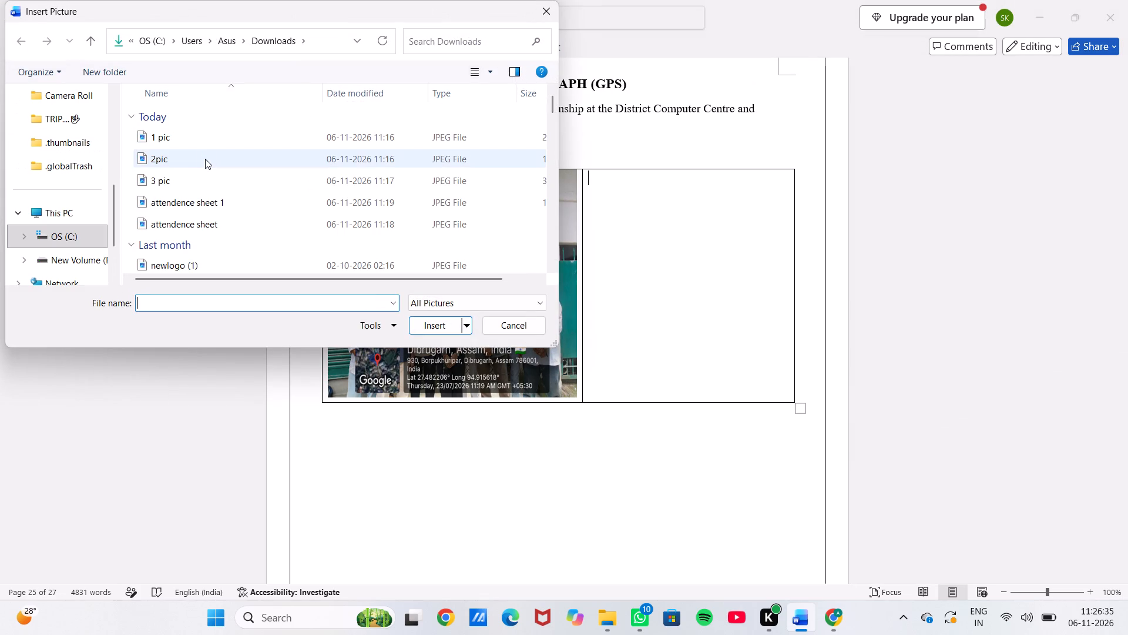
left_click(205, 159)
left_click(447, 328)
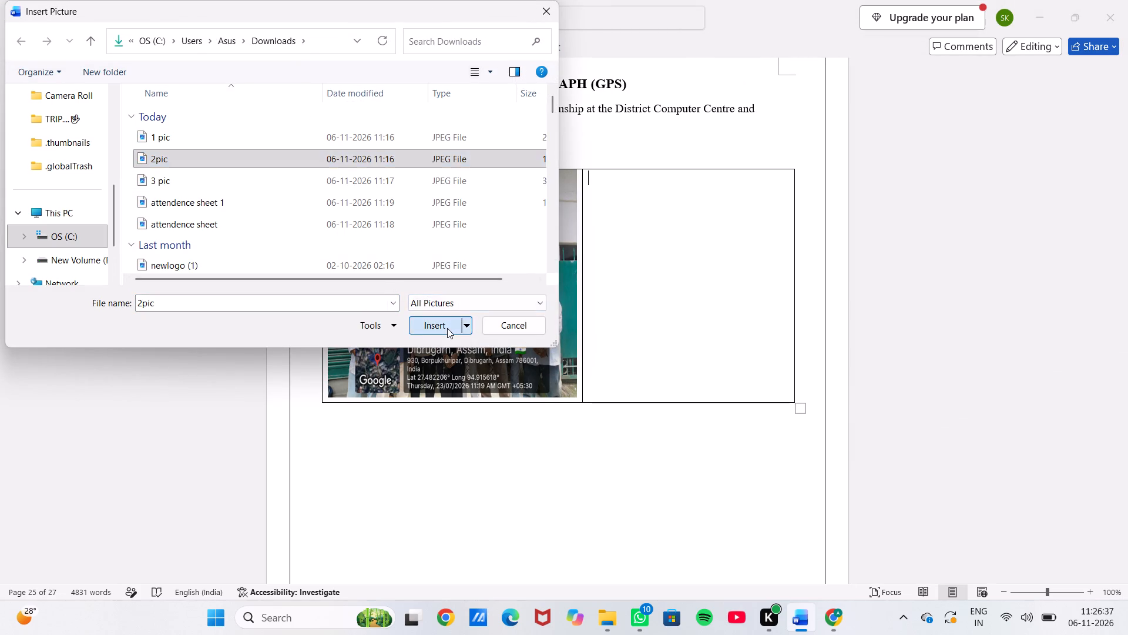
Shrink the inserted seminar-room photograph in height and width until it fits inside the page border beside the group photograph.
scroll(699, 379, "down", 3)
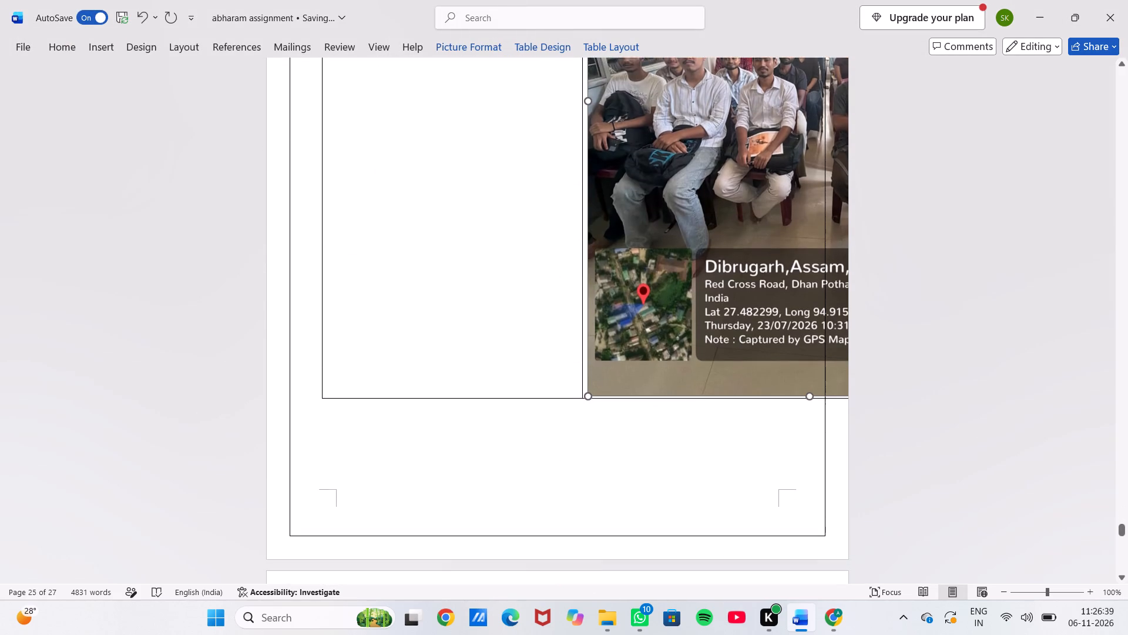
left_click_drag(813, 396, 806, 337)
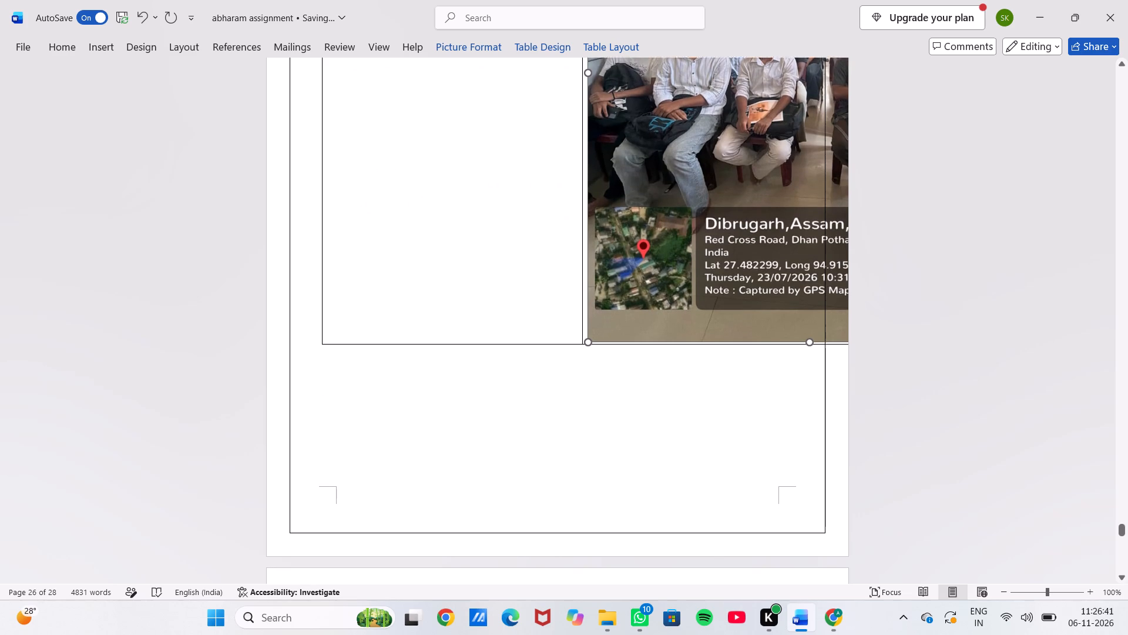
left_click_drag(806, 337, 751, 90)
scroll(751, 90, "up", 1)
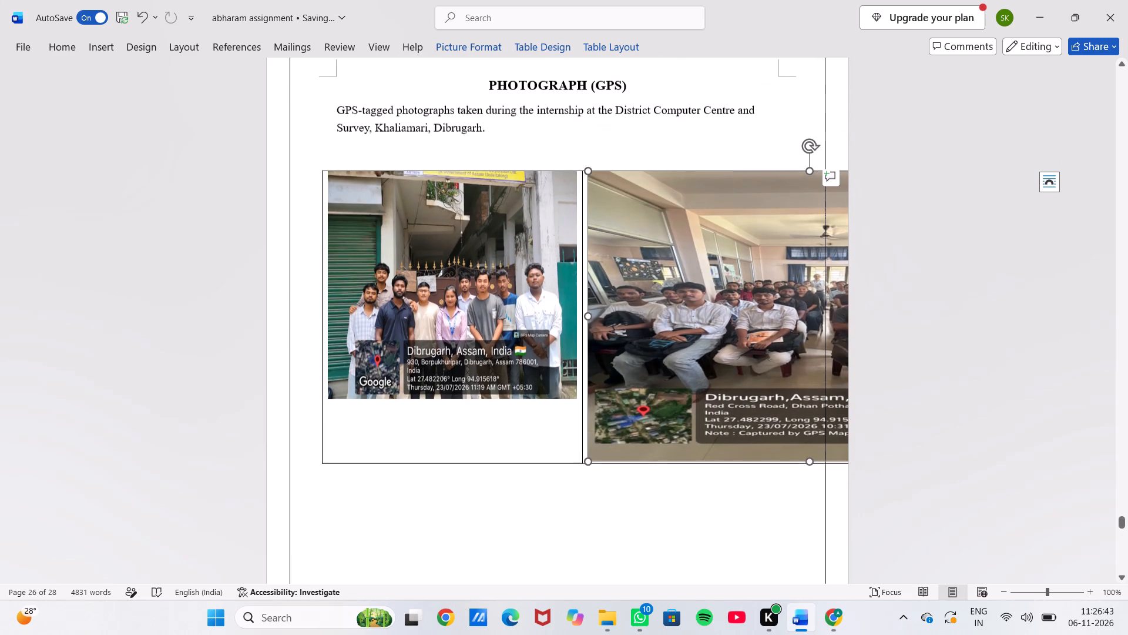
left_click_drag(585, 319, 726, 319)
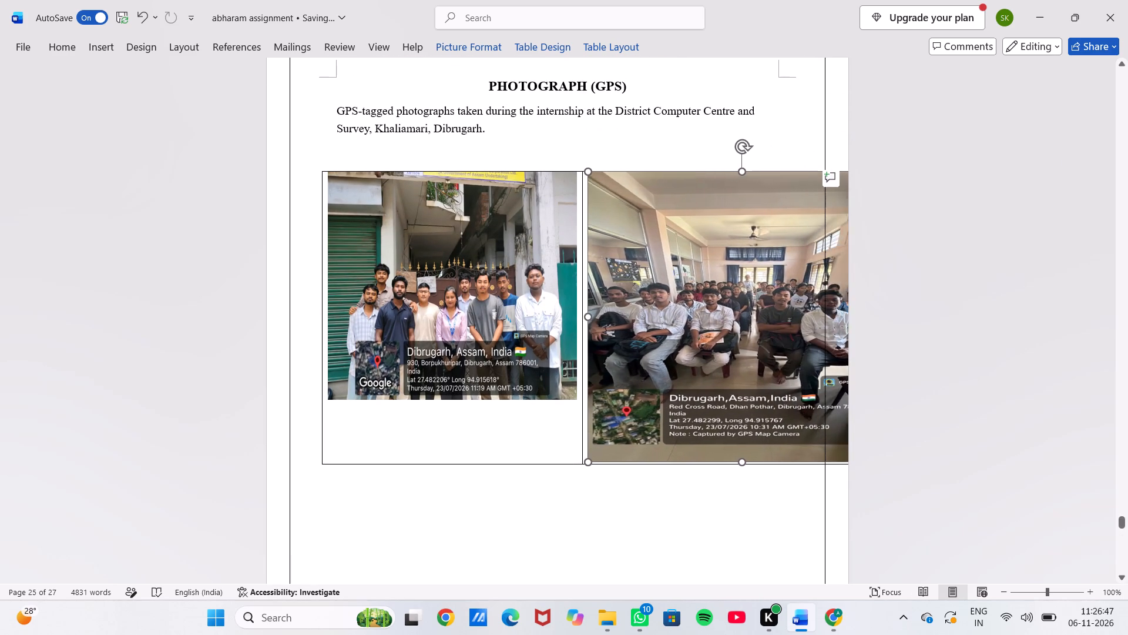
left_click_drag(726, 319, 783, 342)
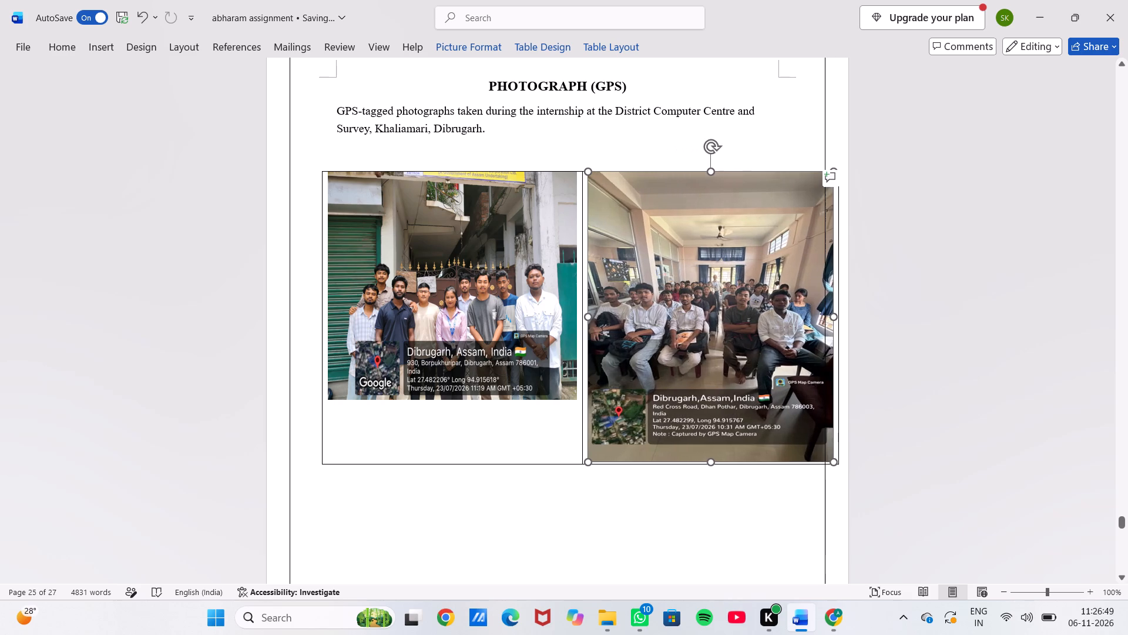
left_click_drag(783, 342, 796, 342)
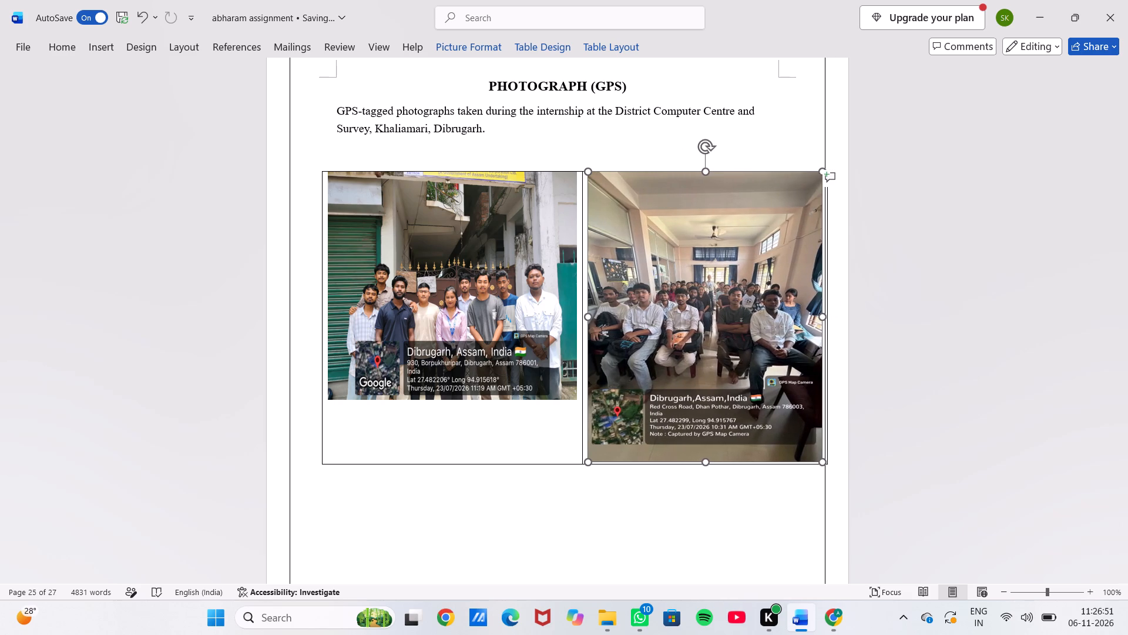
left_click_drag(796, 342, 798, 342)
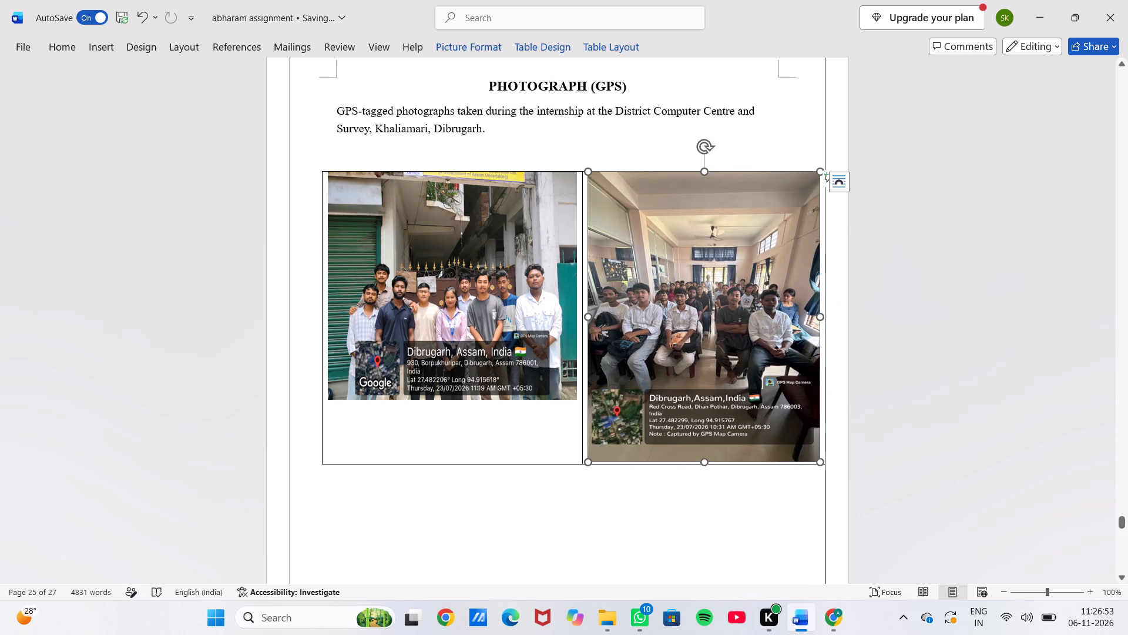
Reduce the seminar-room photograph's height to match the group photograph in the first cell.
left_click_drag(706, 463, 707, 430)
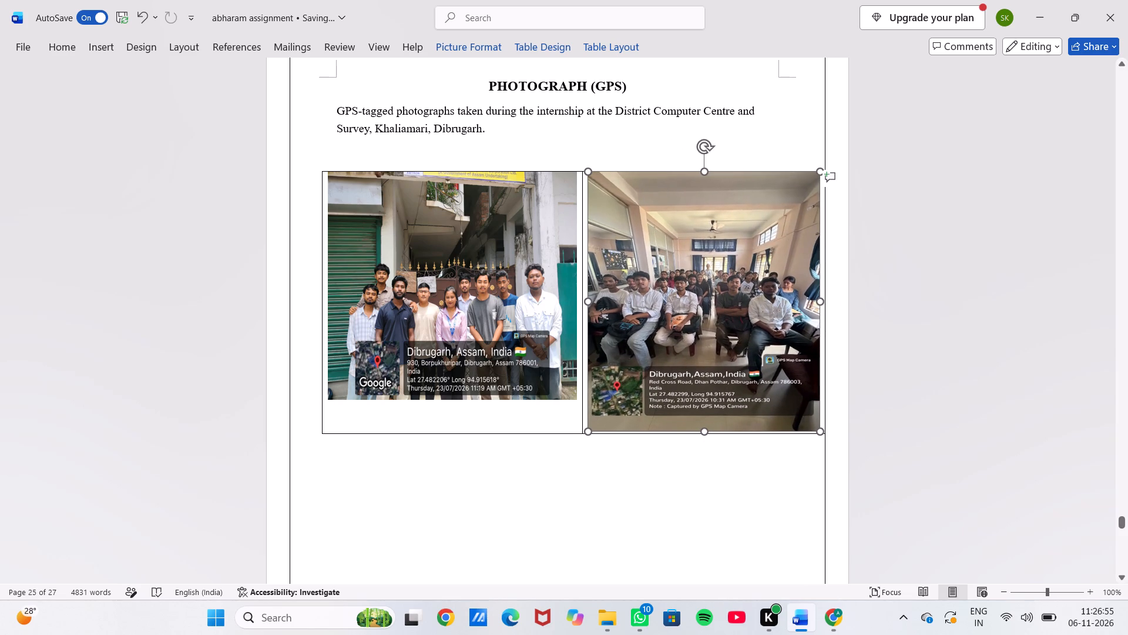
left_click_drag(707, 430, 706, 407)
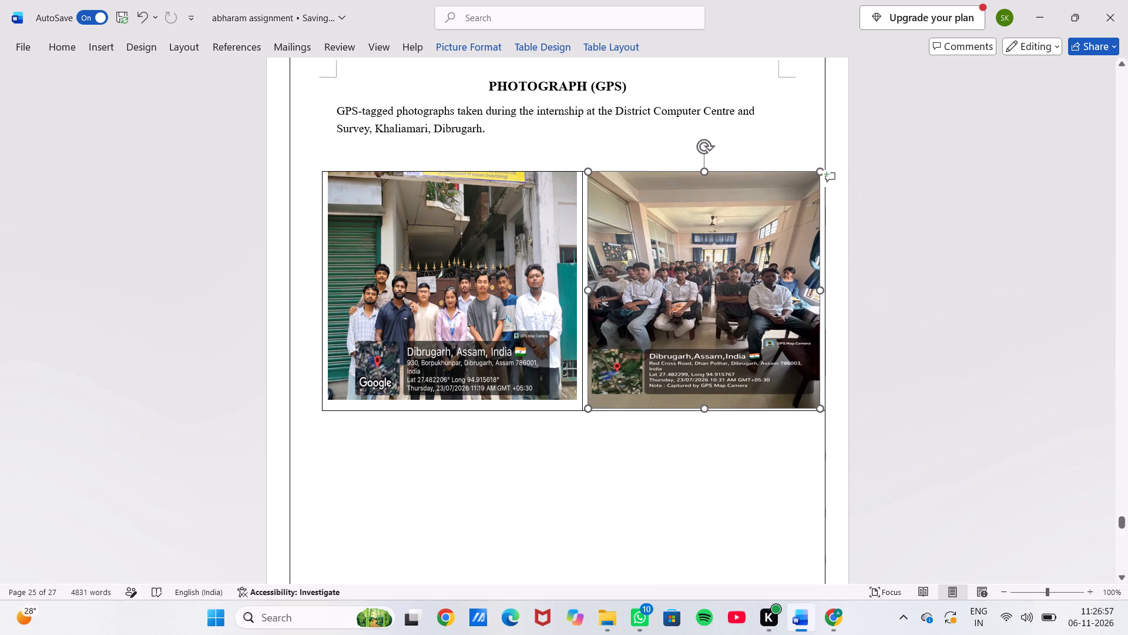
left_click_drag(706, 407, 706, 403)
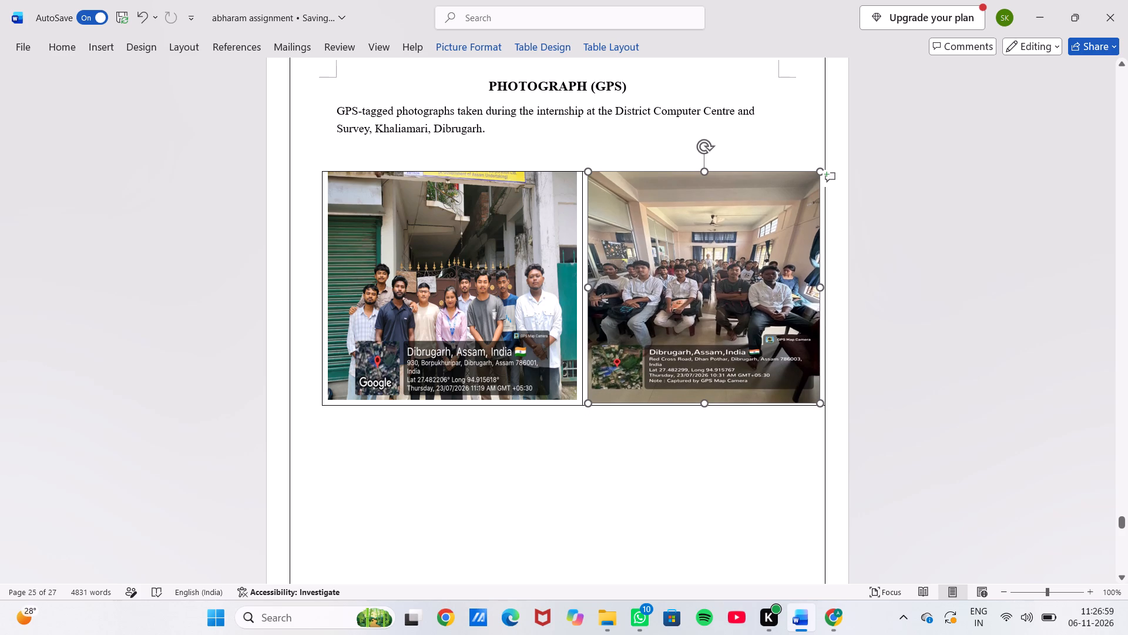
left_click_drag(706, 403, 704, 401)
left_click(761, 474)
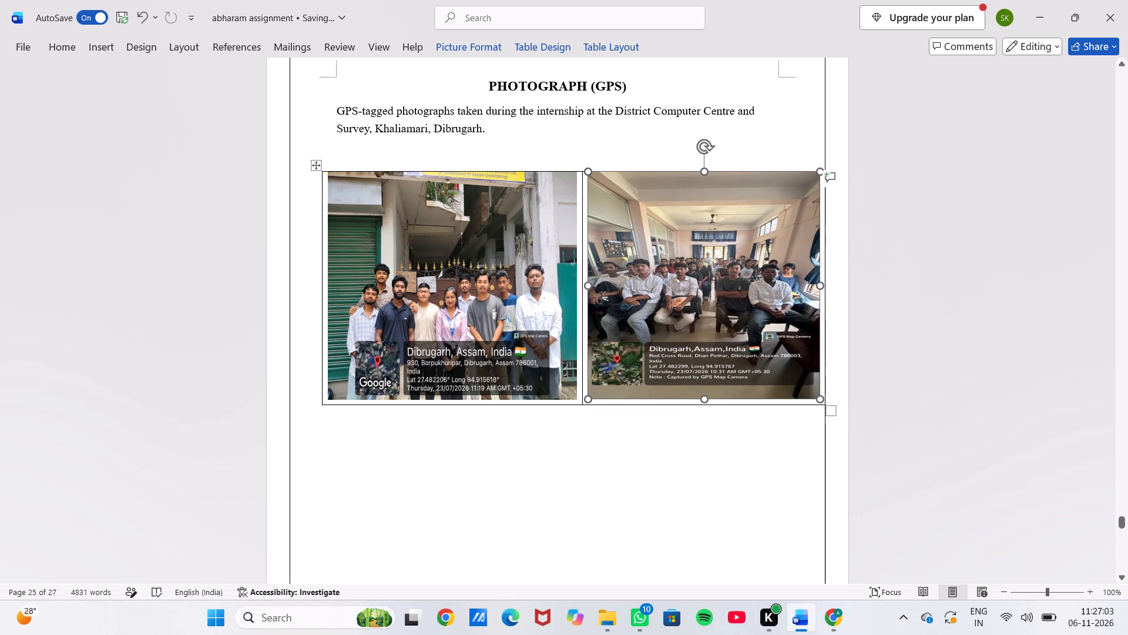
Set the seminar-room photograph's text wrapping to In Front of Text.
scroll(761, 474, "down", 2)
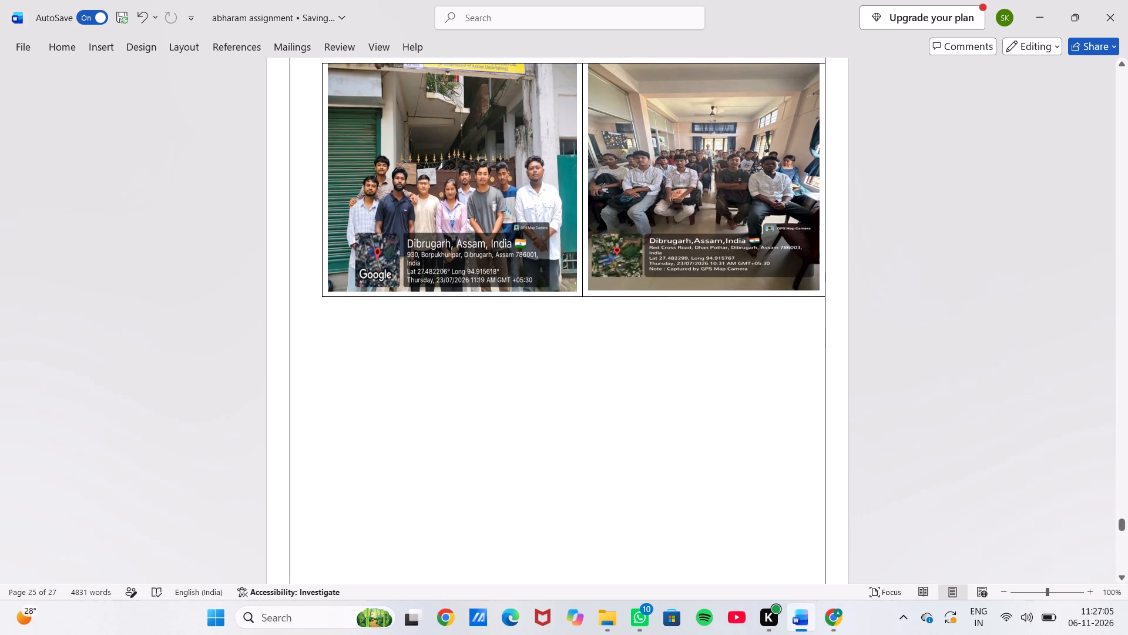
scroll(722, 437, "up", 1)
left_click_drag(688, 224, 683, 225)
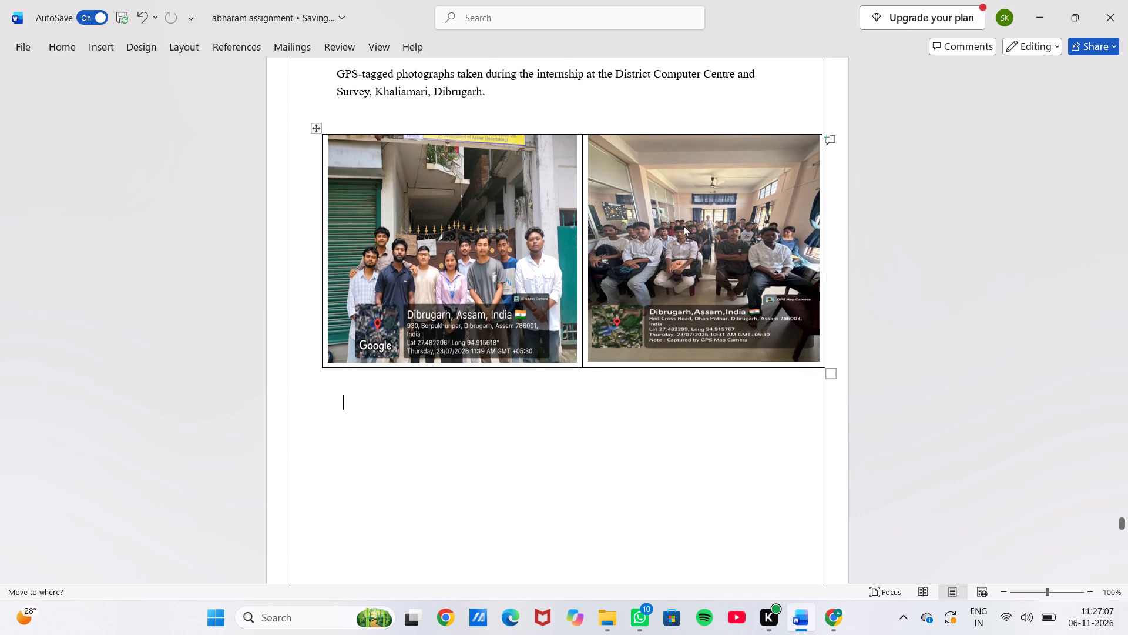
left_click_drag(683, 225, 683, 224)
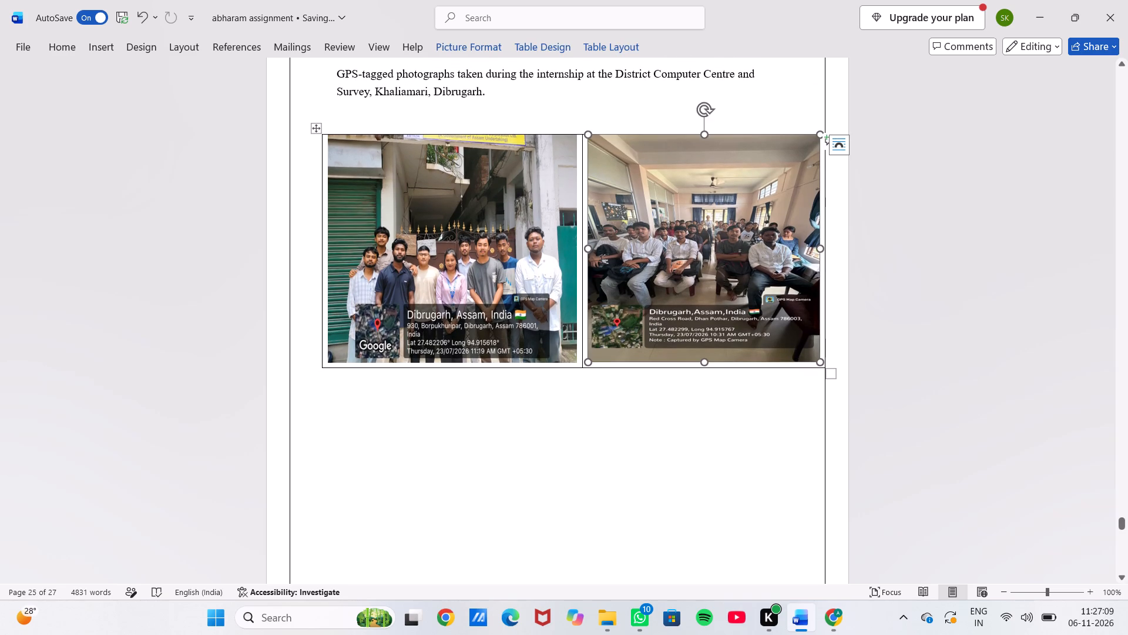
left_click(146, 46)
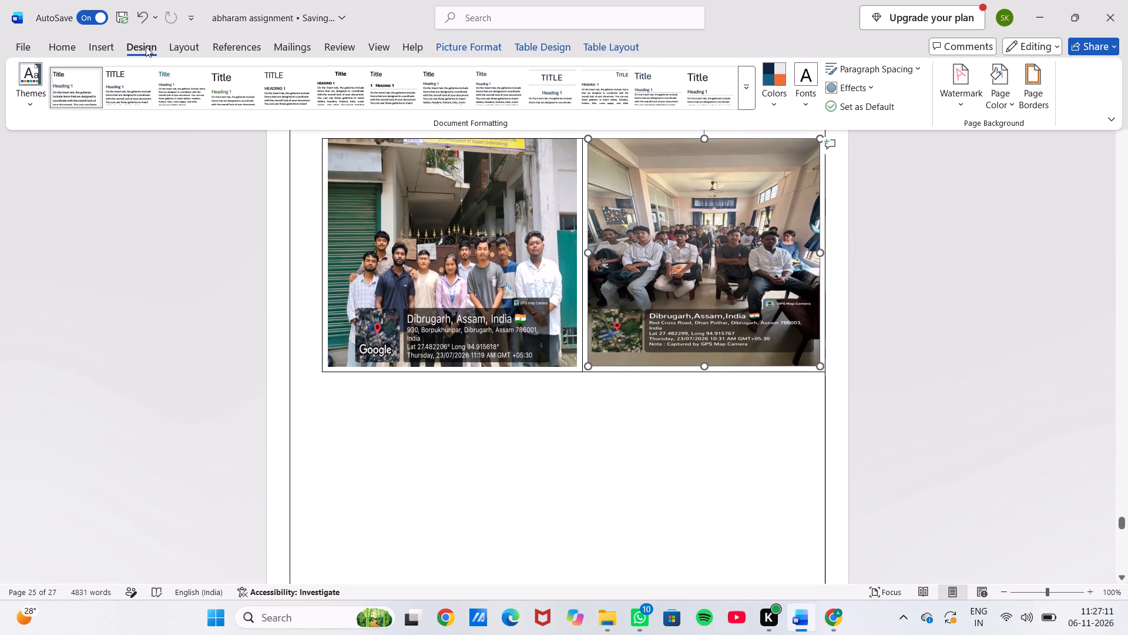
left_click(170, 40)
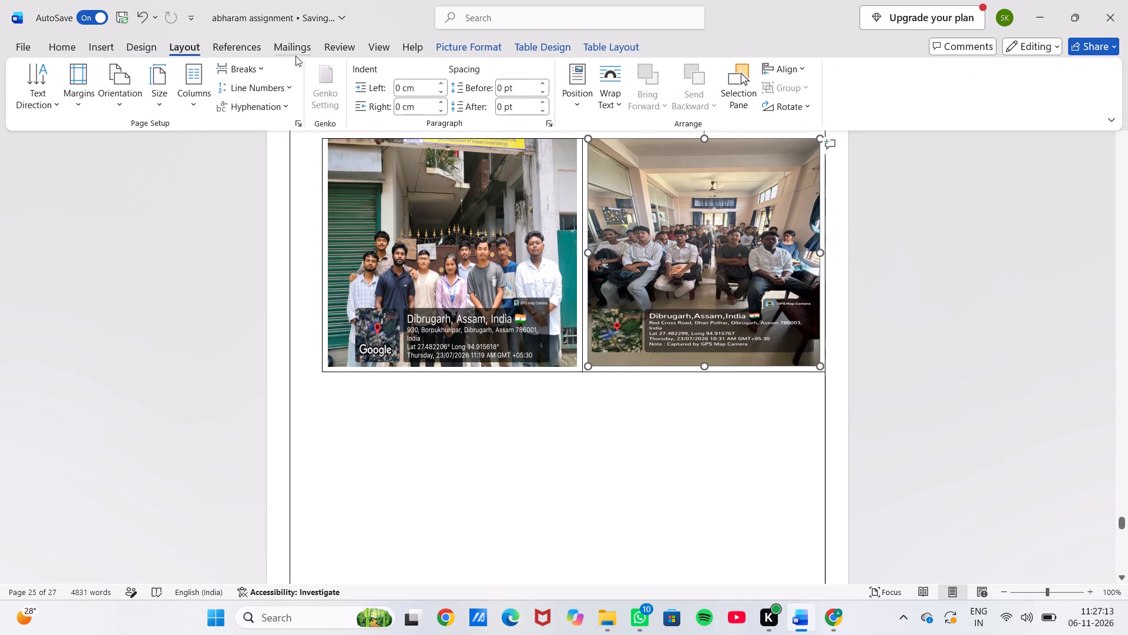
left_click(615, 105)
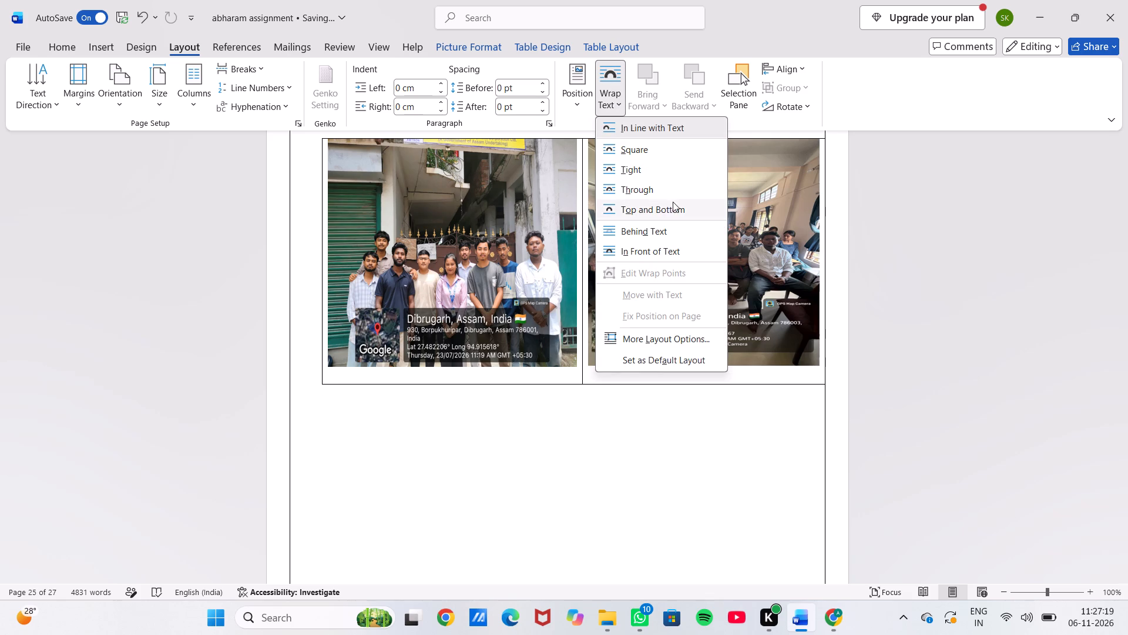
left_click(660, 252)
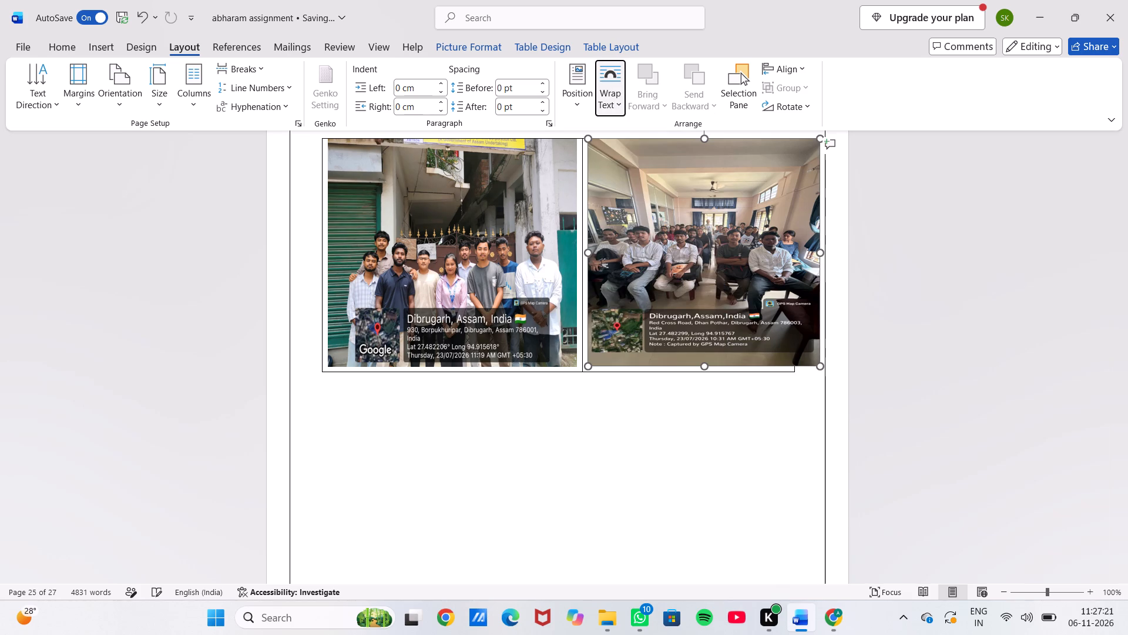
Nudge the seminar-room photograph slightly left and down so its left edge meets the table's column divider.
left_click_drag(668, 252, 655, 255)
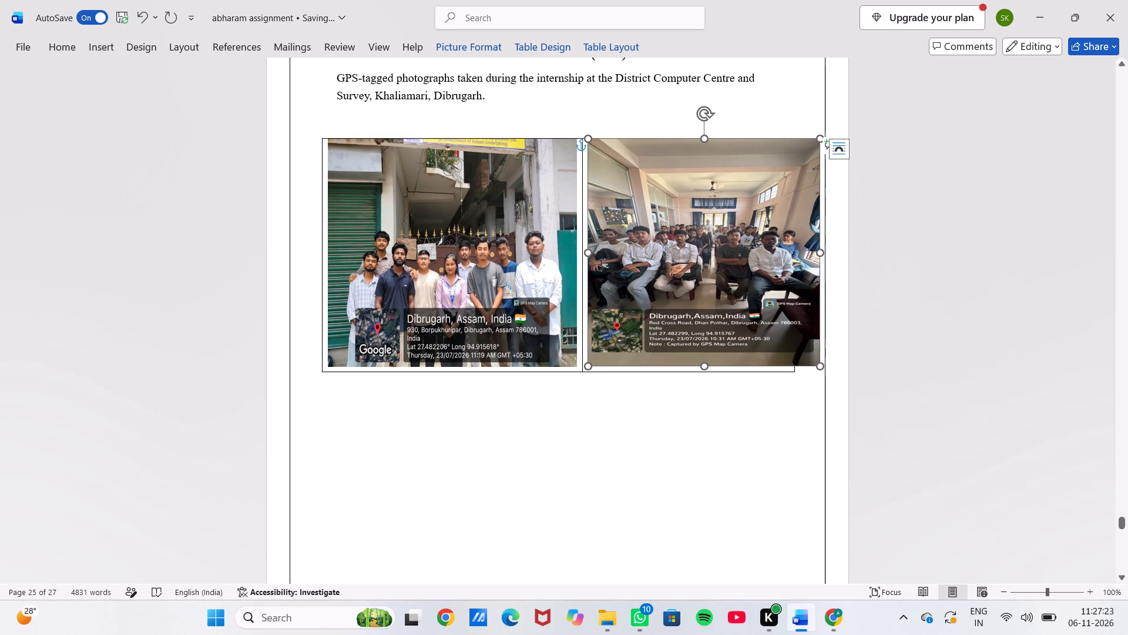
left_click_drag(655, 255, 657, 255)
left_click(683, 253)
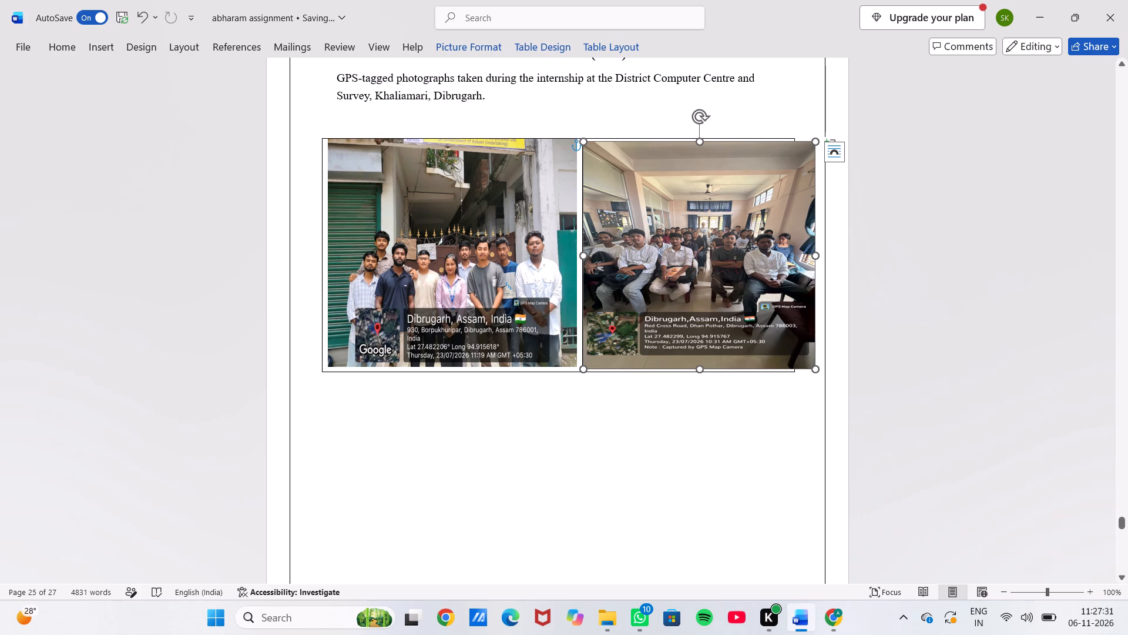
Move the table's left border slightly outward, towards the page border.
left_click(321, 253)
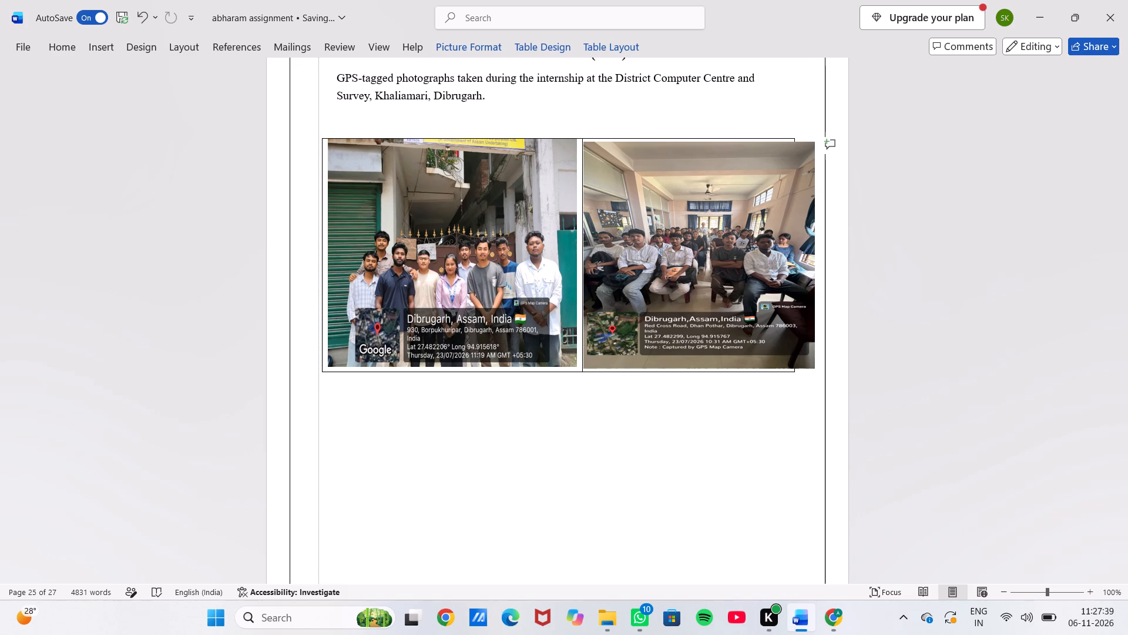
left_click(553, 437)
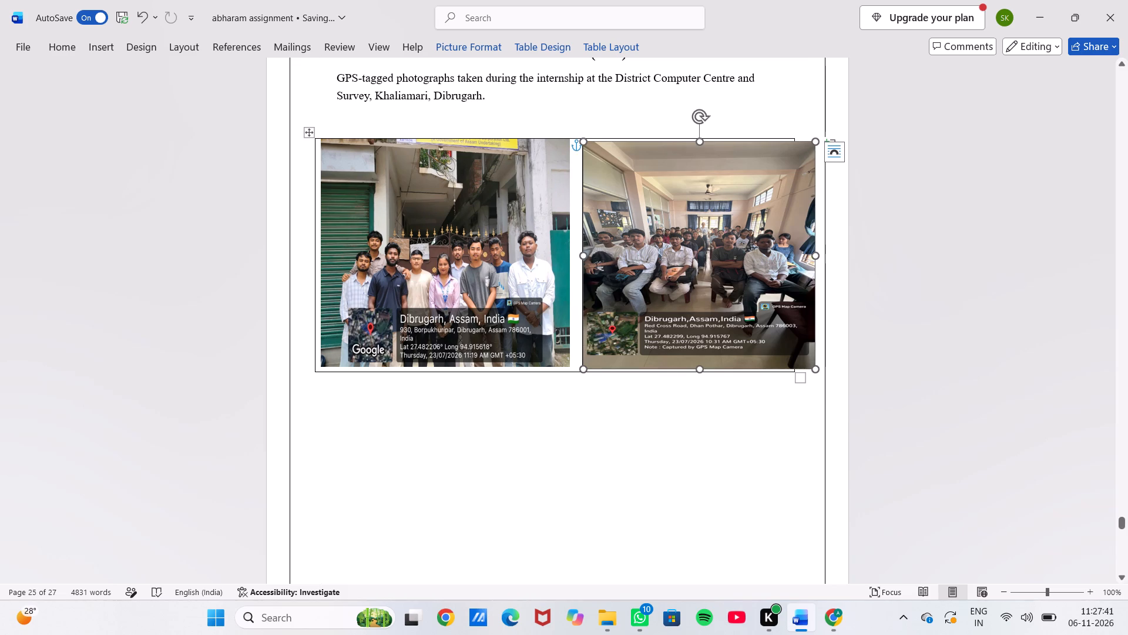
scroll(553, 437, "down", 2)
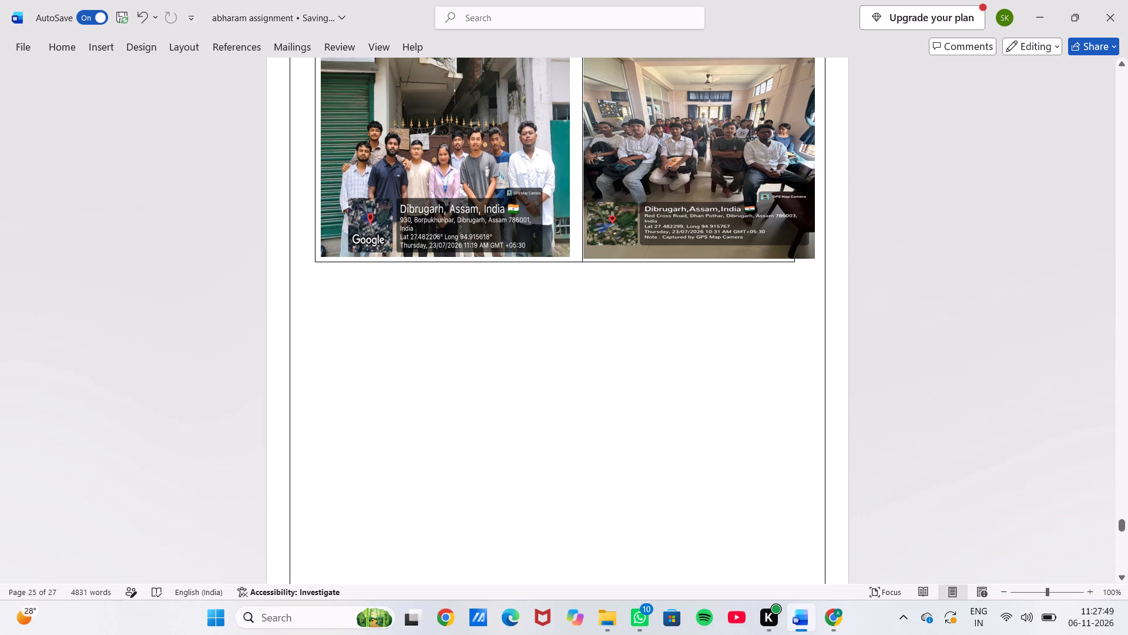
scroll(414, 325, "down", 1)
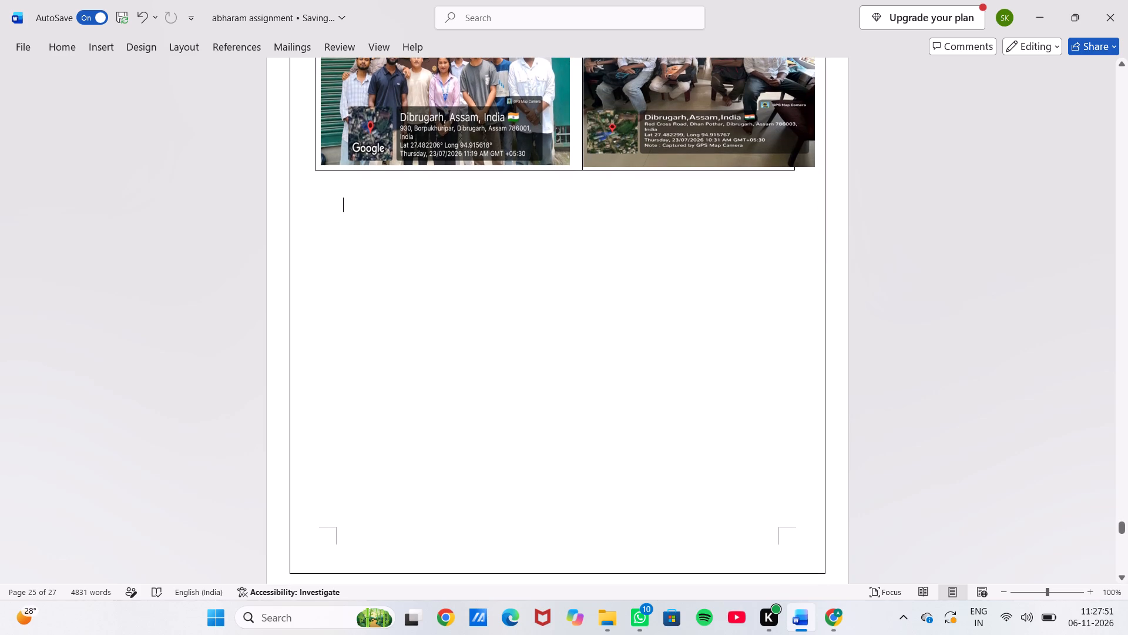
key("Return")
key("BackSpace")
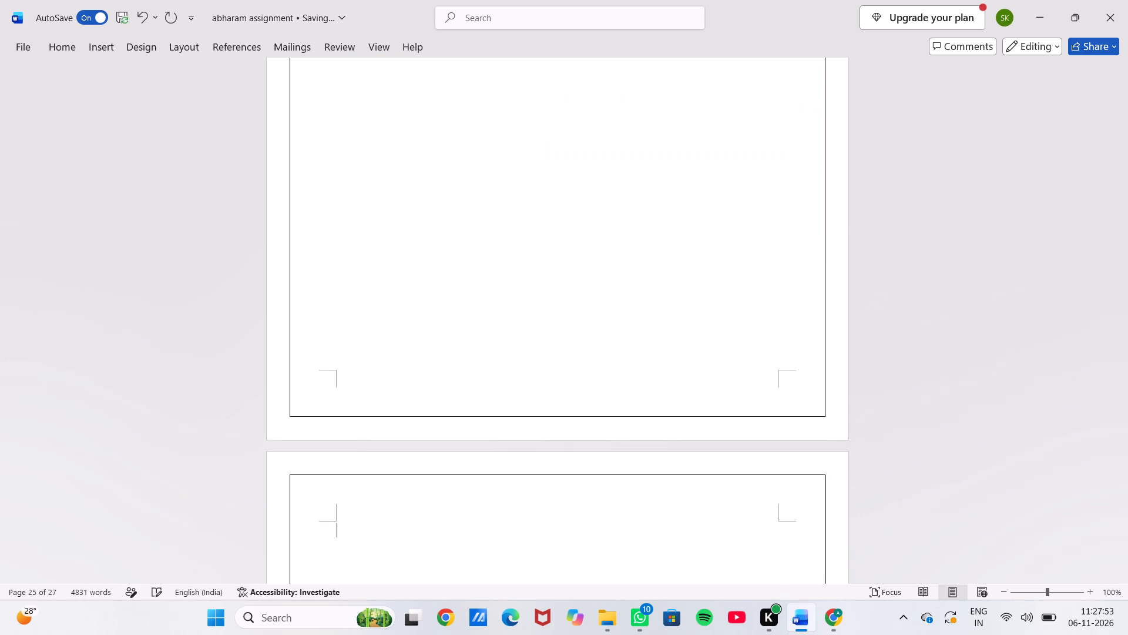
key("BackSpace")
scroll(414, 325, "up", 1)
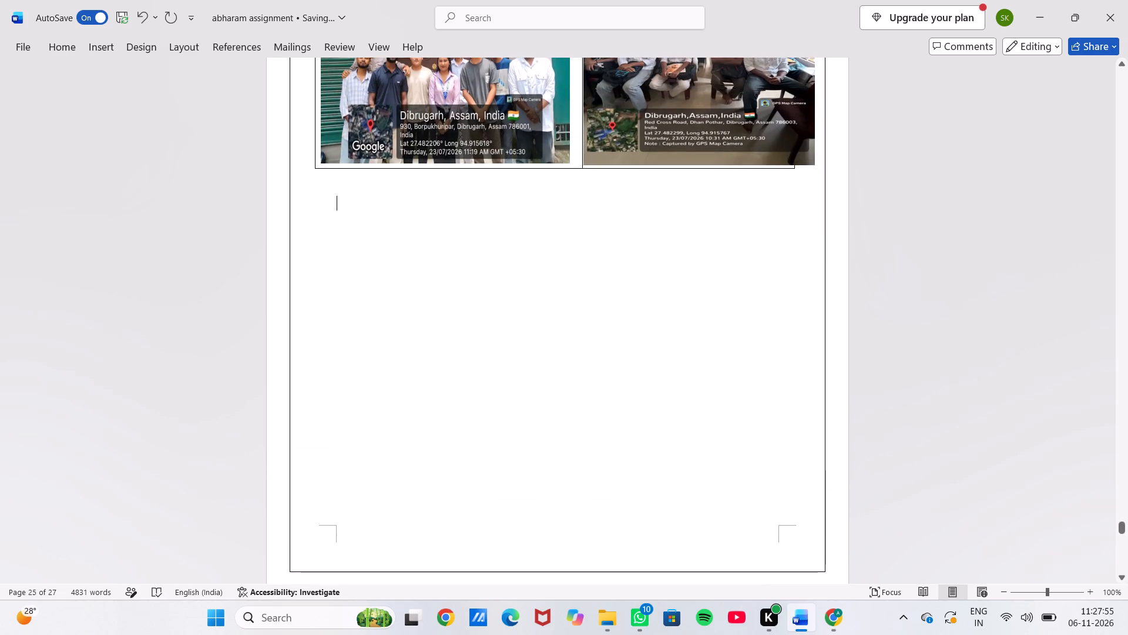
Start a caption on the line directly beneath the photograph table with the text "Group pothograph".
double_click(332, 241)
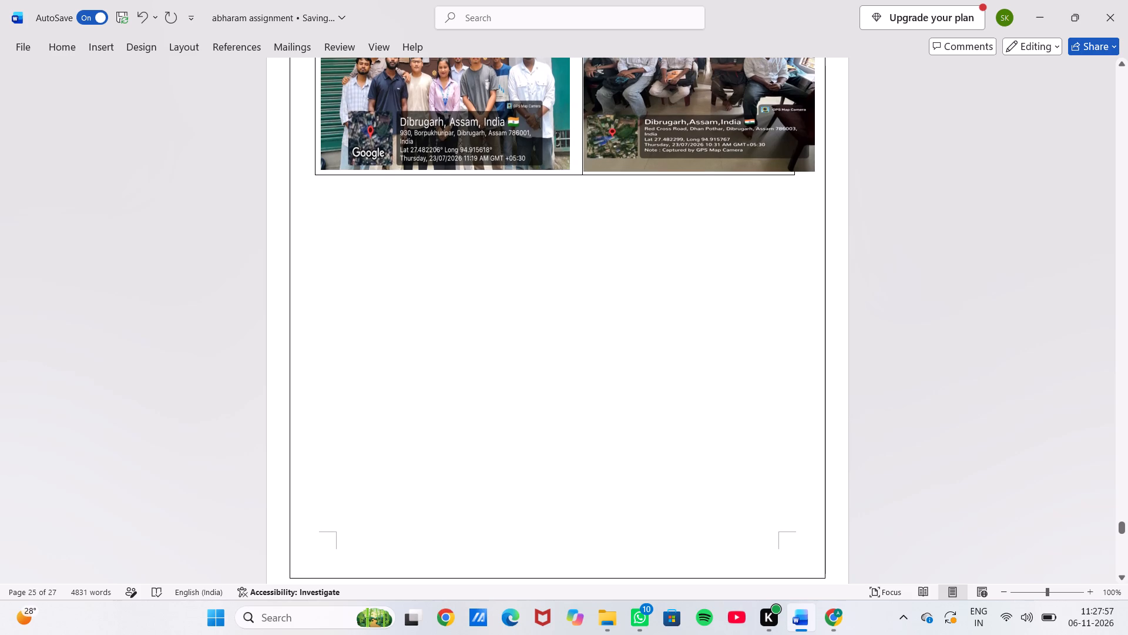
left_click(344, 188)
type("grou")
type("p")
key("space")
type("pot")
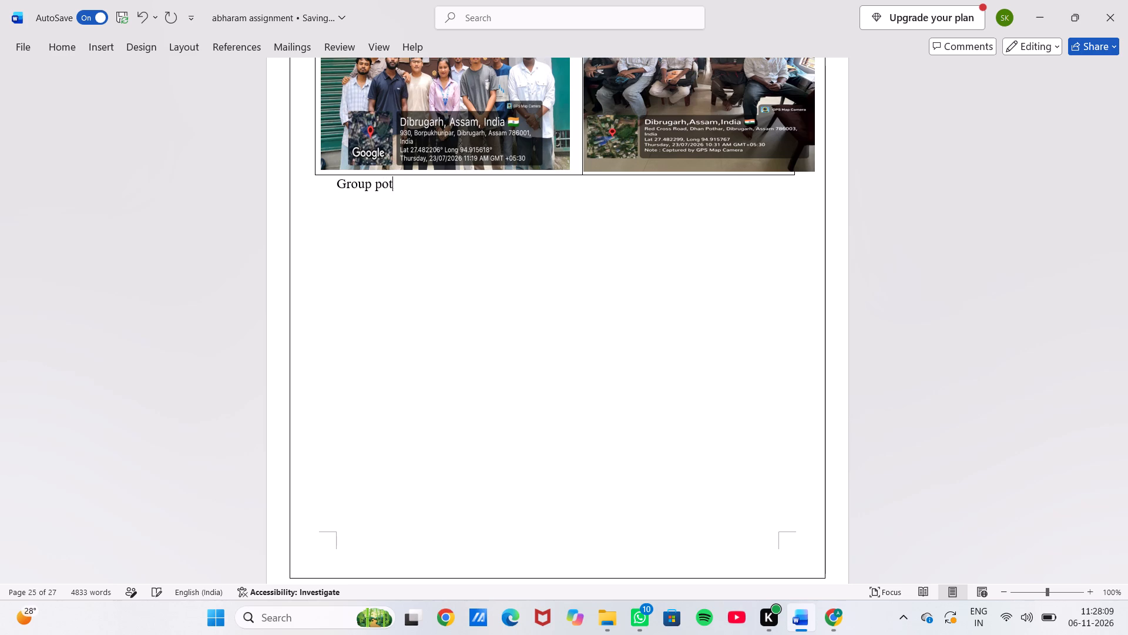
type("hoto")
key("BackSpace")
key("BackSpace")
key("f")
key("BackSpace")
type("grap")
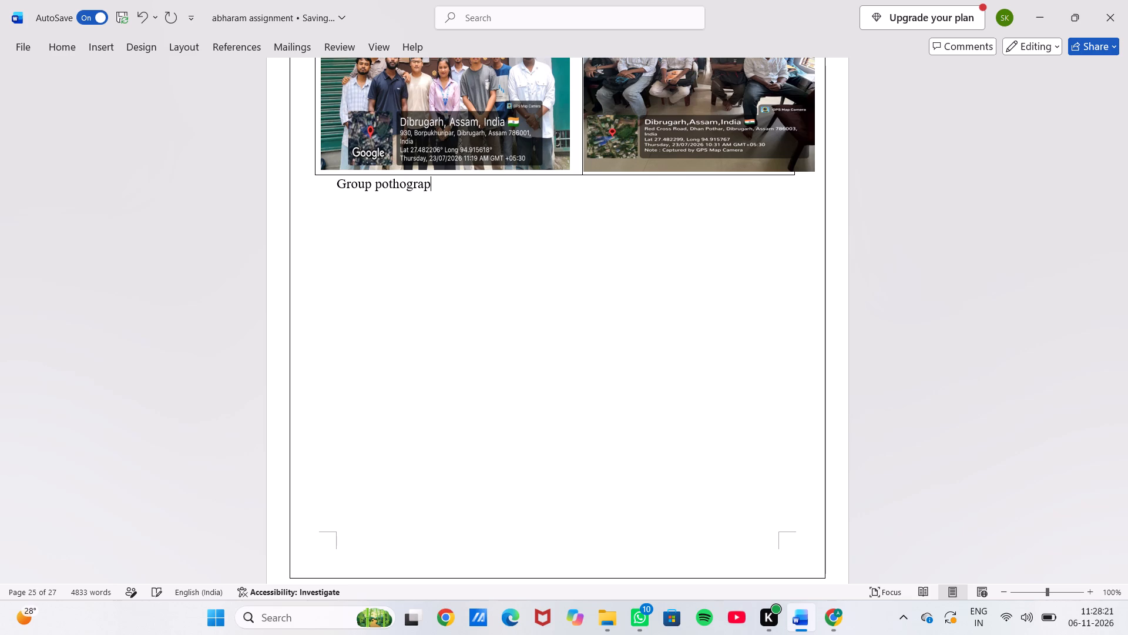
key("BackSpace")
key("p")
type("h")
key("space")
Continue the same caption line with the words "with the instructors of".
type("wh")
key("BackSpace")
type("ith")
key("space")
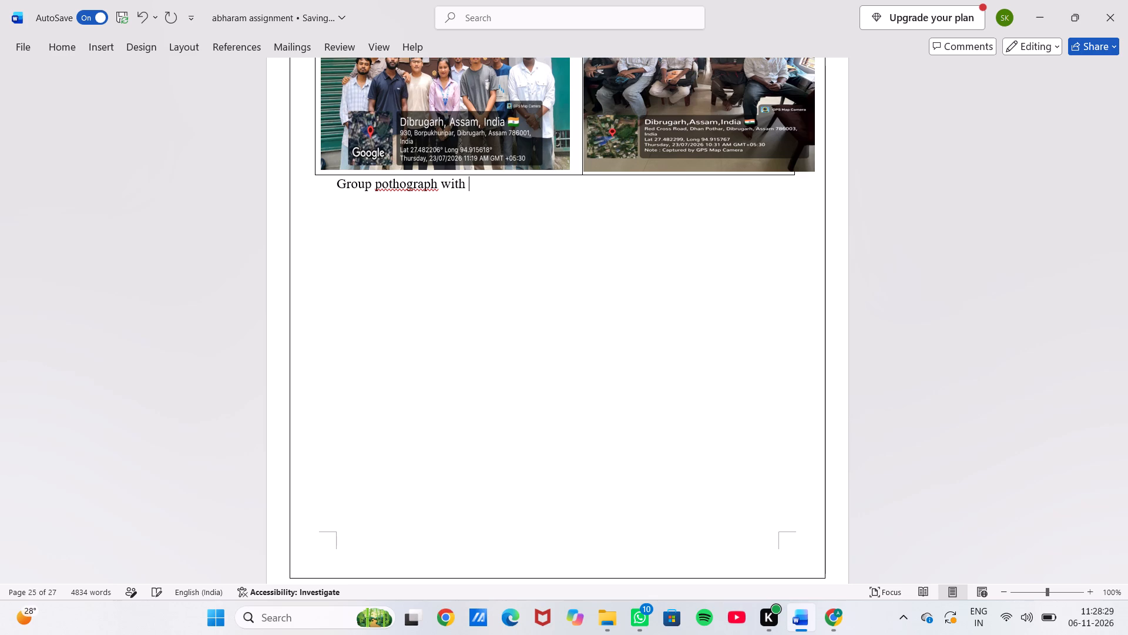
type("the")
key("space")
type("ins")
type("tu")
type("uc")
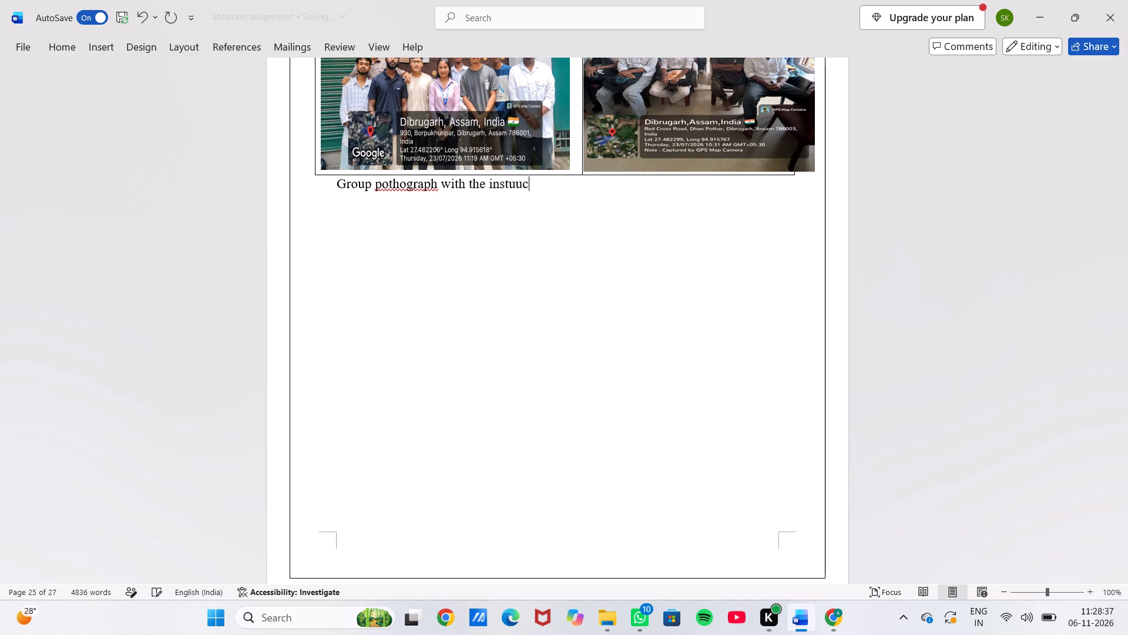
key("BackSpace")
key("BackSpace")
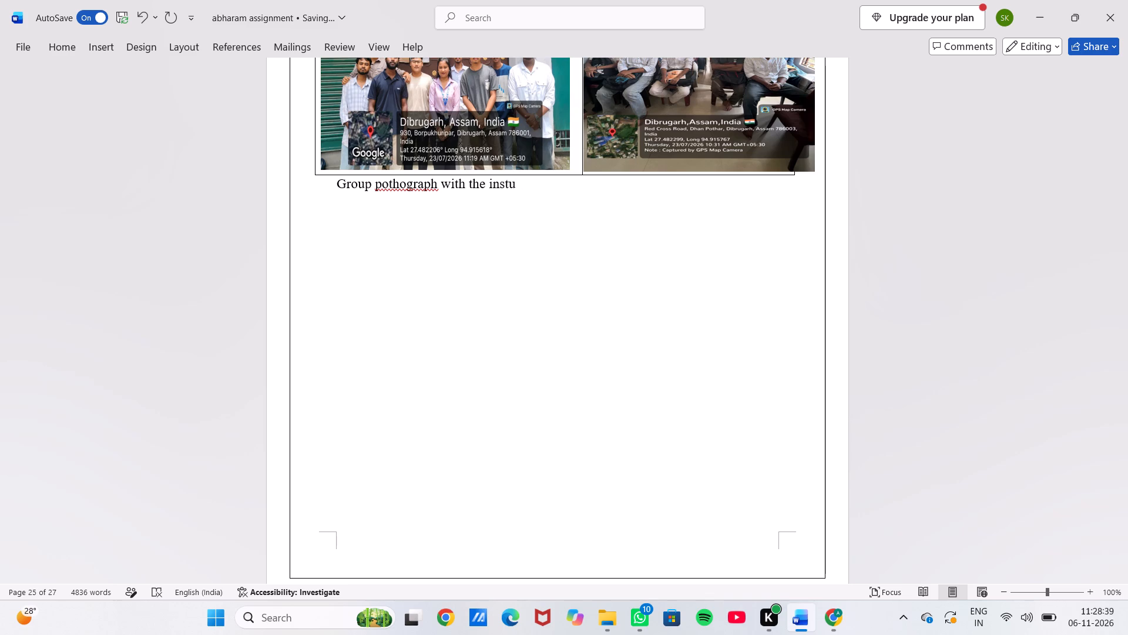
key("BackSpace")
type("ruc")
type("tors")
key("space")
type("of")
key("space")
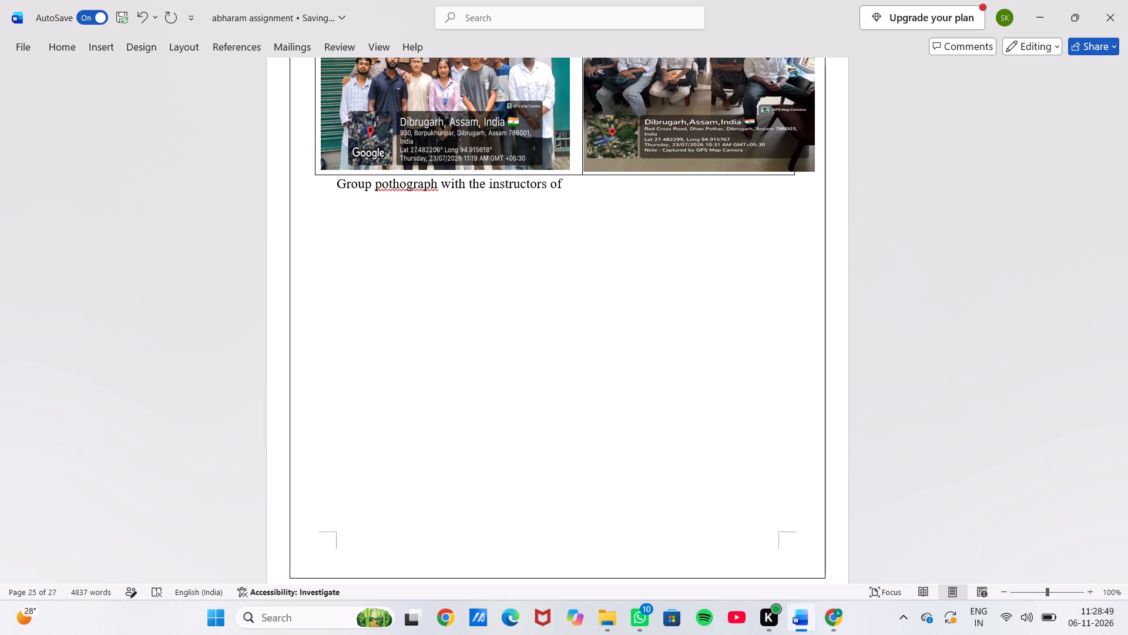
Add a second caption line reading "Dibrugarh district computer center".
key("Return")
key("d")
key("i")
type("brugarh")
key("space")
type("district")
key("space")
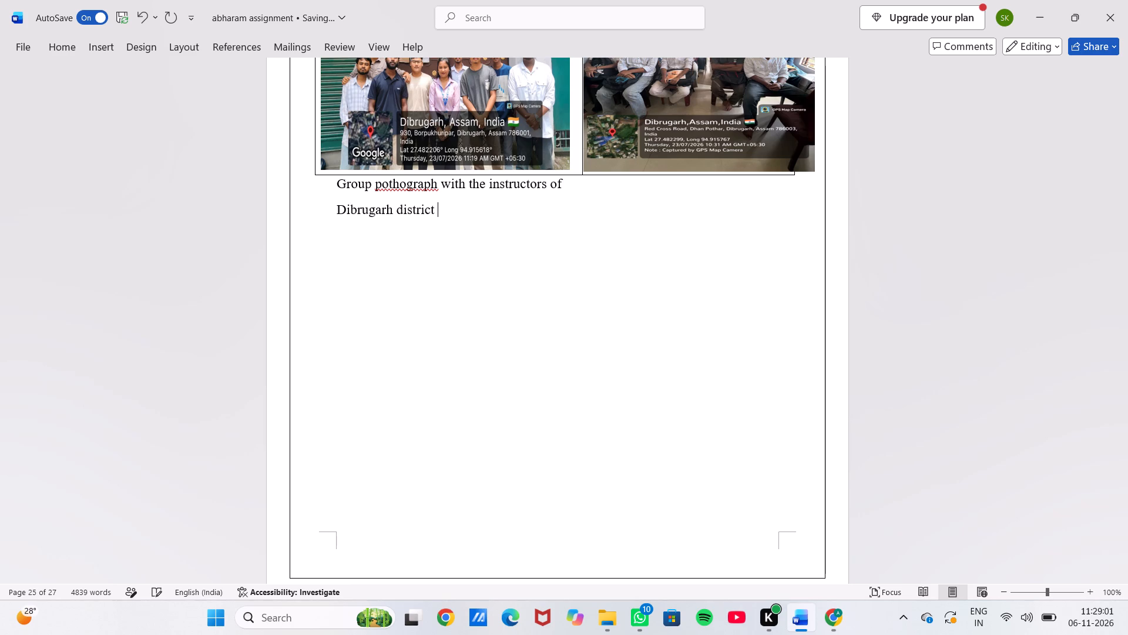
key("c")
type("omp")
type("uter")
key("space")
key("c")
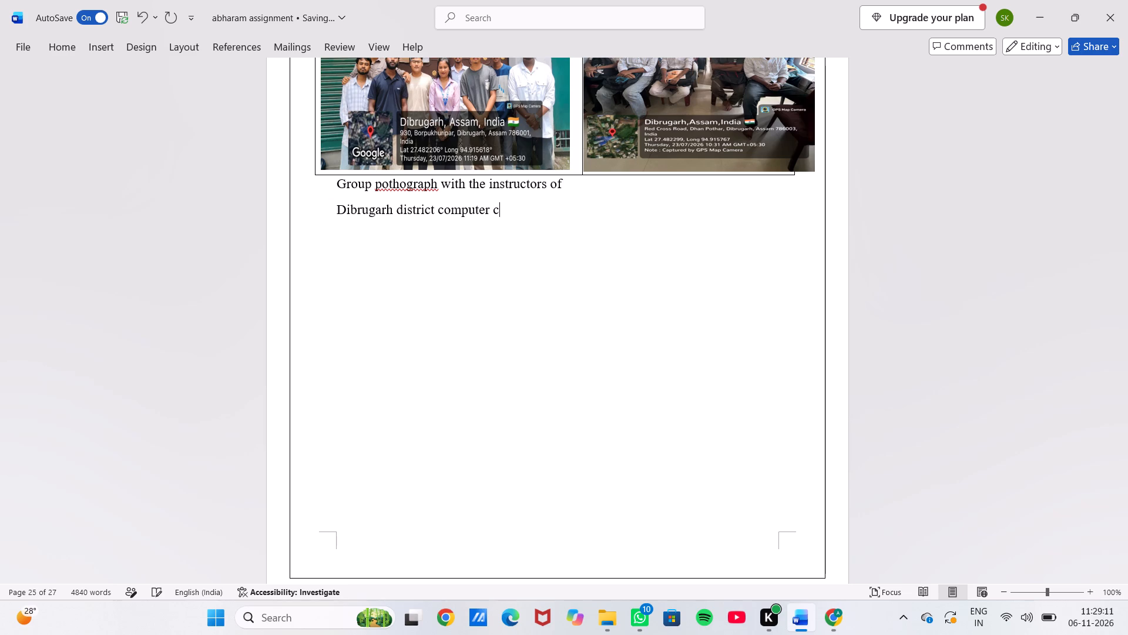
type("enter")
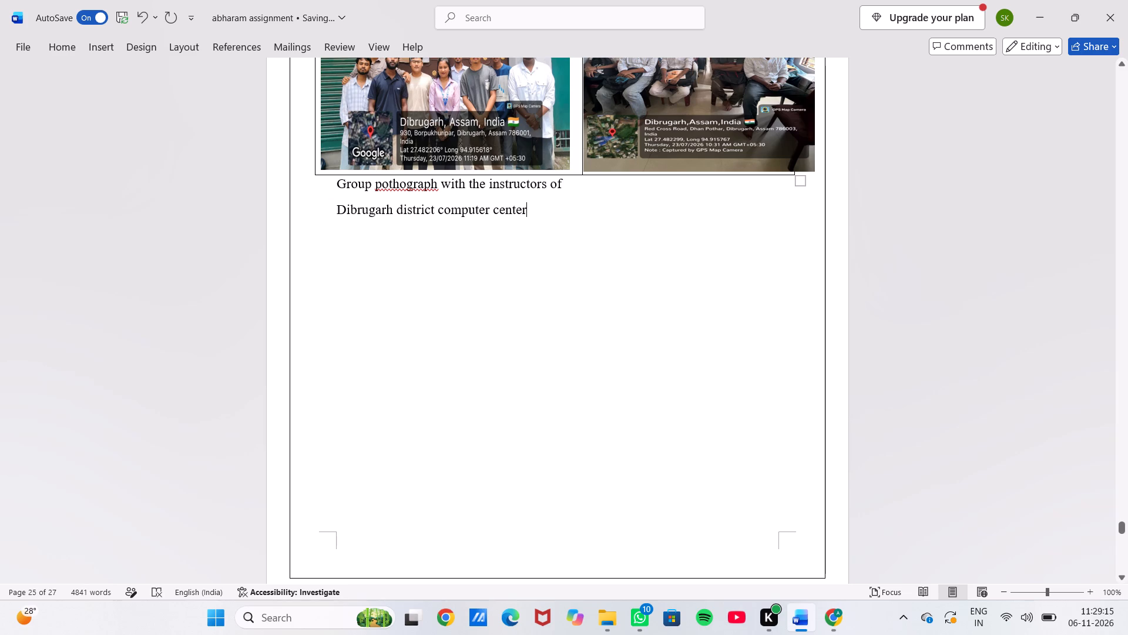
Apply the suggested spelling corrections in the caption, replacing "pothograph" with "photograph" and "center" with "centre".
right_click(400, 186)
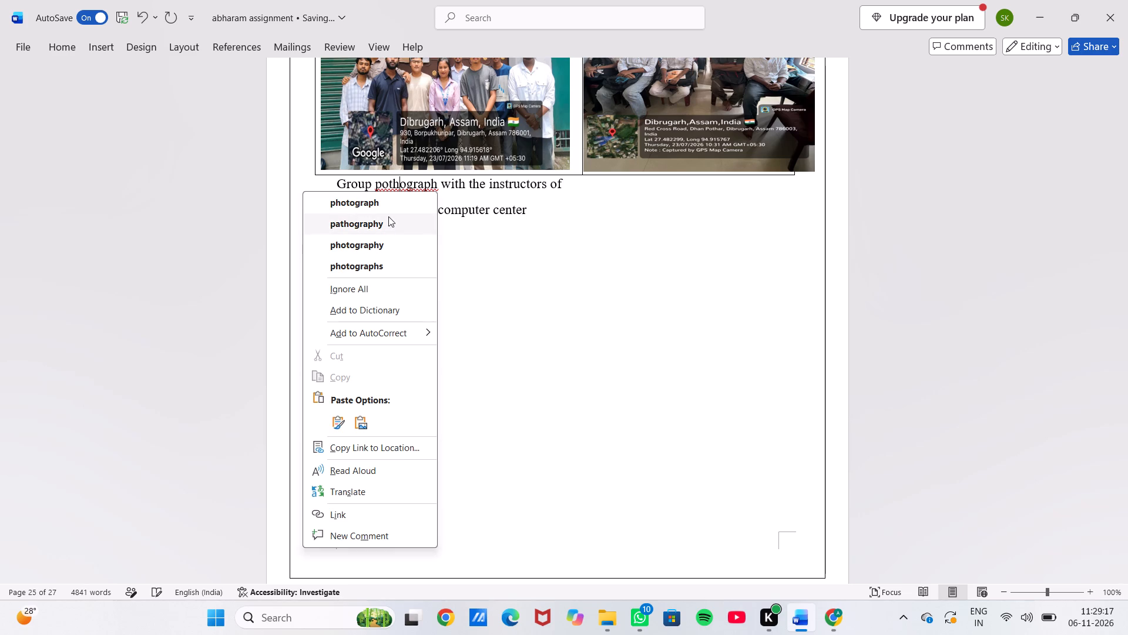
left_click(385, 208)
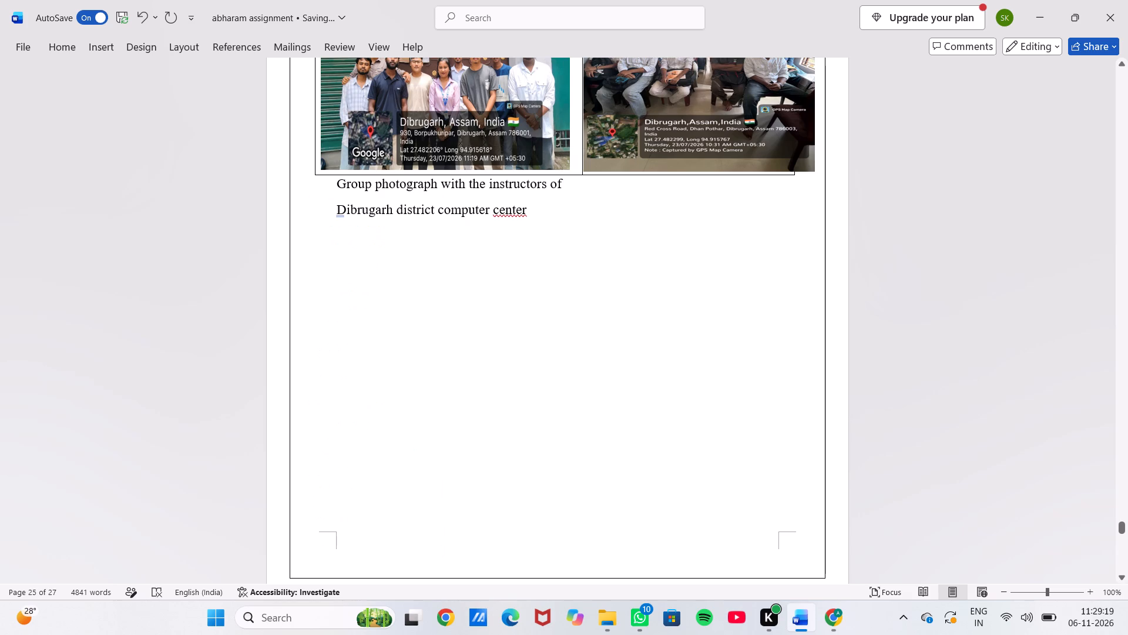
right_click(515, 208)
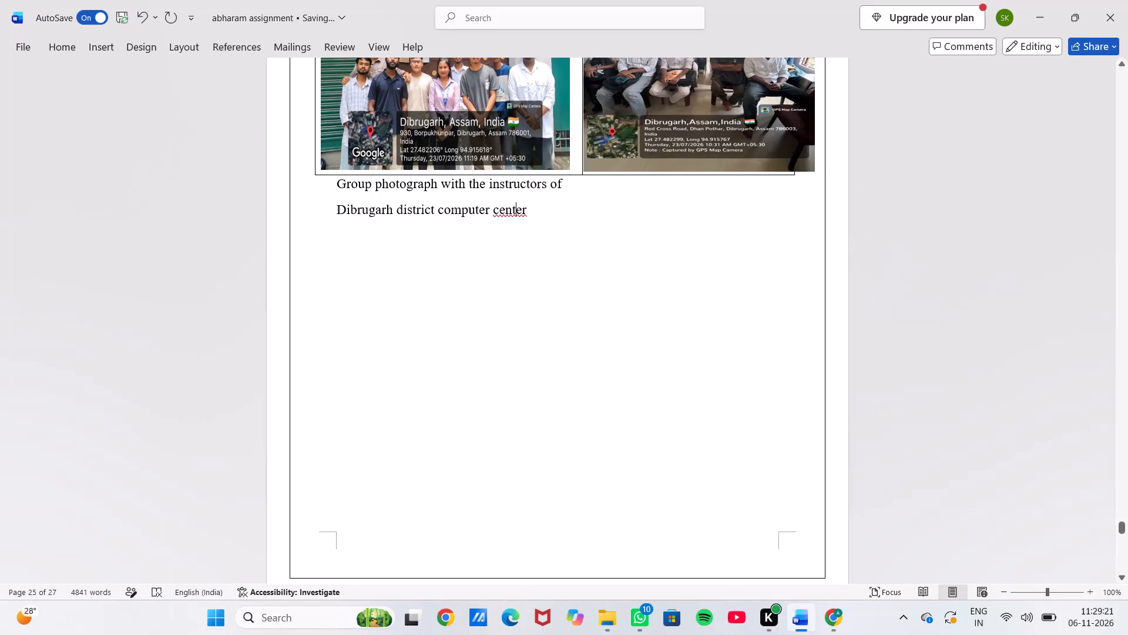
left_click(495, 228)
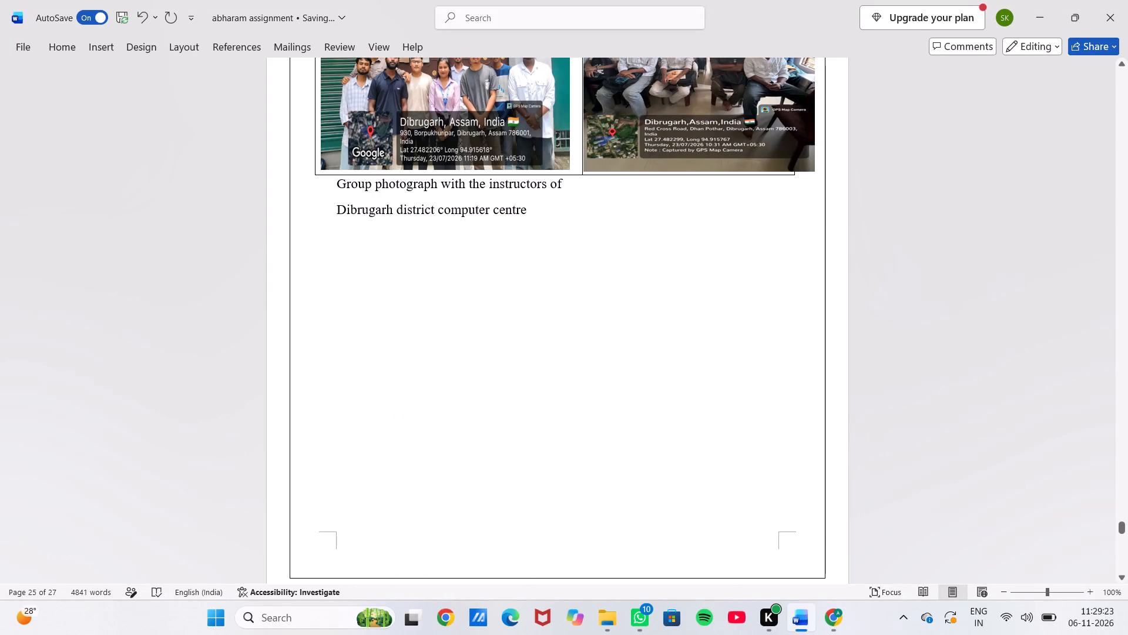
Add a gap of spaces after "Group photograph with the instructors of" to reach beneath the second photograph.
left_click(605, 188)
key("space")
key("space")
key("space")
key("space")
key("space")
key("space")
left_click(332, 184)
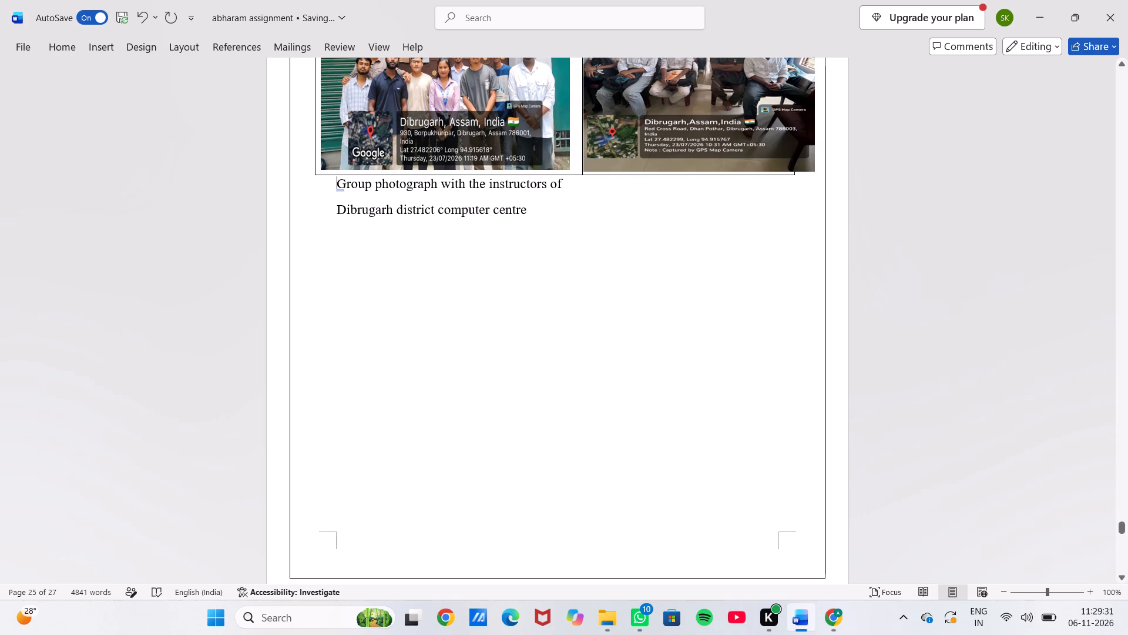
key("BackSpace")
left_click(597, 186)
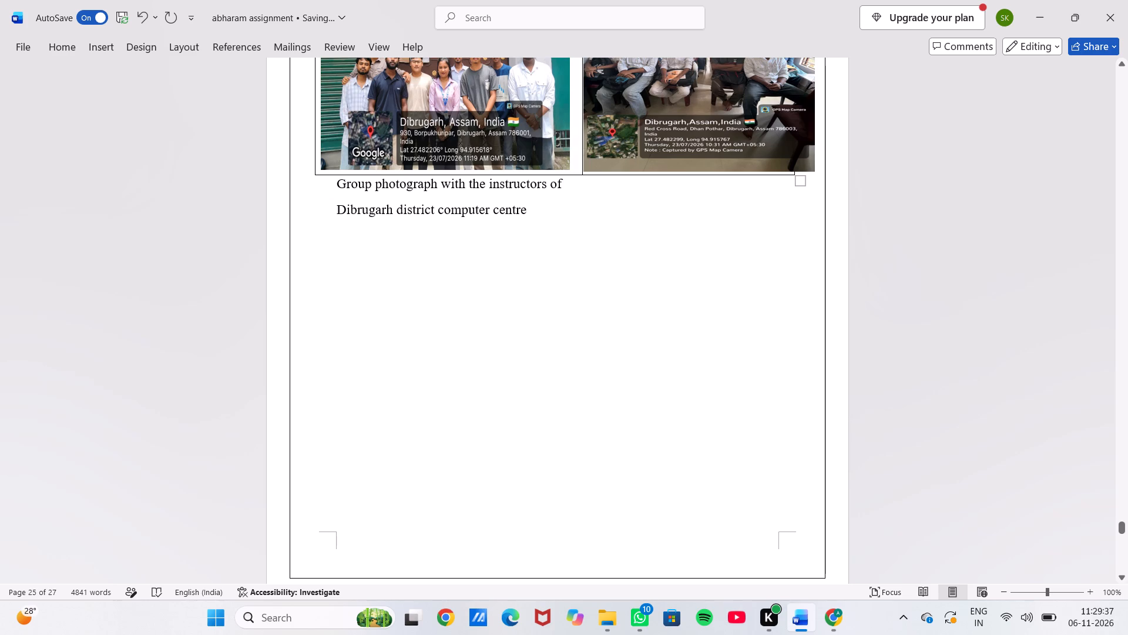
Change "instructors" to "instructor" in the first caption line.
left_click(545, 185)
key("BackSpace")
left_click(593, 185)
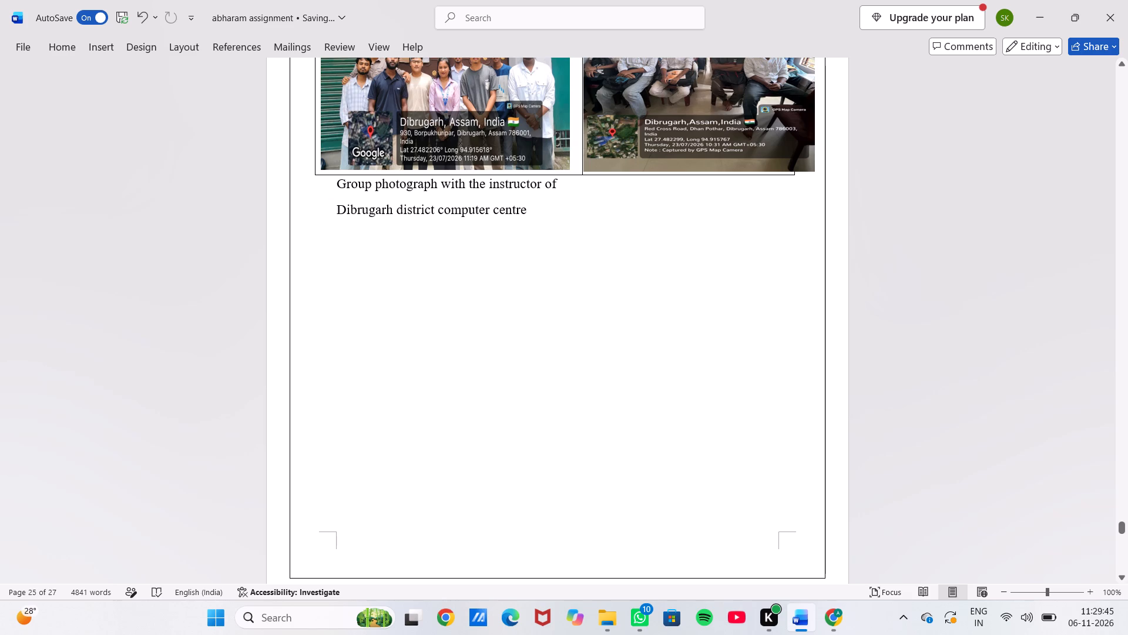
Apply Capitalize Each Word to "district computer centre" in the second caption line.
left_click_drag(399, 209, 521, 209)
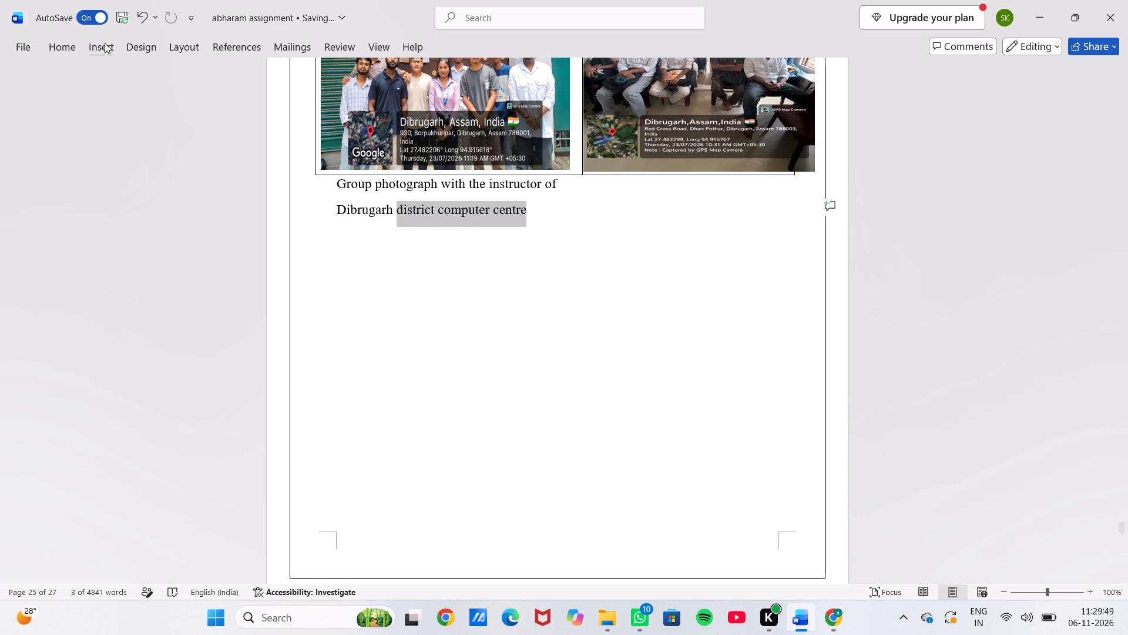
left_click(73, 47)
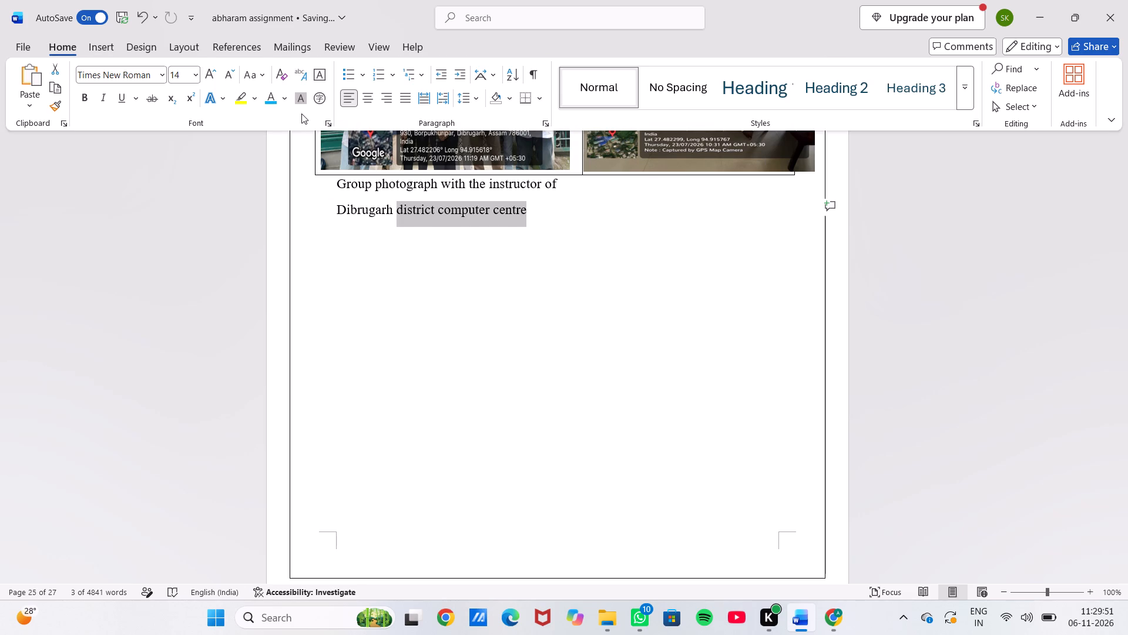
left_click(263, 76)
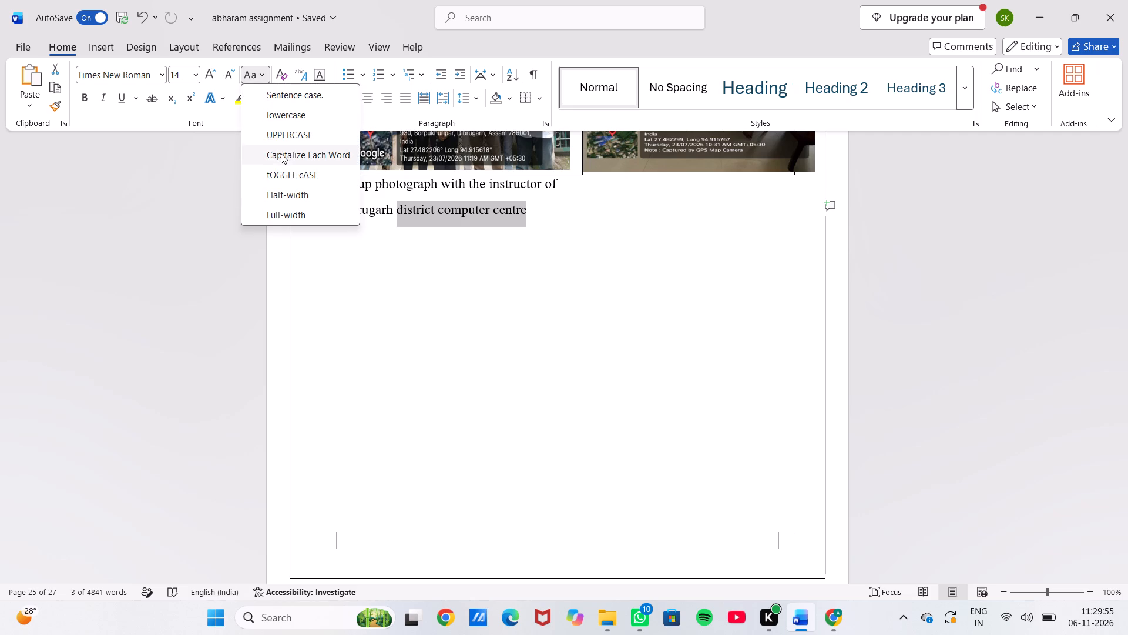
left_click(281, 153)
left_click(580, 277)
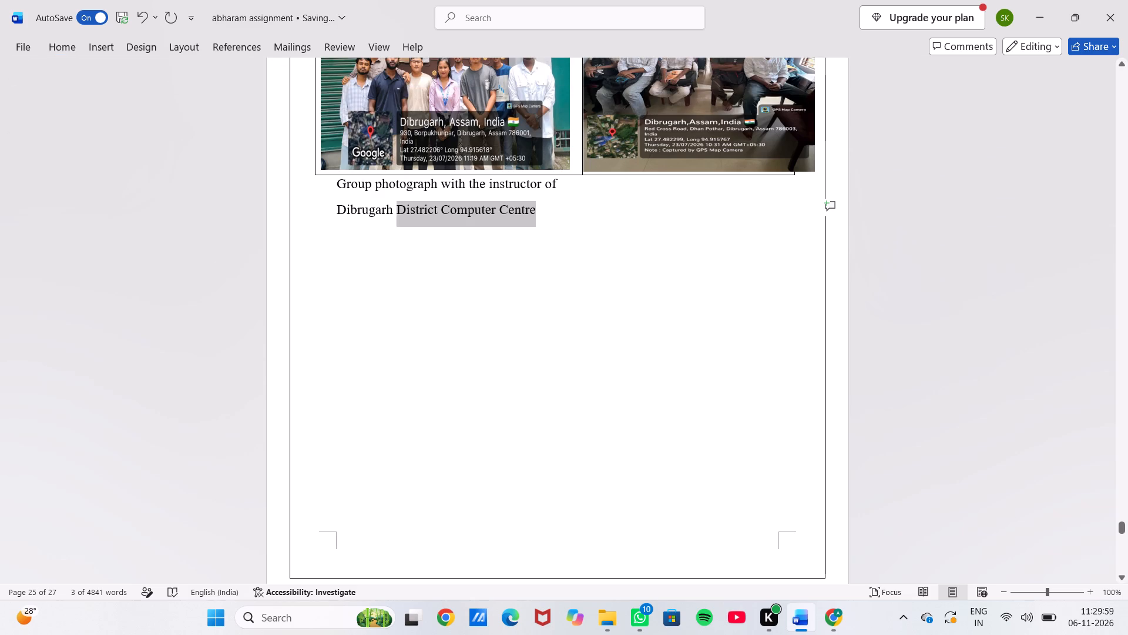
left_click(581, 209)
Start the second photograph's caption on the first caption line, after the gap, with the words "Display of".
left_click(587, 182)
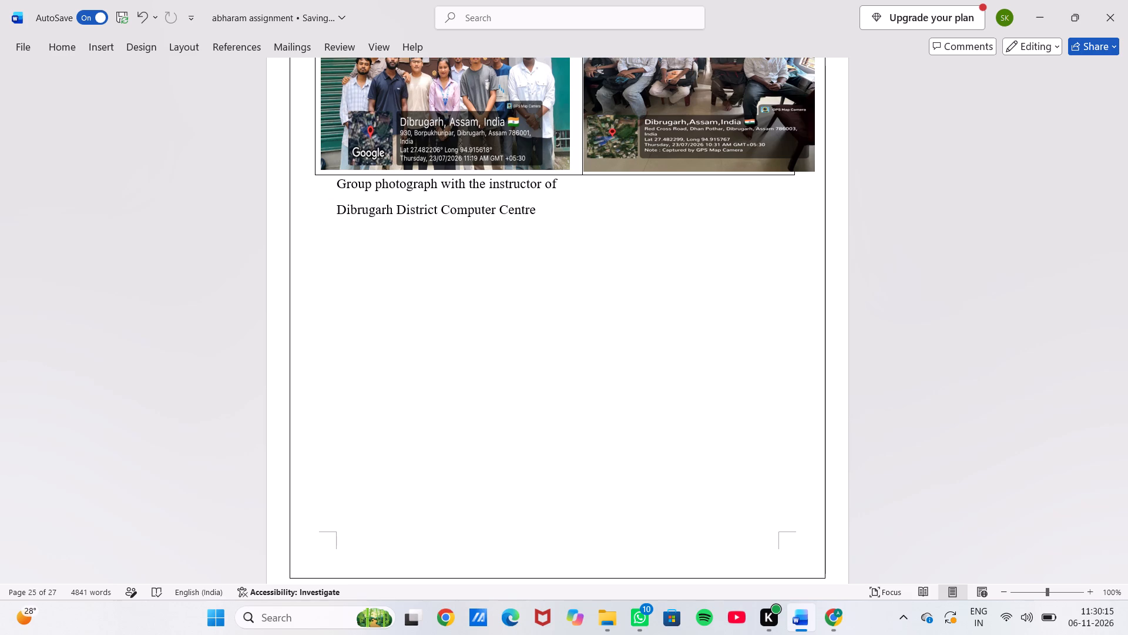
type("Display")
key("space")
type("of workin")
key("space")
key("BackSpace")
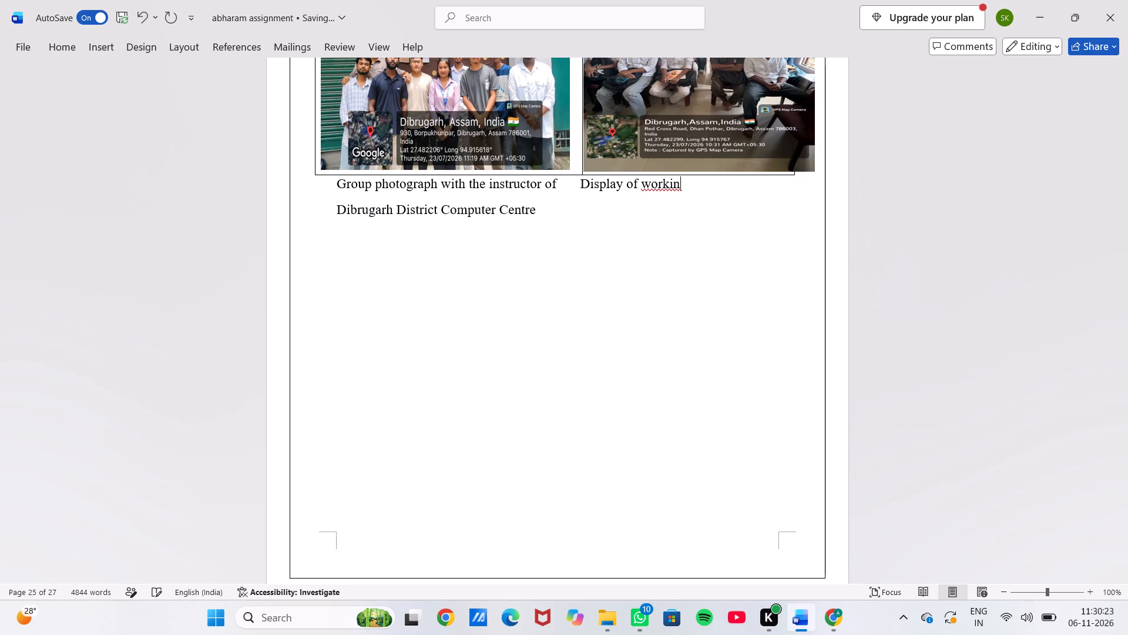
key("BackSpace")
type("ng")
key("space")
key("BackSpace")
key("BackSpace")
key("BackSpace")
key("BackSpace")
key("BackSpace")
key("BackSpace")
key("BackSpace")
key("BackSpace")
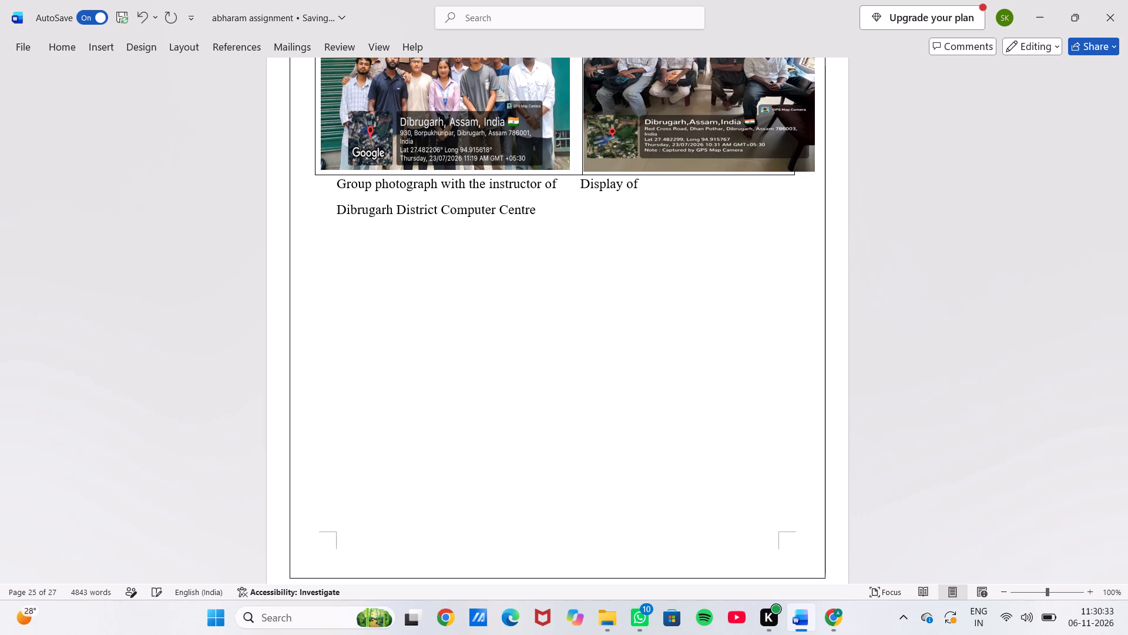
Continue the second photograph's caption with the words "internship working".
type("internshio")
key("BackSpace")
type("p wo")
key("r")
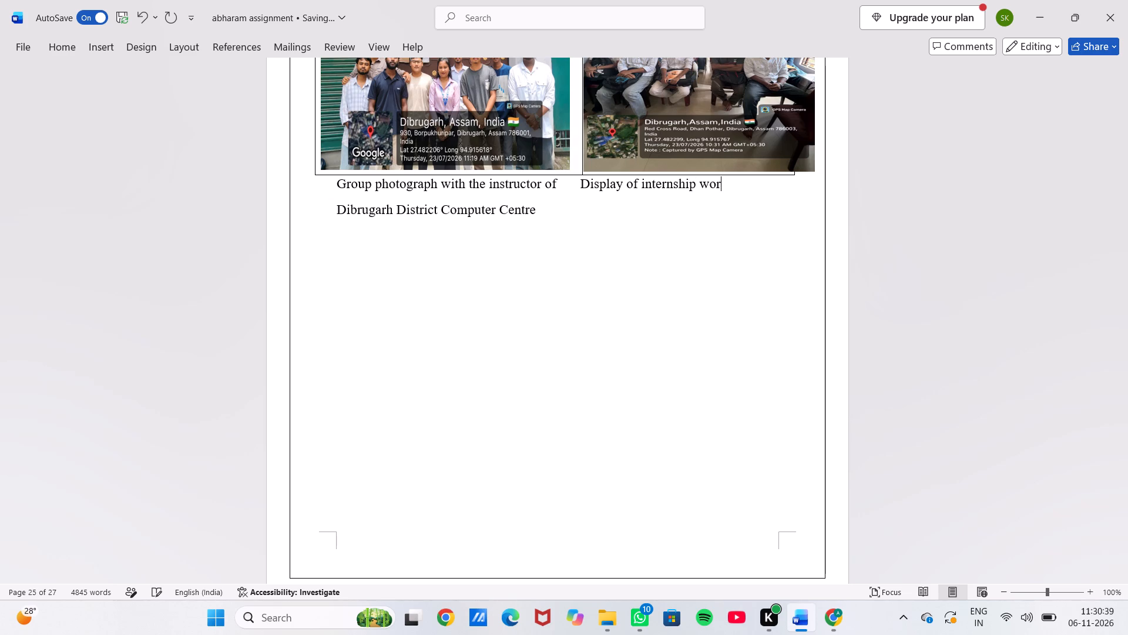
key("i")
key("BackSpace")
type("king")
key("space")
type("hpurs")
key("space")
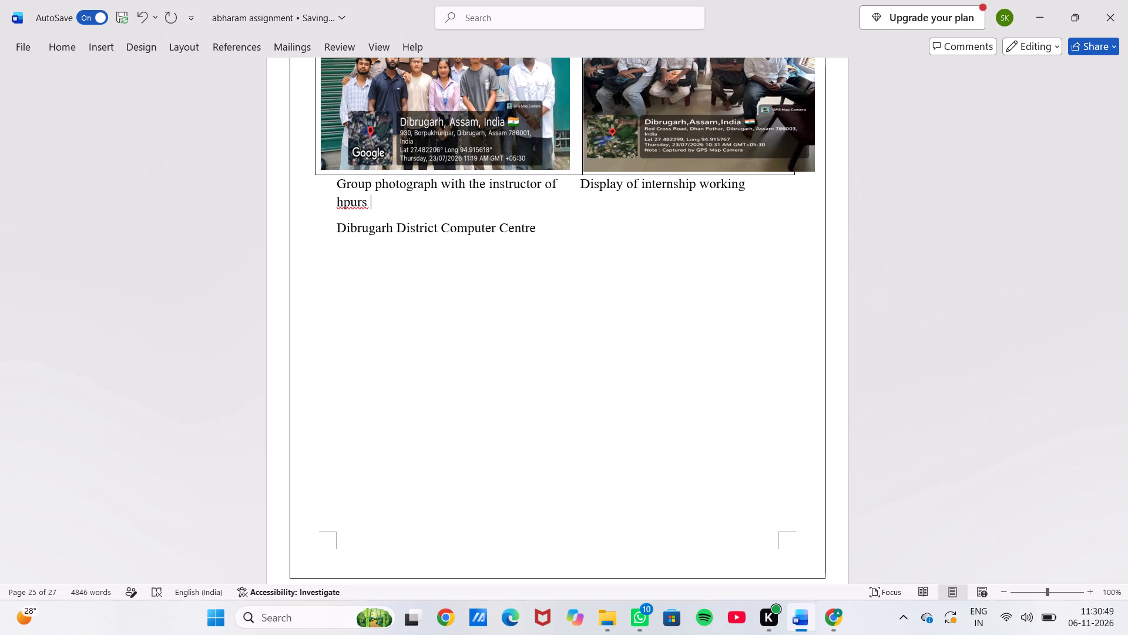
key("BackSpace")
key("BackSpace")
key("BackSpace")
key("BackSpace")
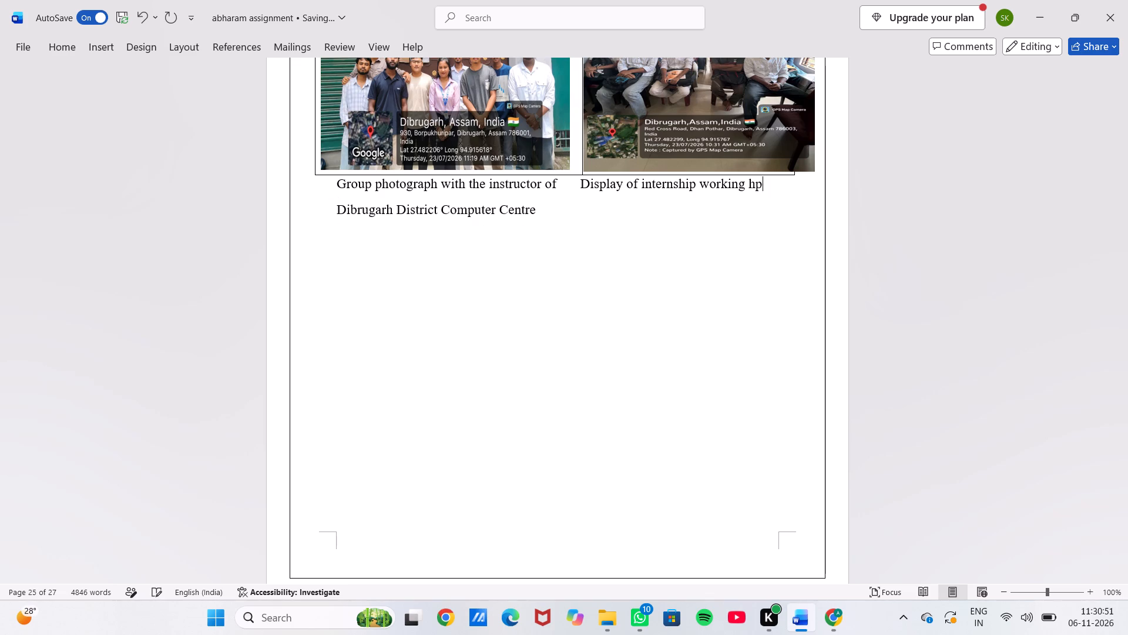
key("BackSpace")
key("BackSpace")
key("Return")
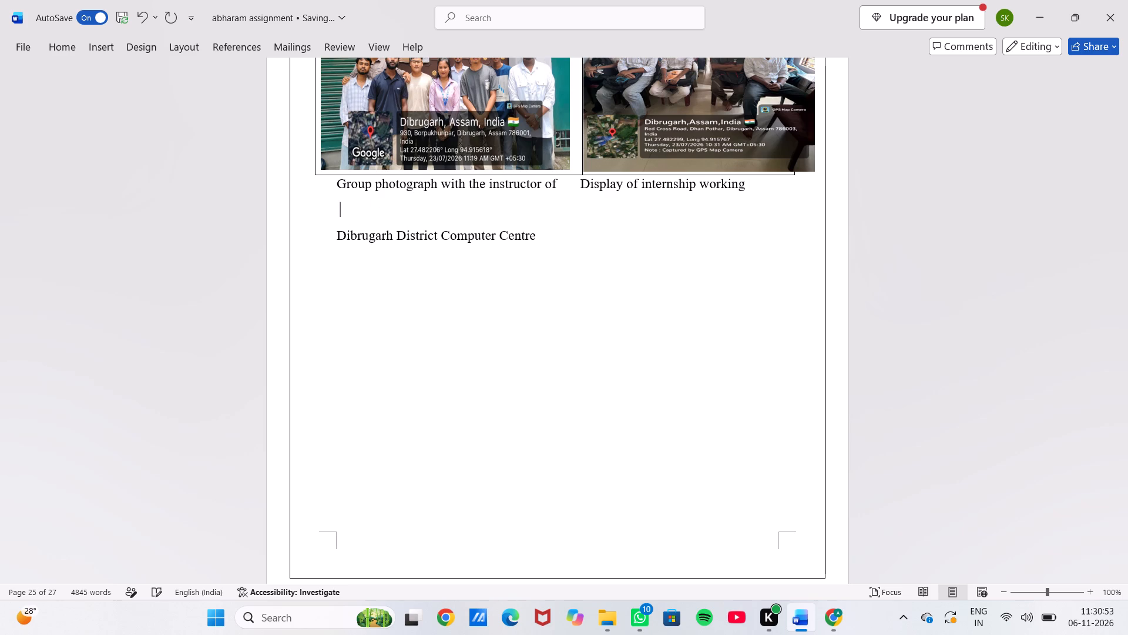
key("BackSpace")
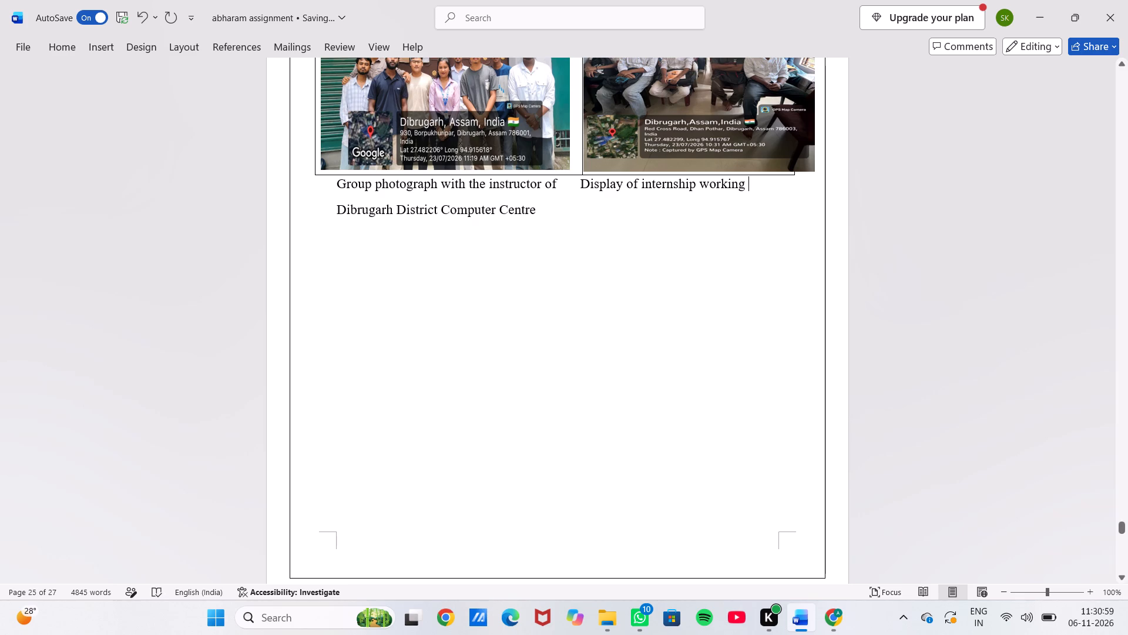
Continue the second photograph's caption on the second caption line, after the gap following "Centre", with the words "hours at".
left_click(336, 208)
left_click(446, 212)
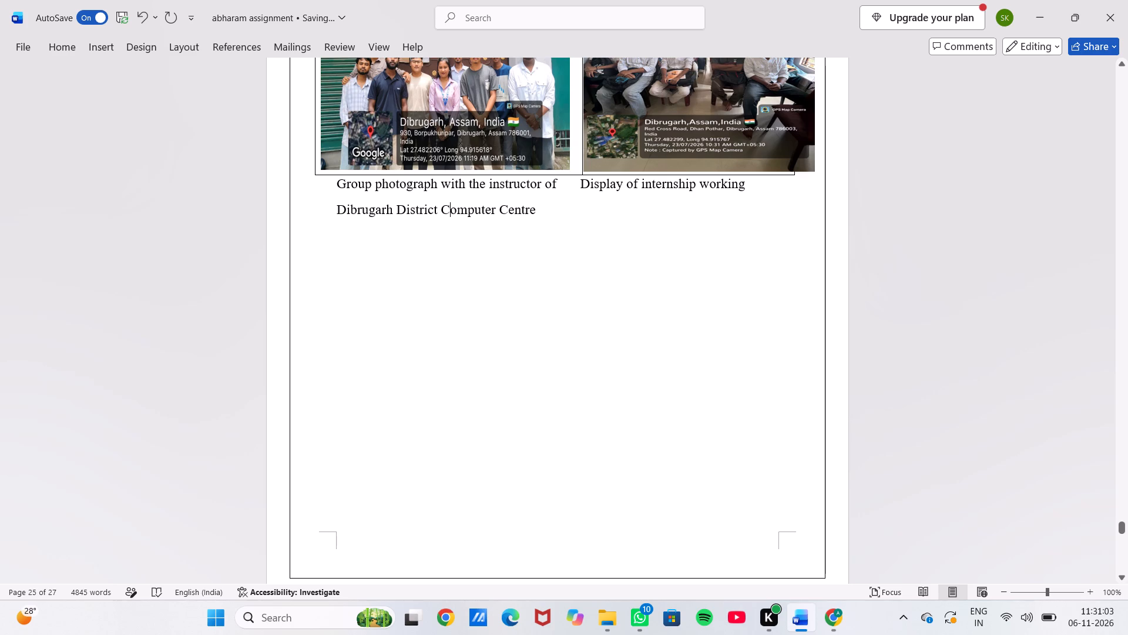
double_click(530, 210)
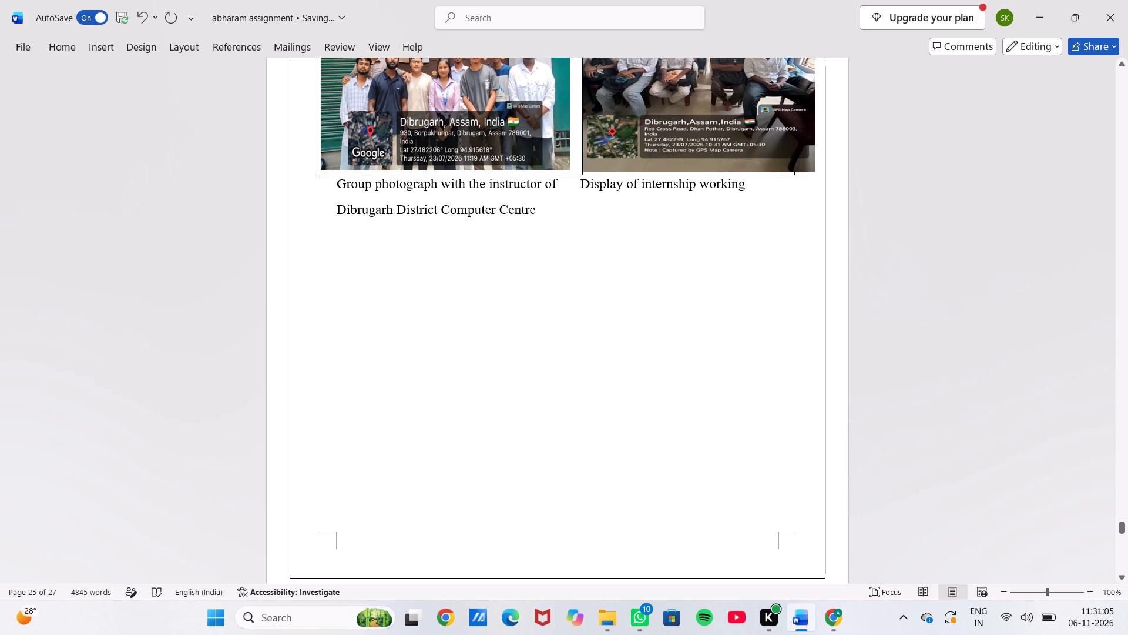
left_click(533, 210)
key("space")
key("space")
key("BackSpace")
key("BackSpace")
key("BackSpace")
key("BackSpace")
type("hours")
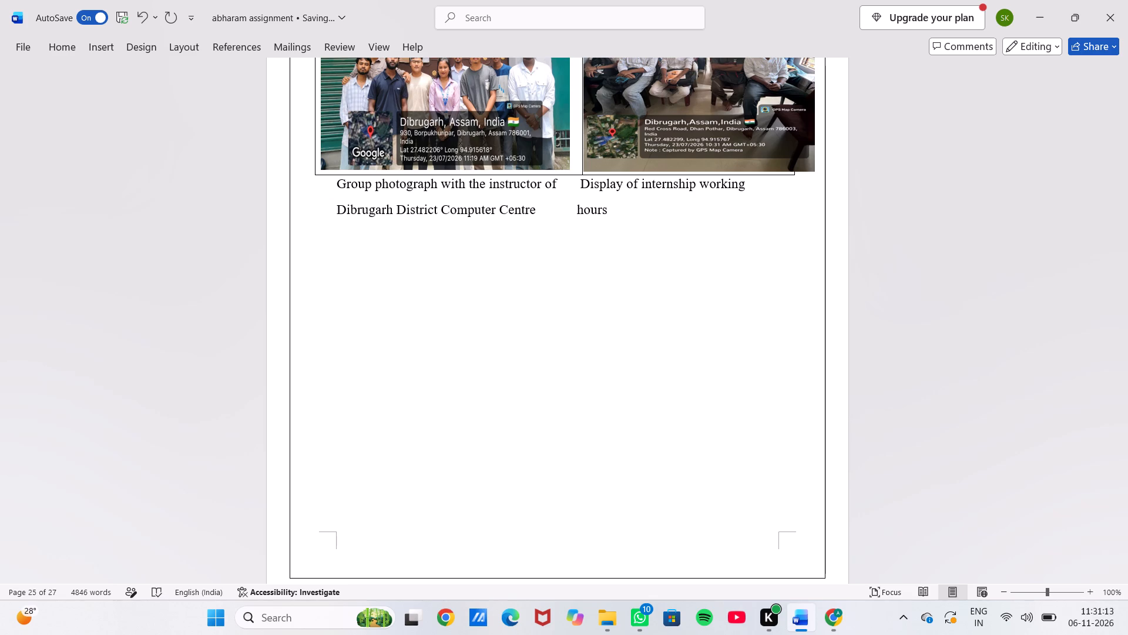
key("space")
type("at")
key("space")
Finish the second photograph's caption with "DCC." directly after "hours at" on the same line.
key("Return")
key("d")
key("BackSpace")
key("BackSpace")
type("DCC")
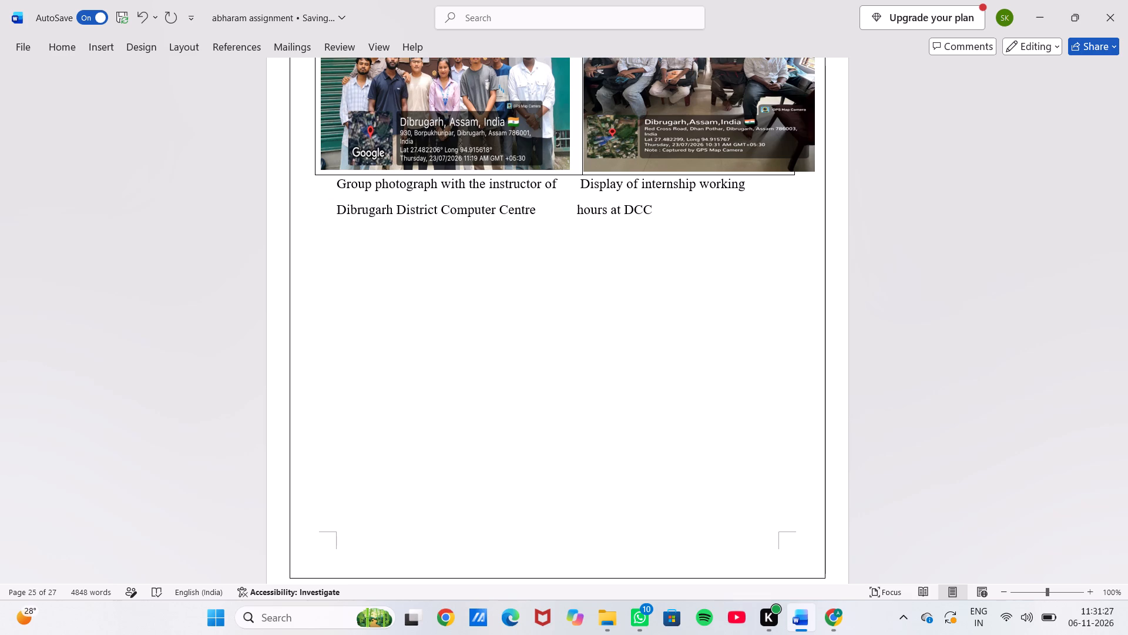
key("period")
Label the first photograph's caption "(A)" directly before "Group photograph".
scroll(533, 210, "down", 1)
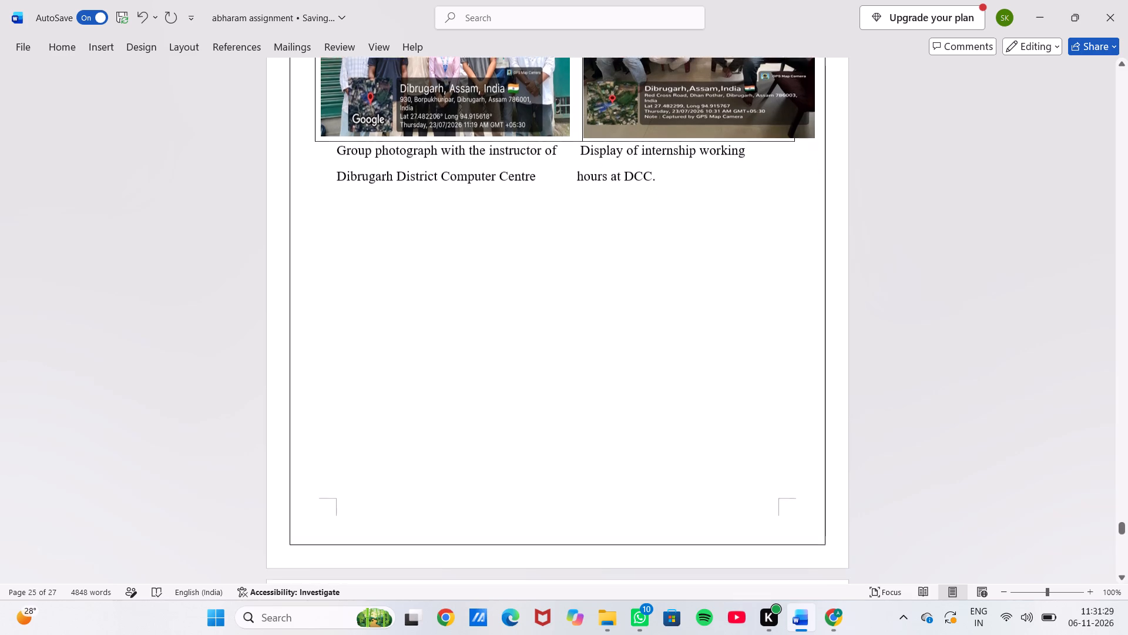
scroll(533, 210, "down", 1)
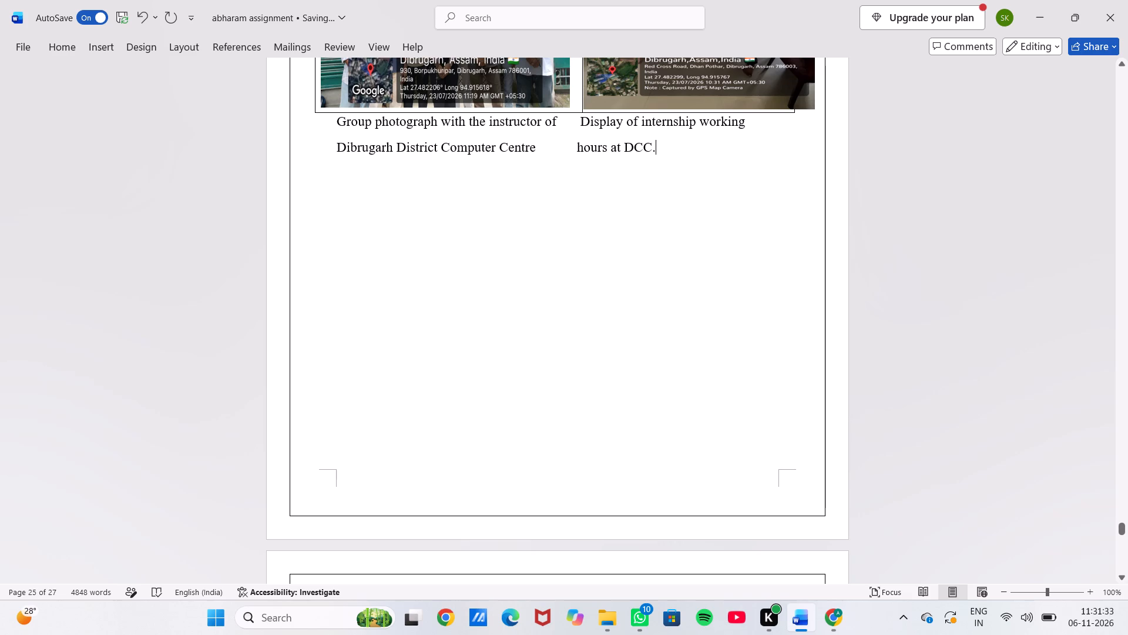
left_click(334, 121)
key("space")
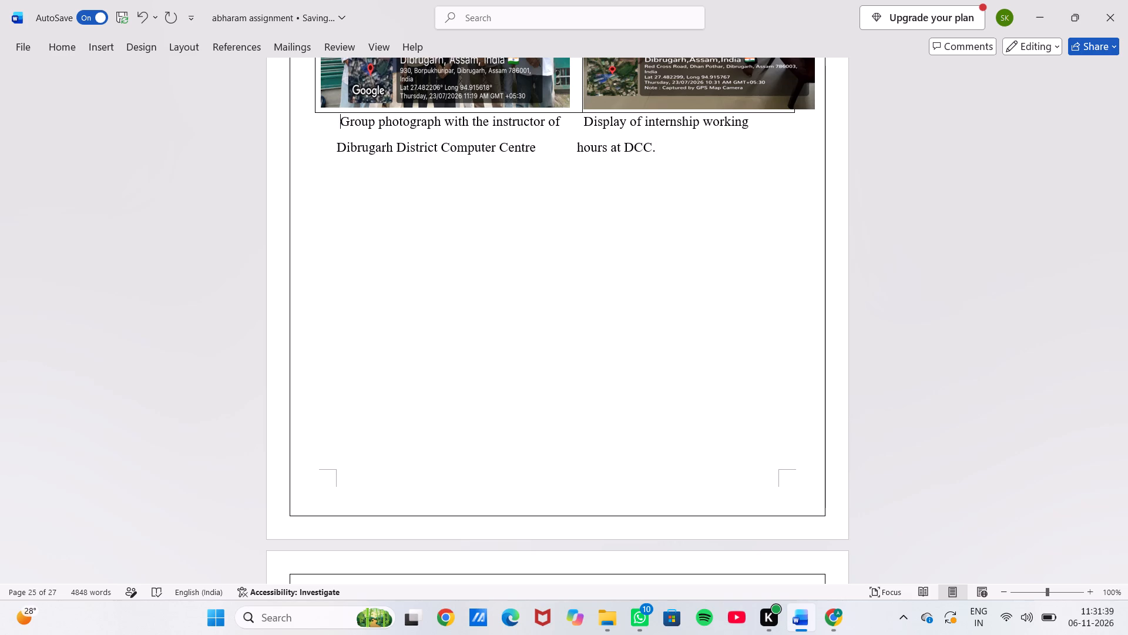
key("BackSpace")
key("space")
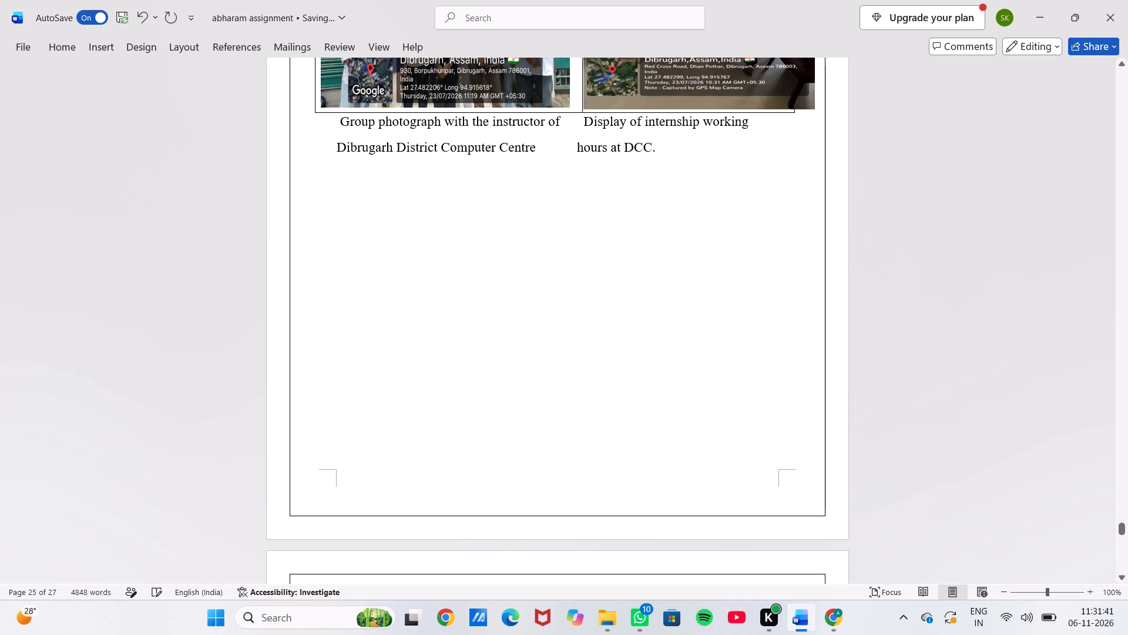
left_click(332, 122)
key("shift+parenleft")
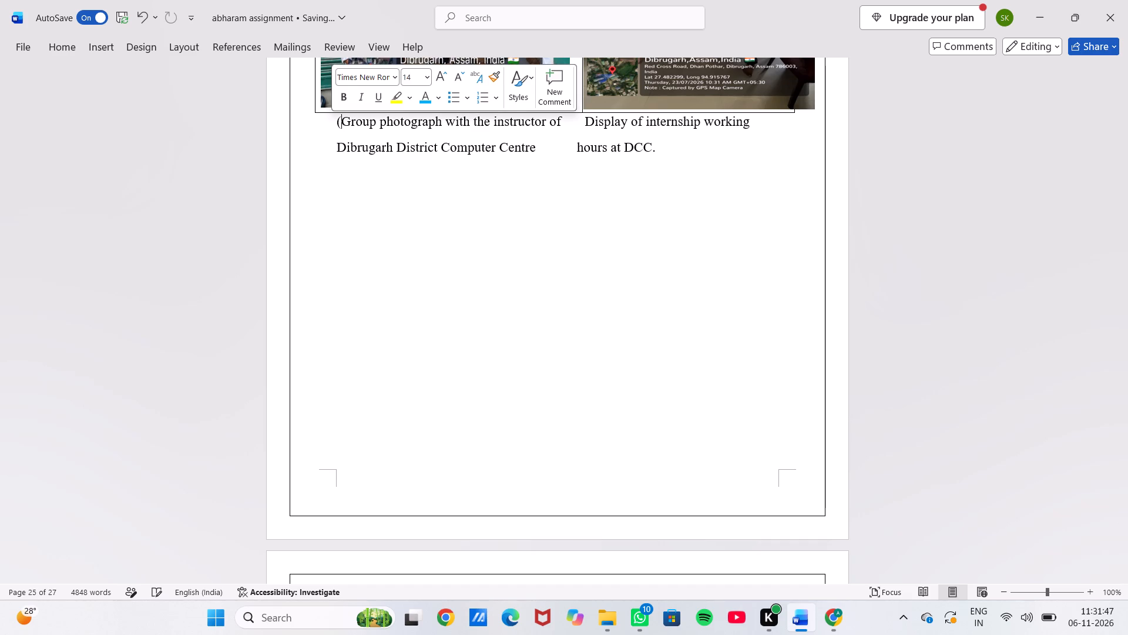
key("a")
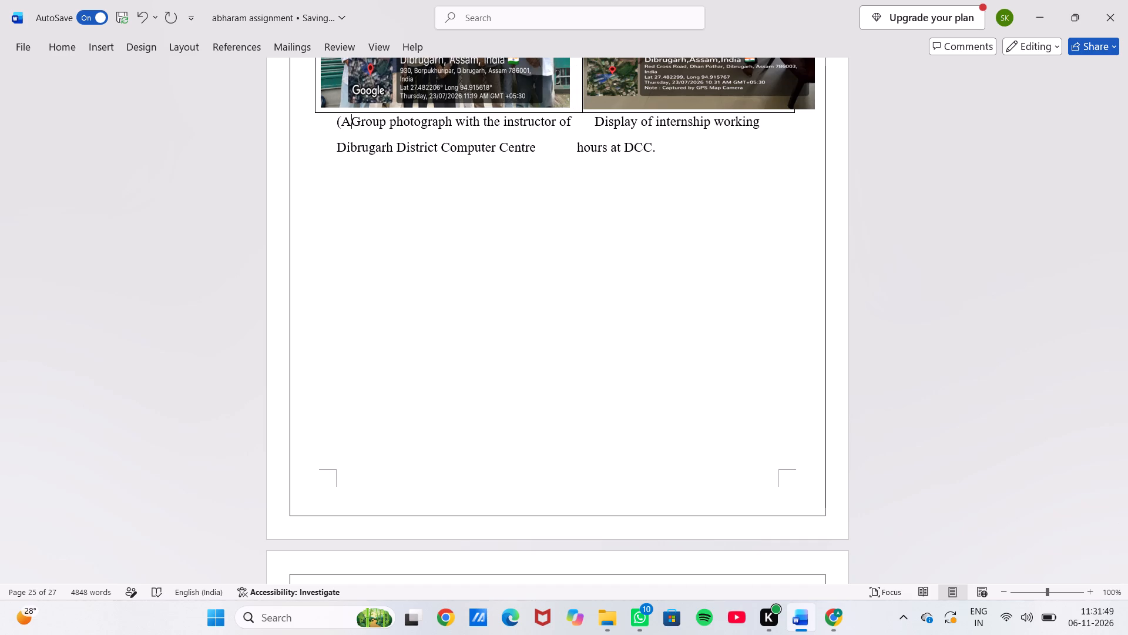
key("shift+parenright")
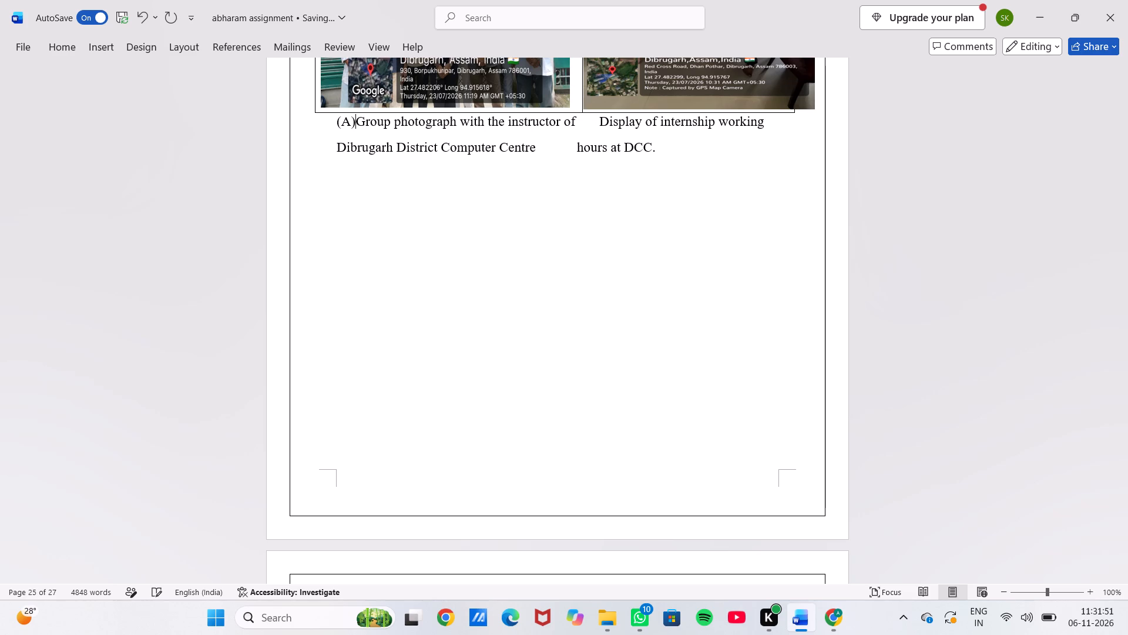
Insert "(B" directly before "Display" in the second photograph's caption, taking the closing parenthesis back out.
left_click(598, 122)
key("shift+parenleft")
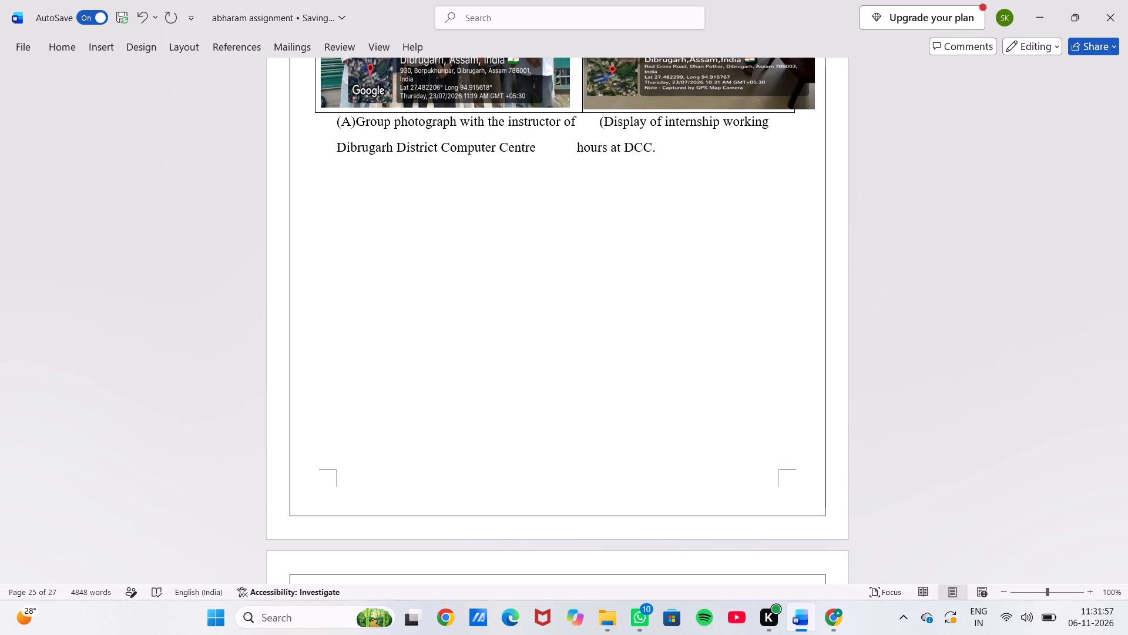
key("b")
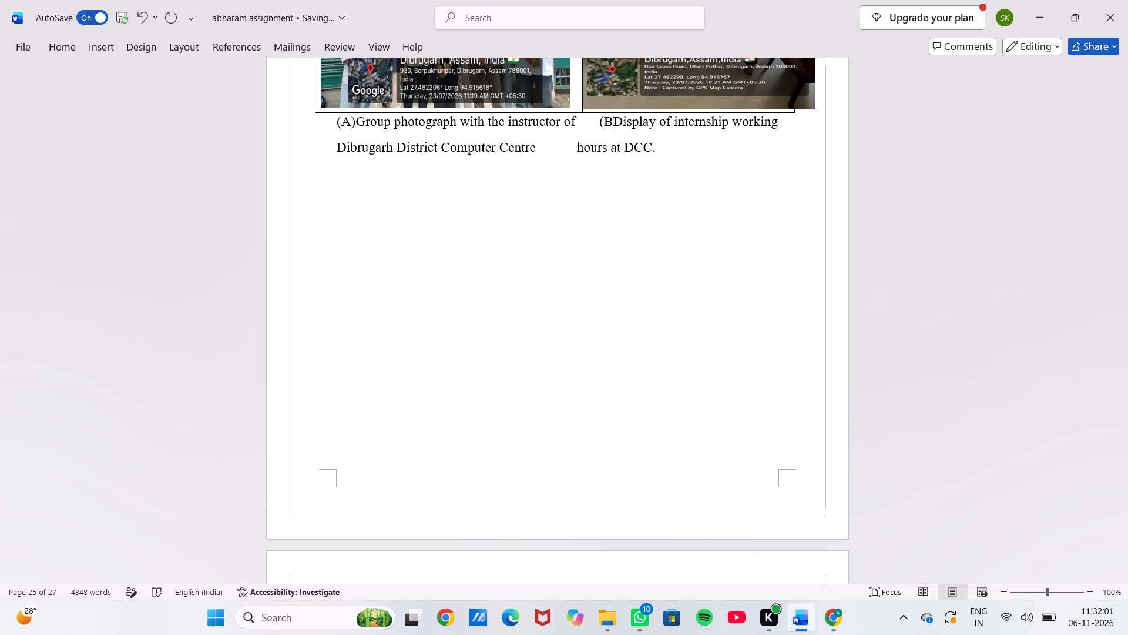
key("shift+parenright")
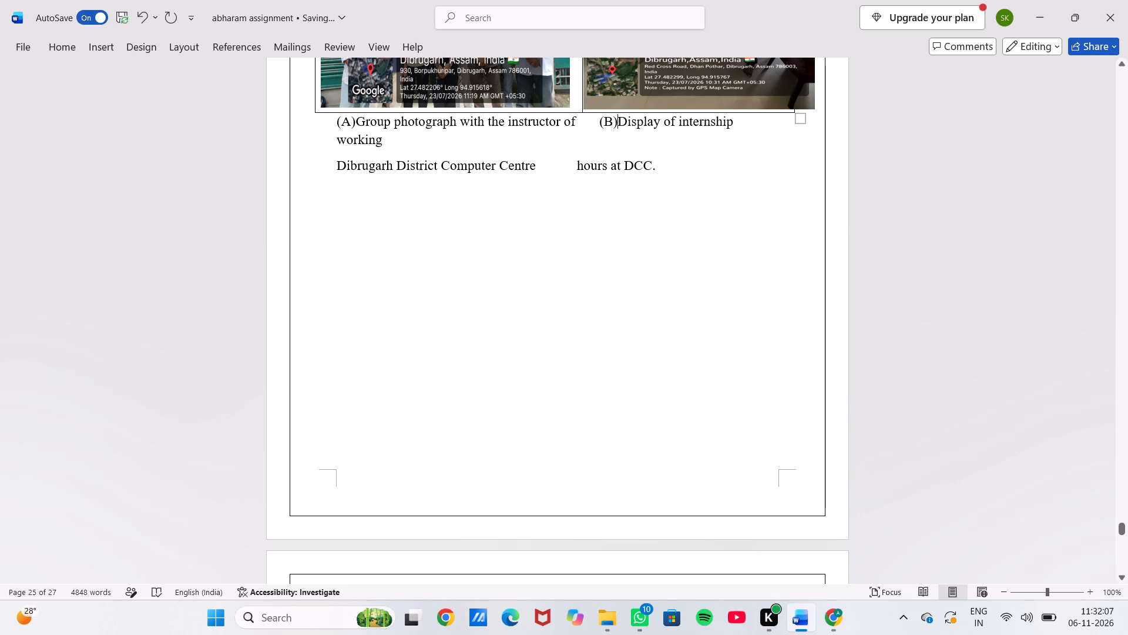
key("BackSpace")
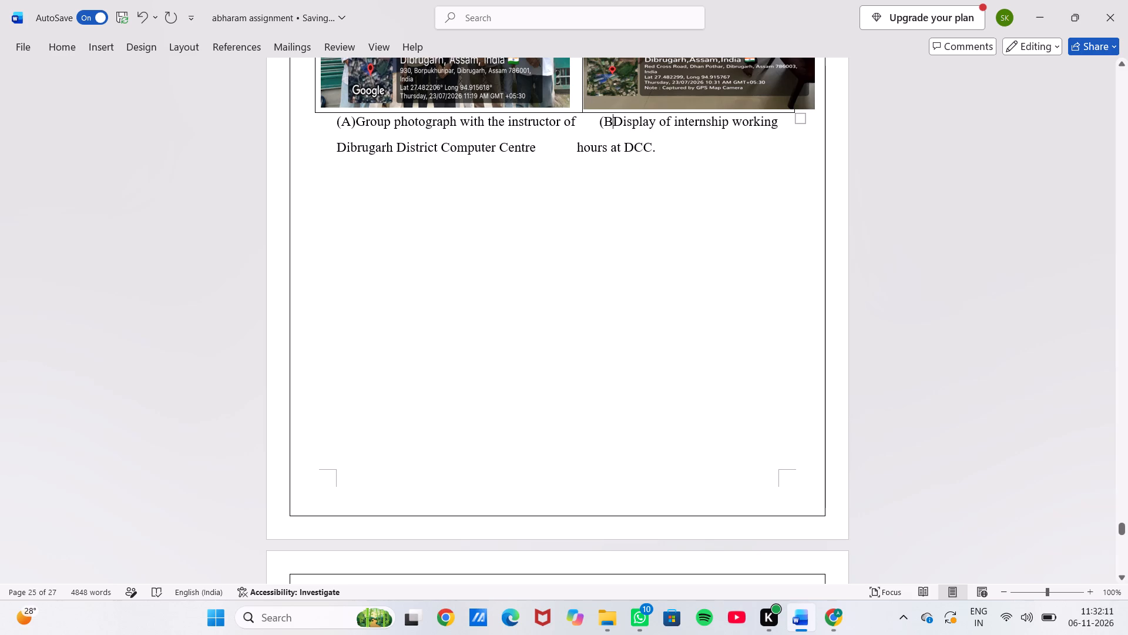
Tighten the first caption line by deleting one space from the gap before "(B".
left_click(336, 122)
key("BackSpace")
key("BackSpace")
key("BackSpace")
key("BackSpace")
left_click(596, 122)
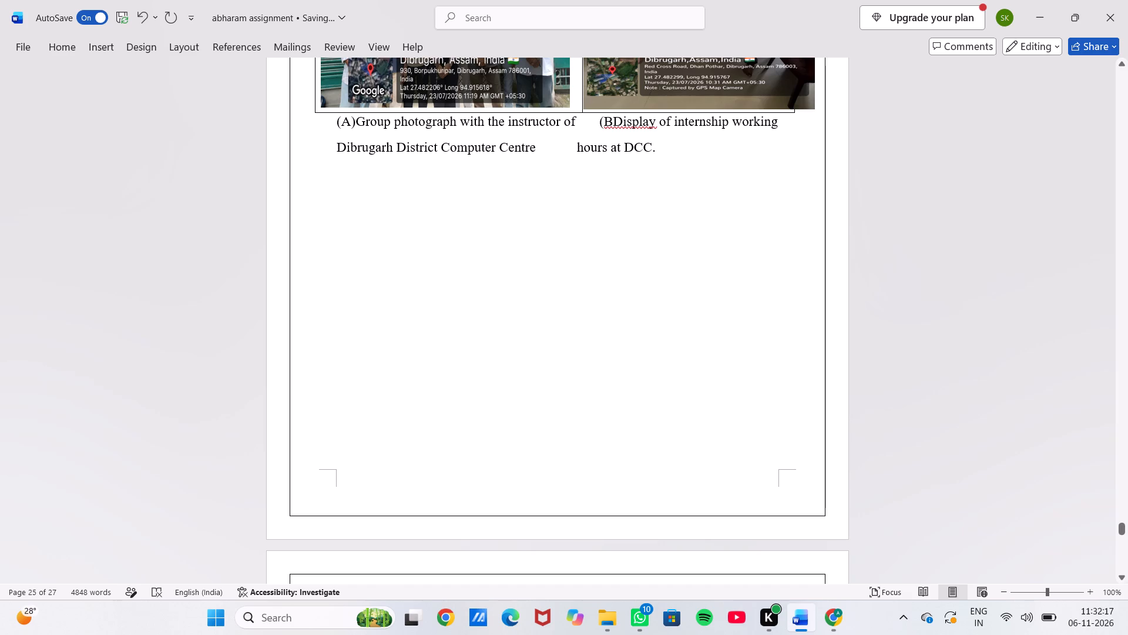
key("BackSpace")
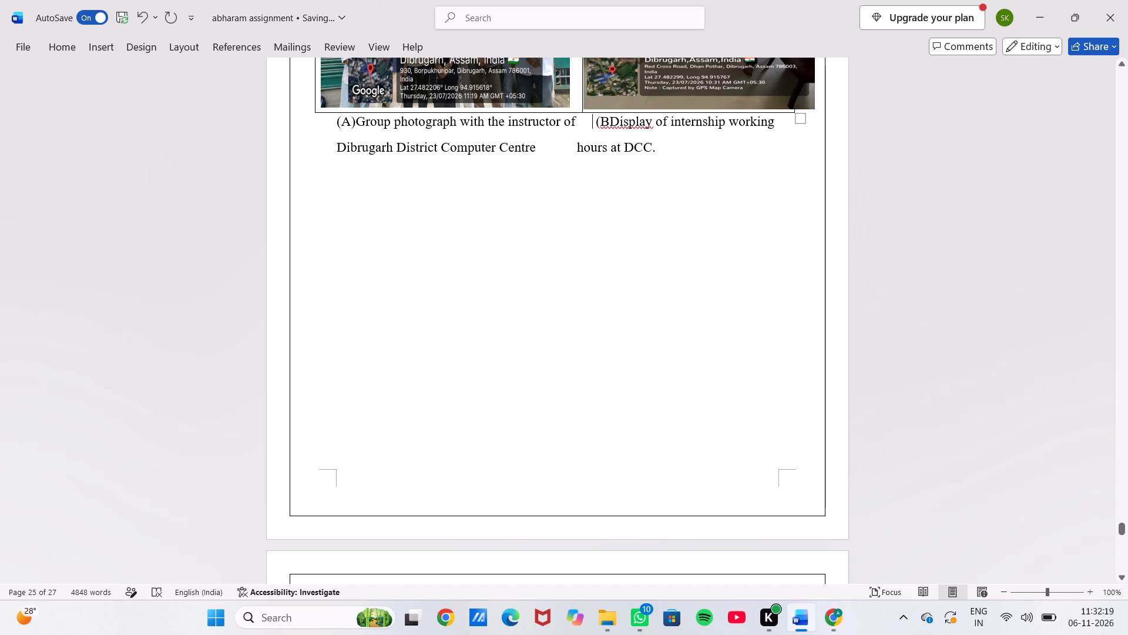
Add six spaces before "hours at DCC." to align it under the start of the second photograph's caption.
left_click(576, 149)
key("space")
key("space")
key("space")
key("space")
key("space")
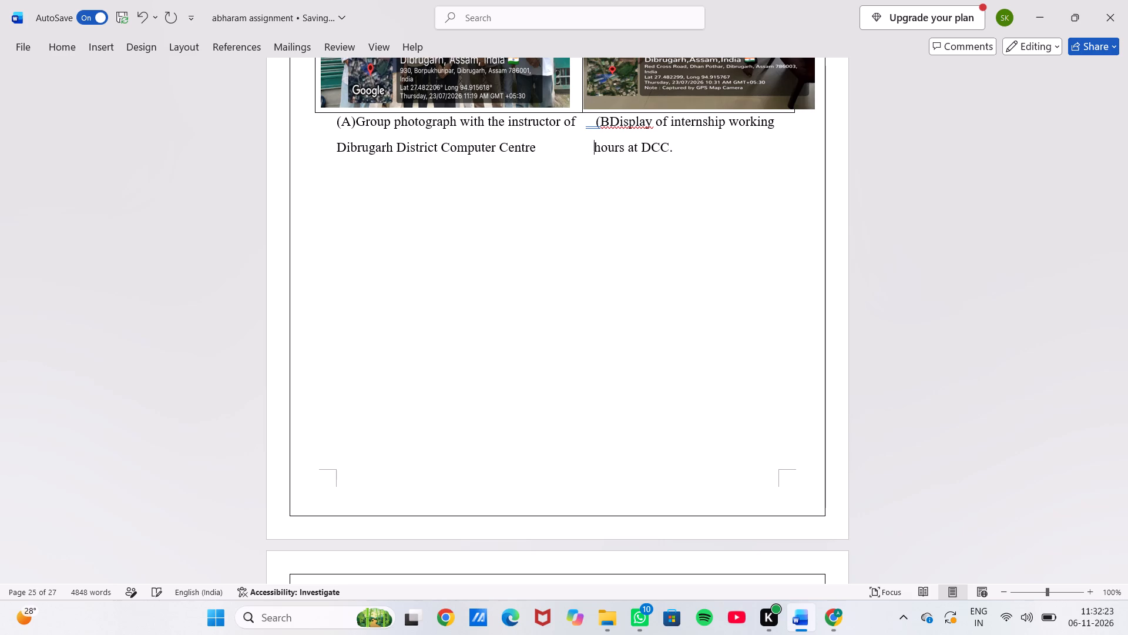
key("space")
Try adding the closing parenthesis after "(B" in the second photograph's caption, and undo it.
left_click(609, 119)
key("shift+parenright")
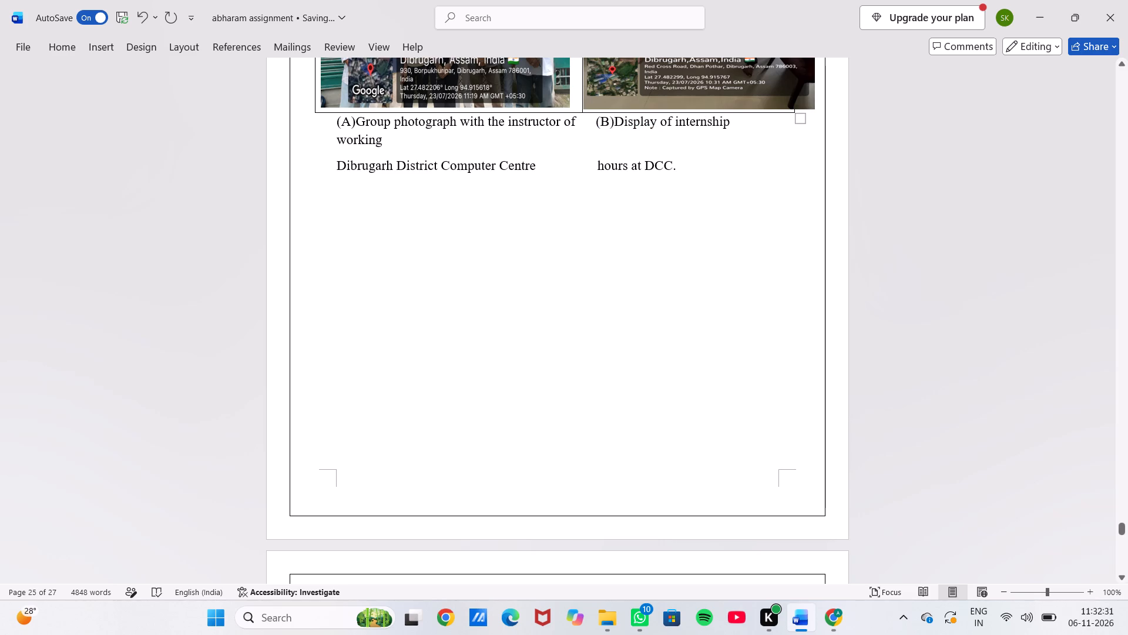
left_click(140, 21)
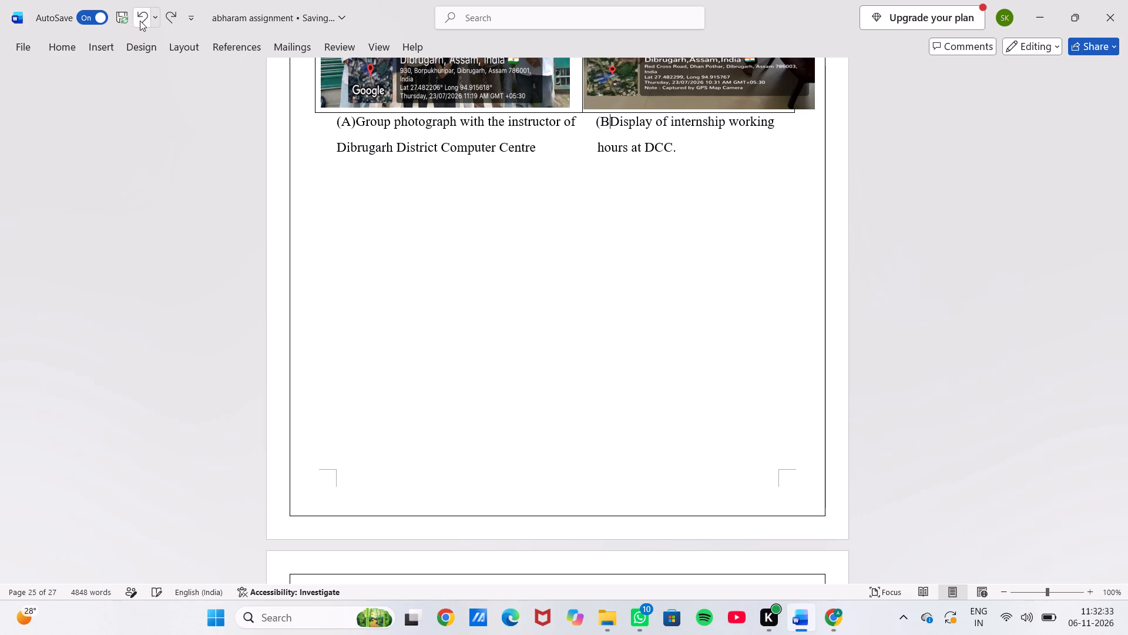
Replace "Dibrugarh District Computer Centre" with "DCC" in the first photograph's caption.
left_click_drag(399, 148, 529, 151)
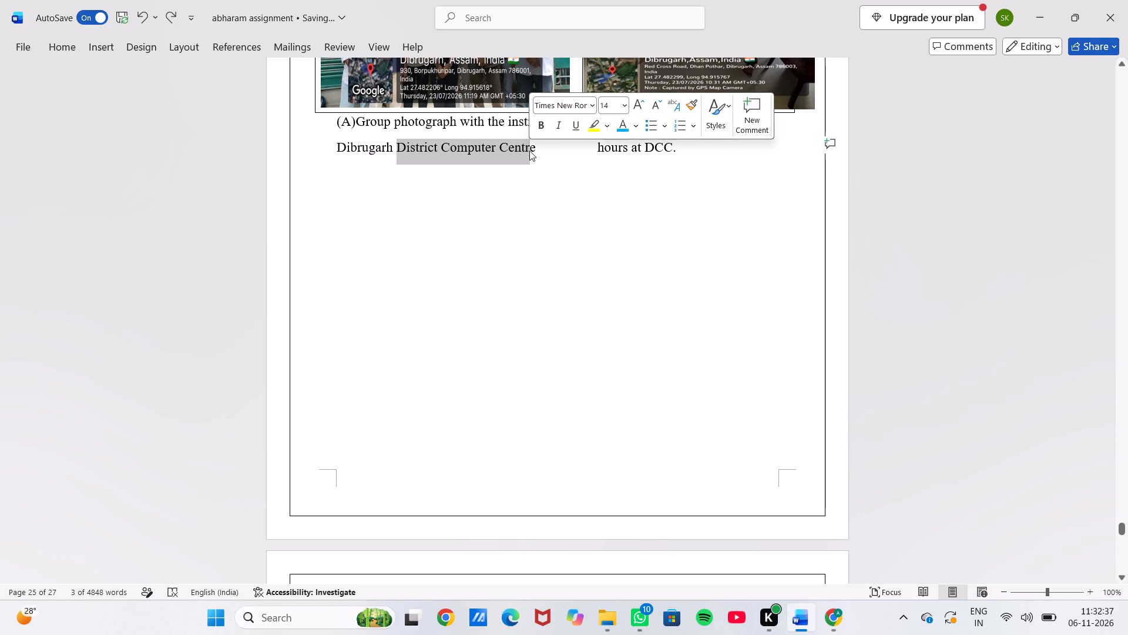
key("BackSpace")
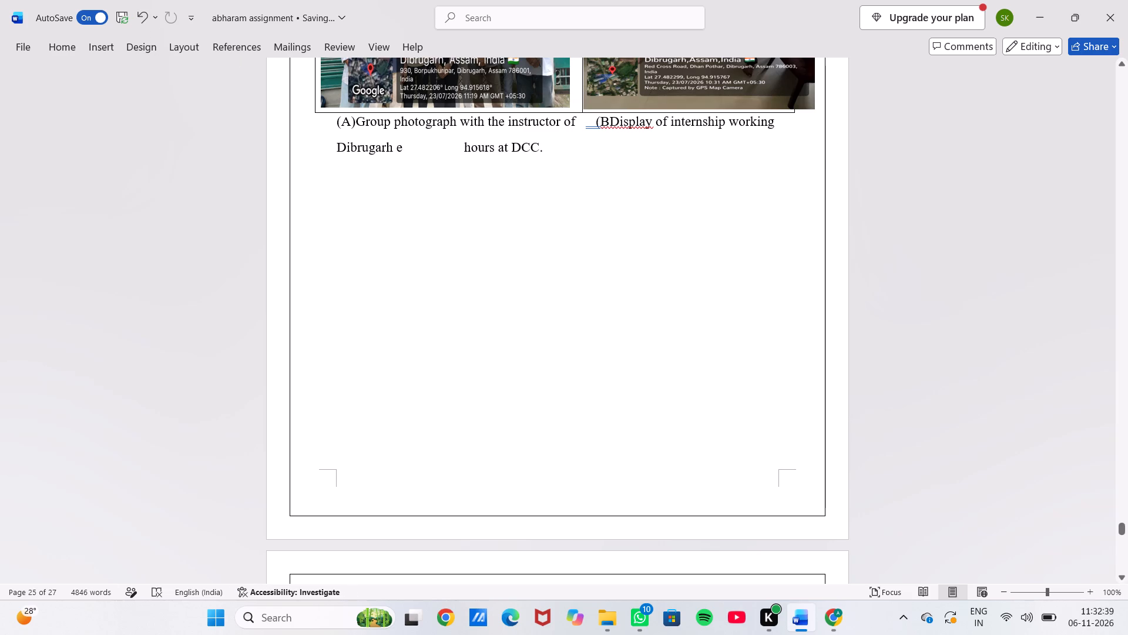
left_click(406, 146)
key("BackSpace")
key("BackSpace")
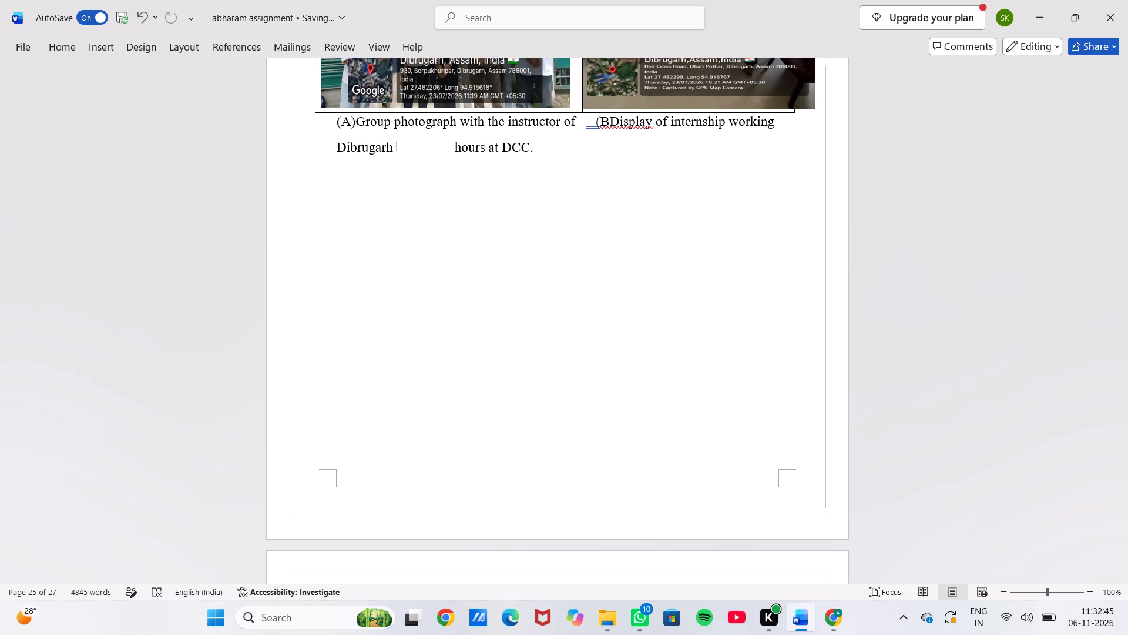
key("BackSpace")
key("BackSpace")
key("BackSpace")
key("BackSpace")
key("BackSpace")
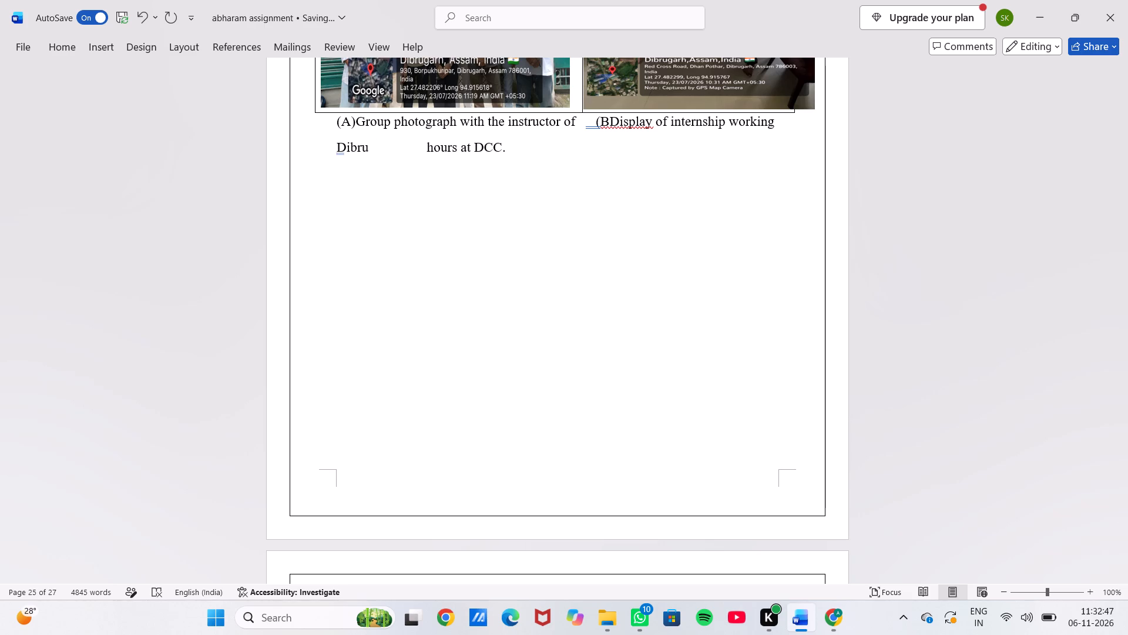
key("BackSpace")
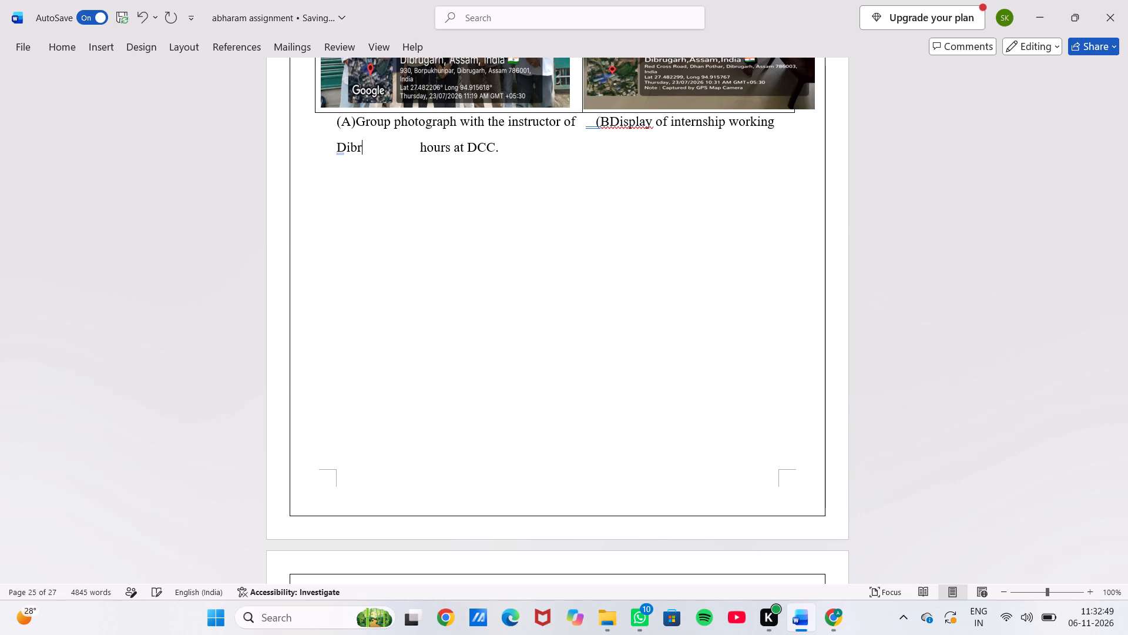
key("BackSpace")
key("BackSpace")
key("BackSpace")
key("BackSpace")
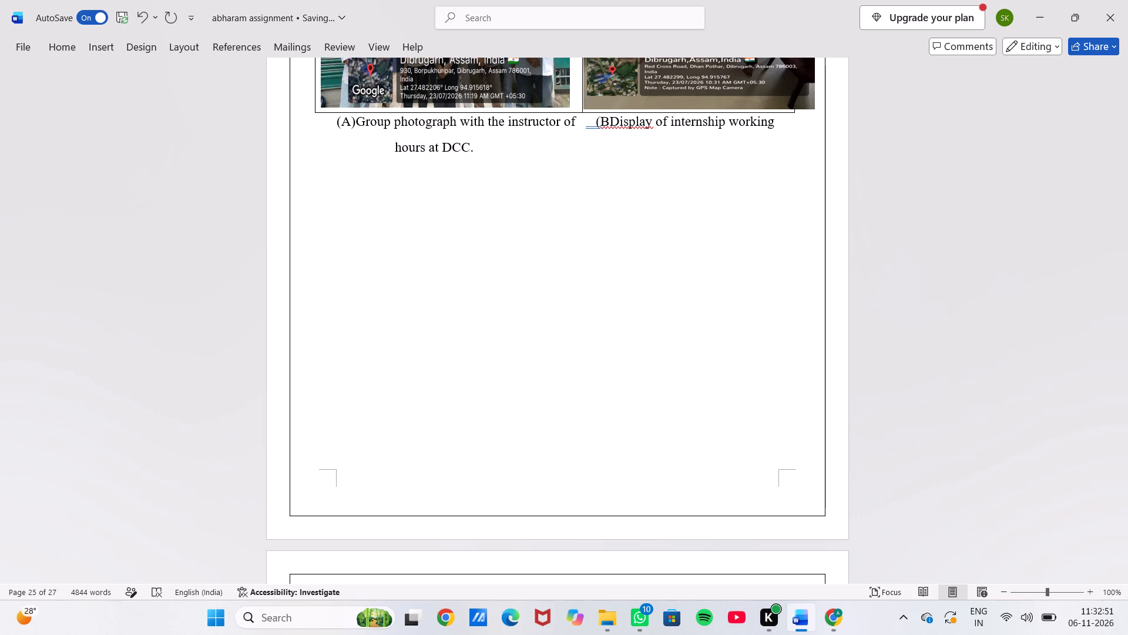
type("DCC")
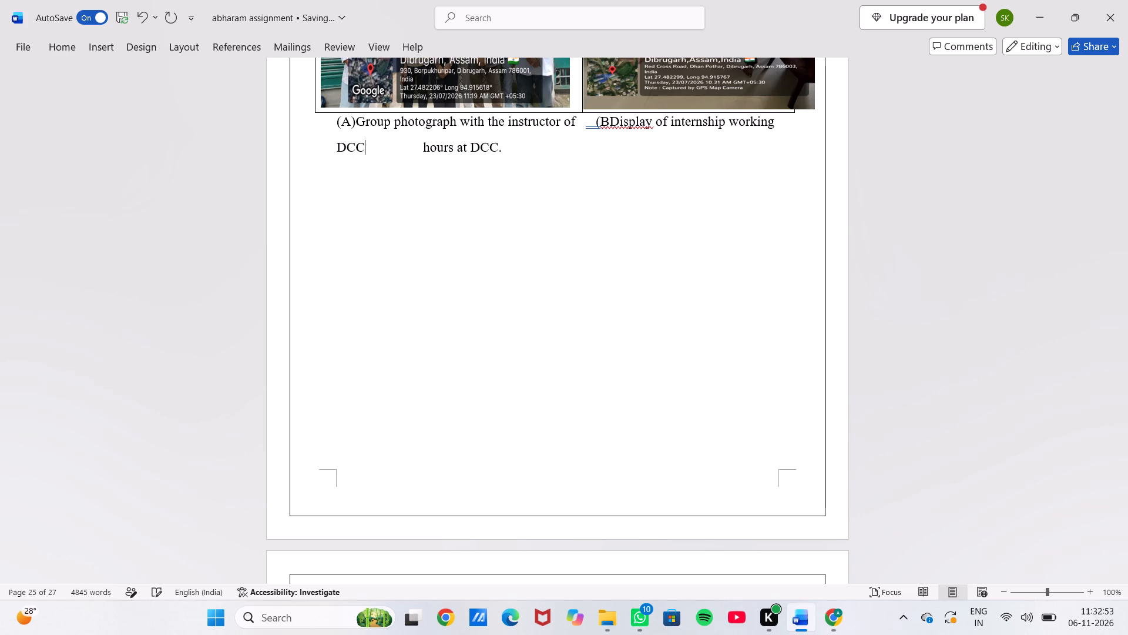
Add spaces before "hours at DCC." to move it back under "Display" in the second photograph's caption.
left_click(420, 150)
key("space")
key("space")
key("space")
key("space")
key("space")
key("space")
key("space")
key("space")
key("space")
key("space")
key("space")
key("space")
key("space")
key("space")
key("space")
key("space")
key("space")
key("space")
key("space")
key("space")
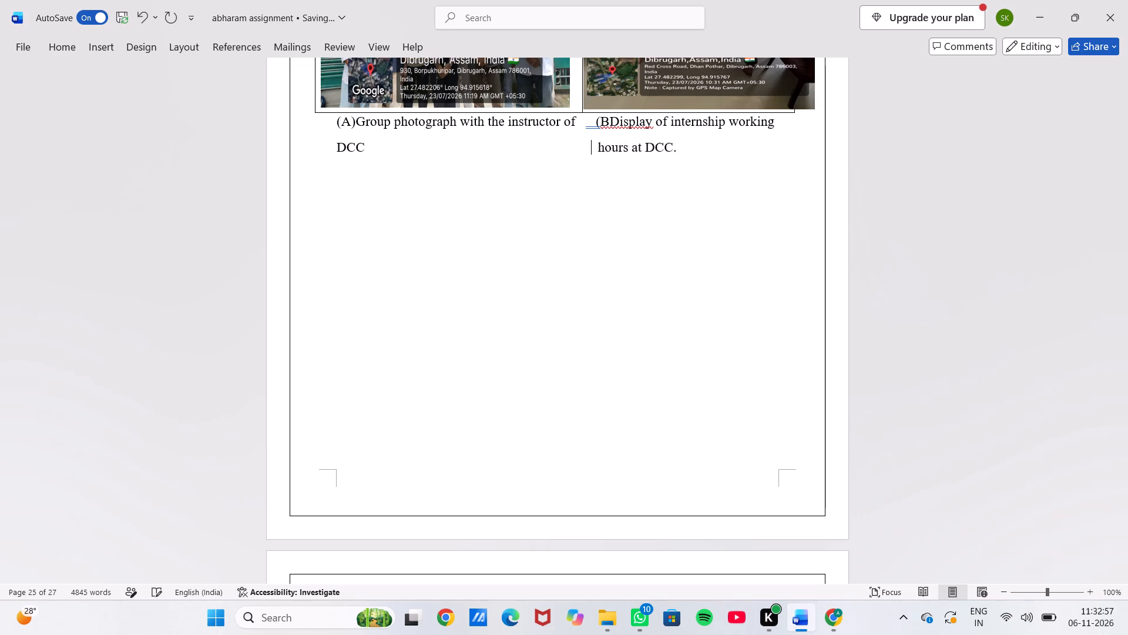
key("BackSpace")
key("BackSpace")
key("BackSpace")
key("BackSpace")
key("BackSpace")
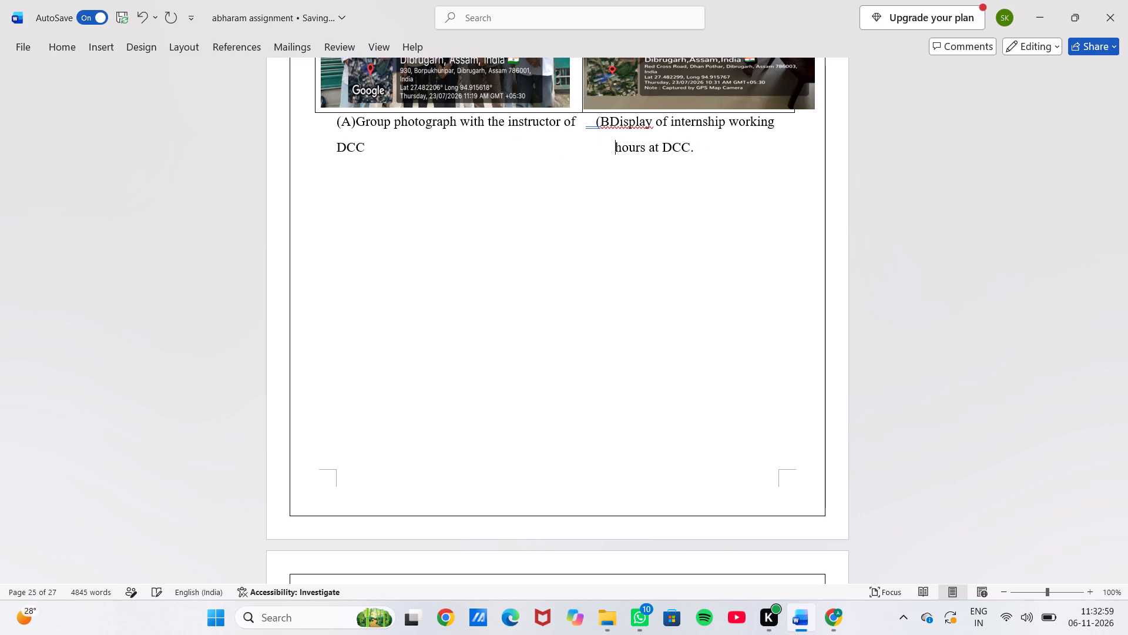
key("BackSpace")
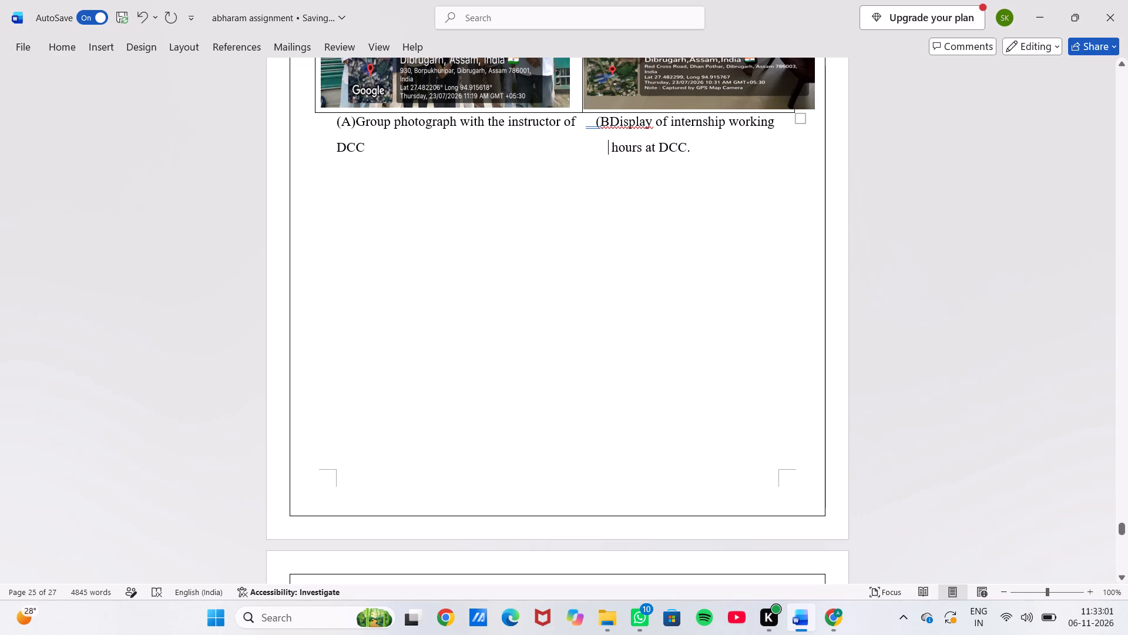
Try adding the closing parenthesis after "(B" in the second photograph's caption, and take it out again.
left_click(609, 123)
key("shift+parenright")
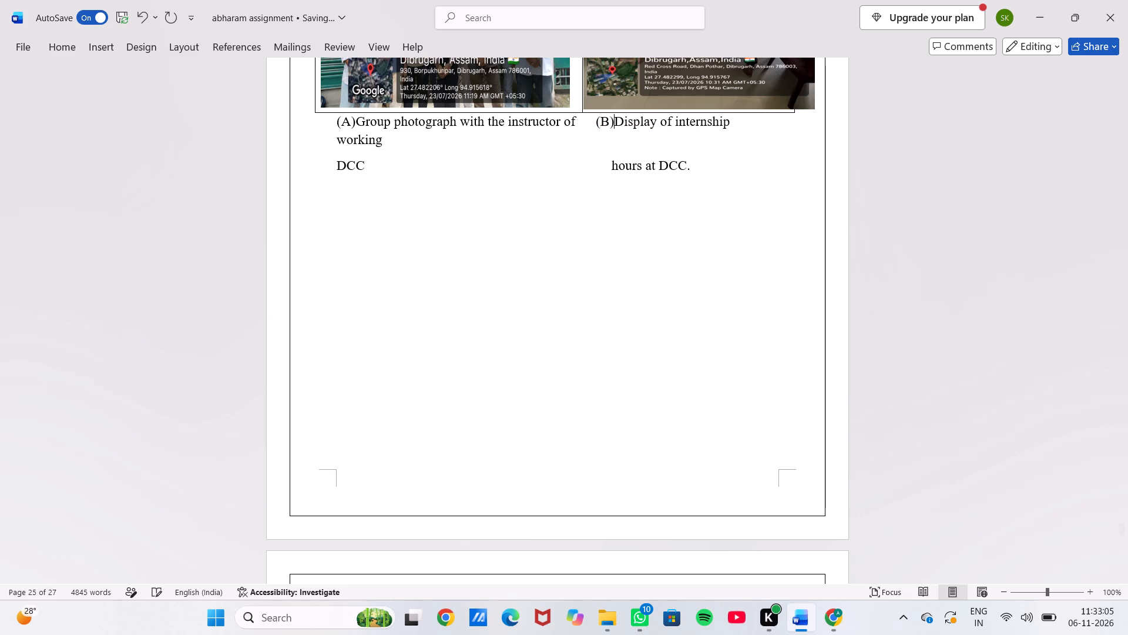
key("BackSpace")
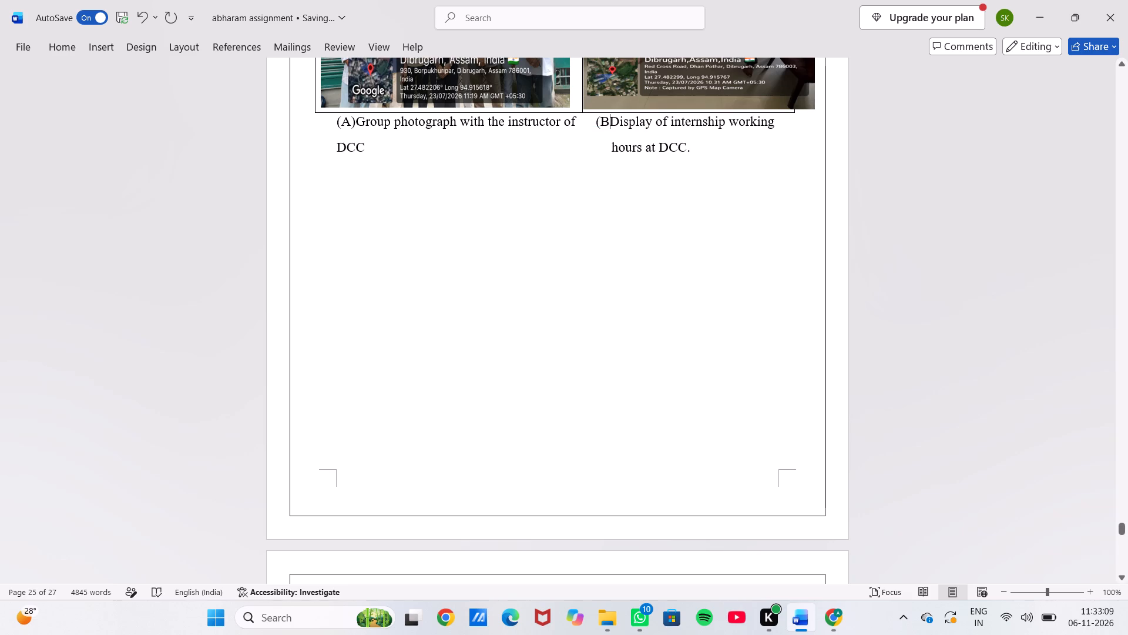
Add thirteen spaces before "hours at DCC." to shift it further along under the second photograph's caption.
left_click(608, 150)
key("space")
key("space")
key("space")
key("space")
key("space")
key("space")
key("space")
key("space")
key("space")
key("space")
key("space")
key("space")
key("space")
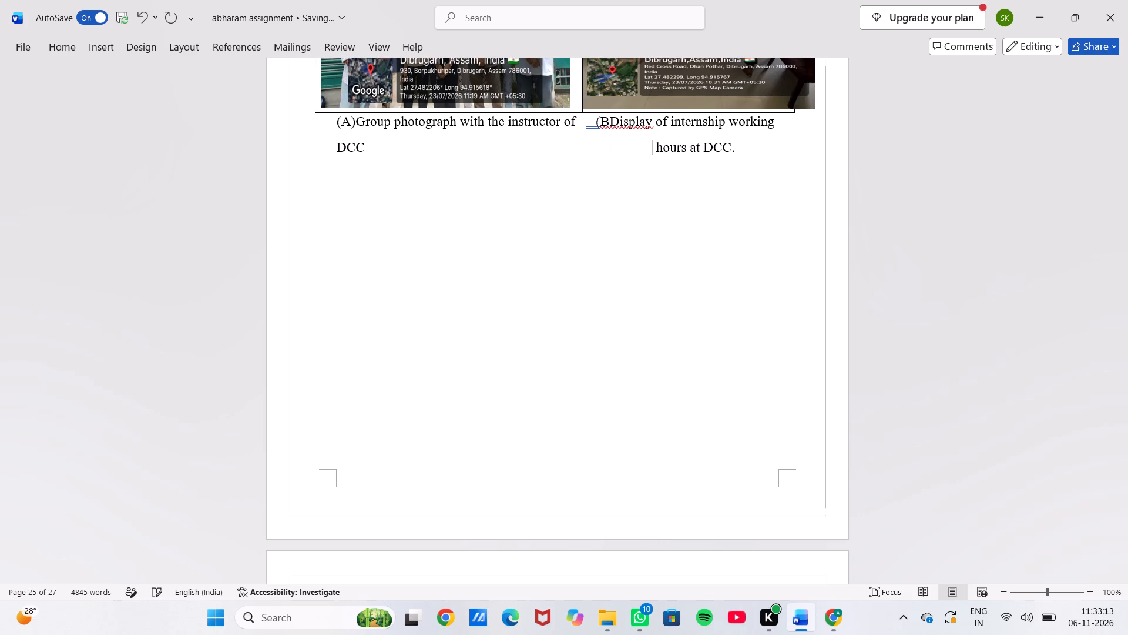
Remove the "(B" label from the second photograph's caption, using the spelling suggestion "Display" and deleting the leftover parenthesis.
right_click(617, 122)
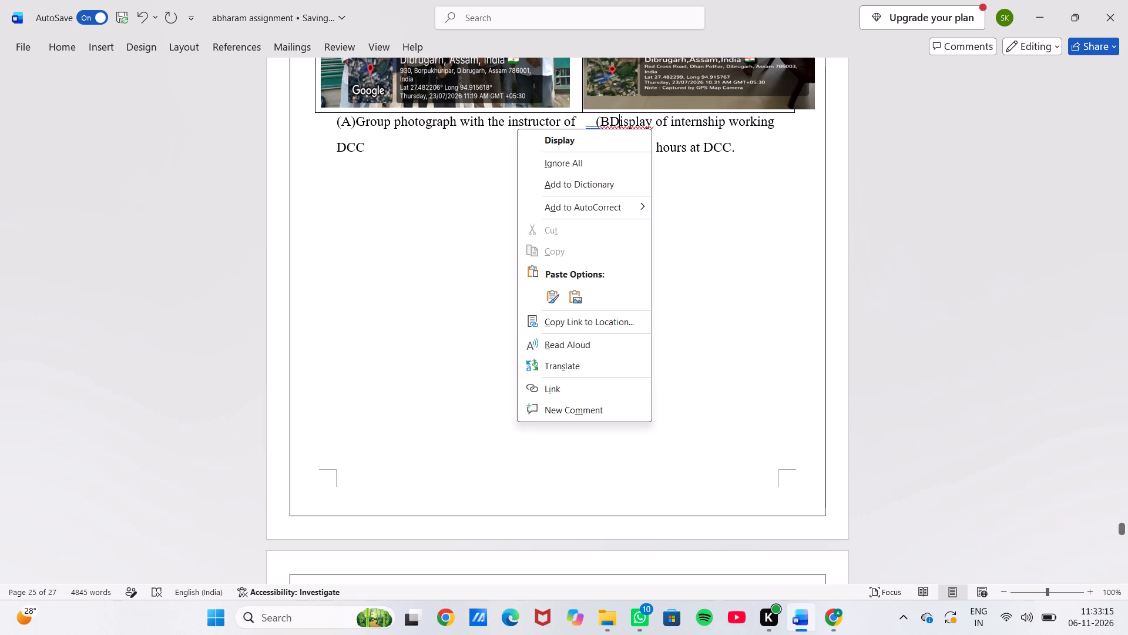
left_click(594, 140)
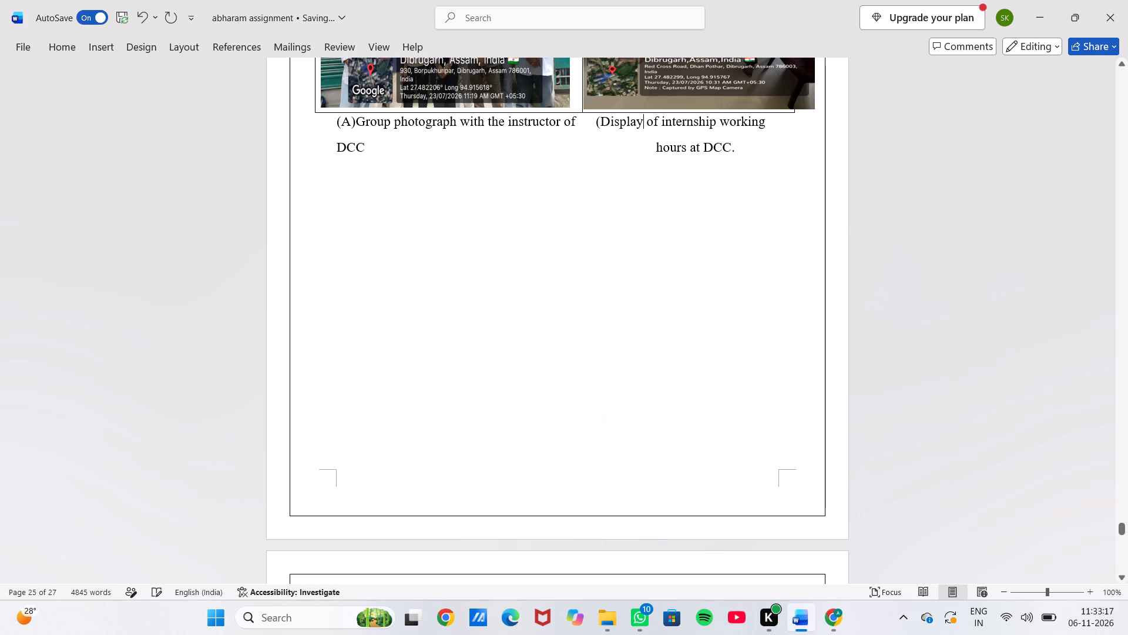
left_click(598, 118)
key("BackSpace")
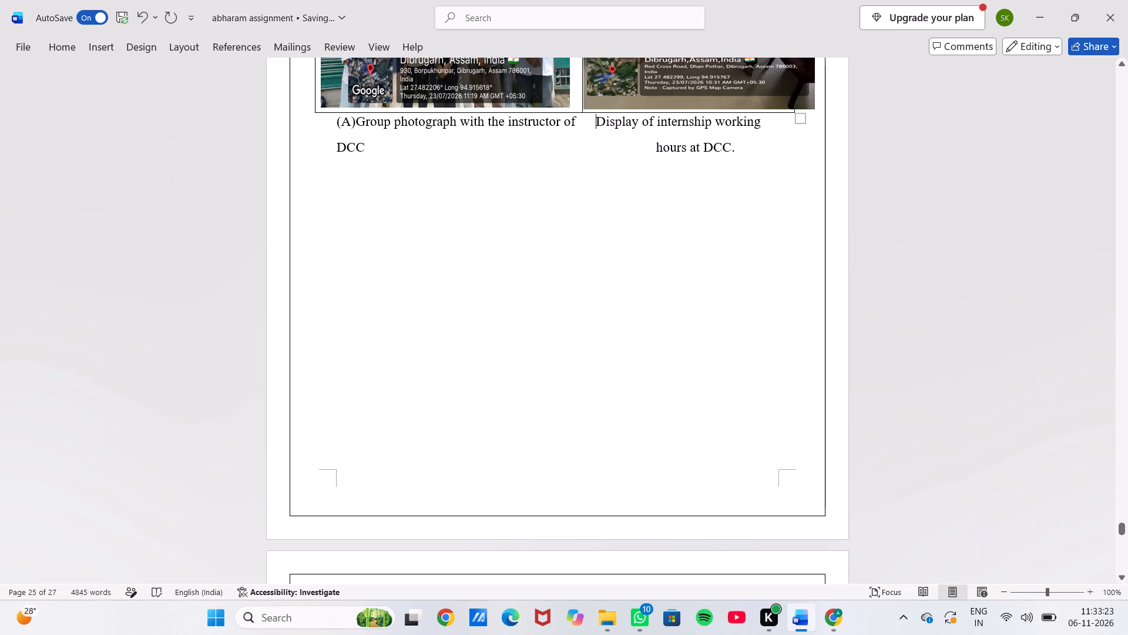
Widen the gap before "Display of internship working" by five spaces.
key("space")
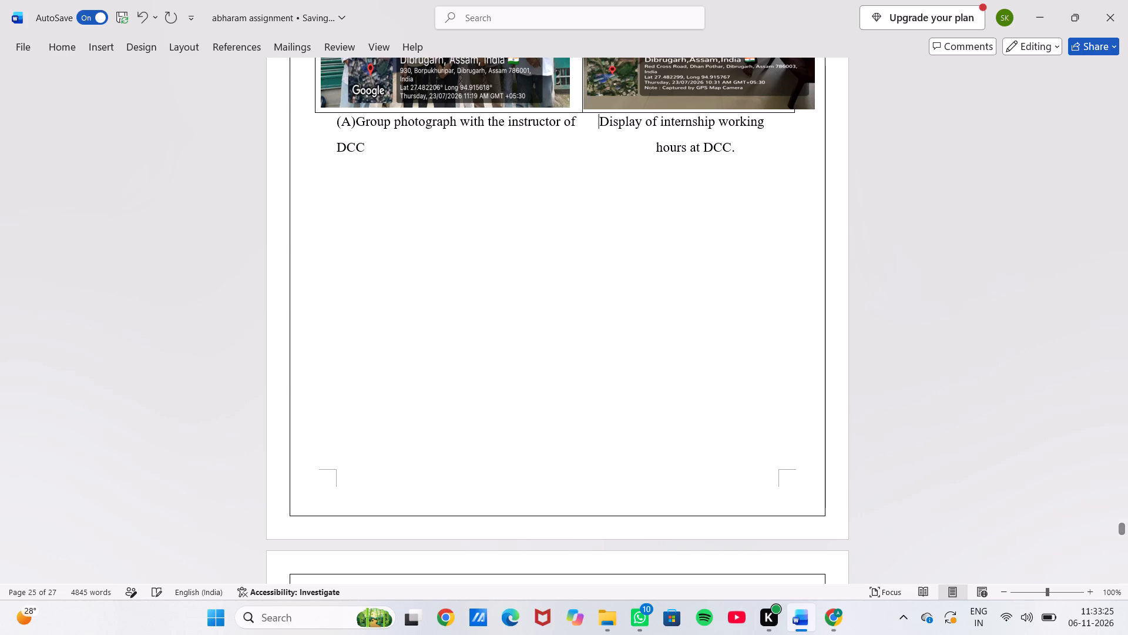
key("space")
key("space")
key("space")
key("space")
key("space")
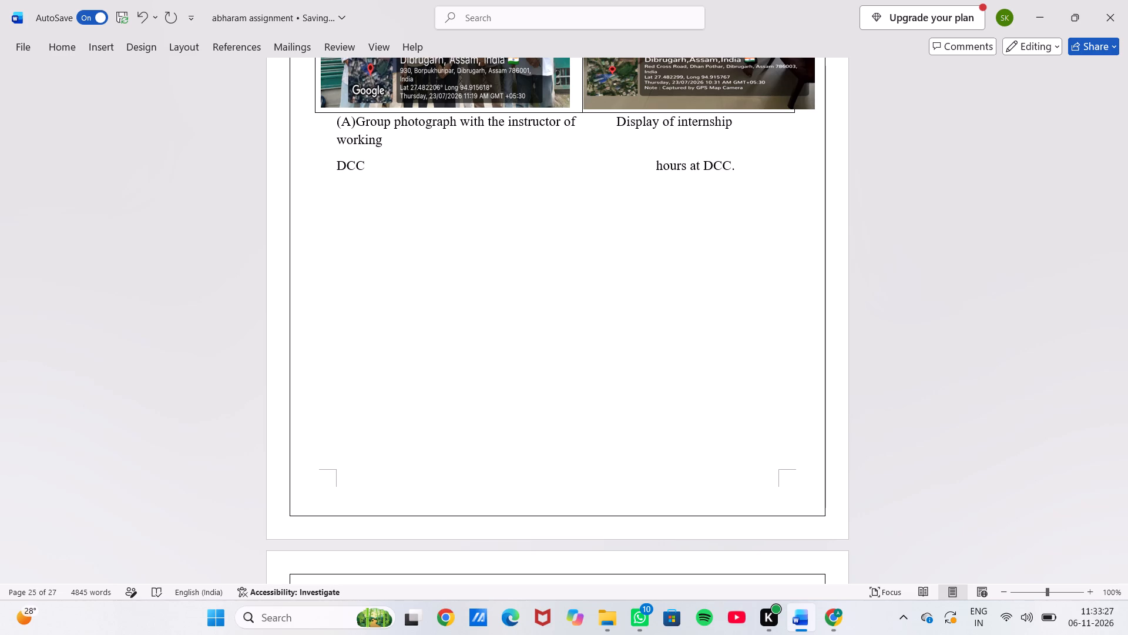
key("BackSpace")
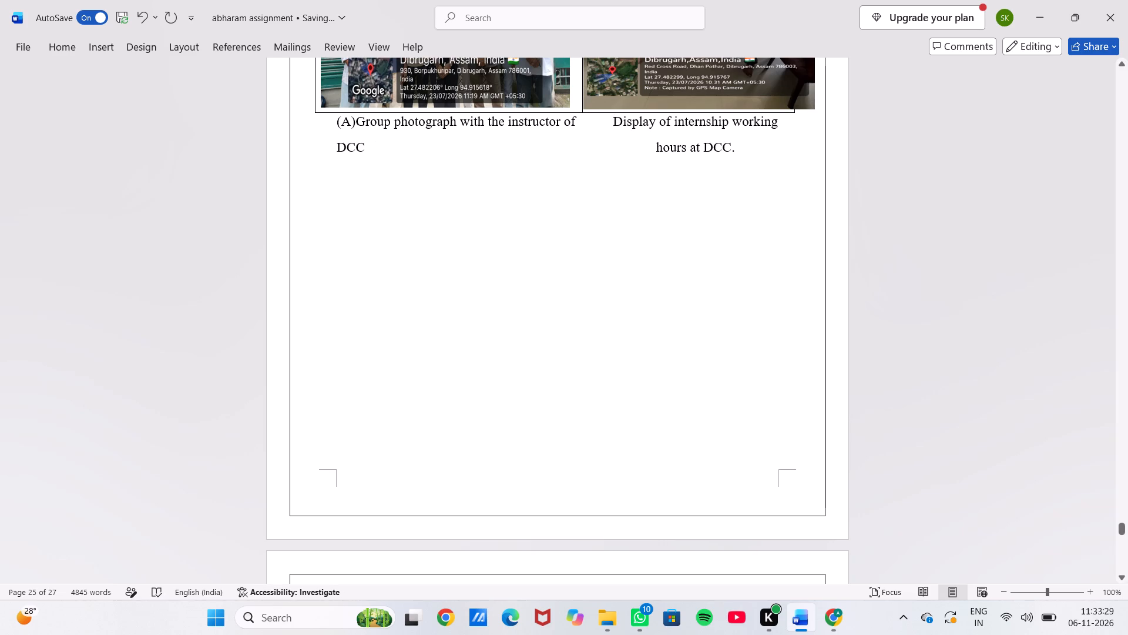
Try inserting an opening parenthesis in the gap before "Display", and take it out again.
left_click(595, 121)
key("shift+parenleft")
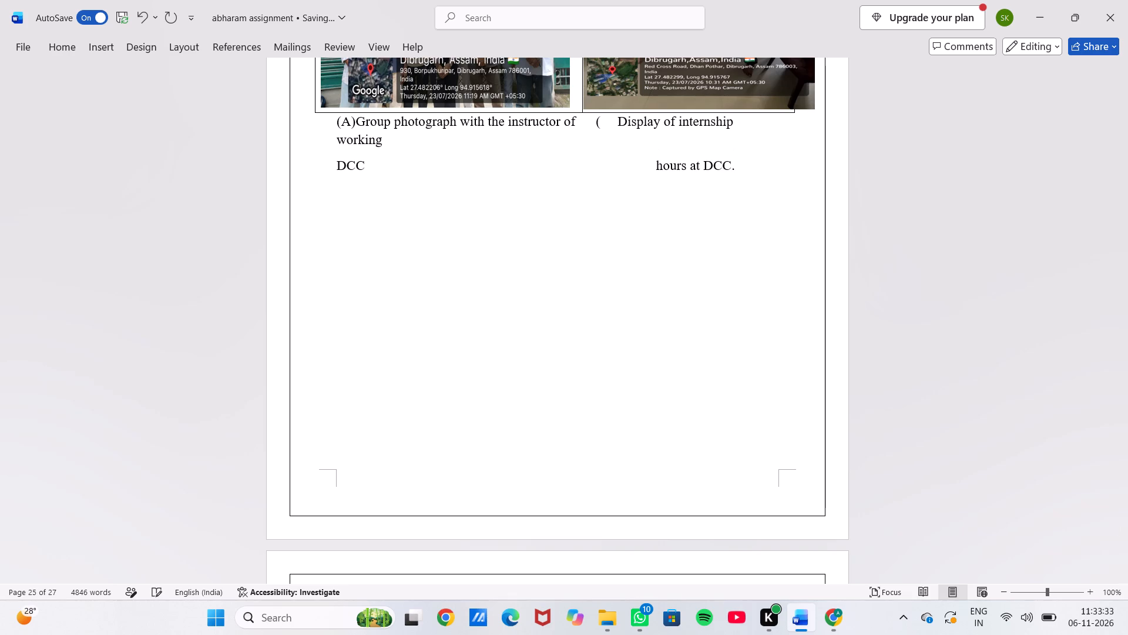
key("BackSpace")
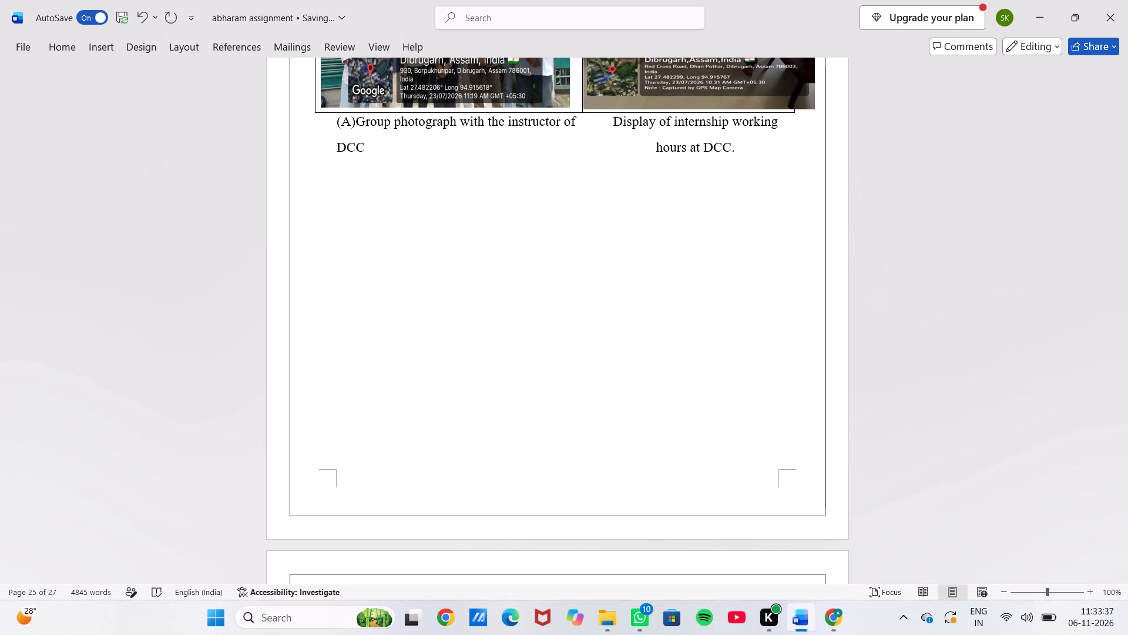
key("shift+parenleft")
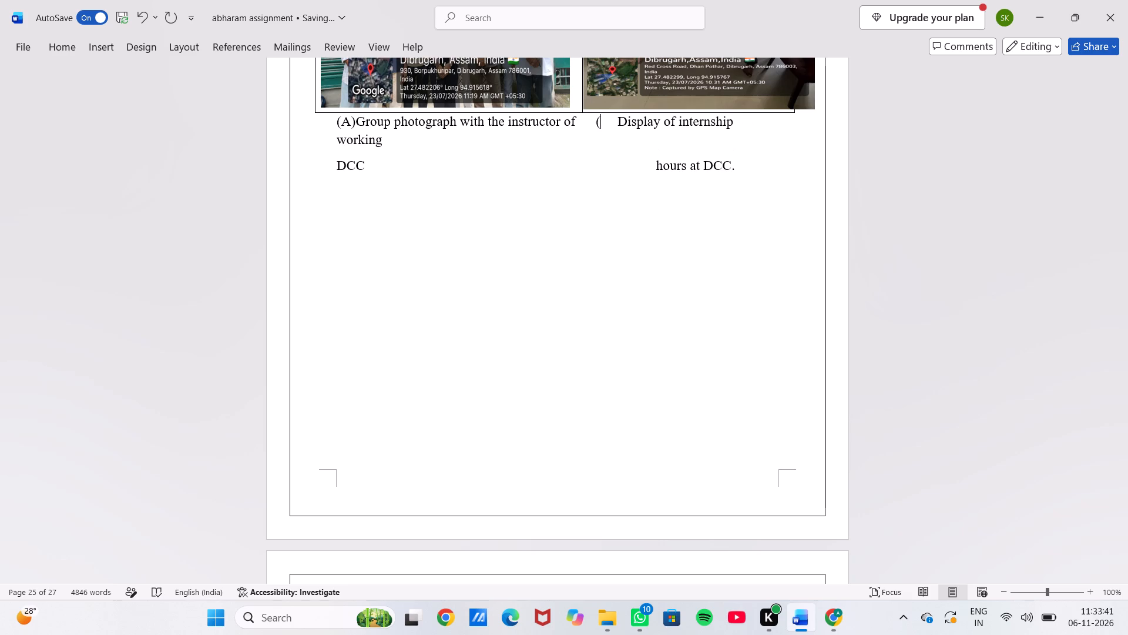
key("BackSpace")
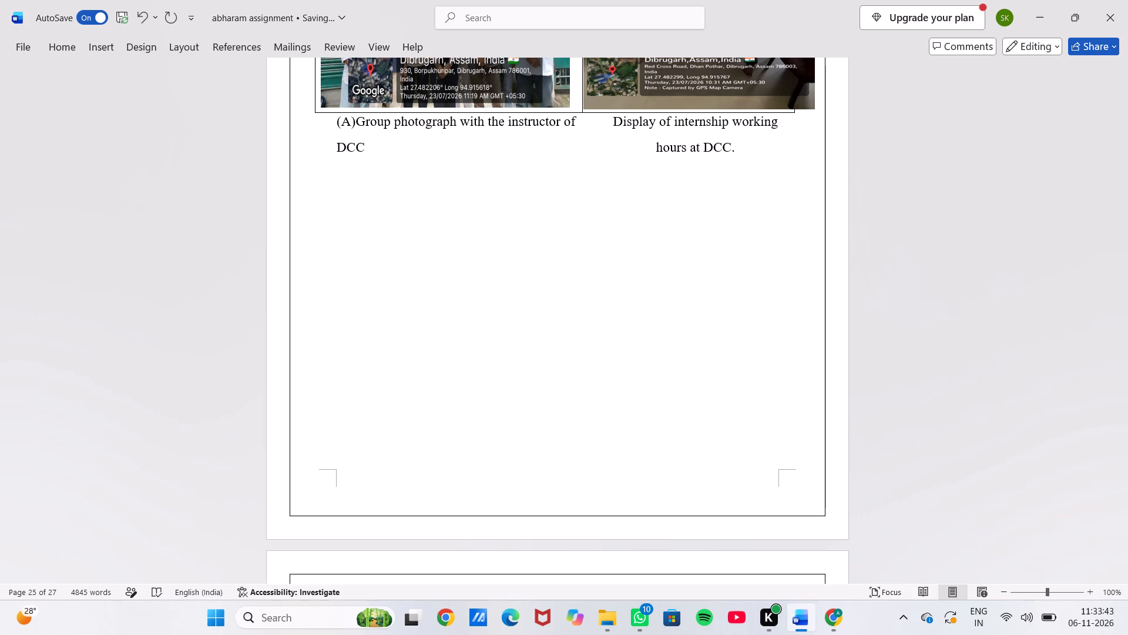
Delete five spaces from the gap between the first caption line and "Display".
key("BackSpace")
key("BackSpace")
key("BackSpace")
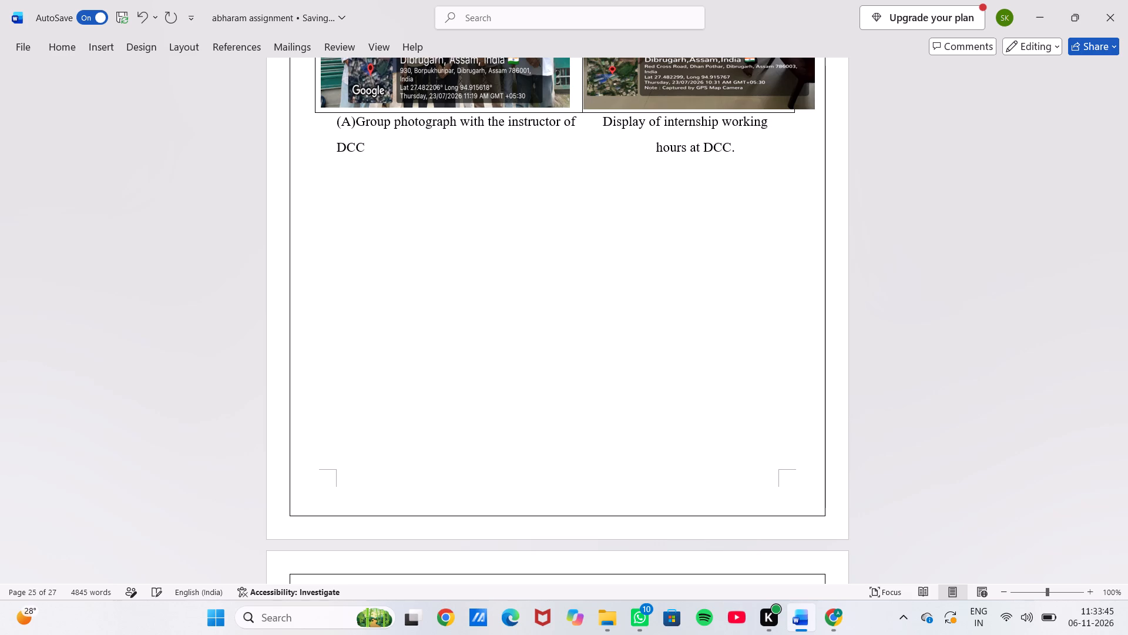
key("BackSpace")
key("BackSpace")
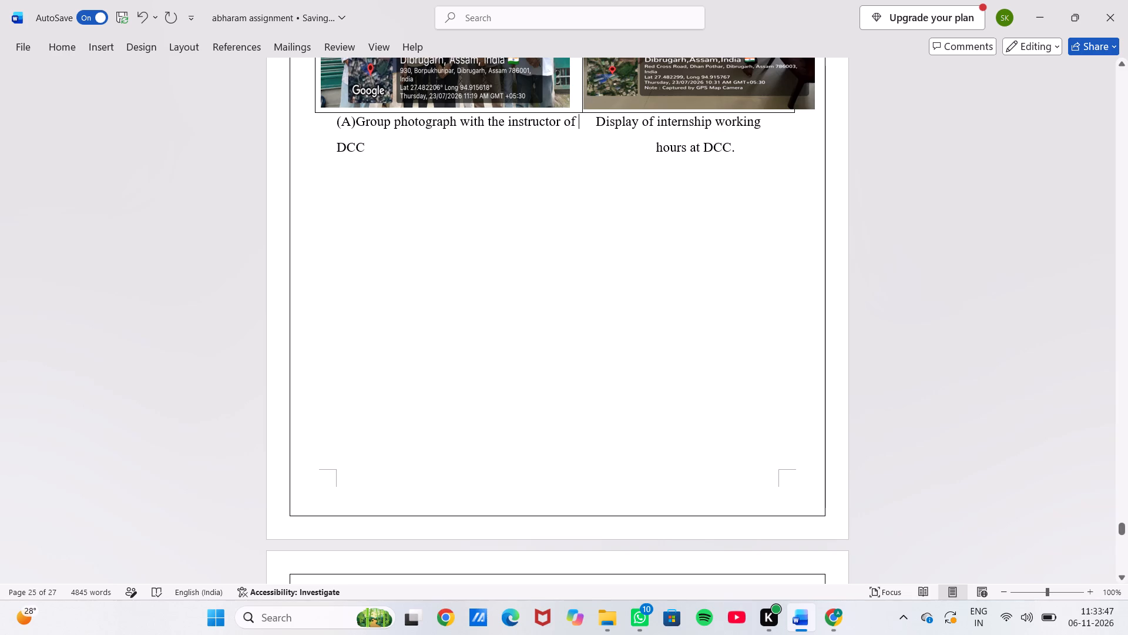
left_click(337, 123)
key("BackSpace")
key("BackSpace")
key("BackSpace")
Label the second photograph's caption "(B)" directly before "Display", removing one space from the gap ahead of it.
left_click(595, 121)
key("BackSpace")
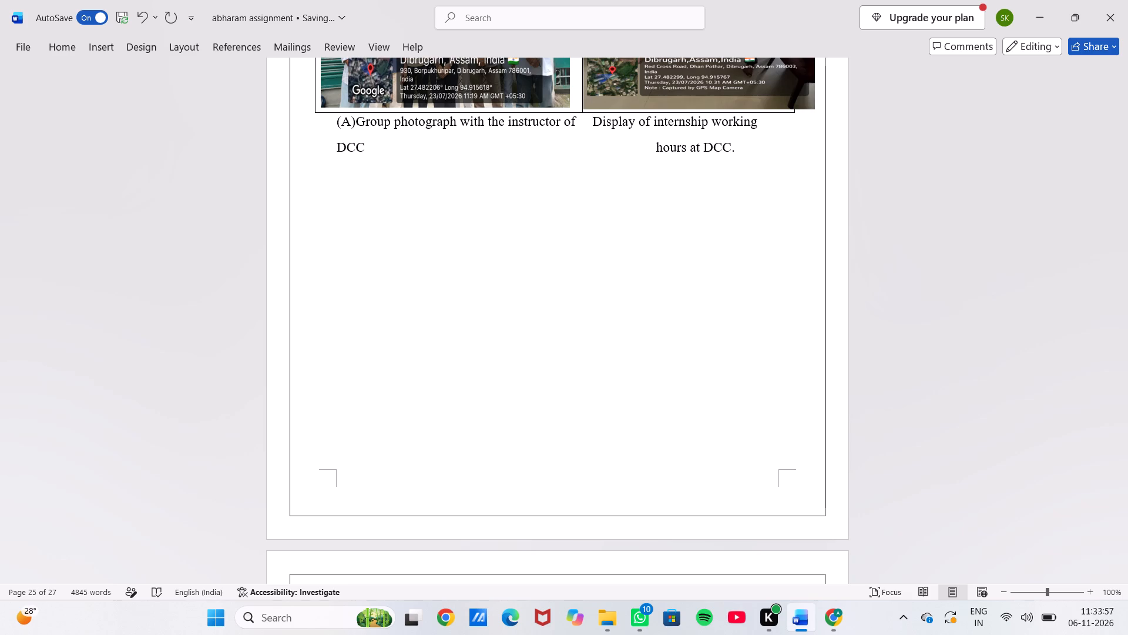
key("shift+parenleft")
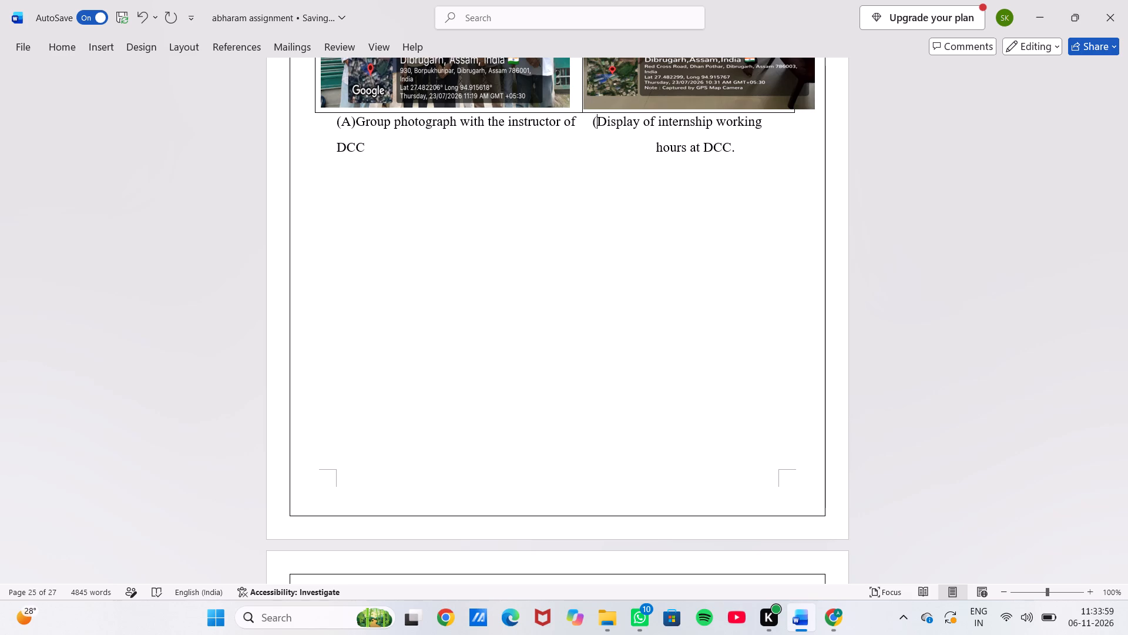
key("b")
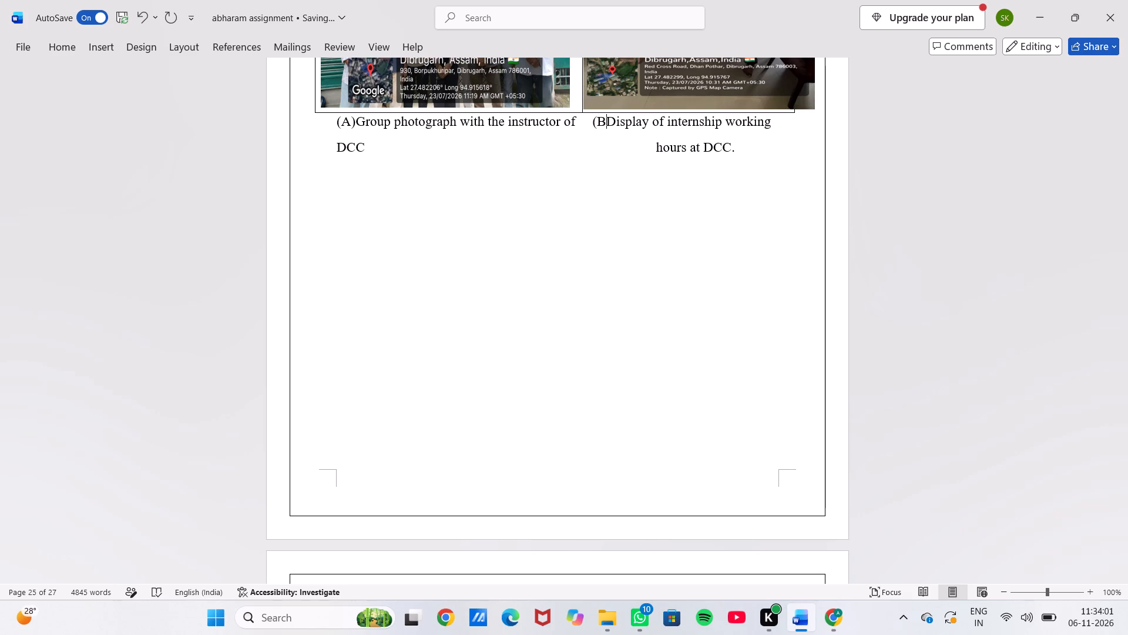
key("shift+parenright")
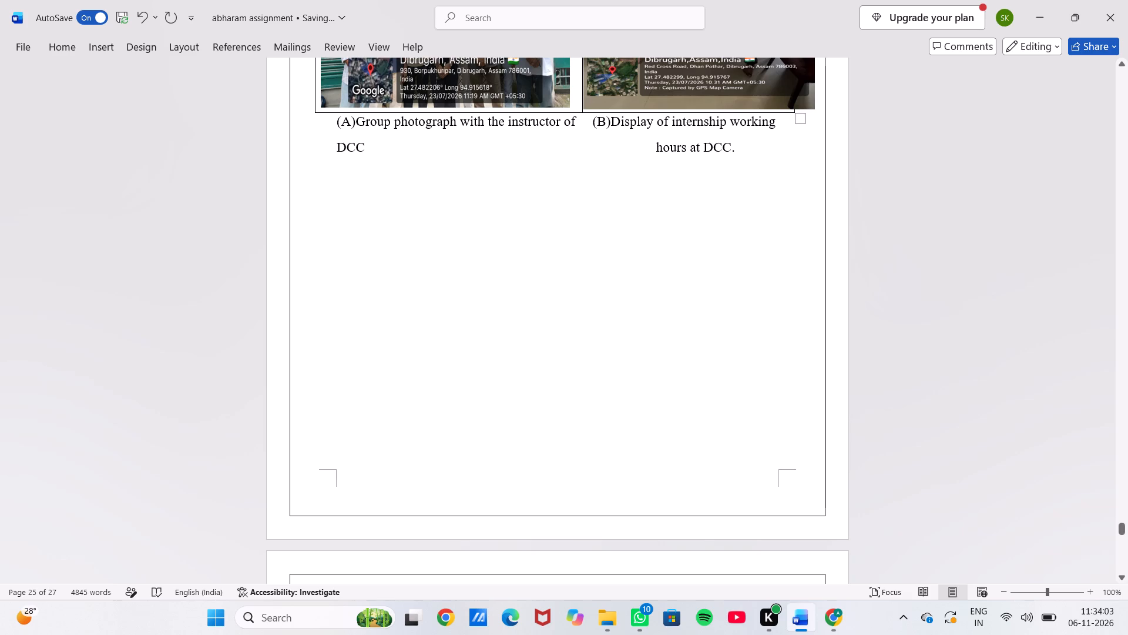
Delete twelve spaces before "hours at DCC." so the caption's second line sits beneath the (B) caption text.
left_click(652, 149)
key("BackSpace")
key("BackSpace")
key("BackSpace")
key("BackSpace")
key("BackSpace")
key("BackSpace")
key("BackSpace")
key("BackSpace")
key("BackSpace")
key("BackSpace")
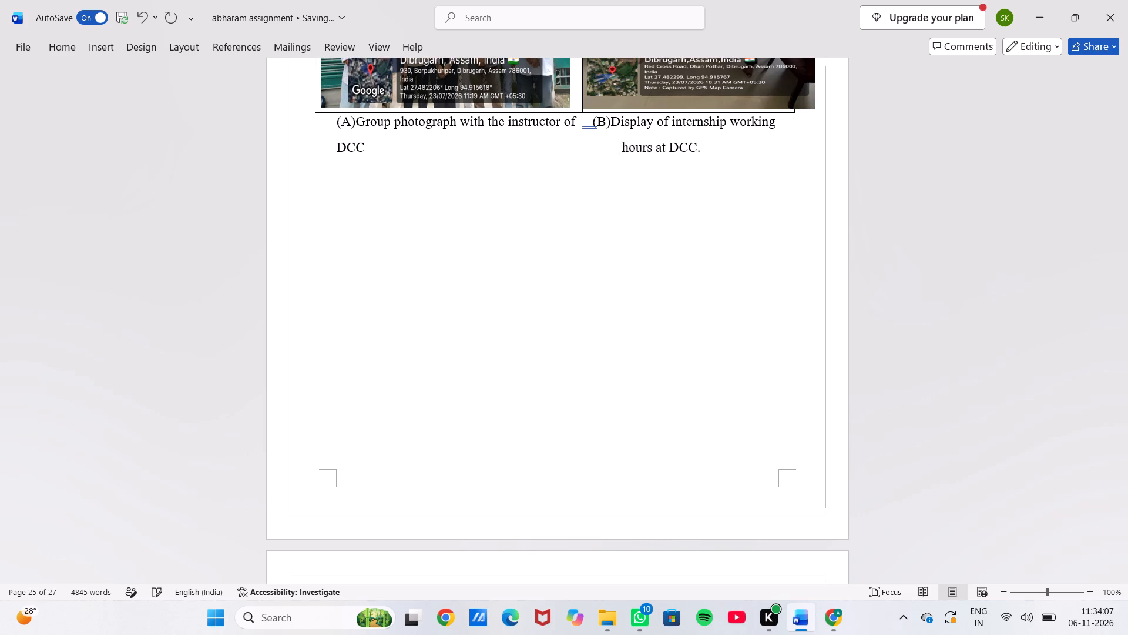
key("BackSpace")
key("BackSpace")
Insert a 1x1 table three lines below the end of the "hours at DCC." caption.
scroll(652, 149, "down", 4)
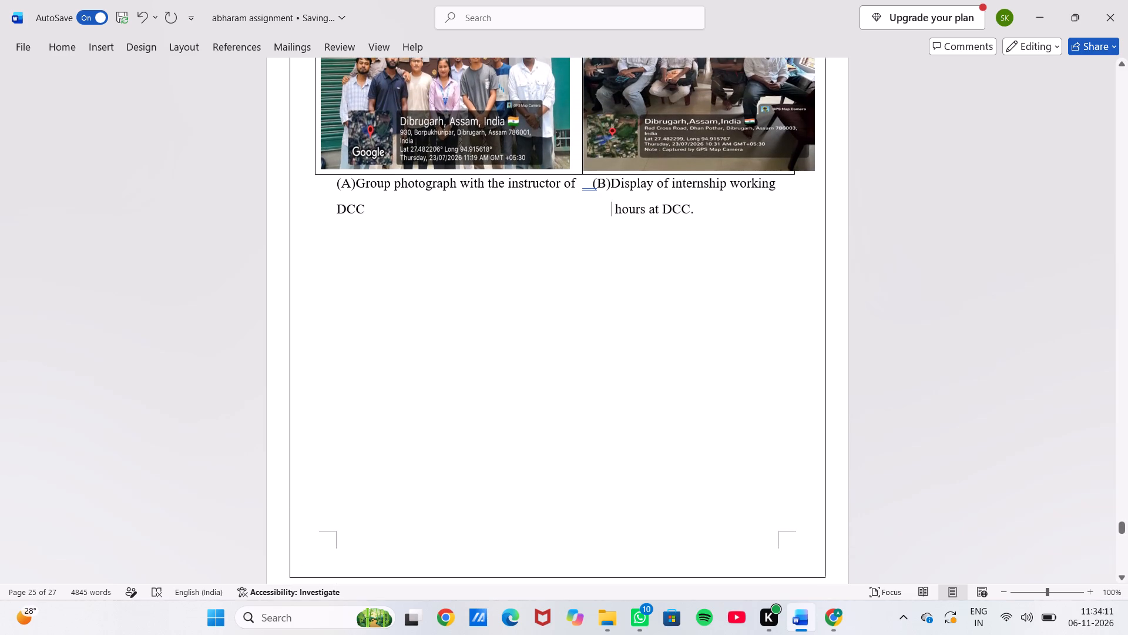
scroll(652, 149, "down", 1)
scroll(652, 149, "up", 1)
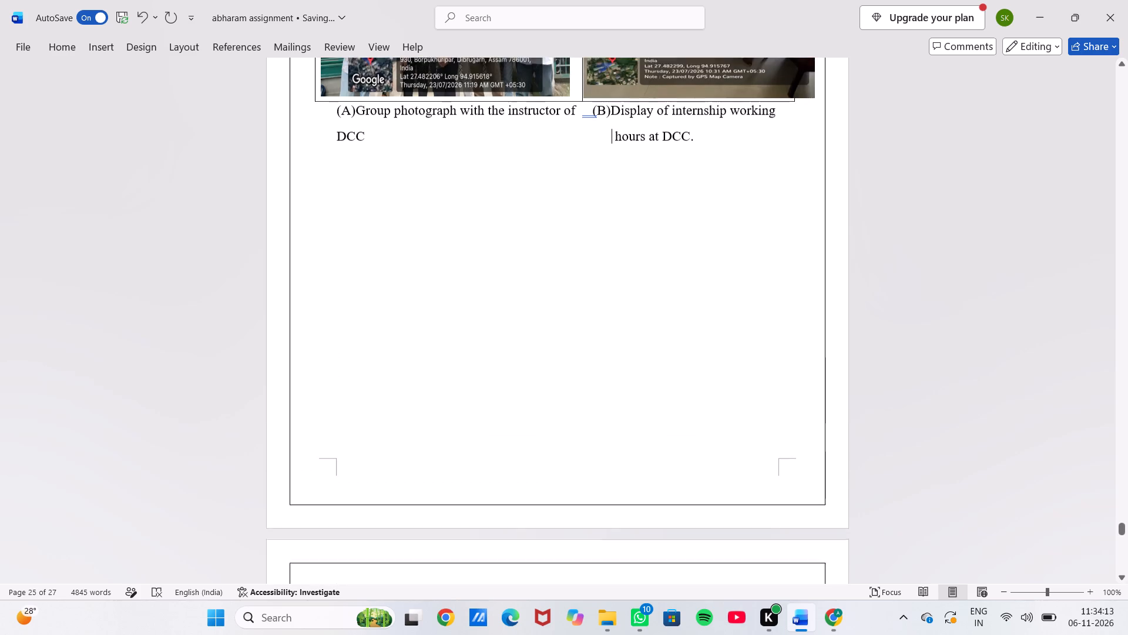
scroll(652, 149, "up", 1)
left_click(709, 152)
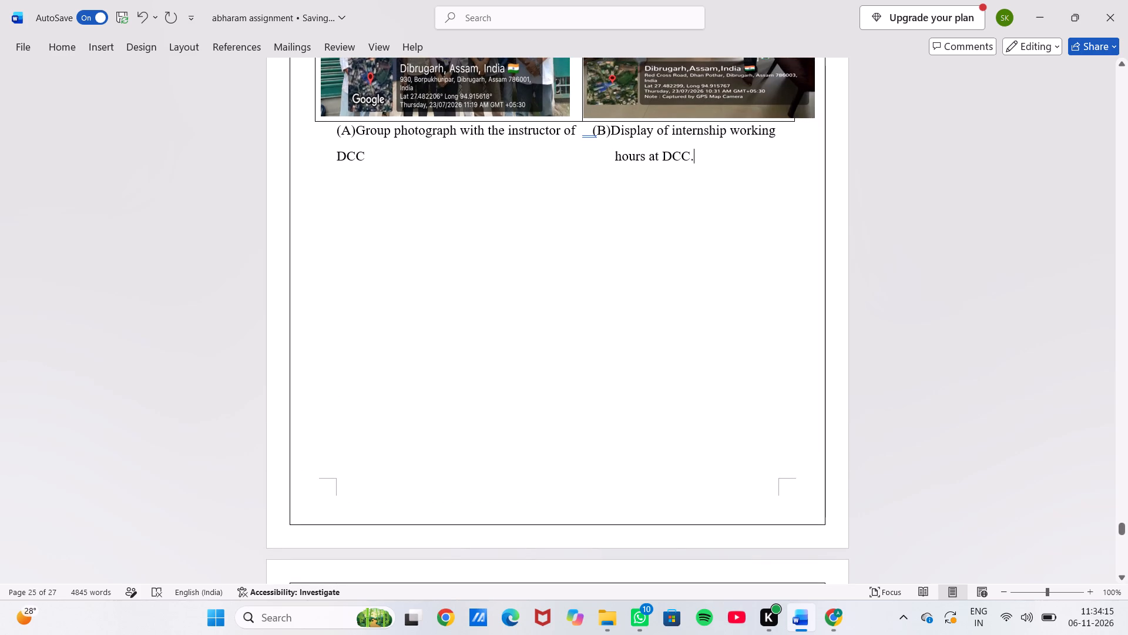
key("Return")
key("Return")
key("Return")
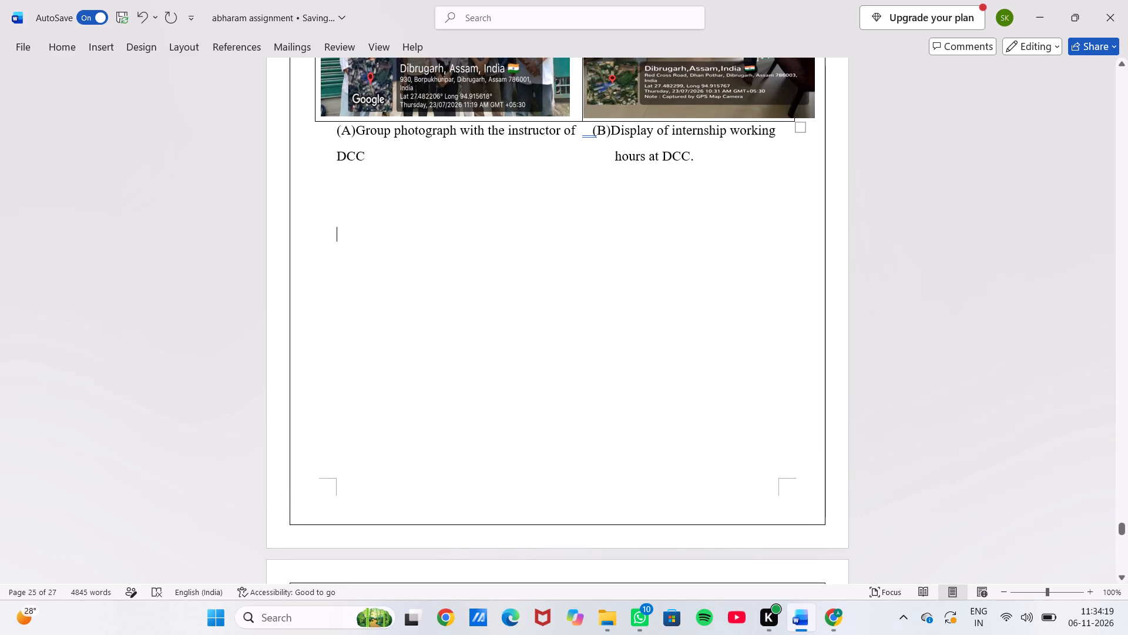
left_click(92, 46)
left_click(100, 80)
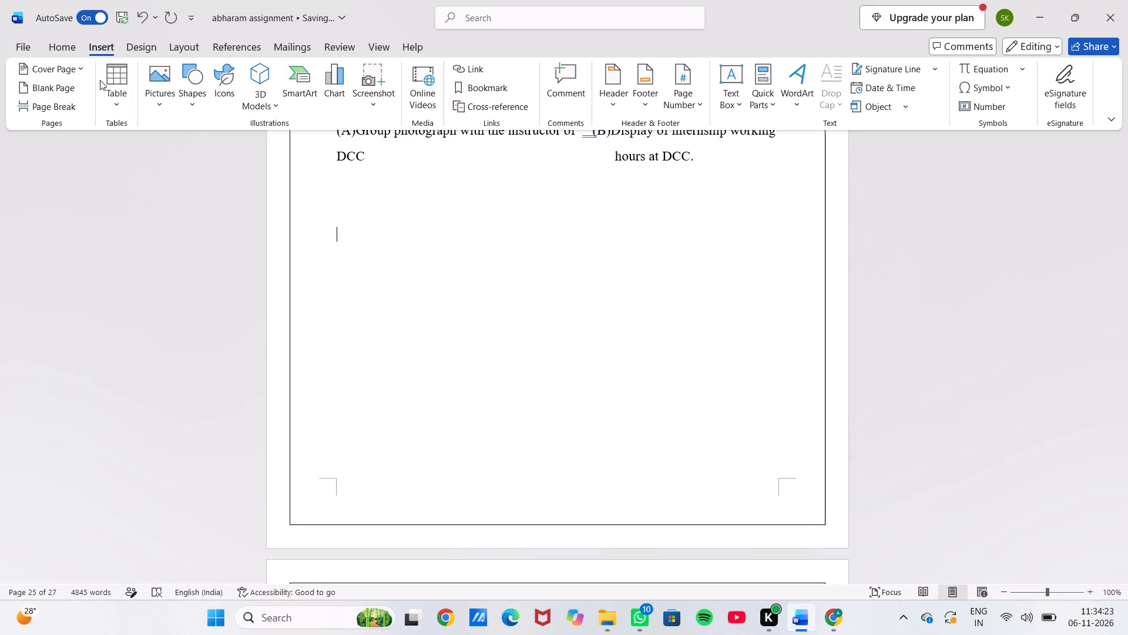
left_click(115, 79)
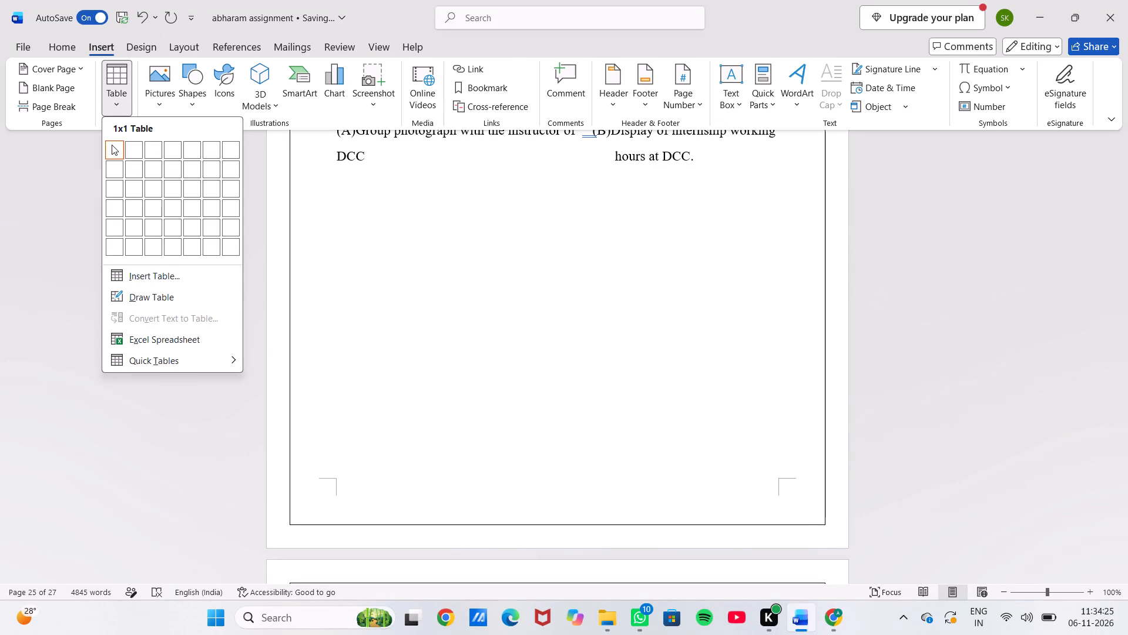
left_click(112, 145)
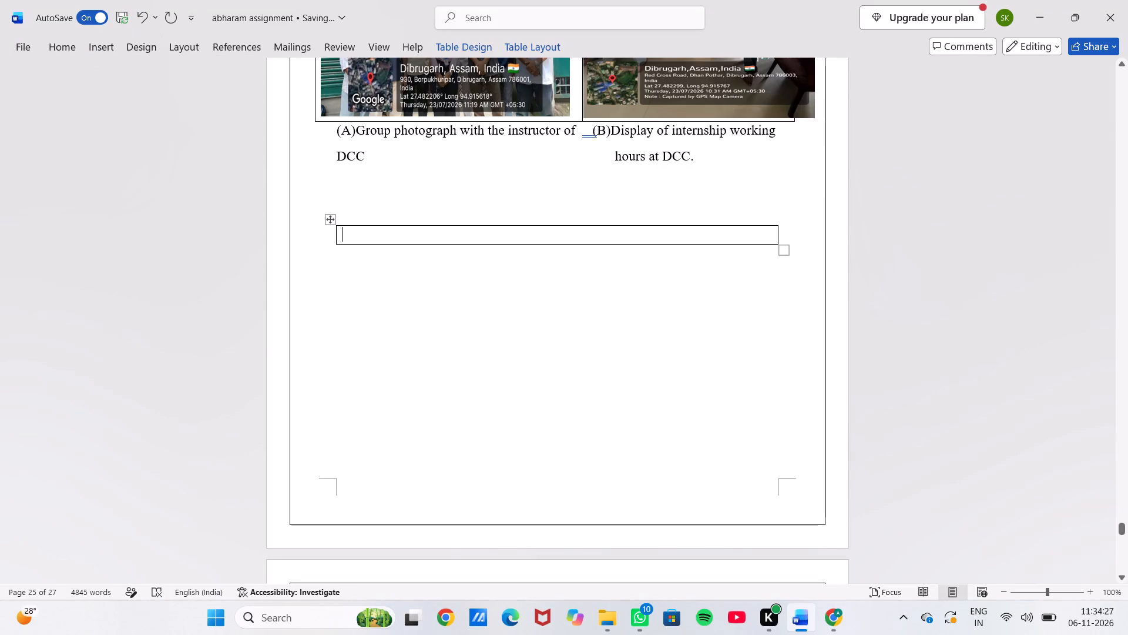
Reshape the new single-cell table into a tall photo frame, narrower than the text width and centred beneath the captions.
left_click_drag(784, 252, 769, 369)
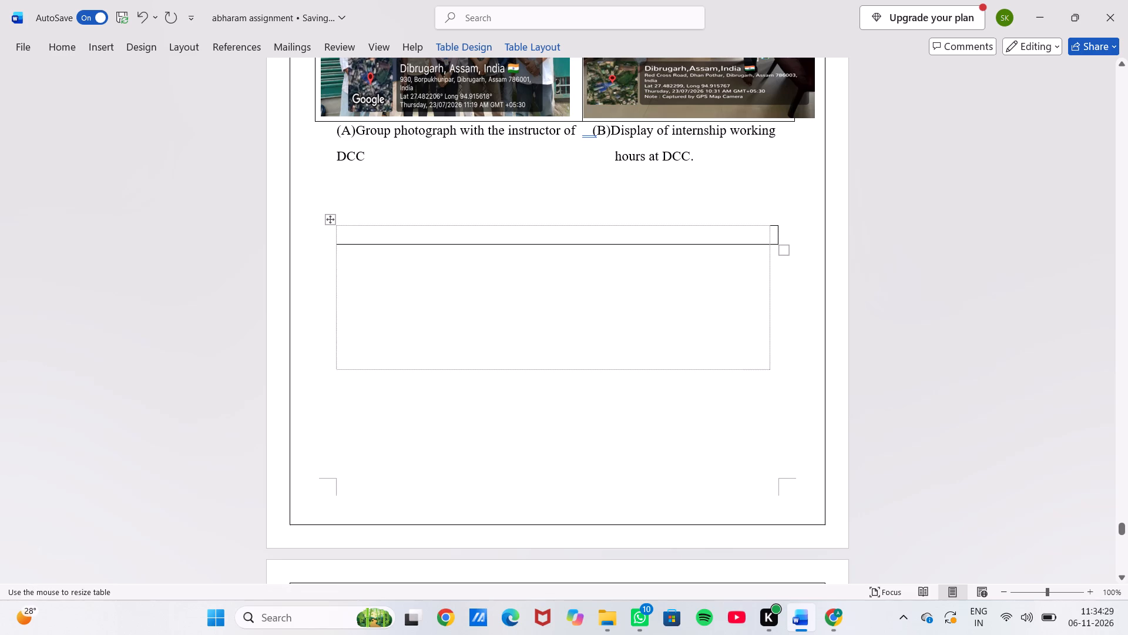
left_click_drag(769, 369, 727, 394)
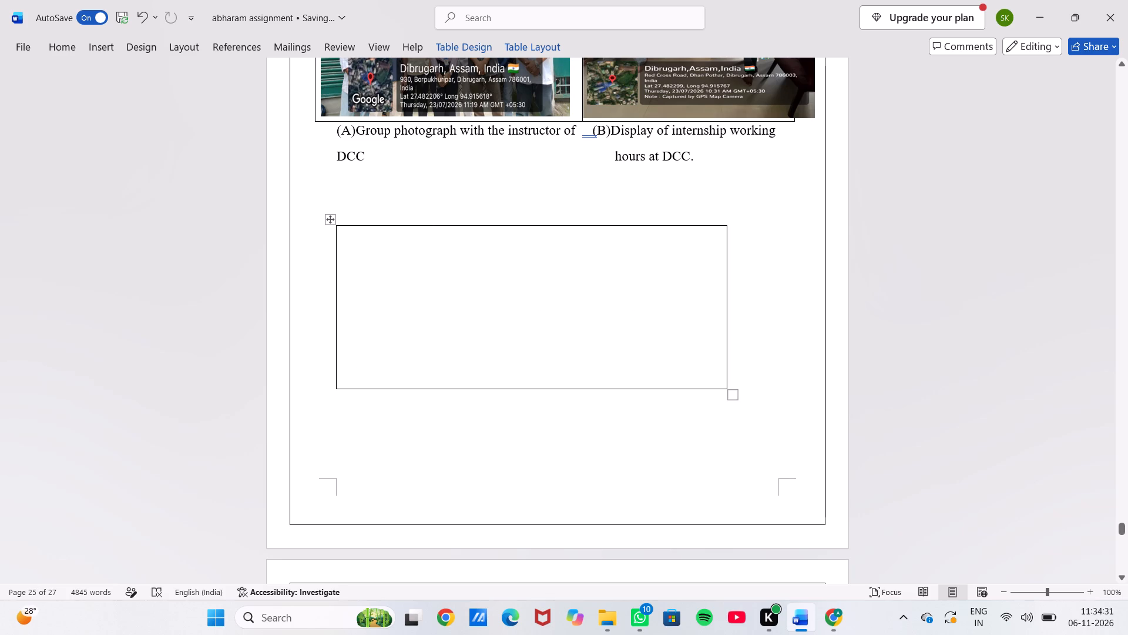
left_click_drag(329, 221, 360, 215)
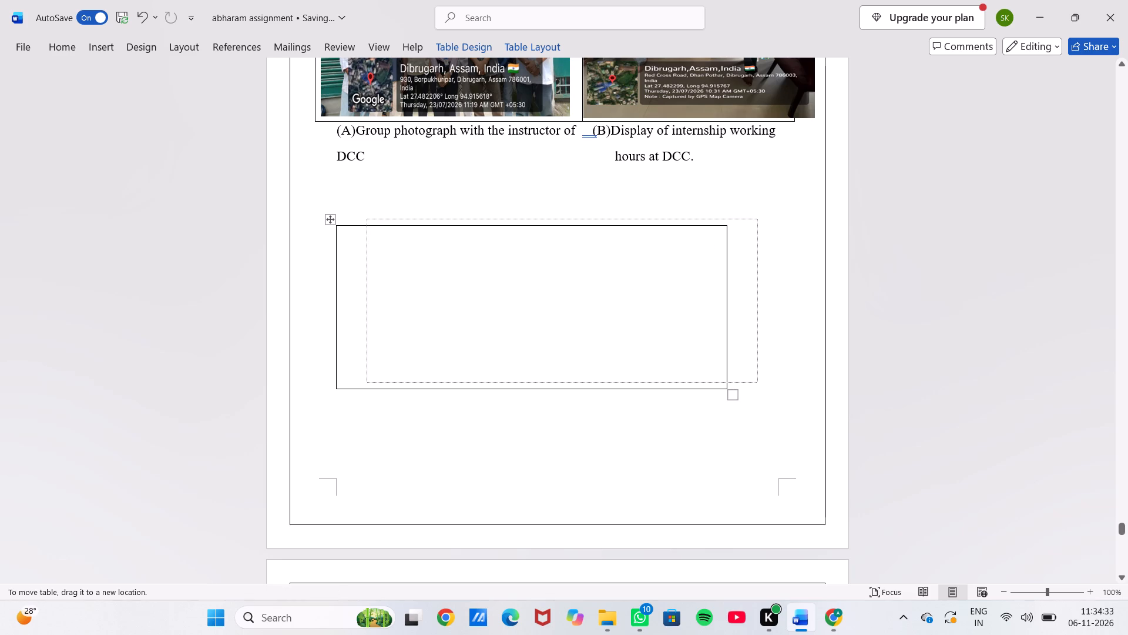
left_click_drag(360, 215, 370, 215)
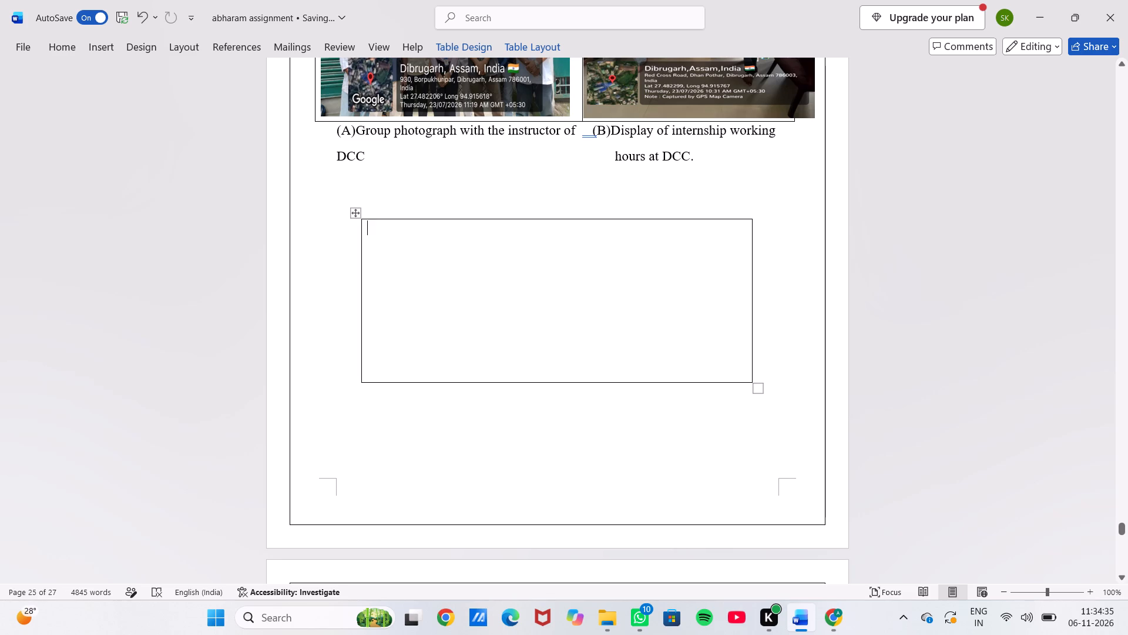
left_click_drag(758, 389, 590, 407)
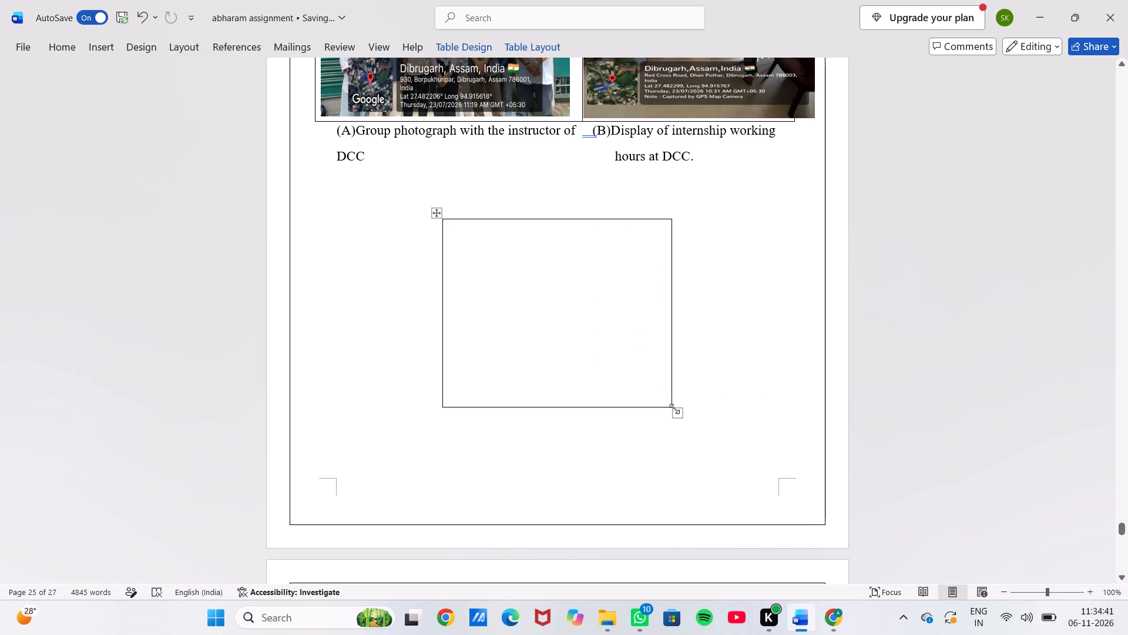
left_click_drag(674, 411, 702, 413)
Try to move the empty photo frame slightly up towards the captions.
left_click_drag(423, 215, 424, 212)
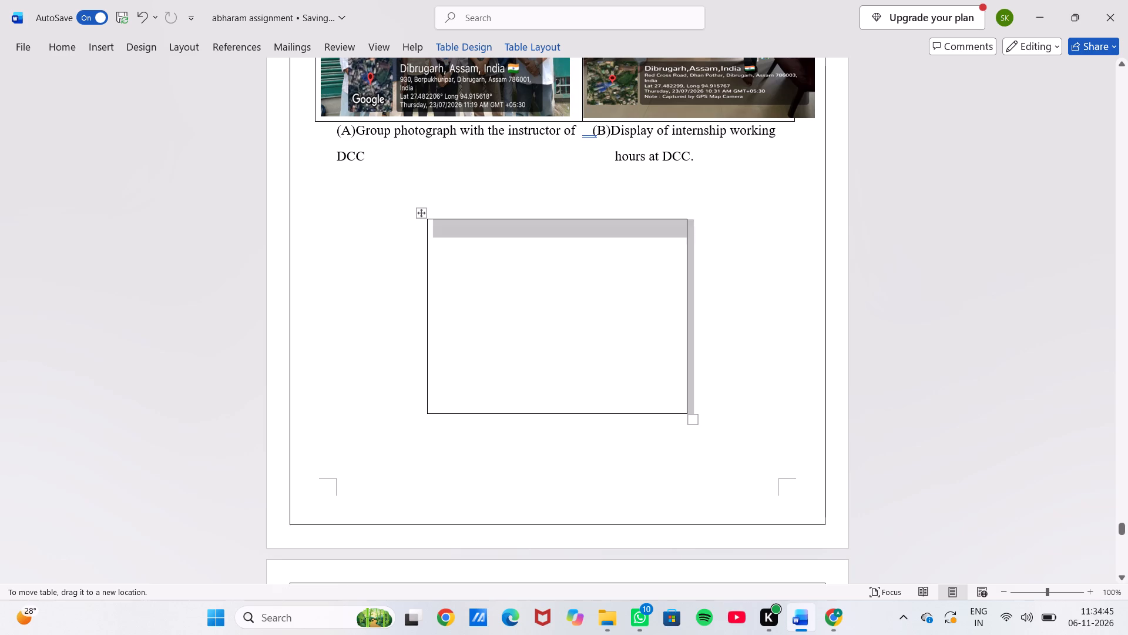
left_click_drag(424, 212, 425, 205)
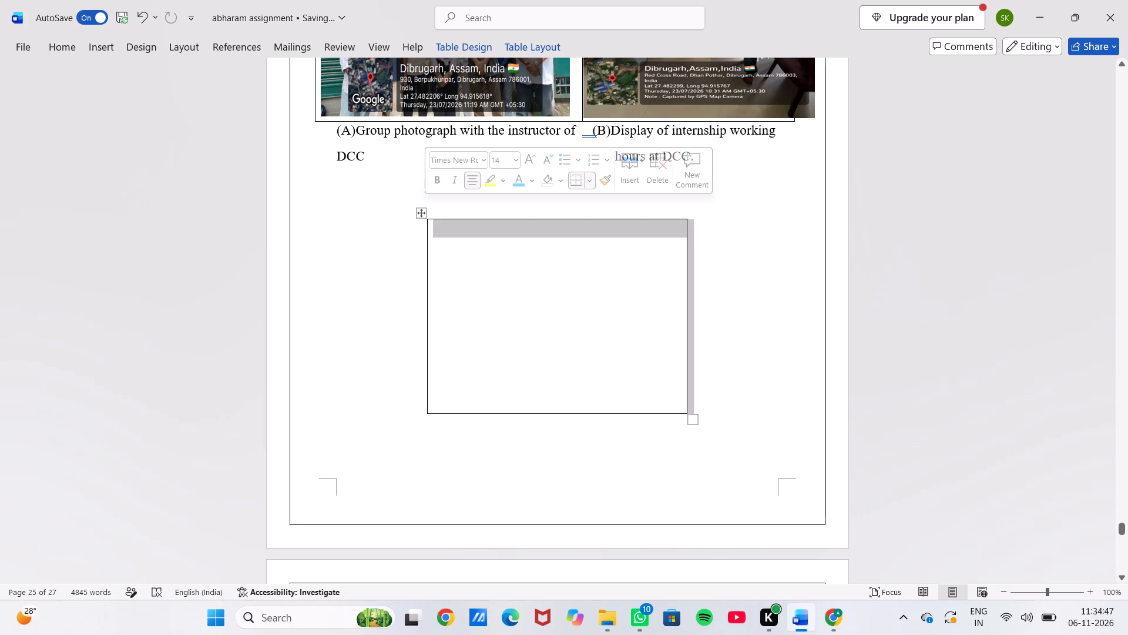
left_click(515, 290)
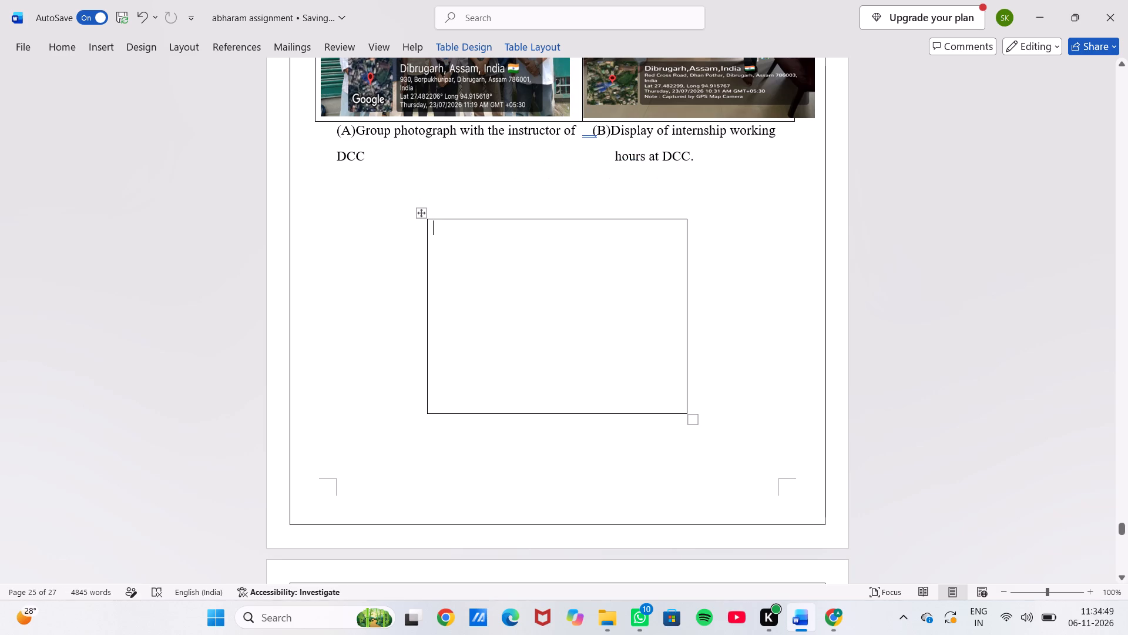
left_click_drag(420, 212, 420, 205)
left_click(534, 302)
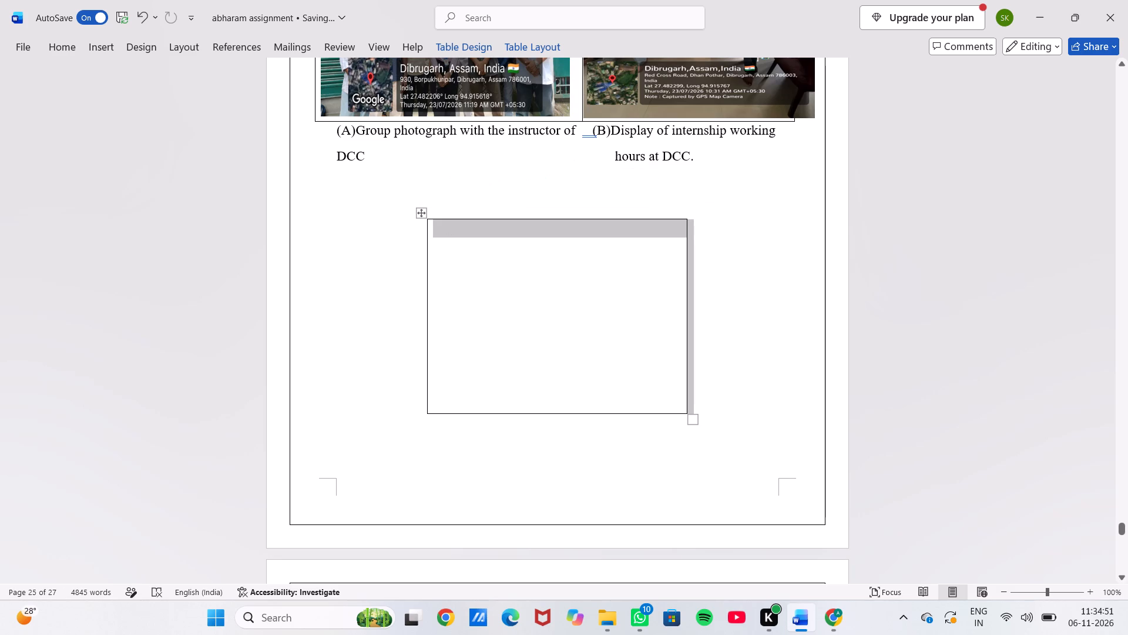
Enlarge the empty photo frame slightly in width and height, extending its bottom border a little further down.
left_click_drag(691, 417, 697, 417)
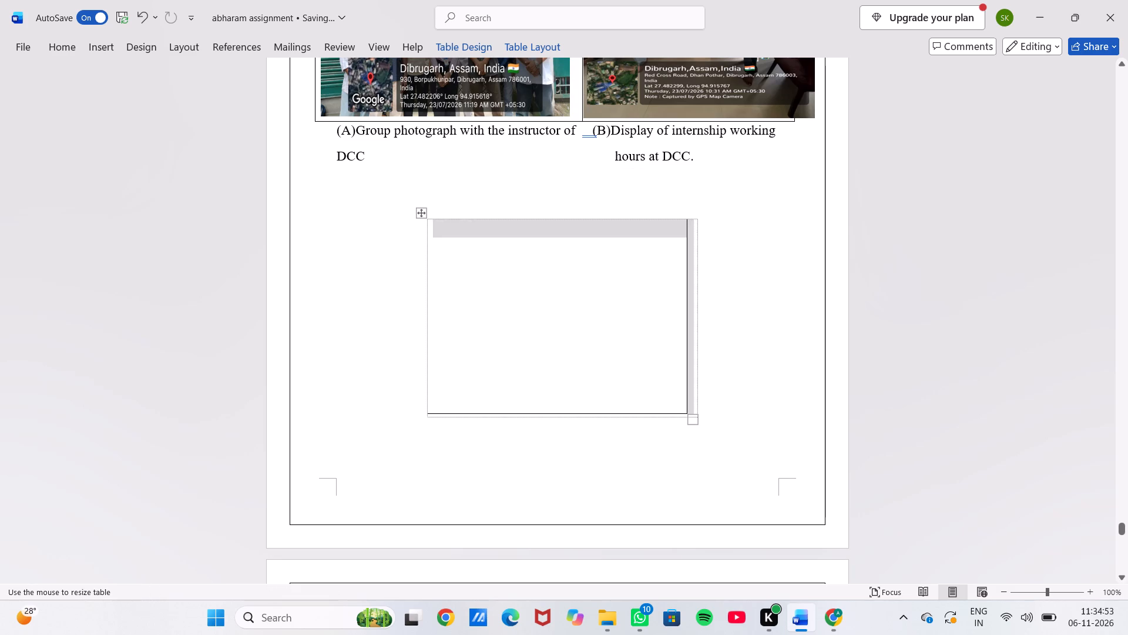
left_click_drag(697, 417, 700, 416)
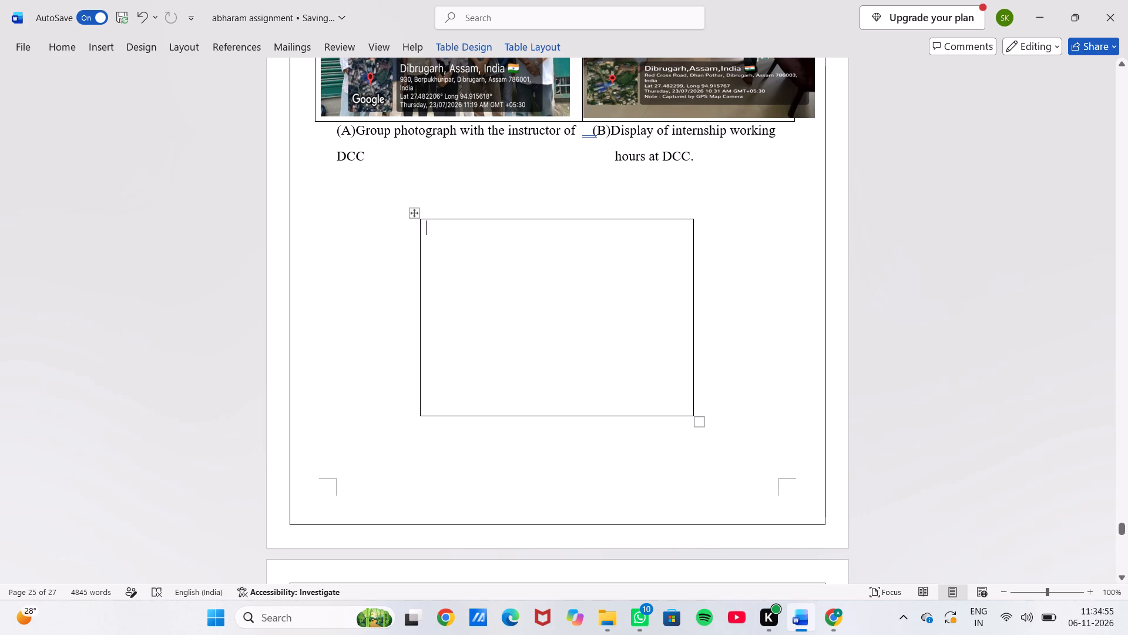
left_click(548, 218)
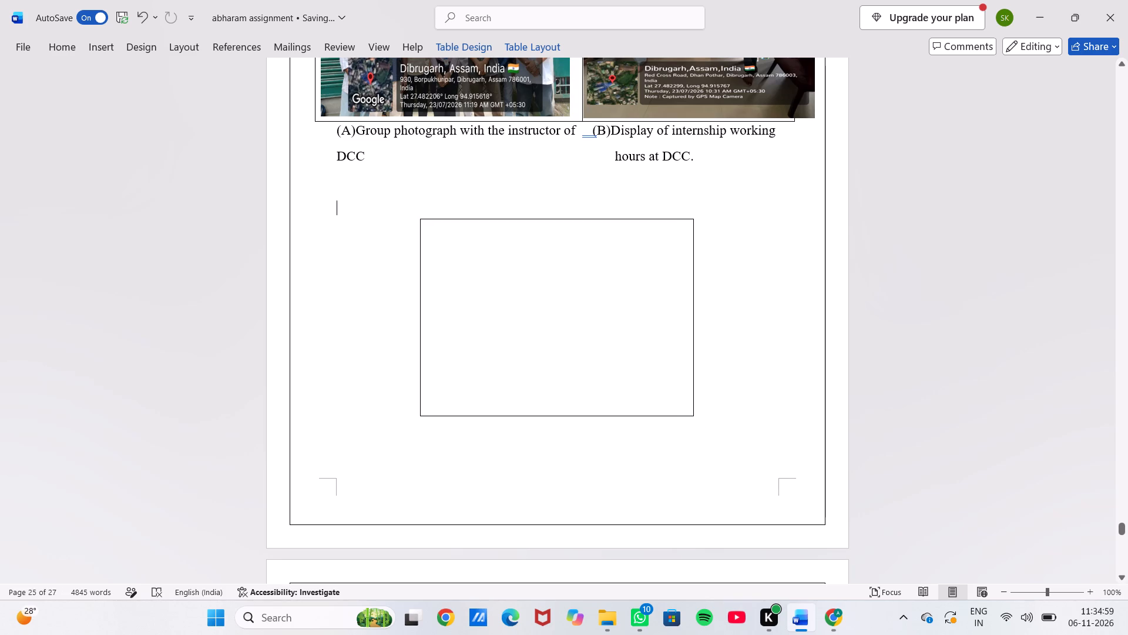
left_click(546, 219)
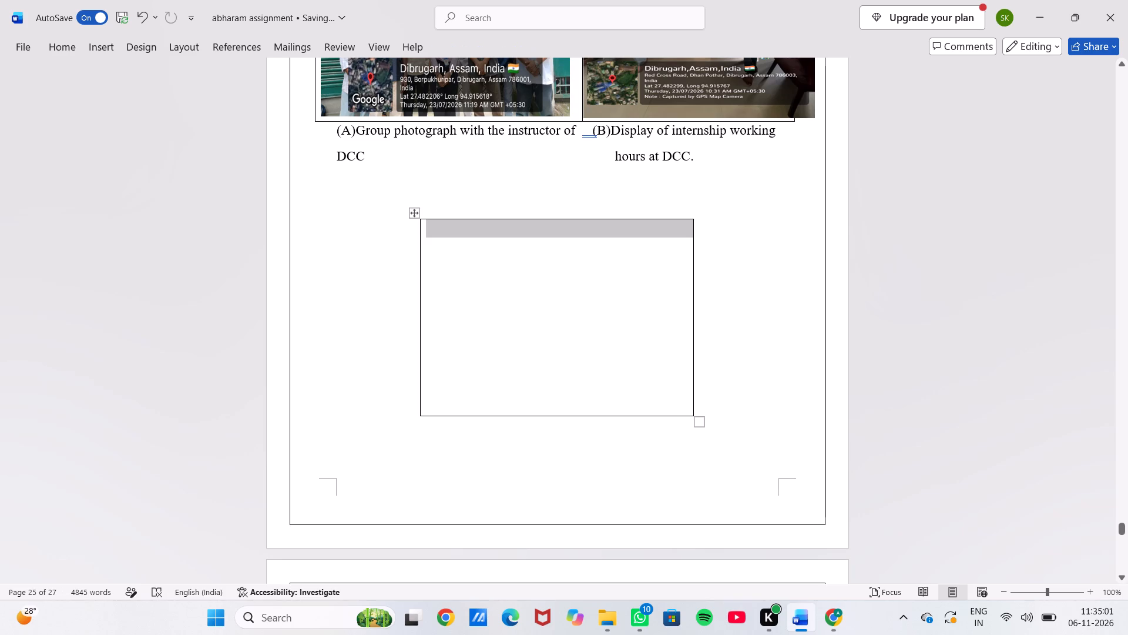
left_click(573, 255)
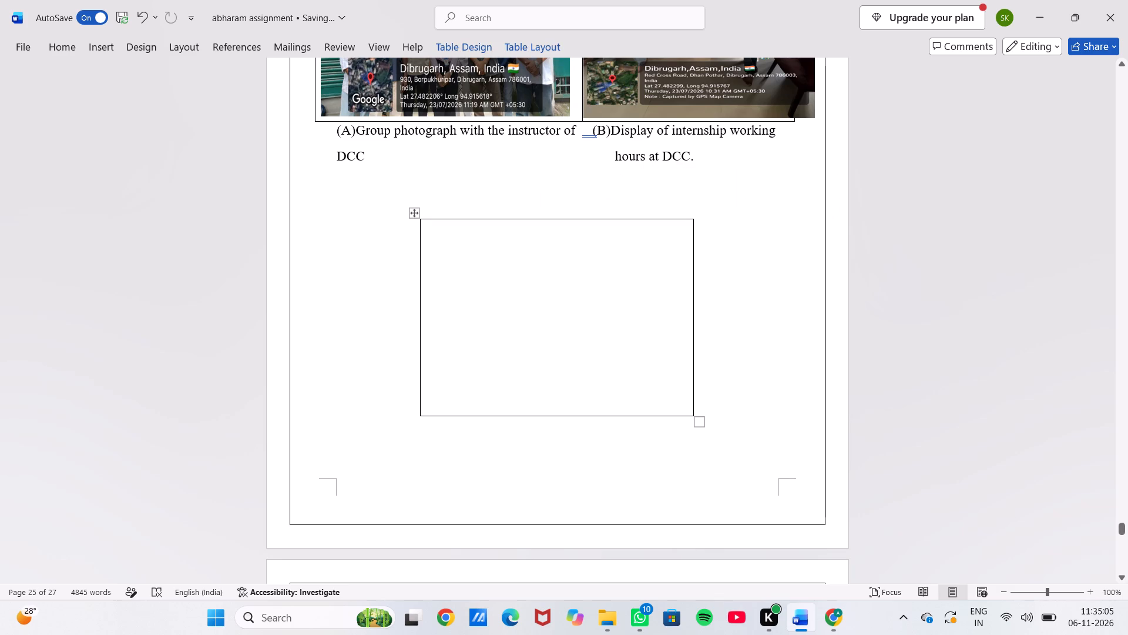
left_click_drag(553, 415, 552, 422)
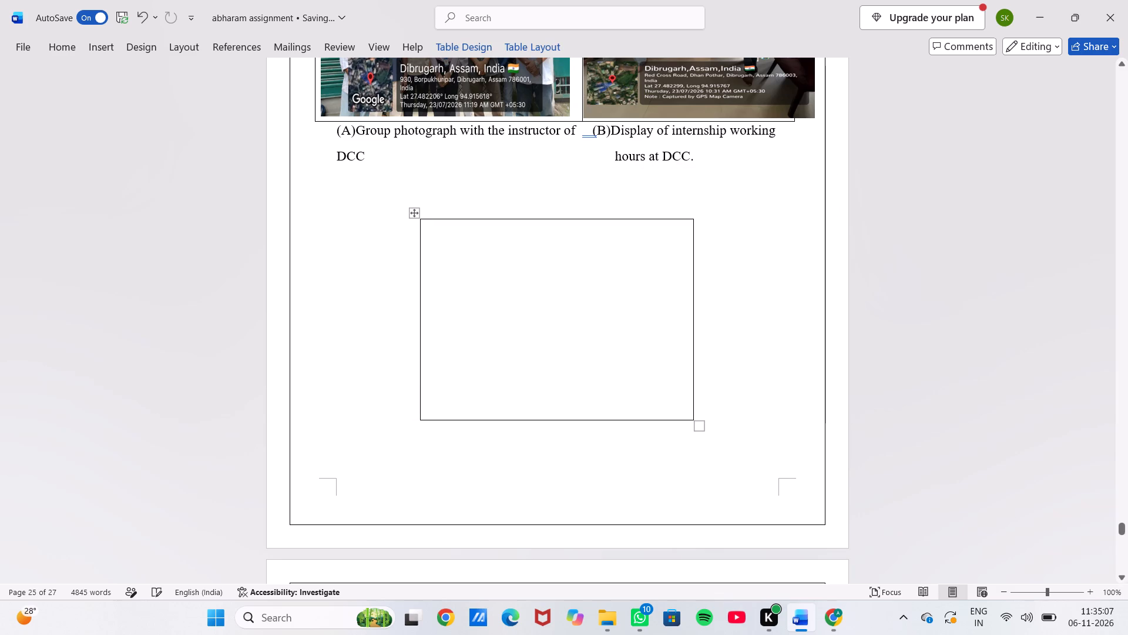
Insert the picture "3 pic" from the Downloads folder into the empty photo frame.
left_click(145, 51)
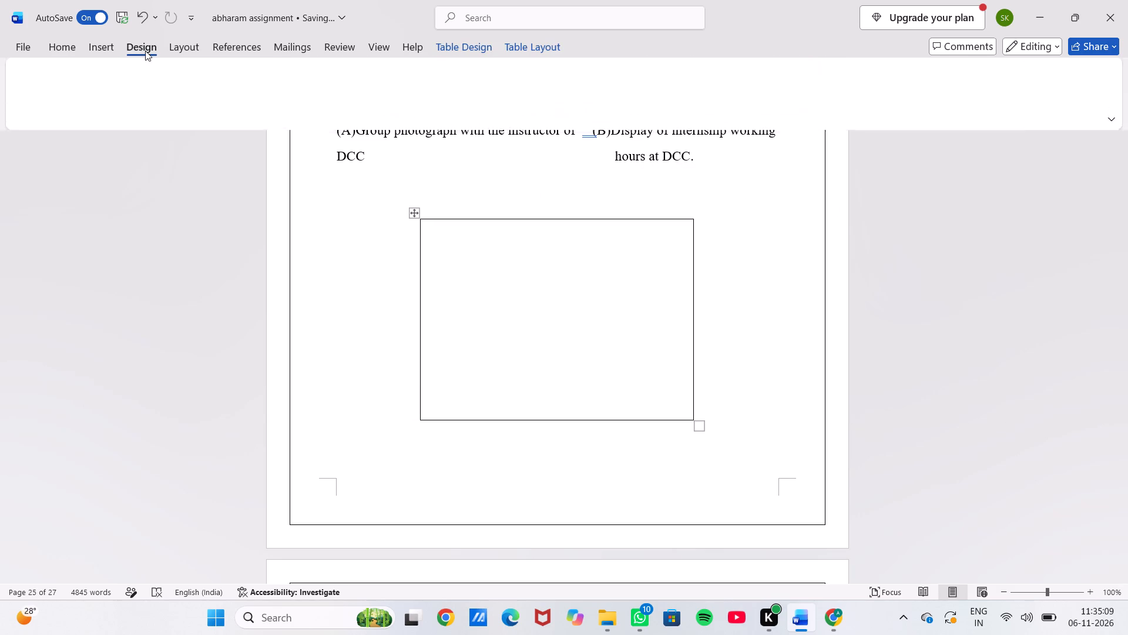
left_click(103, 45)
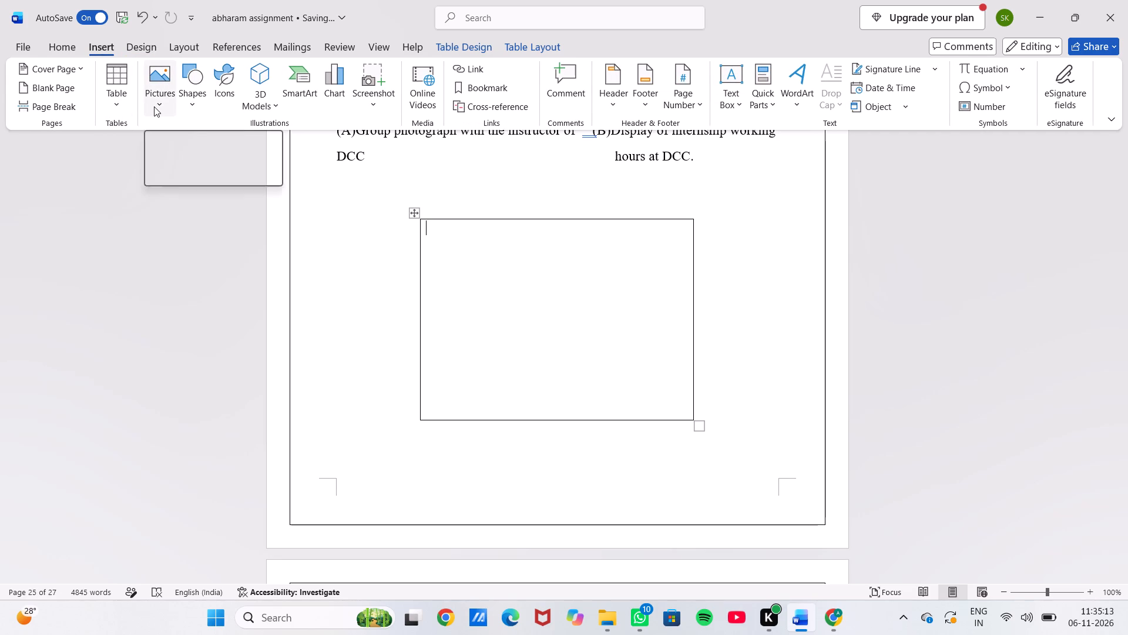
left_click(160, 101)
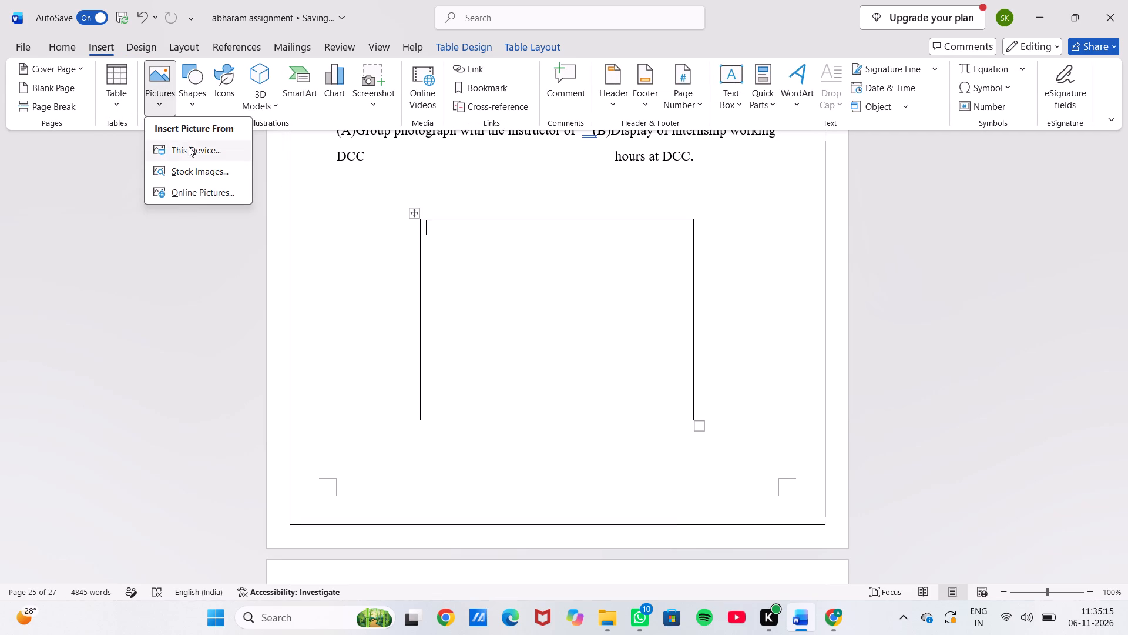
left_click(189, 147)
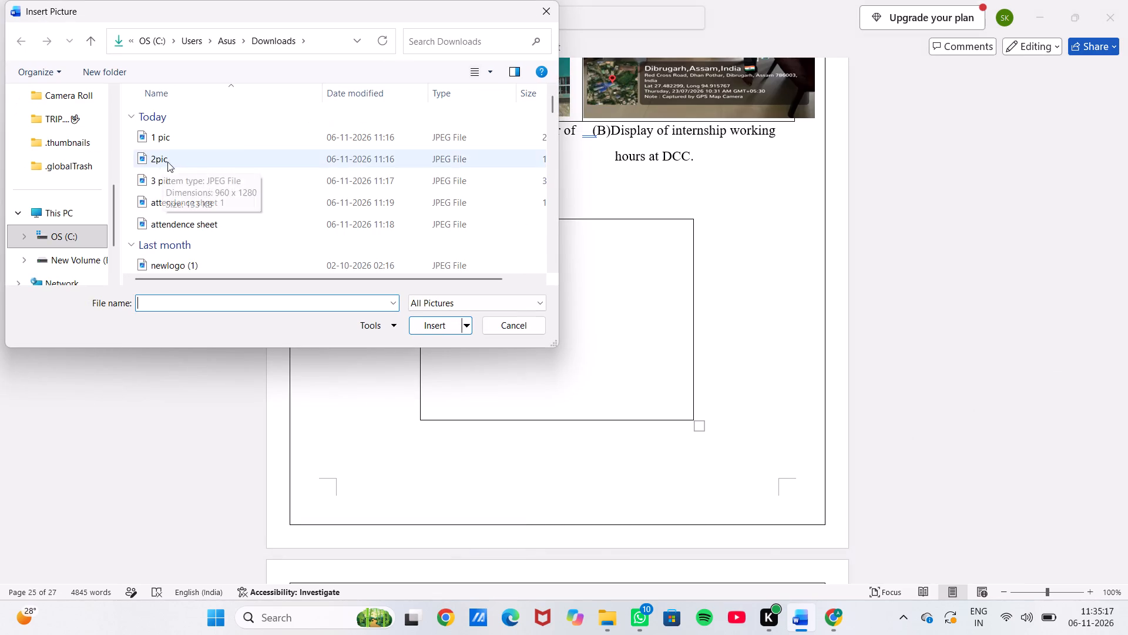
left_click(182, 177)
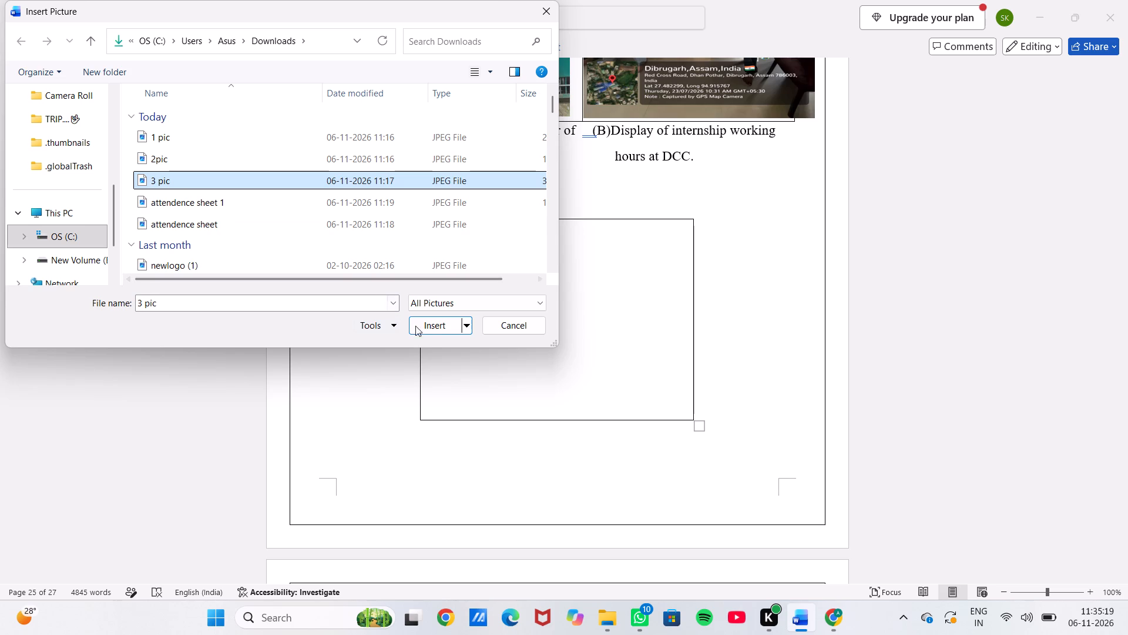
left_click(431, 331)
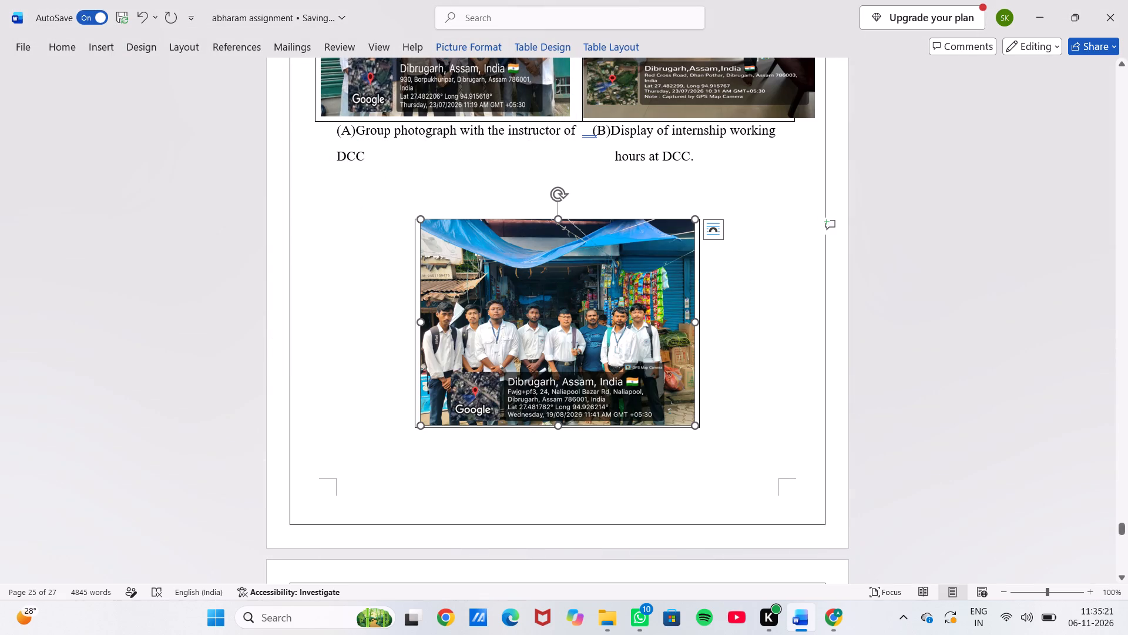
Widen the inserted group photo slightly by extending its right edge.
left_click(603, 345)
left_click_drag(695, 322, 701, 322)
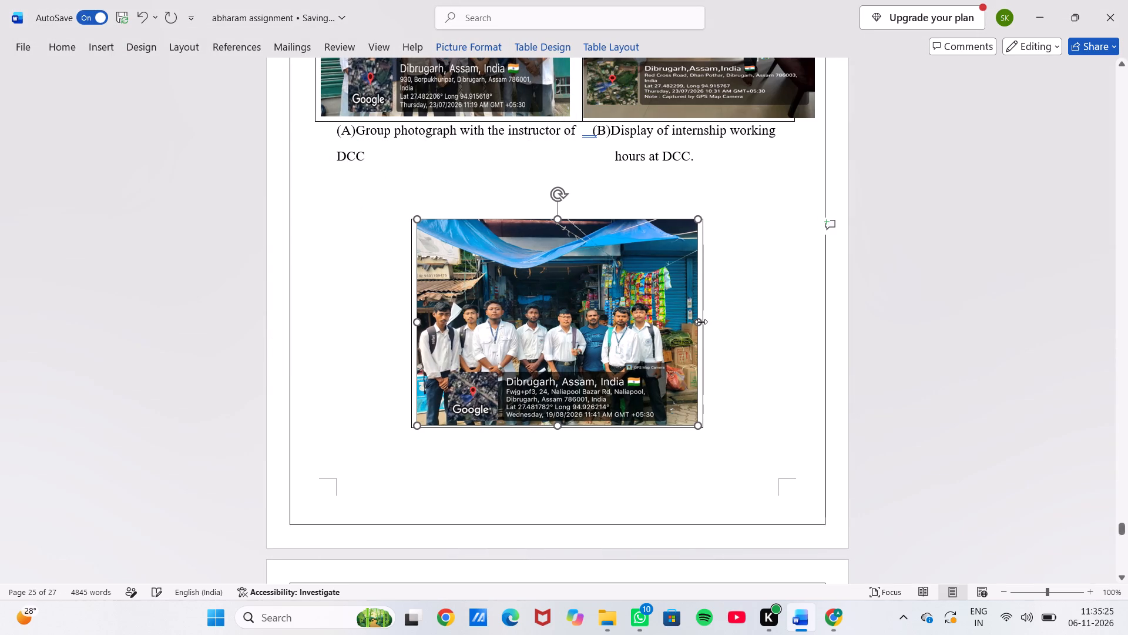
left_click(764, 350)
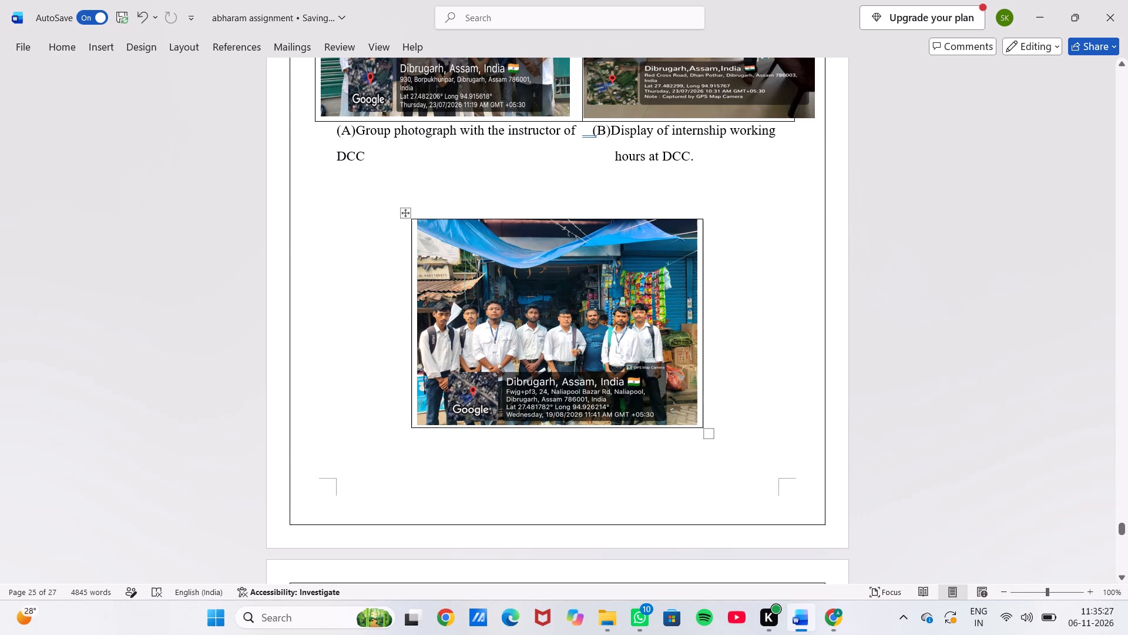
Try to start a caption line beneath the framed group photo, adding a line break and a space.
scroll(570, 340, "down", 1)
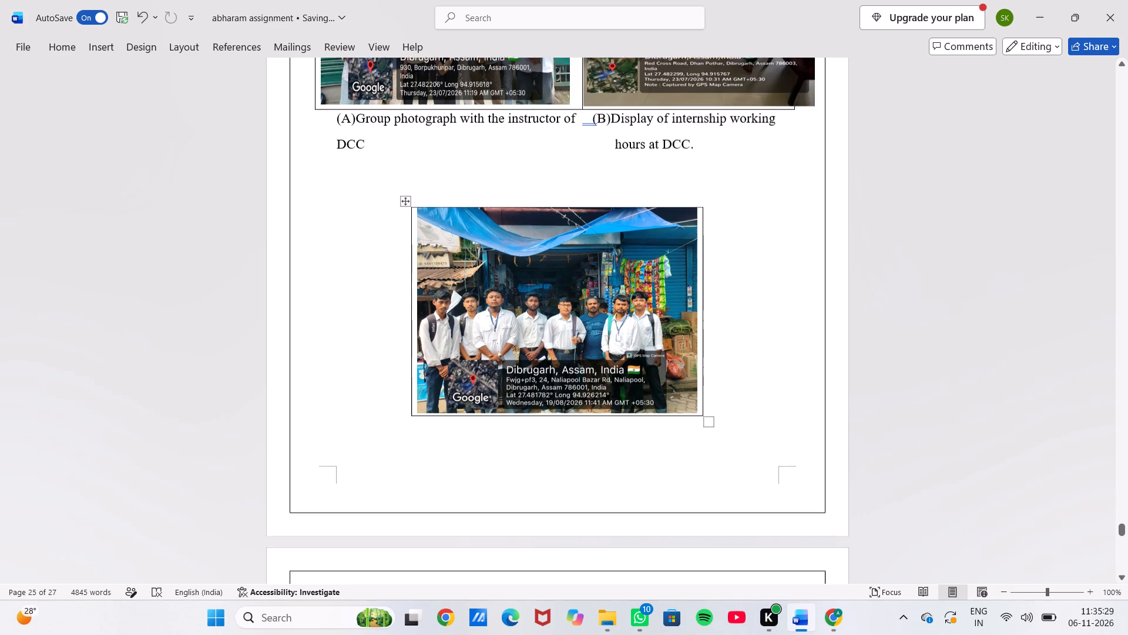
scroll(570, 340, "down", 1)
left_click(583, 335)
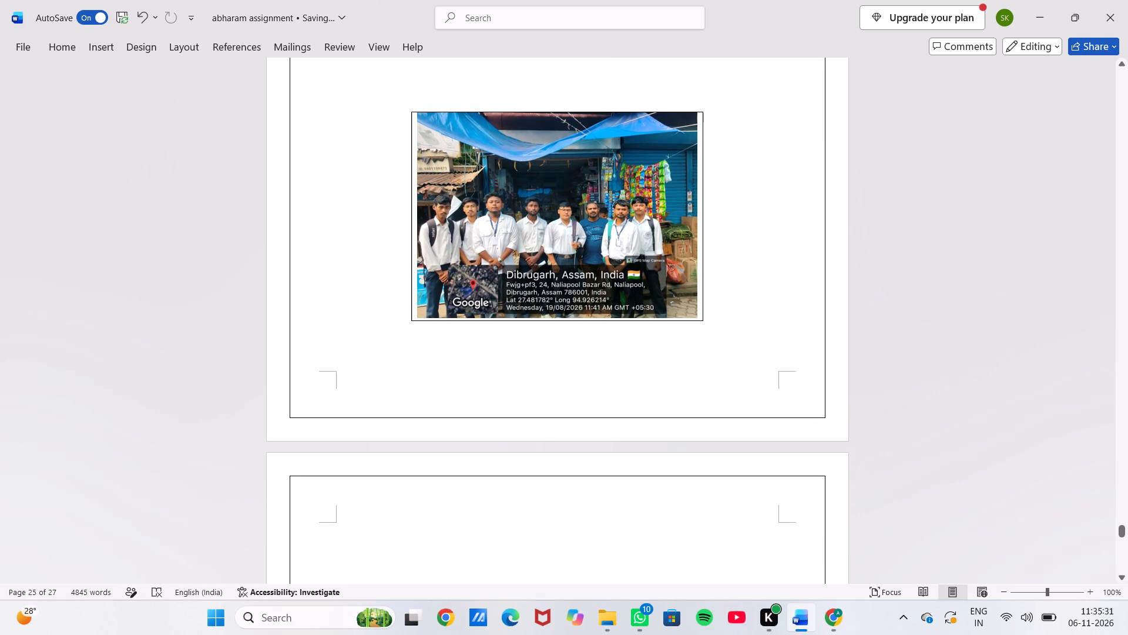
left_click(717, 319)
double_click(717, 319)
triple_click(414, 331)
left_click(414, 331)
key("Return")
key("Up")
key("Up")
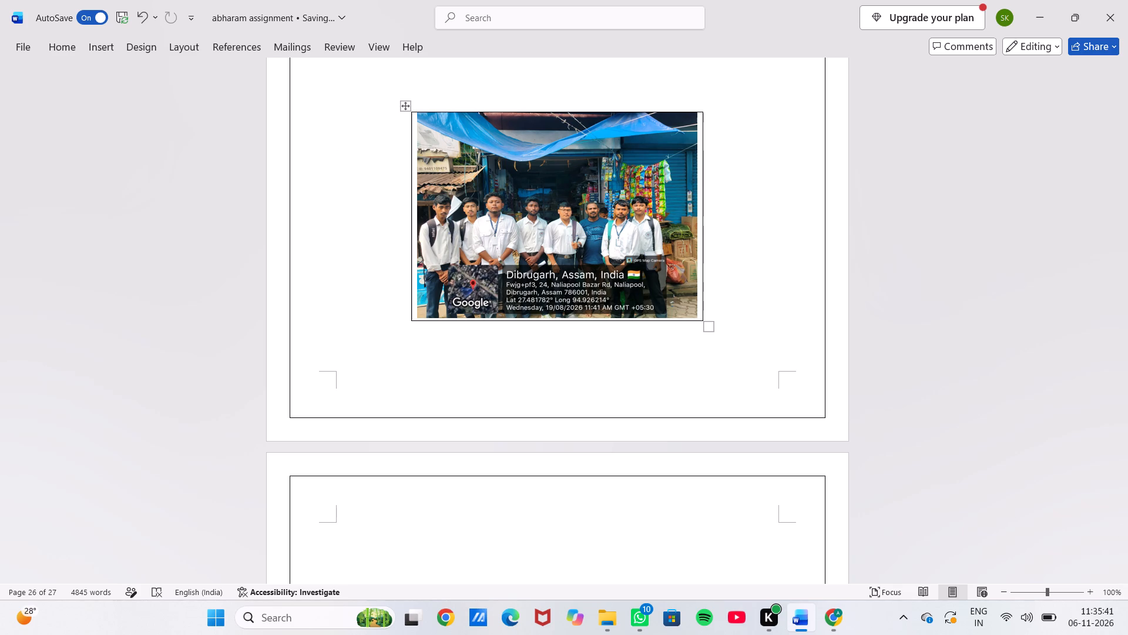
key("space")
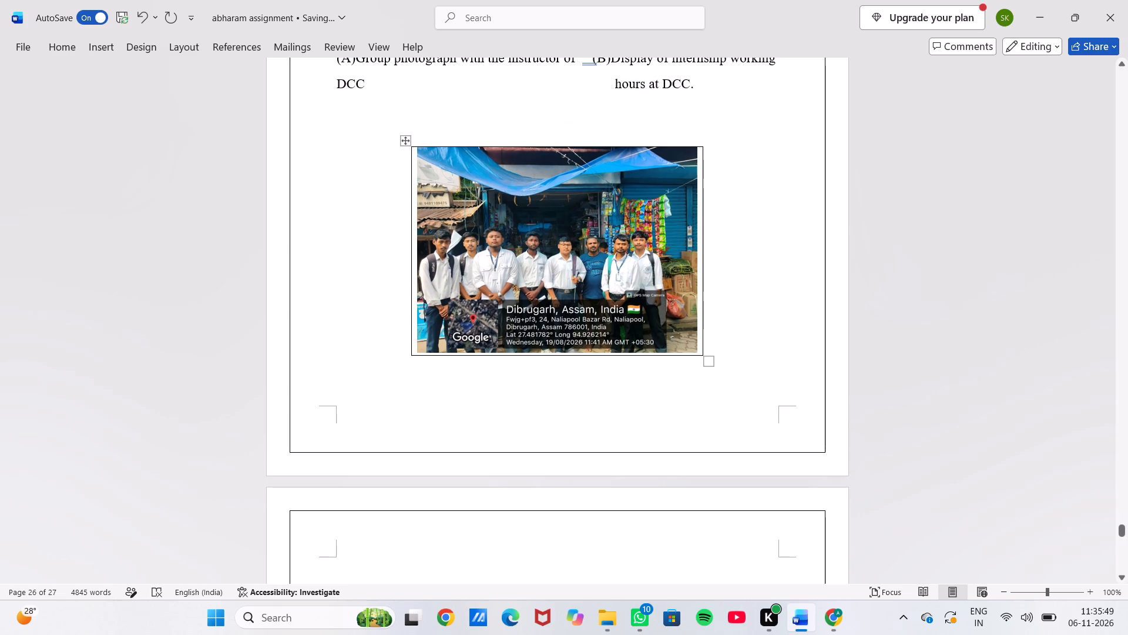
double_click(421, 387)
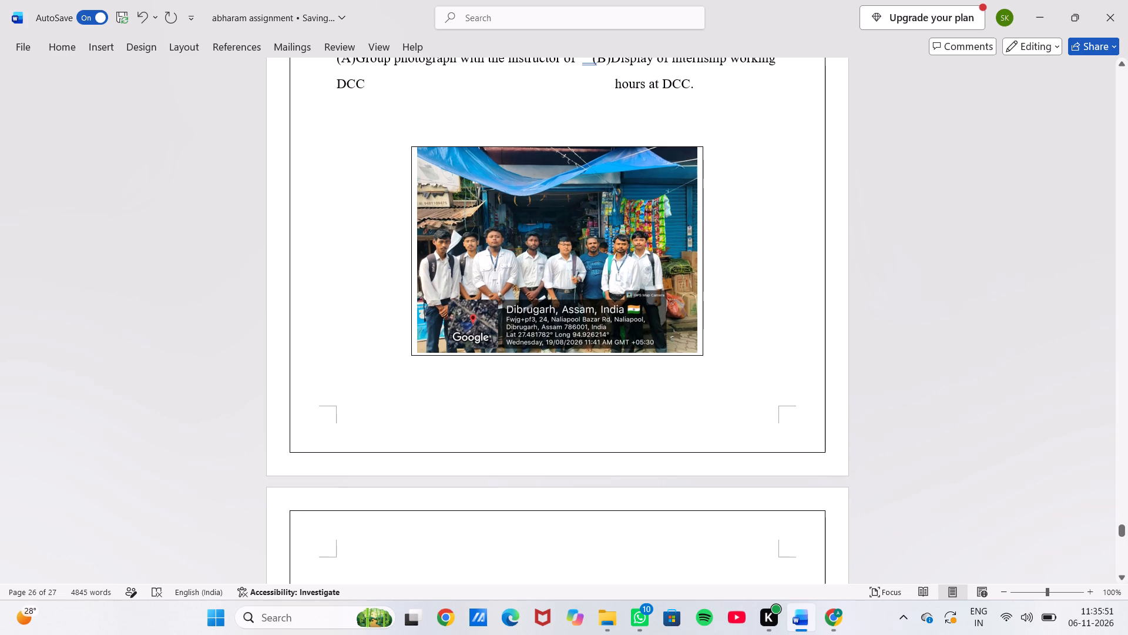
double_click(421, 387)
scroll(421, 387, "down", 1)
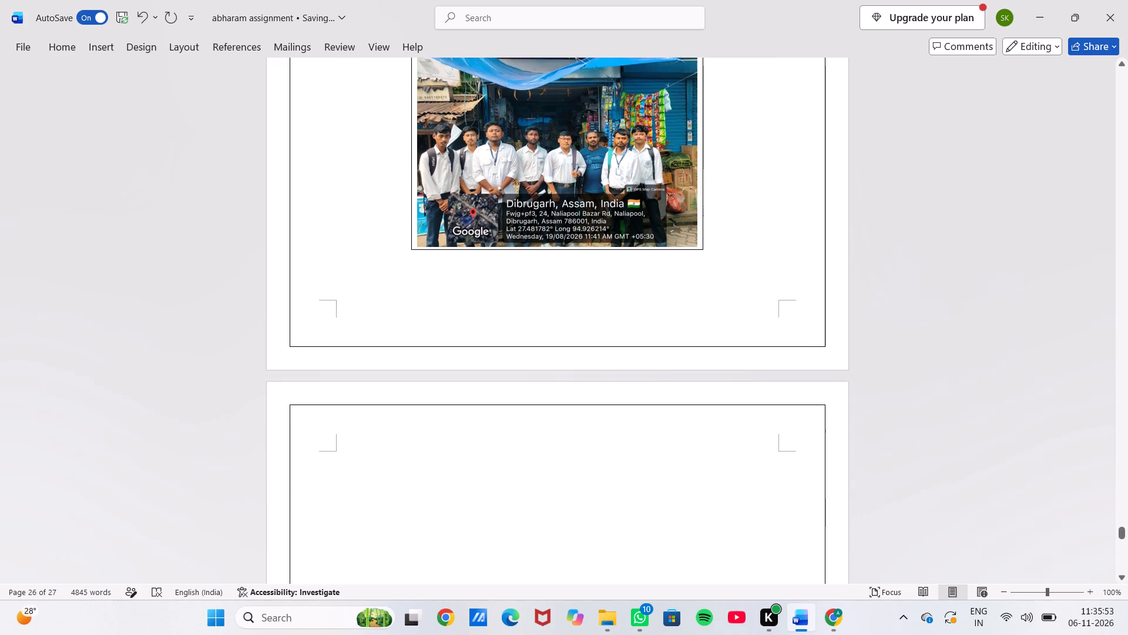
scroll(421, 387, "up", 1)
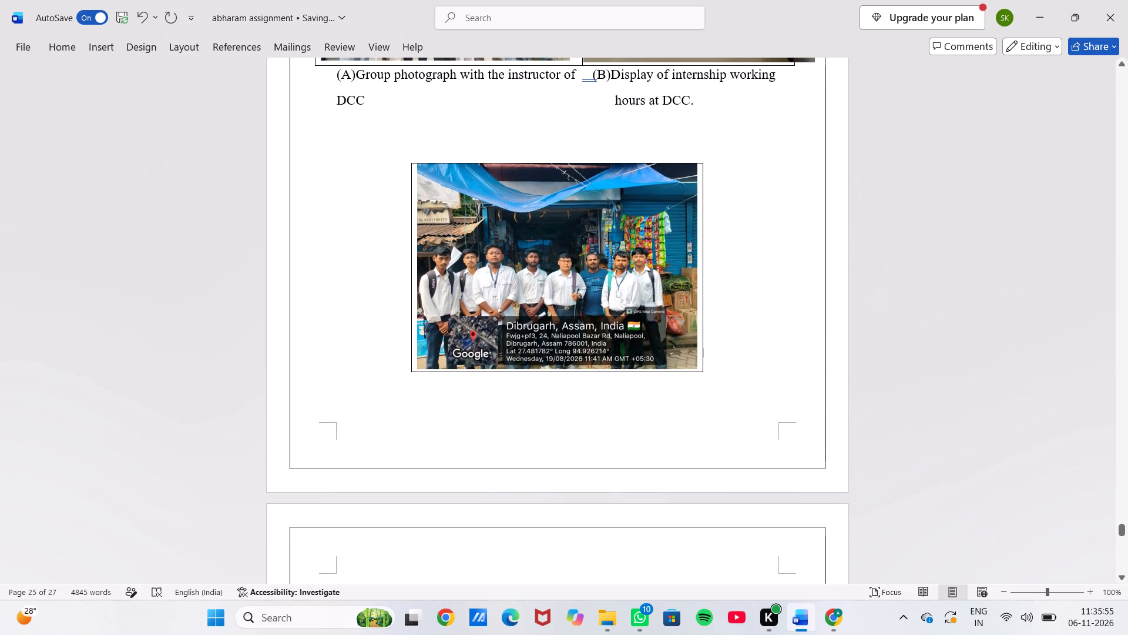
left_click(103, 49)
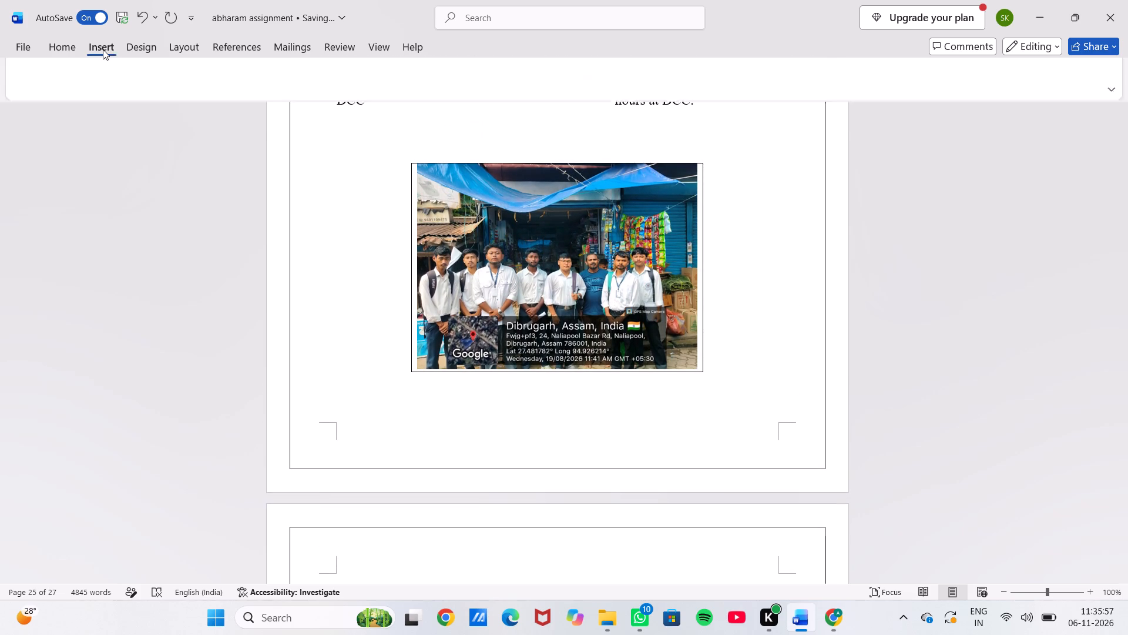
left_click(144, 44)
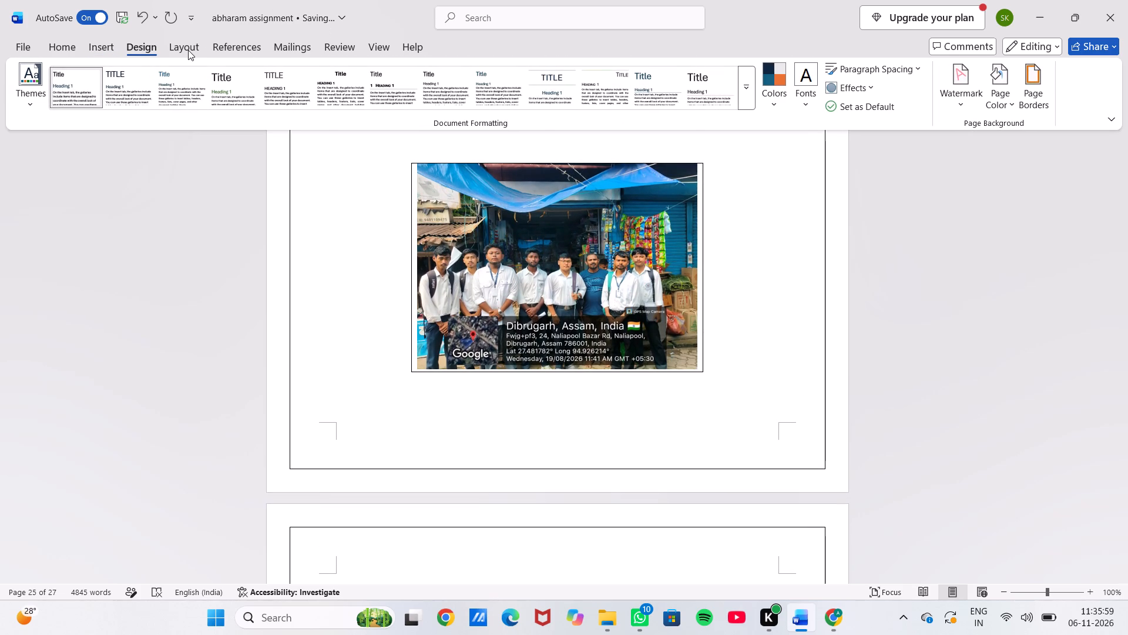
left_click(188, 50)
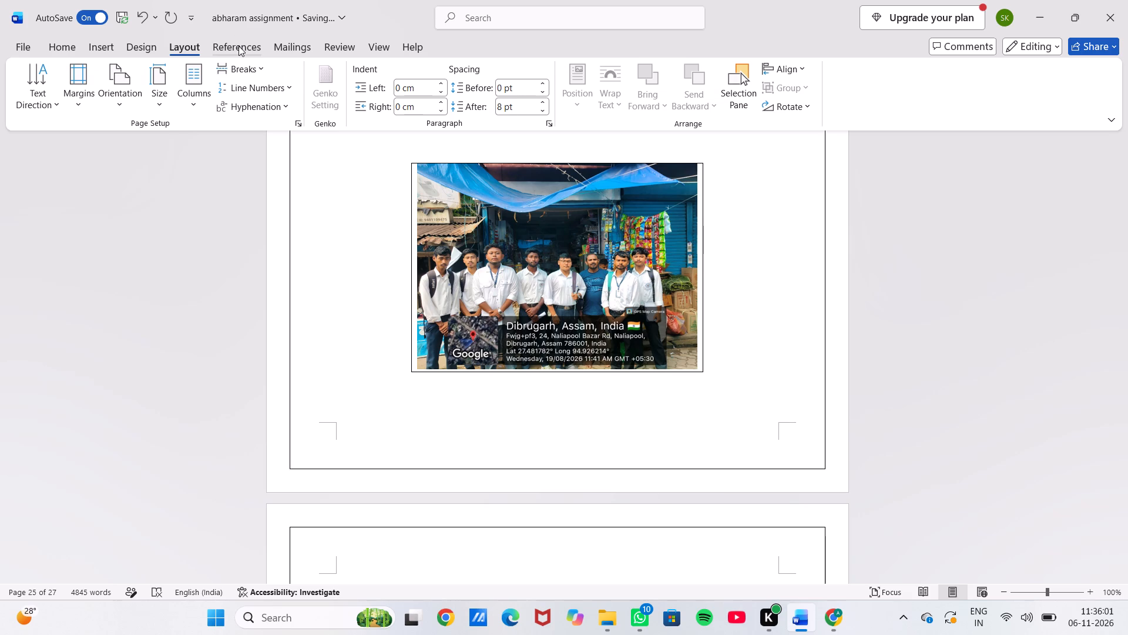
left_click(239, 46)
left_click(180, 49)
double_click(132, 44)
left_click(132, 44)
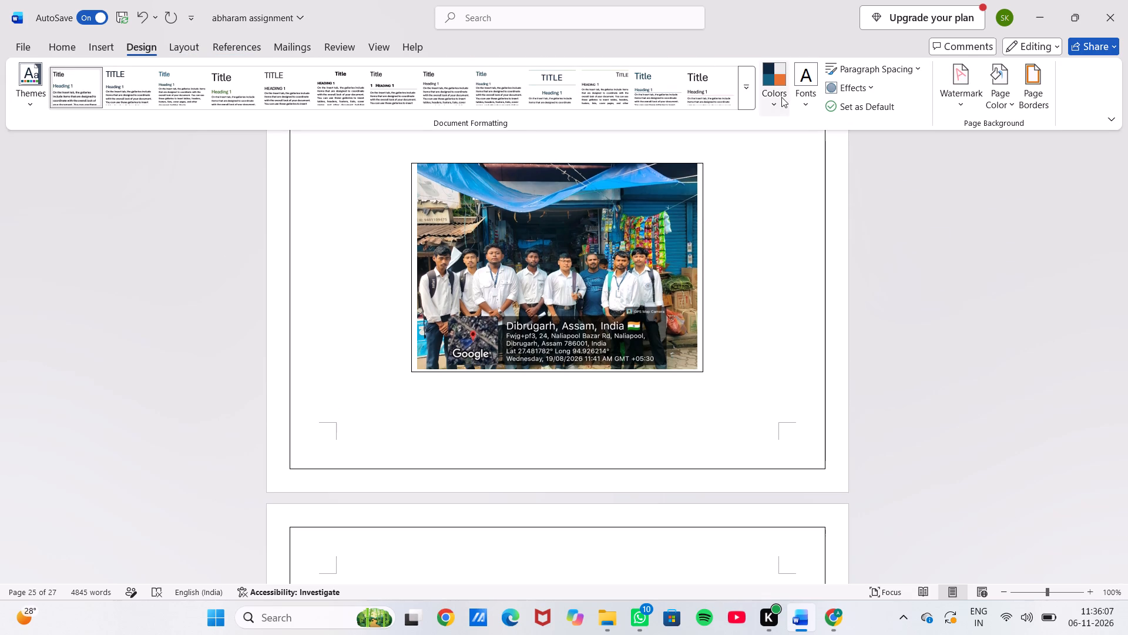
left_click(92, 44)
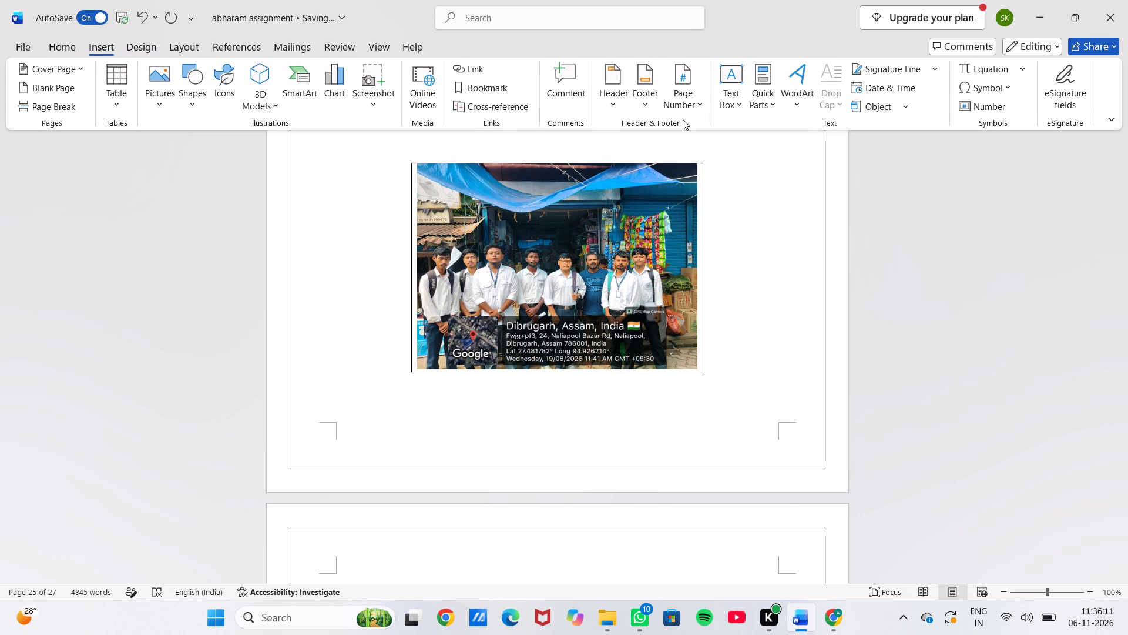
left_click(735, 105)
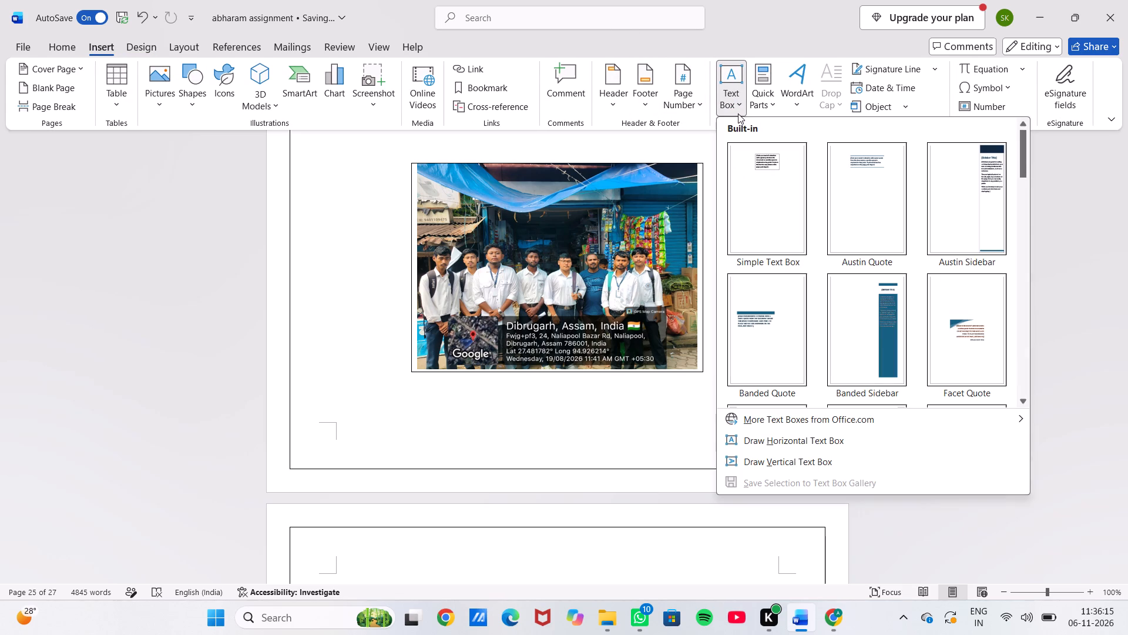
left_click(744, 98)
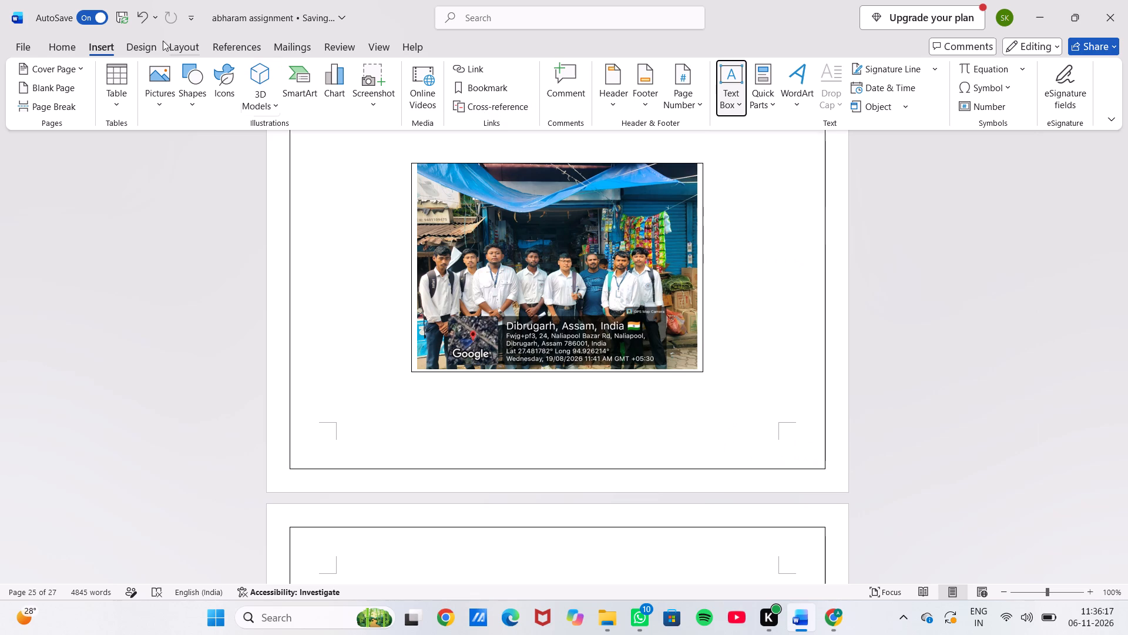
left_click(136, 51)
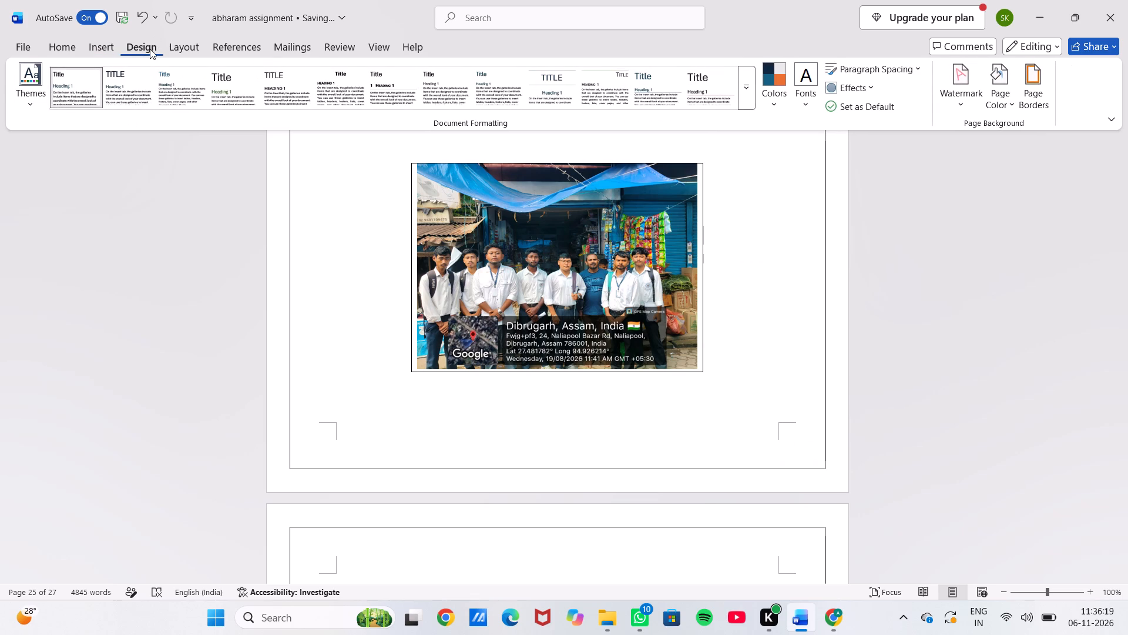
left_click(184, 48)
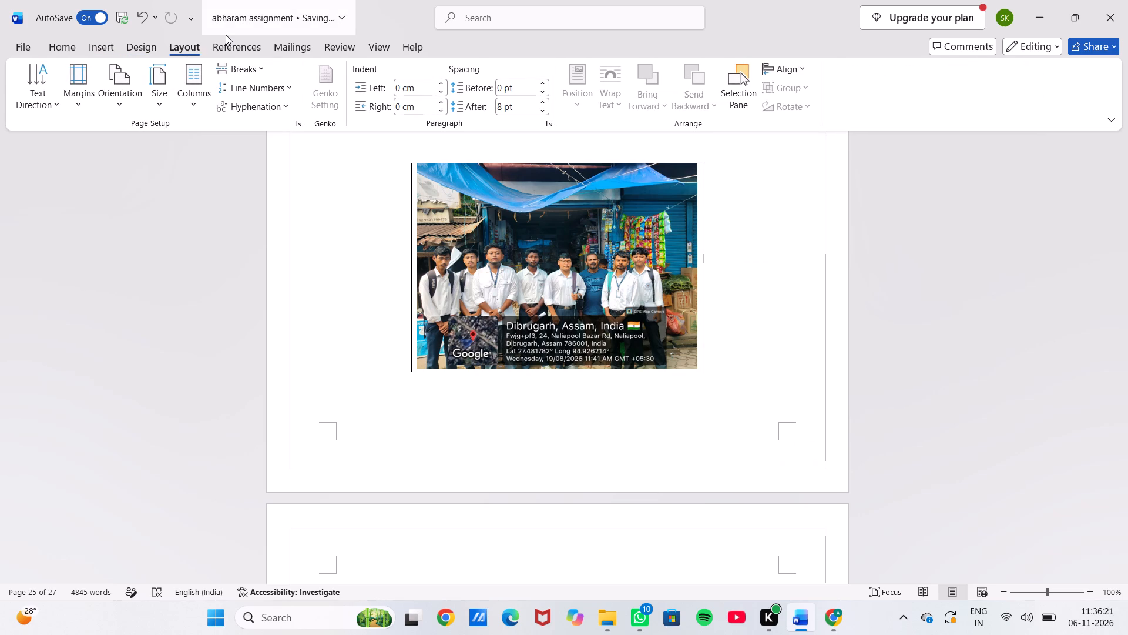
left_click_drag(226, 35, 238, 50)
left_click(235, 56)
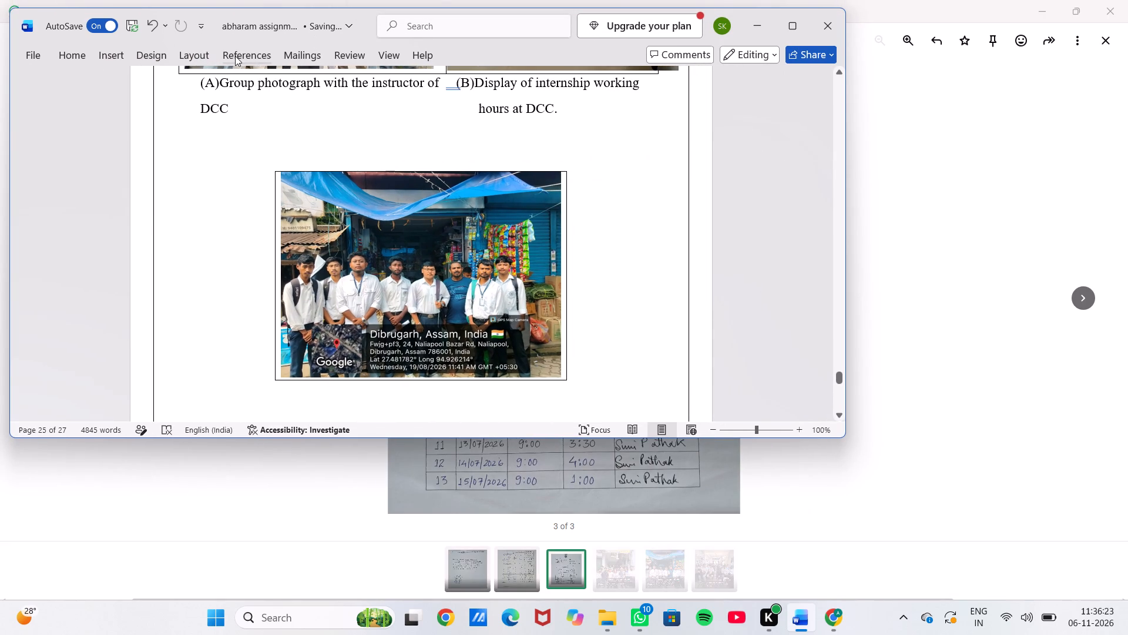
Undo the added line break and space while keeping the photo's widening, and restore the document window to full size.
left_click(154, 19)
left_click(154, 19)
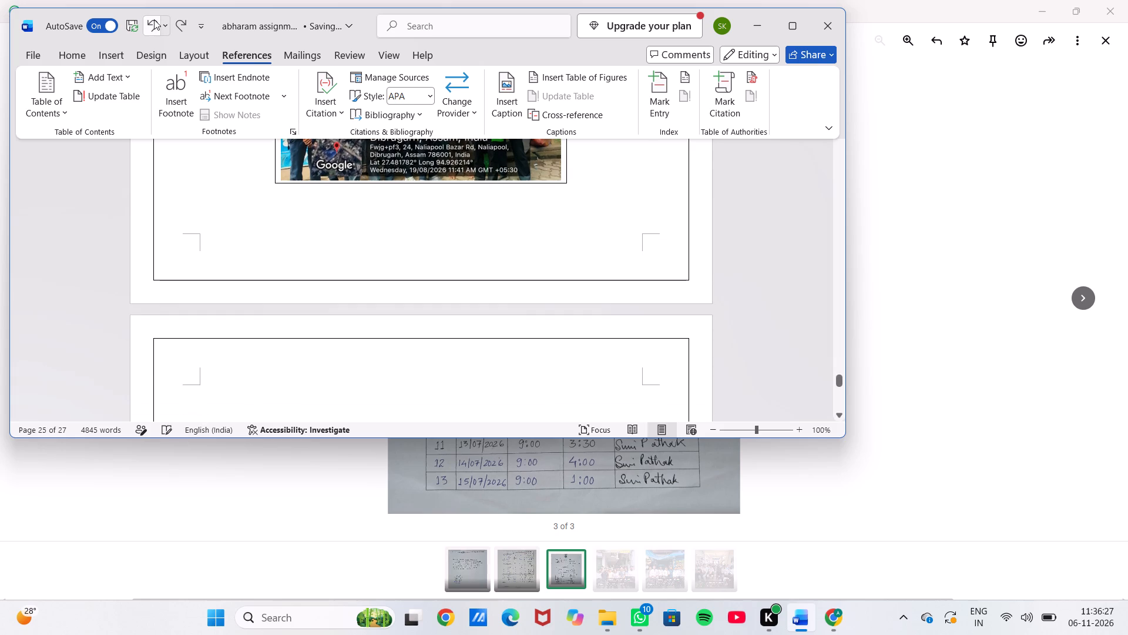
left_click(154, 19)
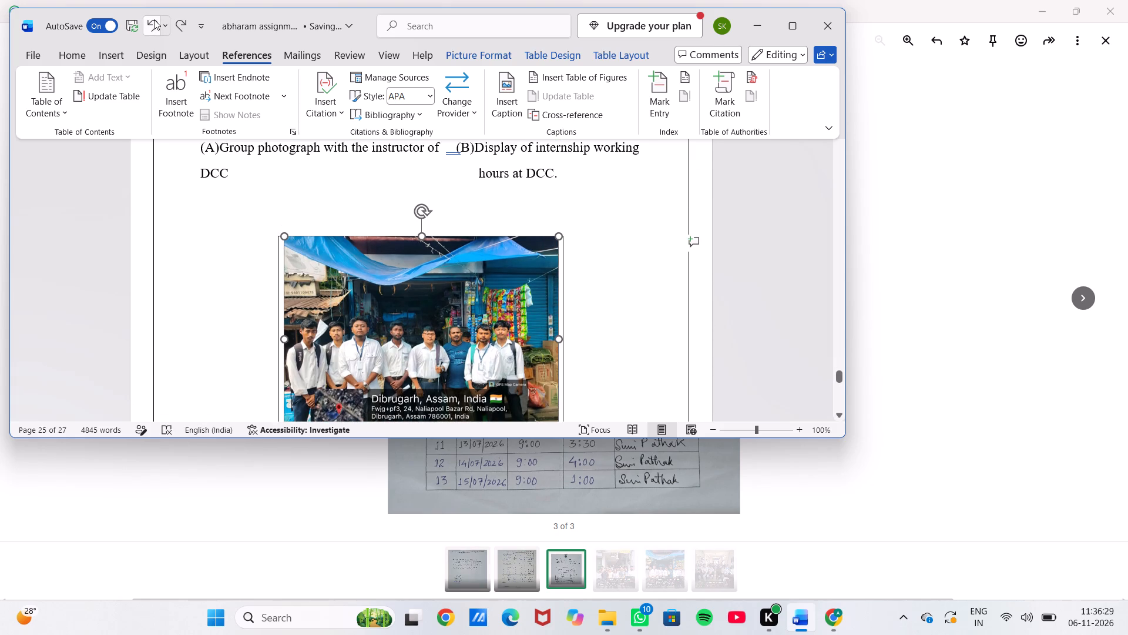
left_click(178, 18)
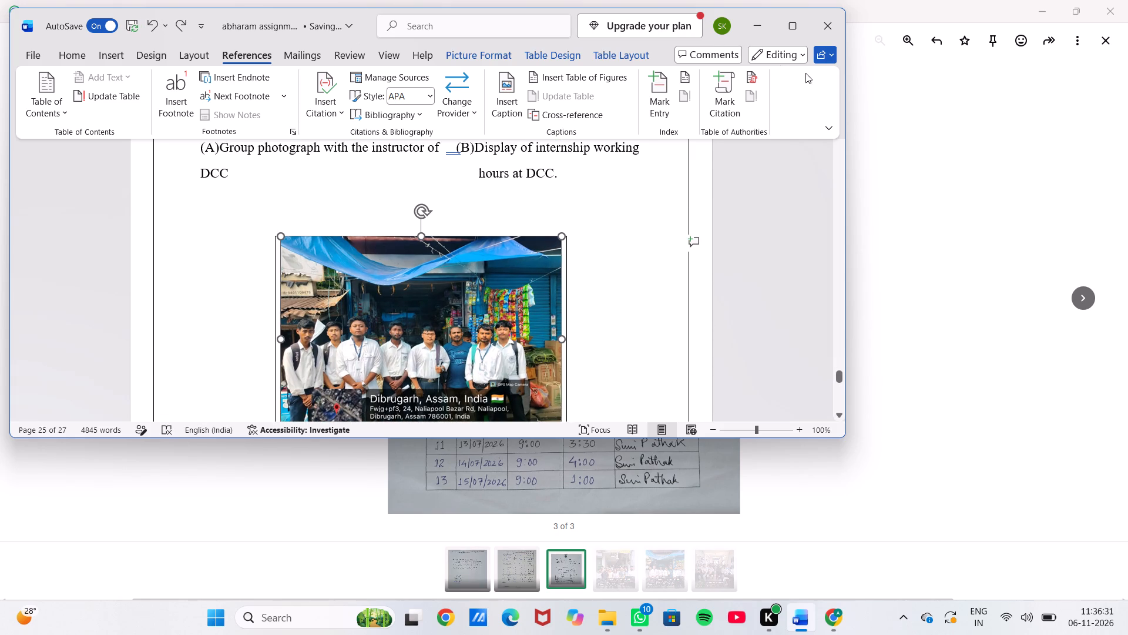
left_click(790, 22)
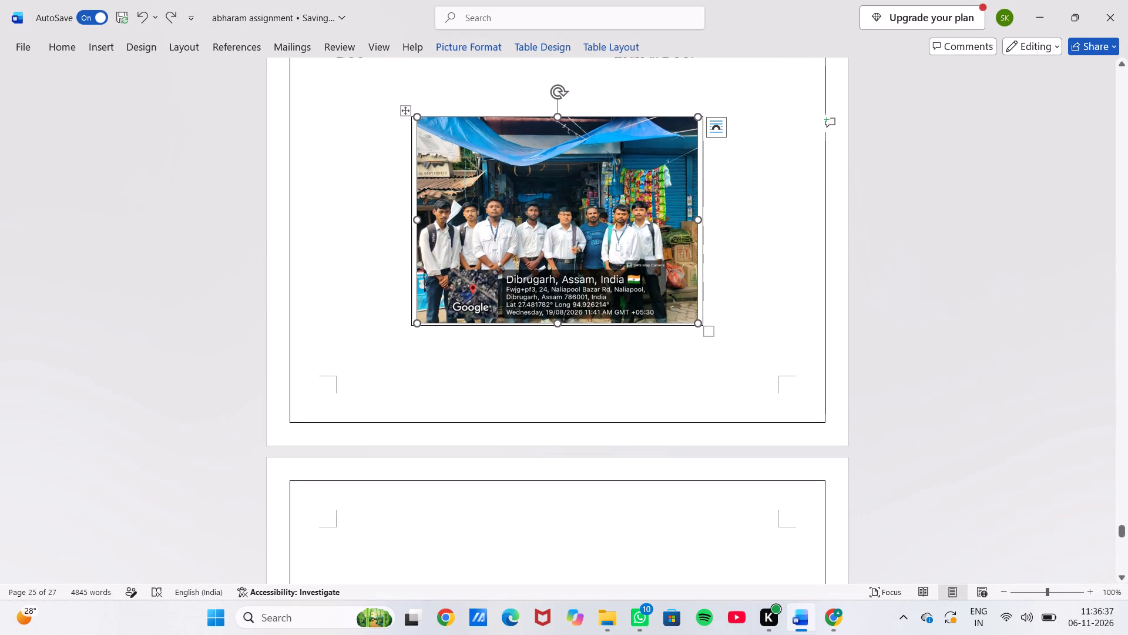
Enlarge the third group photo slightly in its frame, making it a little taller and wider.
left_click_drag(586, 223, 587, 190)
left_click_drag(559, 116, 559, 108)
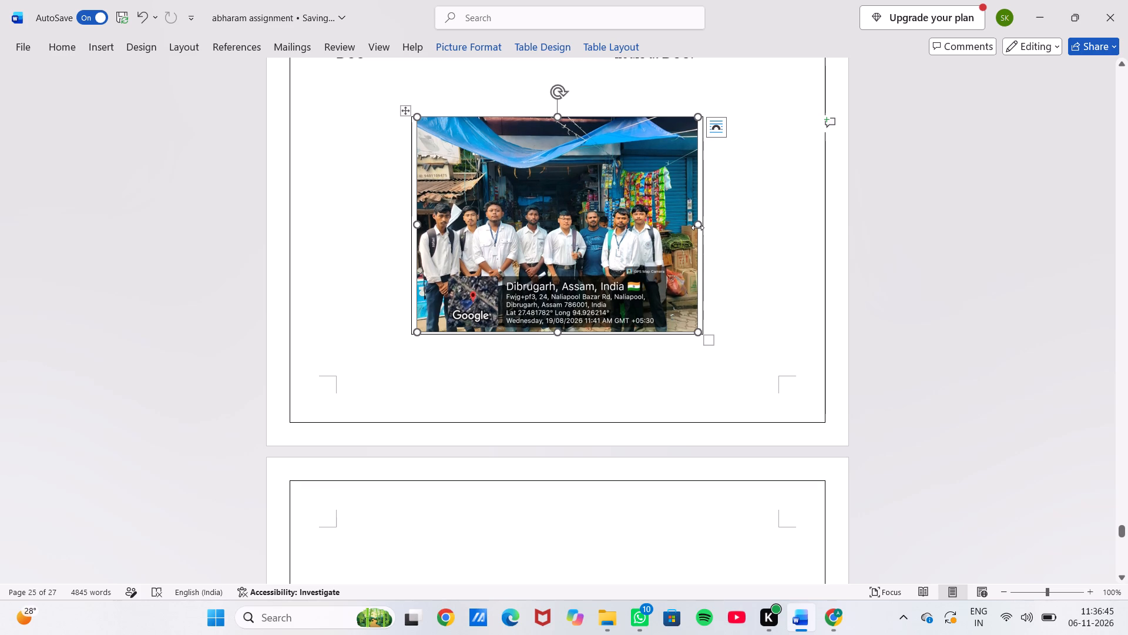
left_click(698, 228)
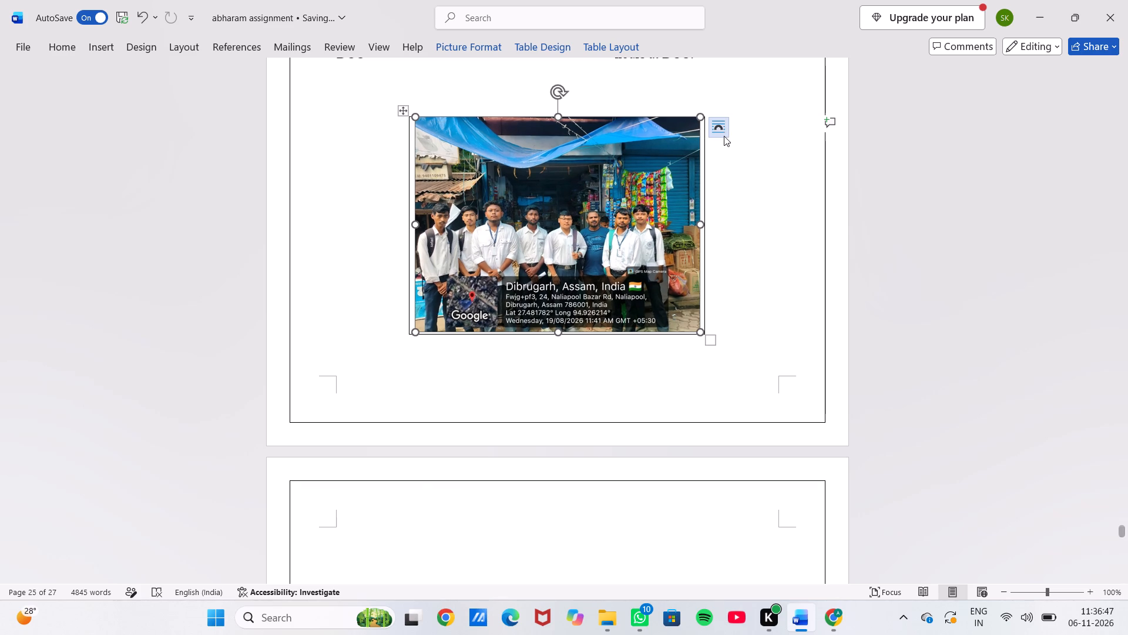
Set the group photo's text wrapping to Tight and nudge it into line with the top of its frame.
left_click(723, 133)
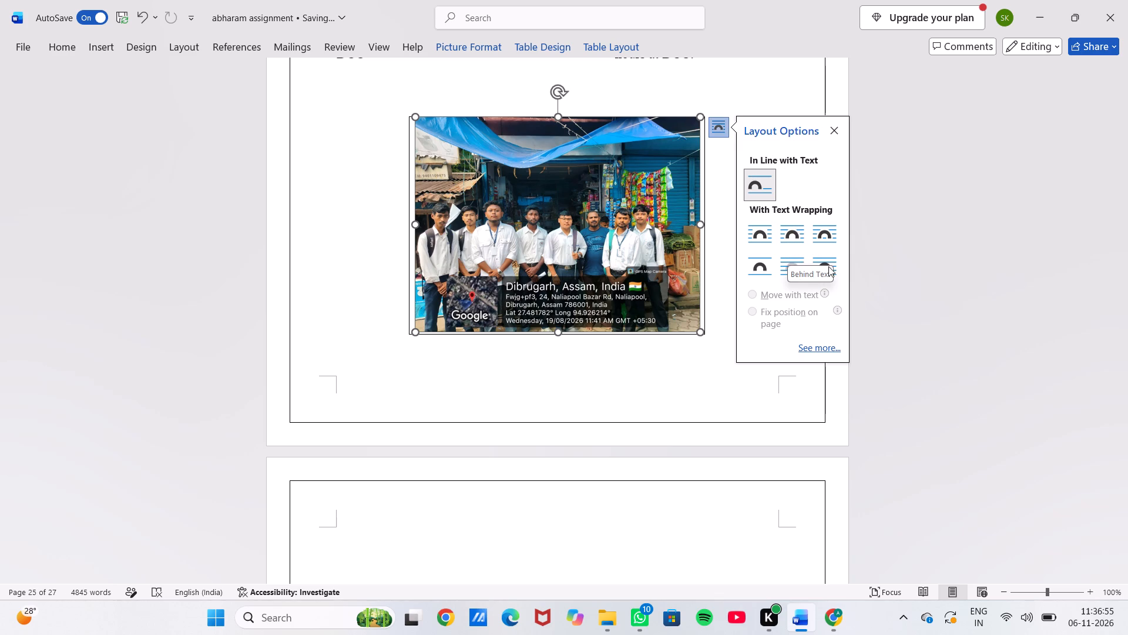
left_click(790, 233)
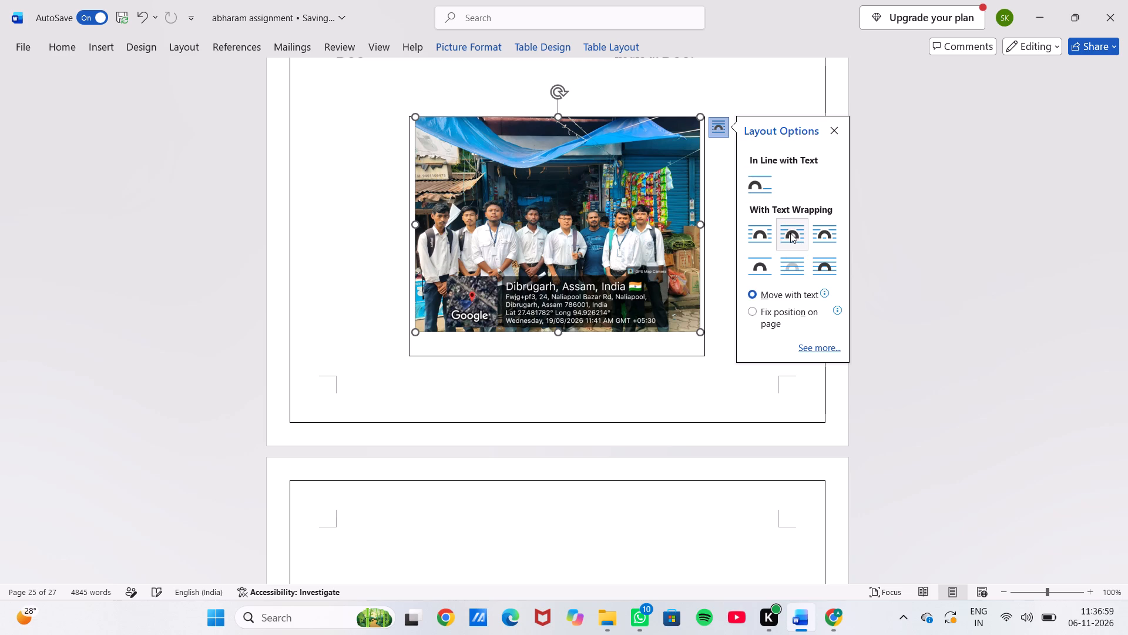
left_click_drag(532, 229, 529, 222)
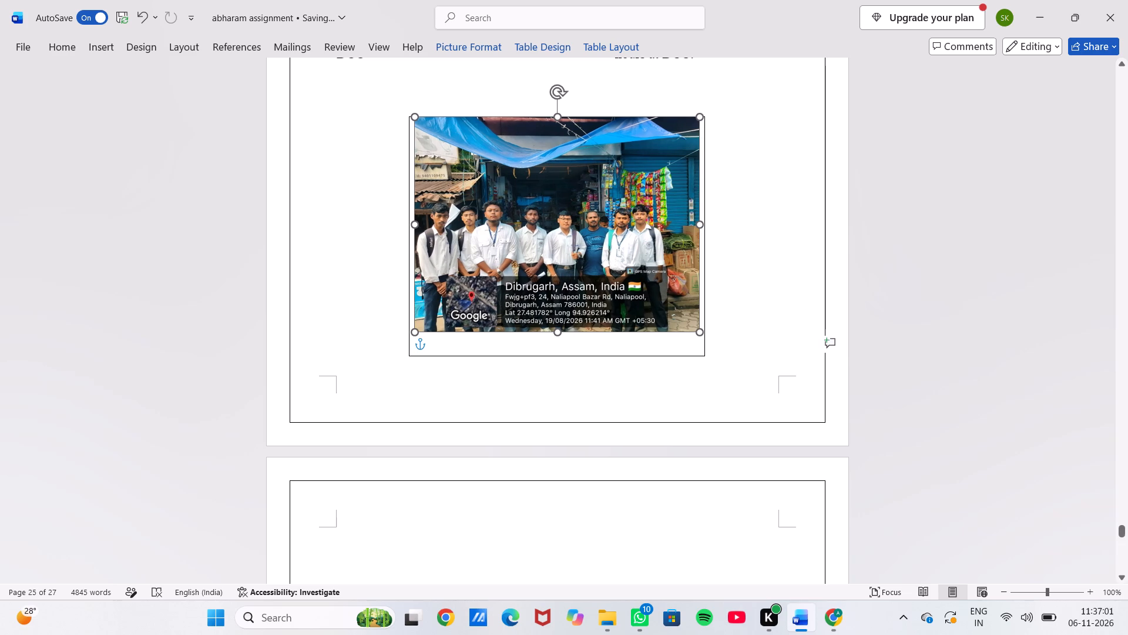
left_click_drag(529, 222, 534, 220)
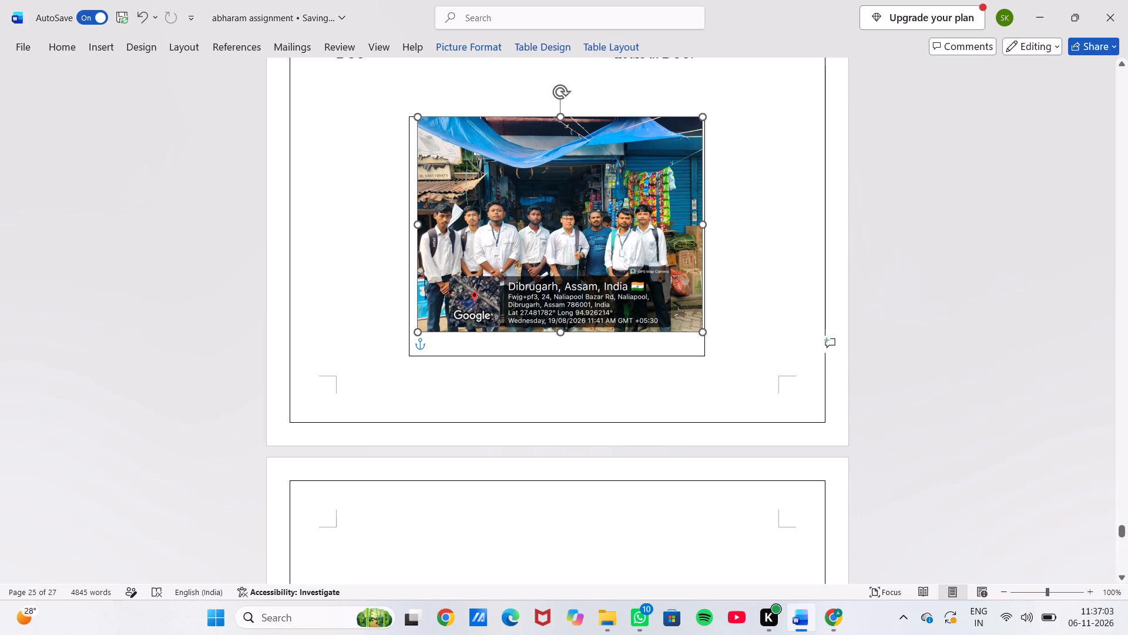
left_click_drag(534, 220, 531, 216)
left_click(738, 202)
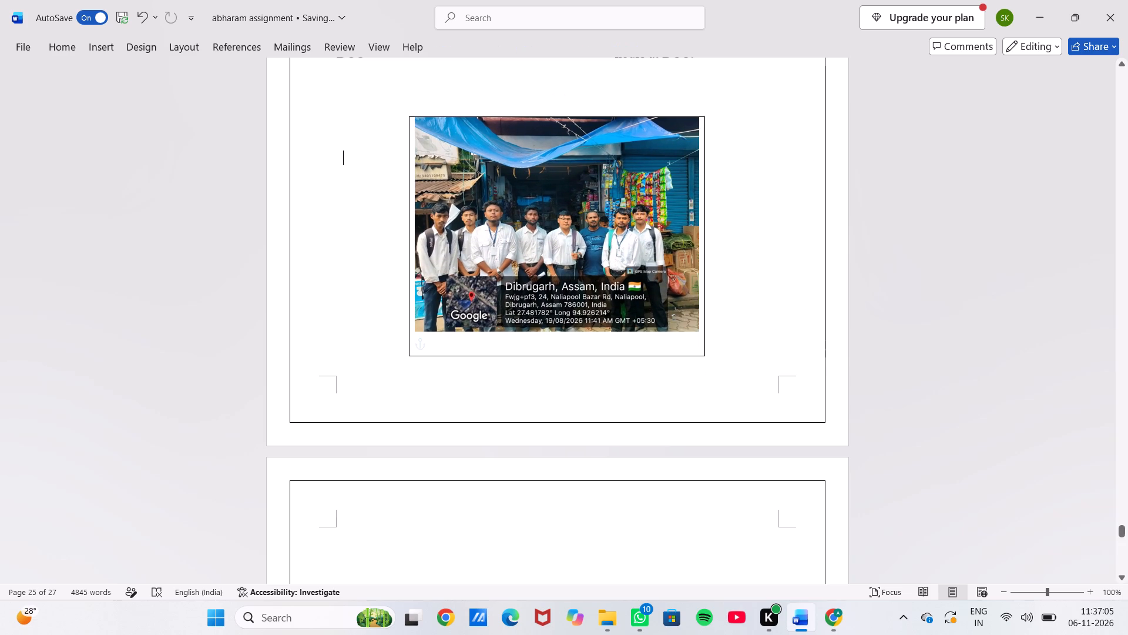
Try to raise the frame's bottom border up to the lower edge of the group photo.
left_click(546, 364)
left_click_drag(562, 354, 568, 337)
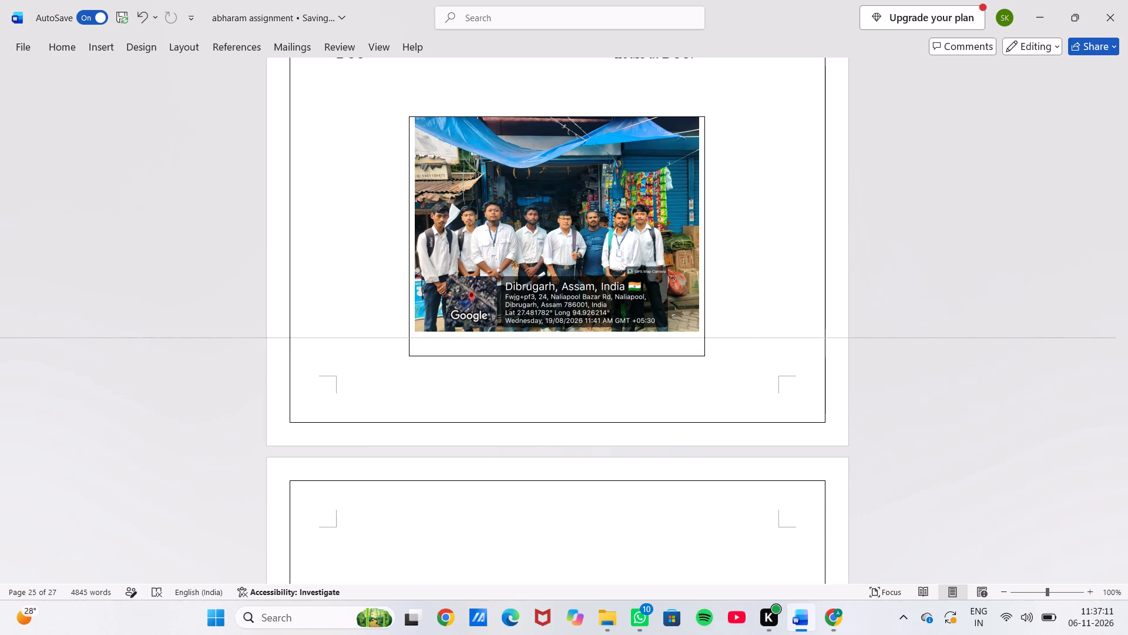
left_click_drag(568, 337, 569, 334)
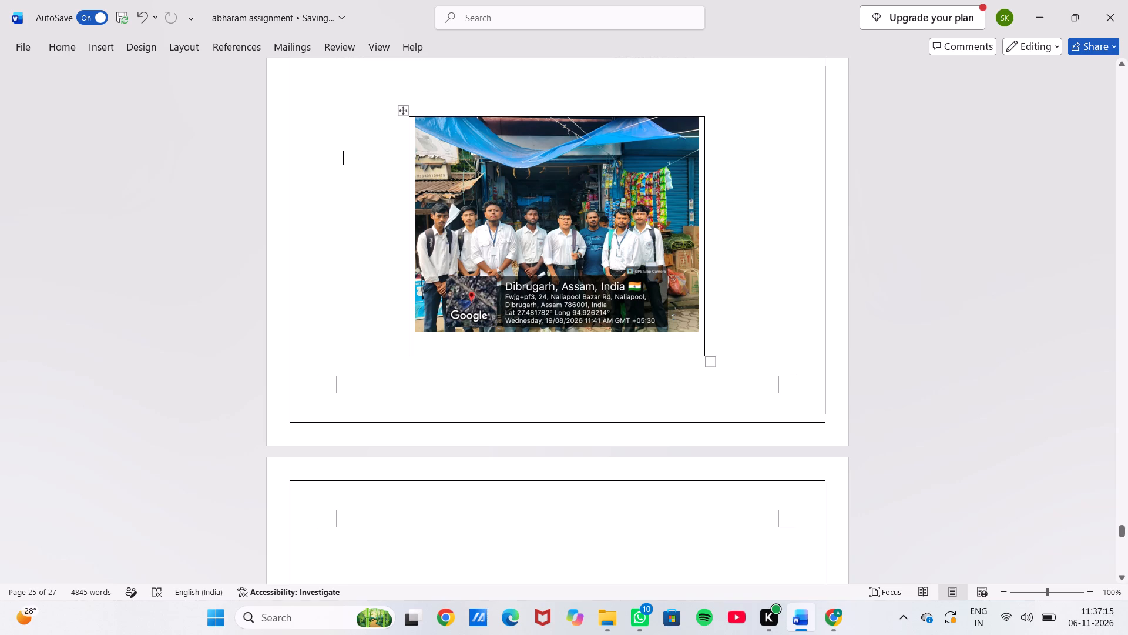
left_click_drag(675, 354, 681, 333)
Move the group photo down within its frame, leaving a small gap above it and an empty line below.
left_click_drag(527, 203, 522, 231)
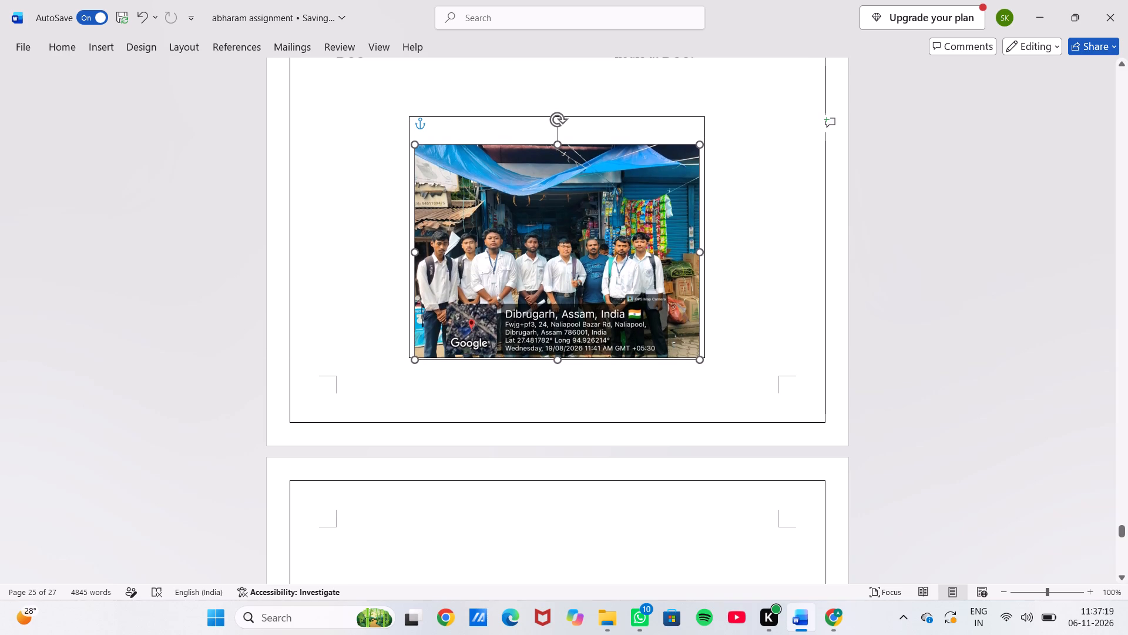
left_click_drag(522, 231, 519, 216)
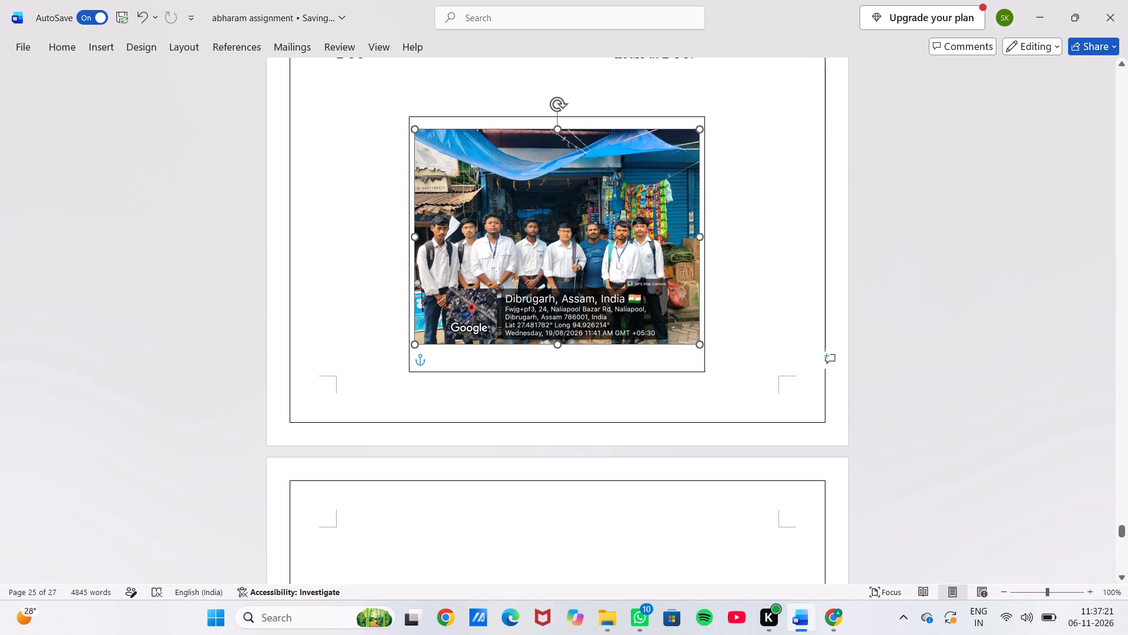
left_click_drag(519, 216, 526, 218)
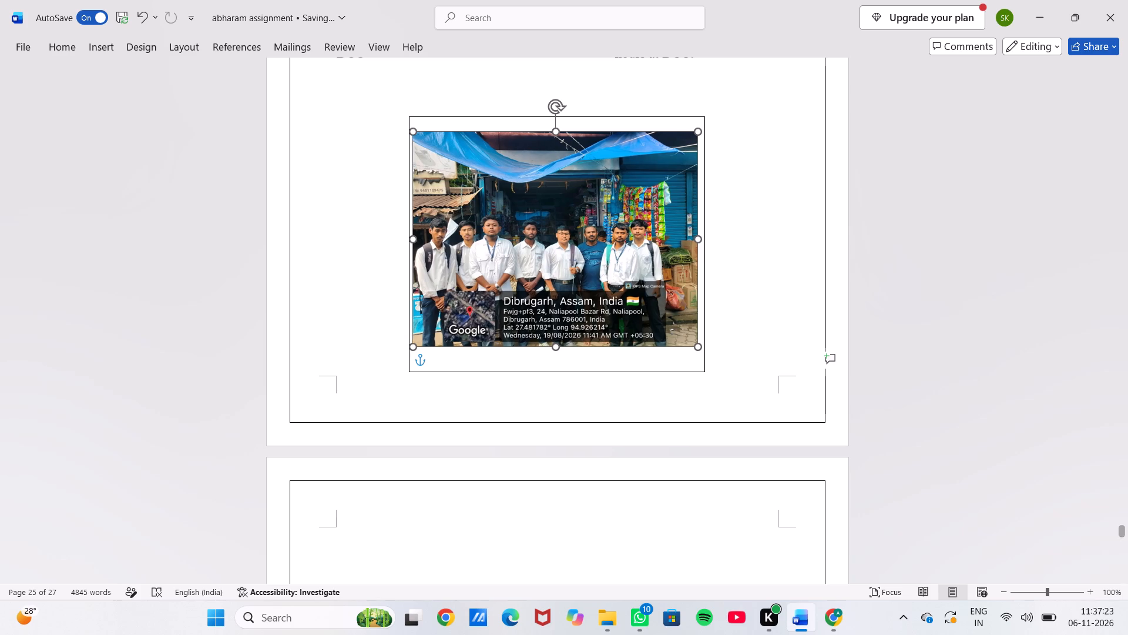
left_click_drag(526, 218, 525, 218)
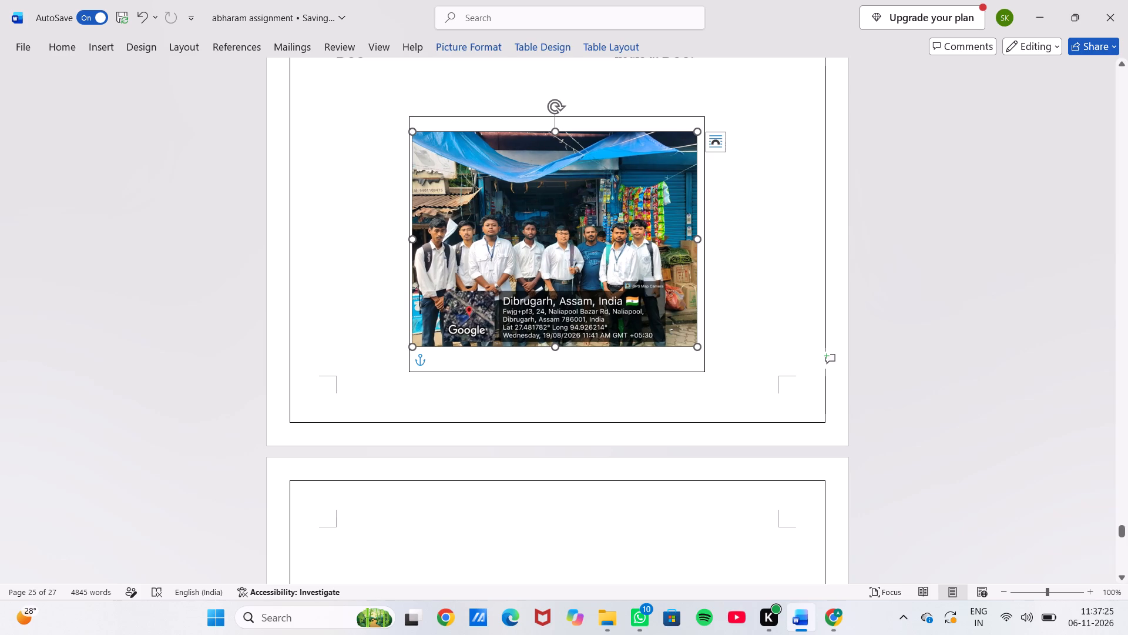
left_click(581, 112)
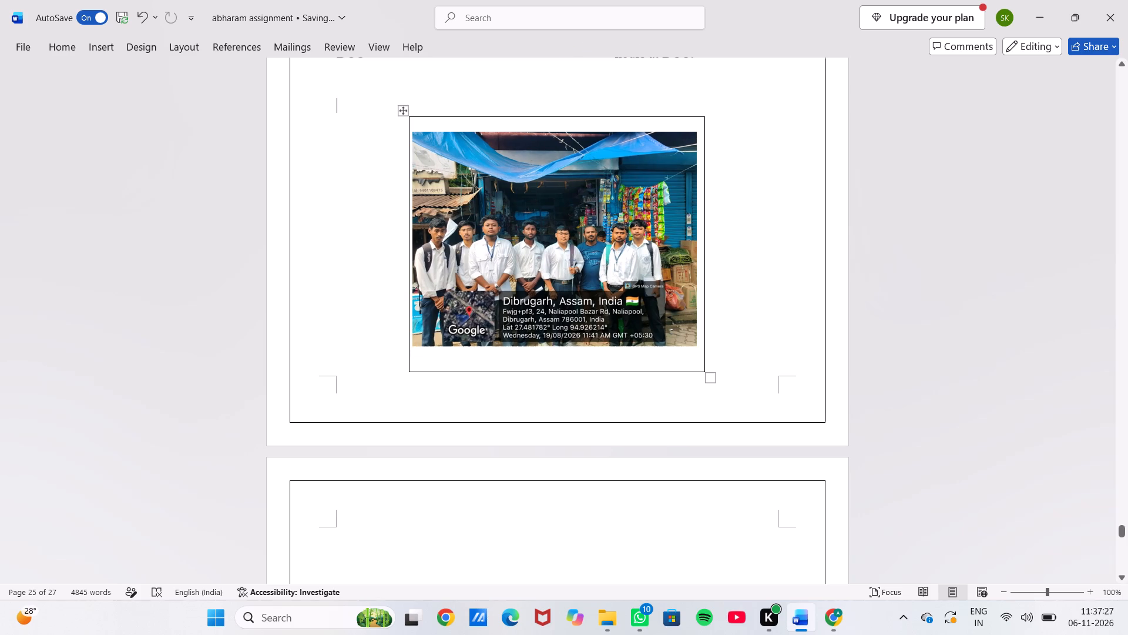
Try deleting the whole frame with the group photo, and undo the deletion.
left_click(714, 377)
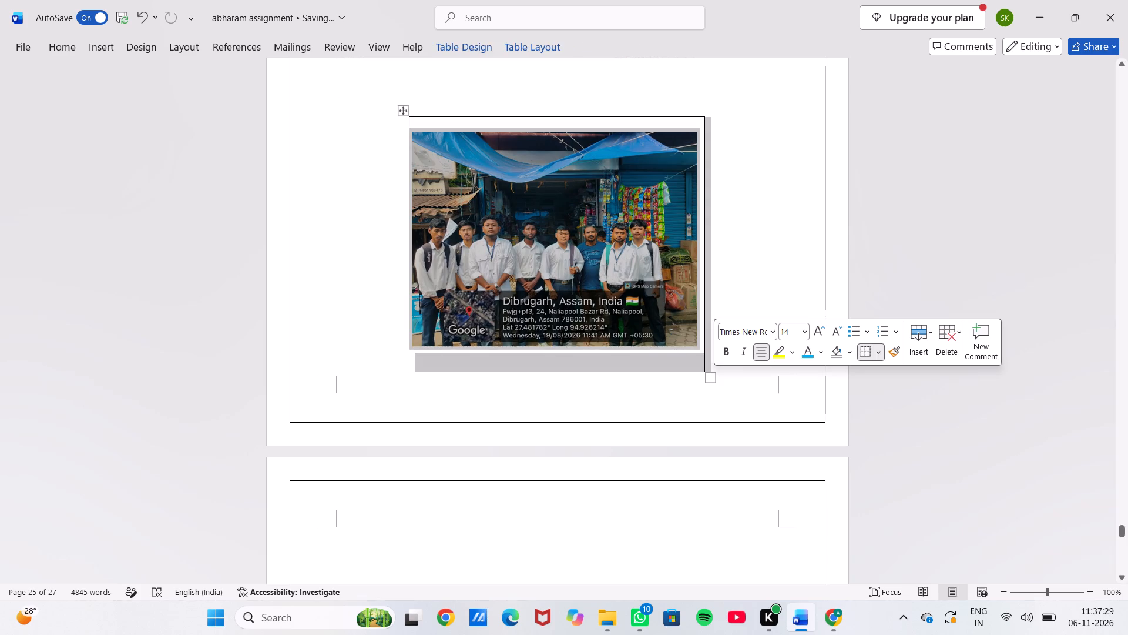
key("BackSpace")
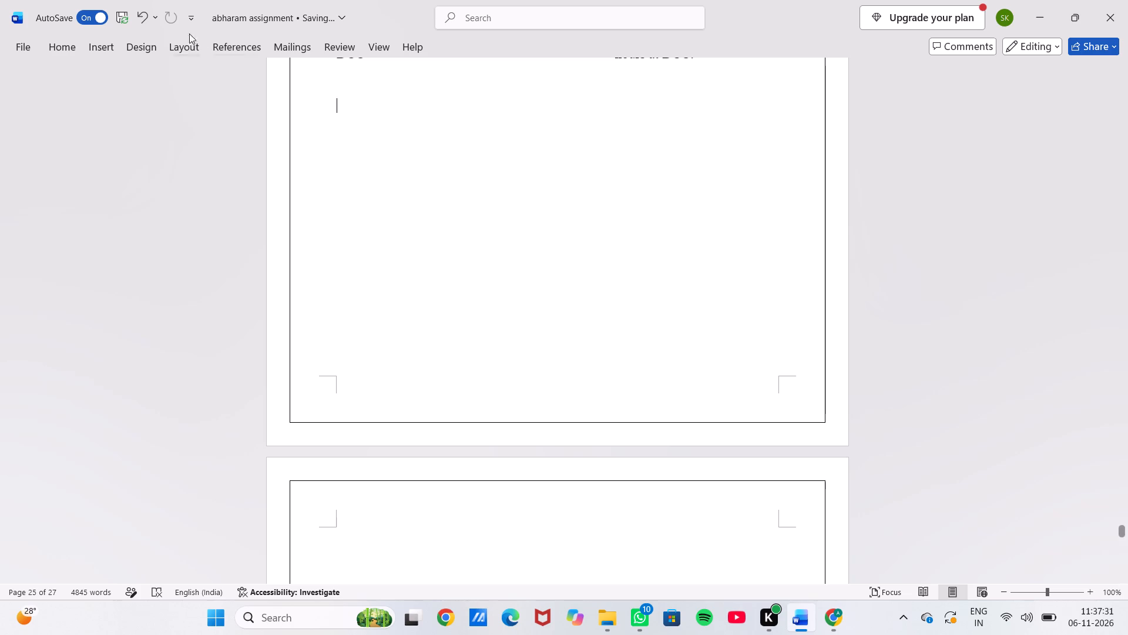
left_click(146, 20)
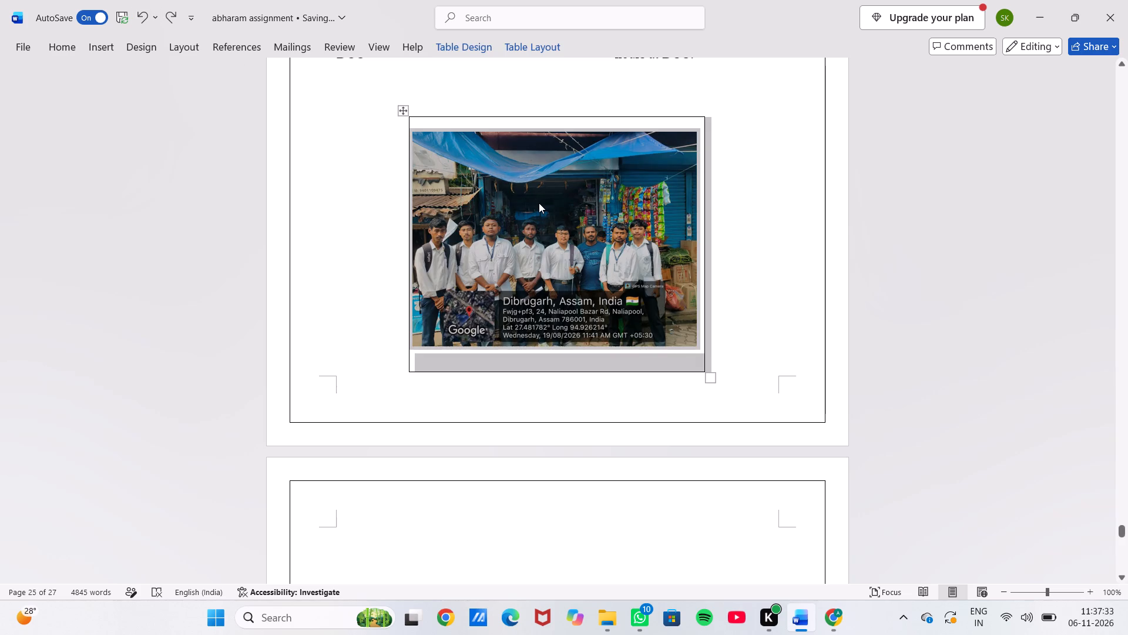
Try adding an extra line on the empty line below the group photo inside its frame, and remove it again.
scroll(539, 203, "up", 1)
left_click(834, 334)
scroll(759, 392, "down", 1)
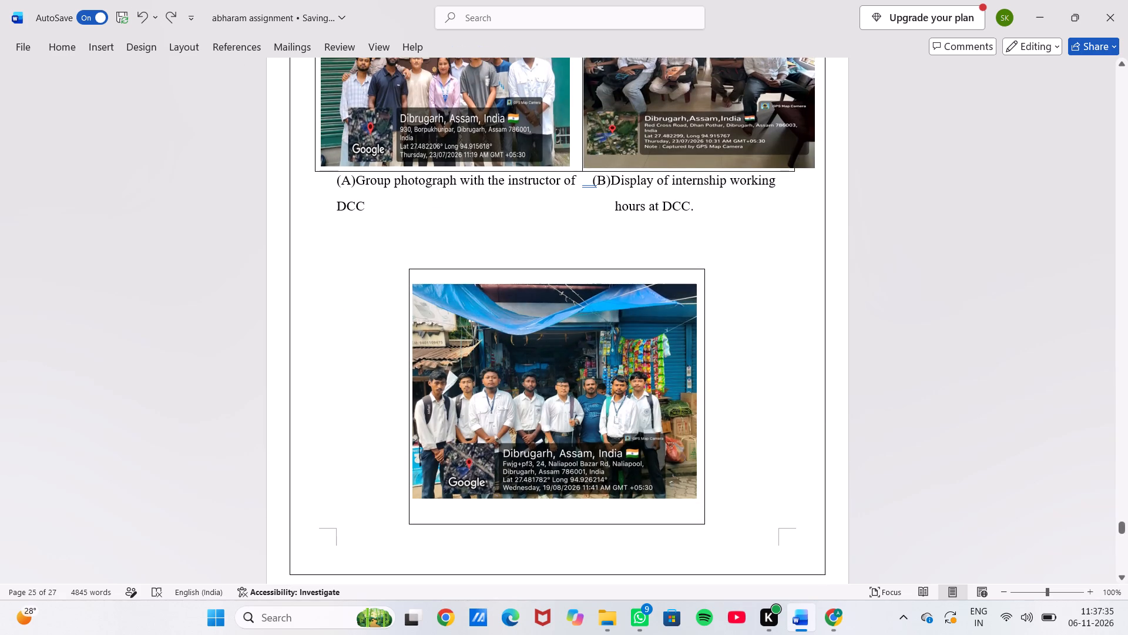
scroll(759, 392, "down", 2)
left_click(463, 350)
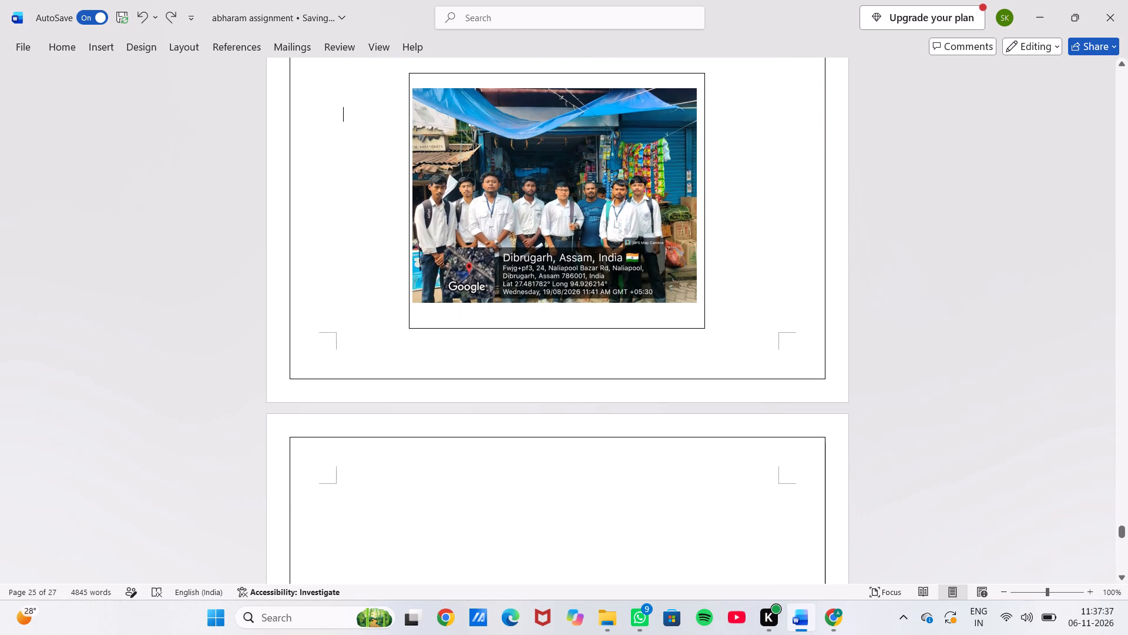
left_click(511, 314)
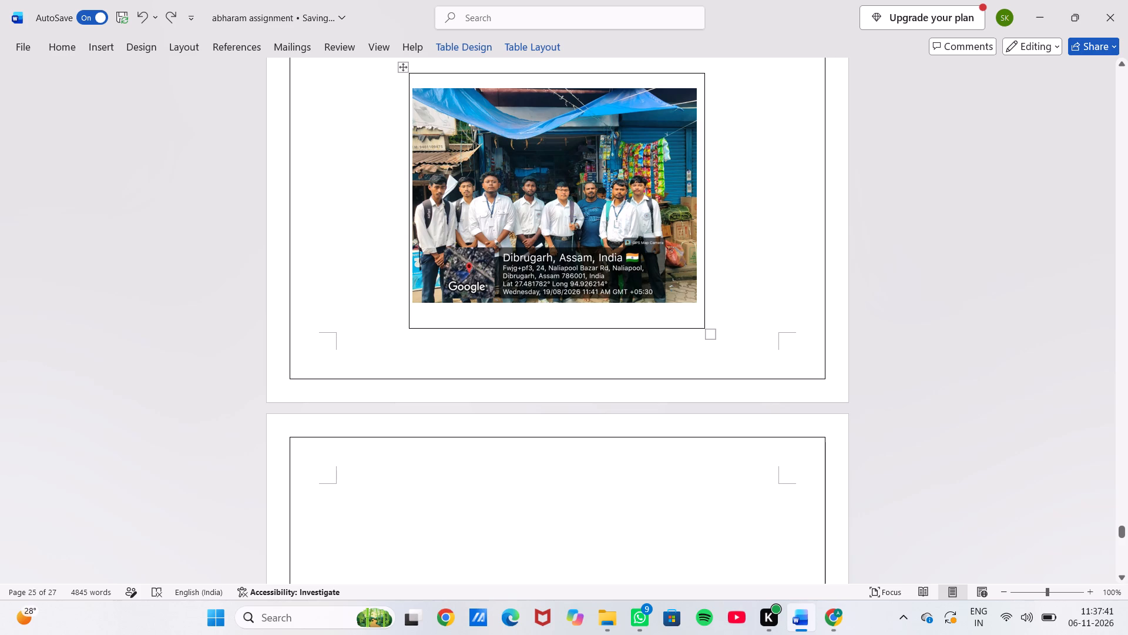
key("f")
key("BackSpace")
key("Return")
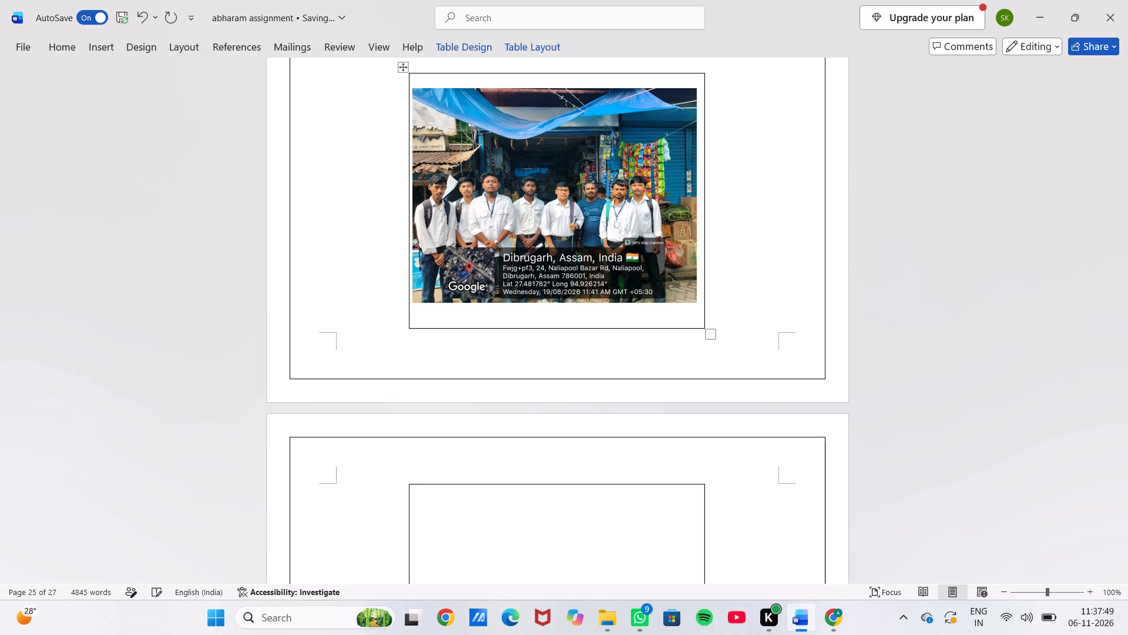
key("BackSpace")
Examine the PHOTOGRAPH (GPS) page layout and the wording of captions (A) and (B) as a model for the framed photo.
scroll(559, 312, "down", 2)
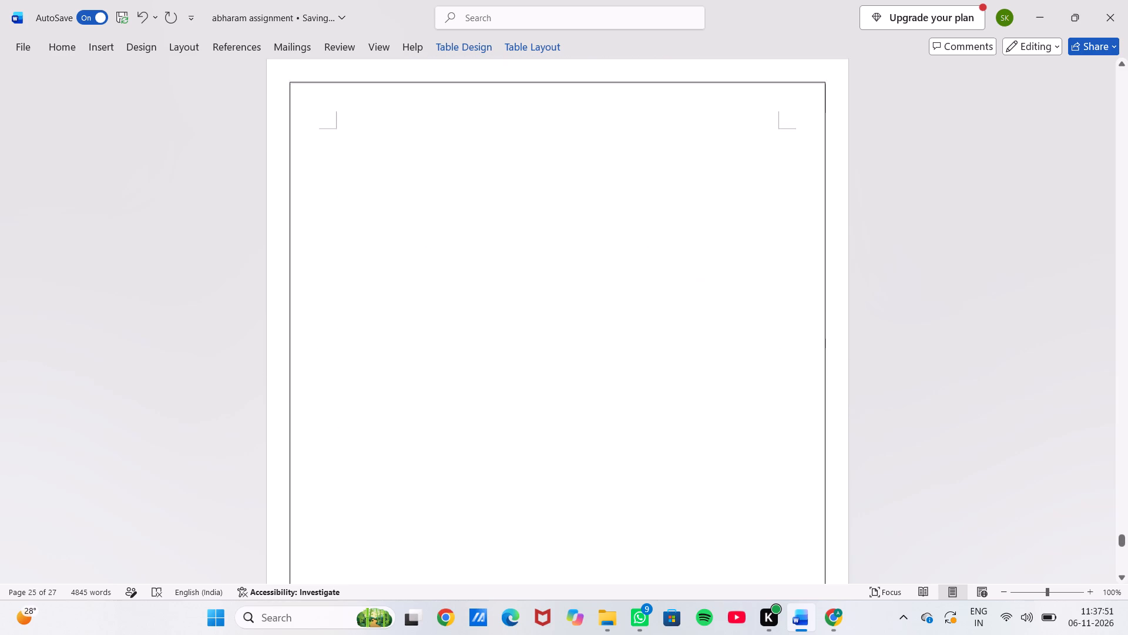
scroll(559, 312, "down", 2)
scroll(559, 312, "up", 6)
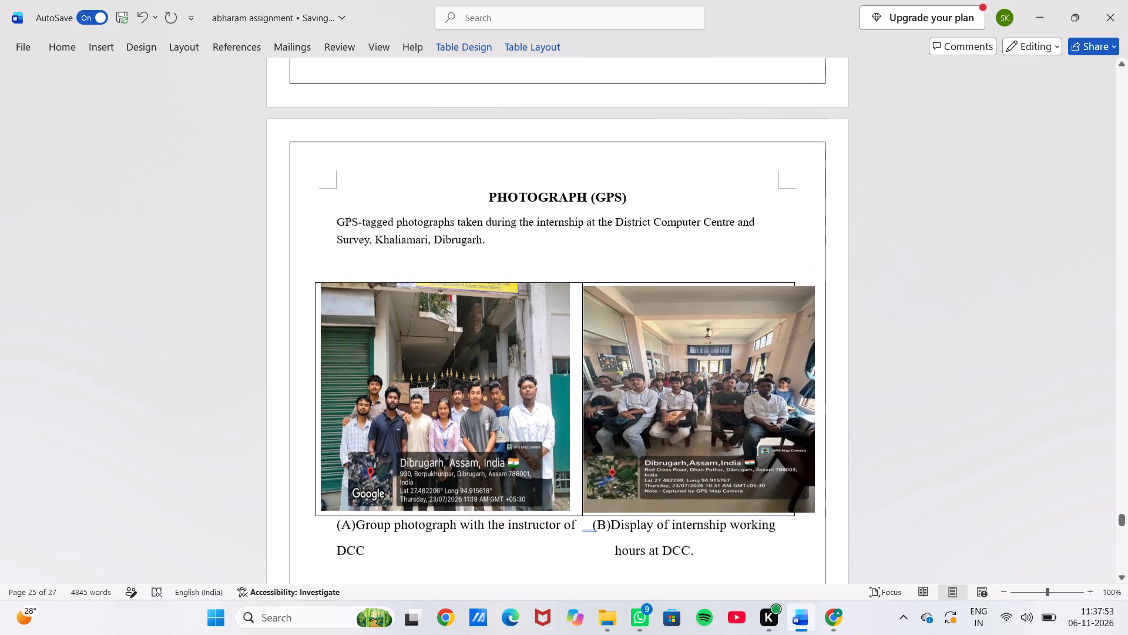
scroll(559, 312, "down", 2)
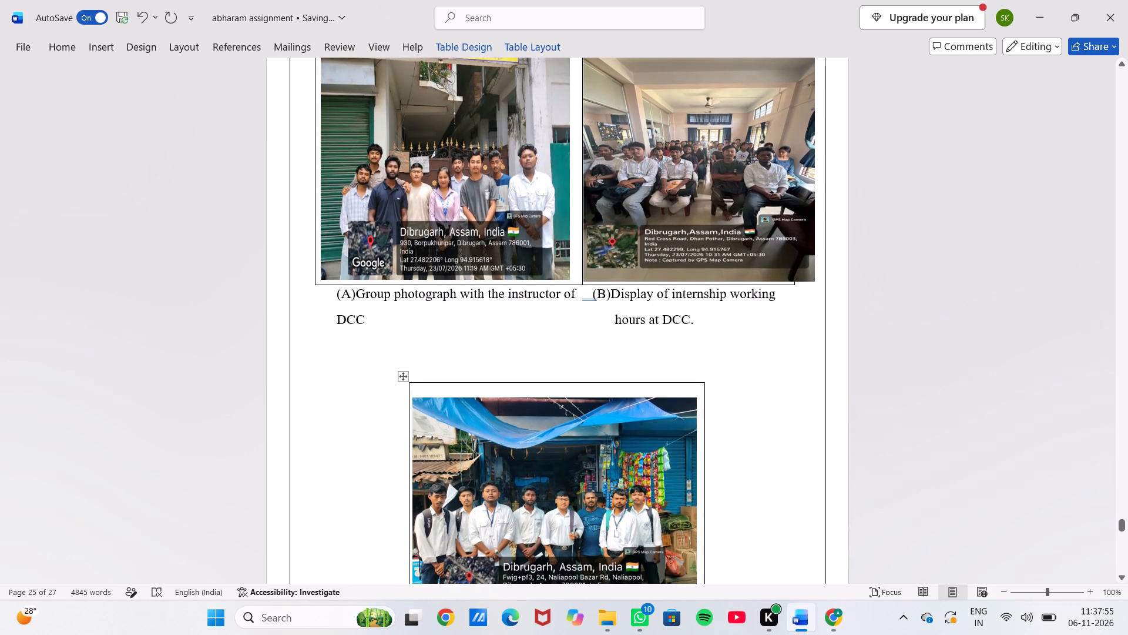
scroll(559, 312, "down", 1)
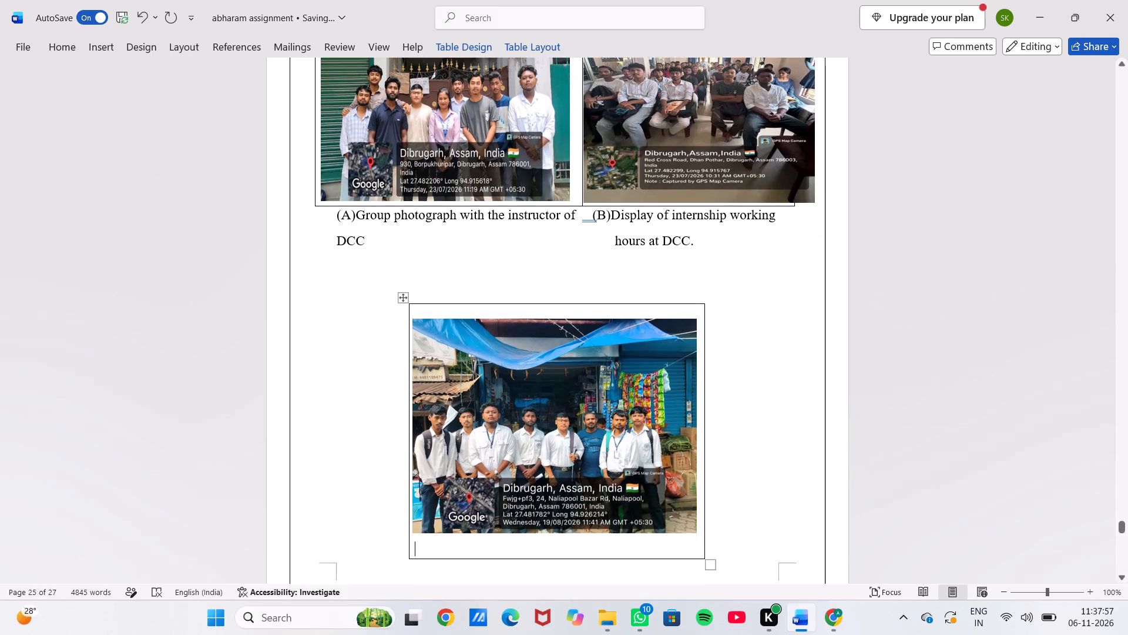
scroll(559, 312, "down", 2)
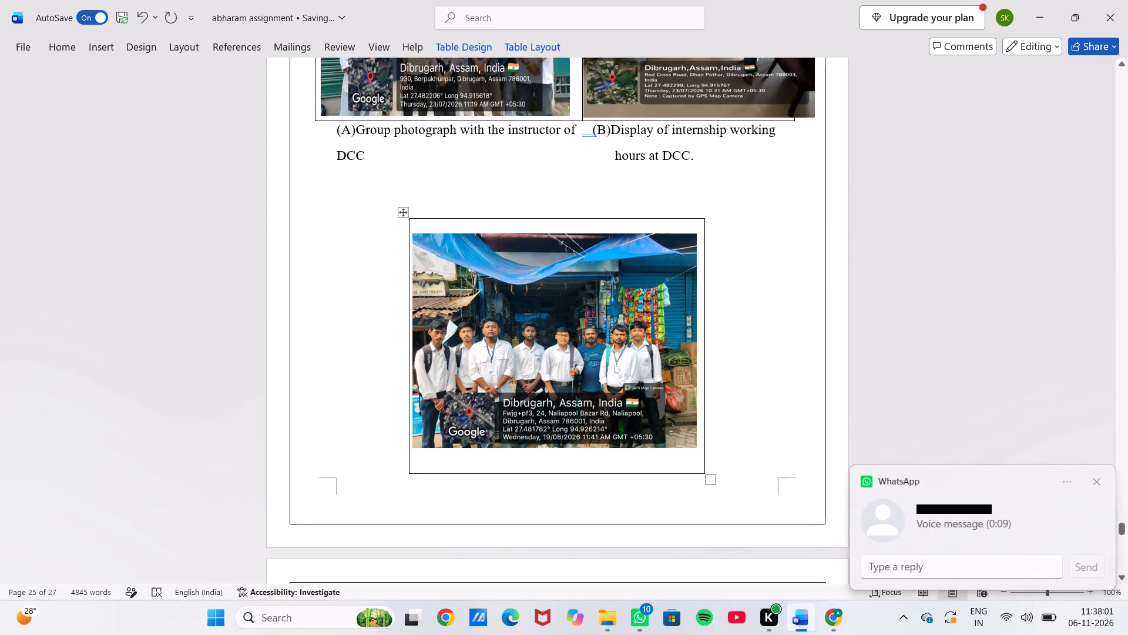
Start the group photo's caption on the empty line inside its frame with the label (C), avoiding the copyright symbol.
key("shift+parenleft")
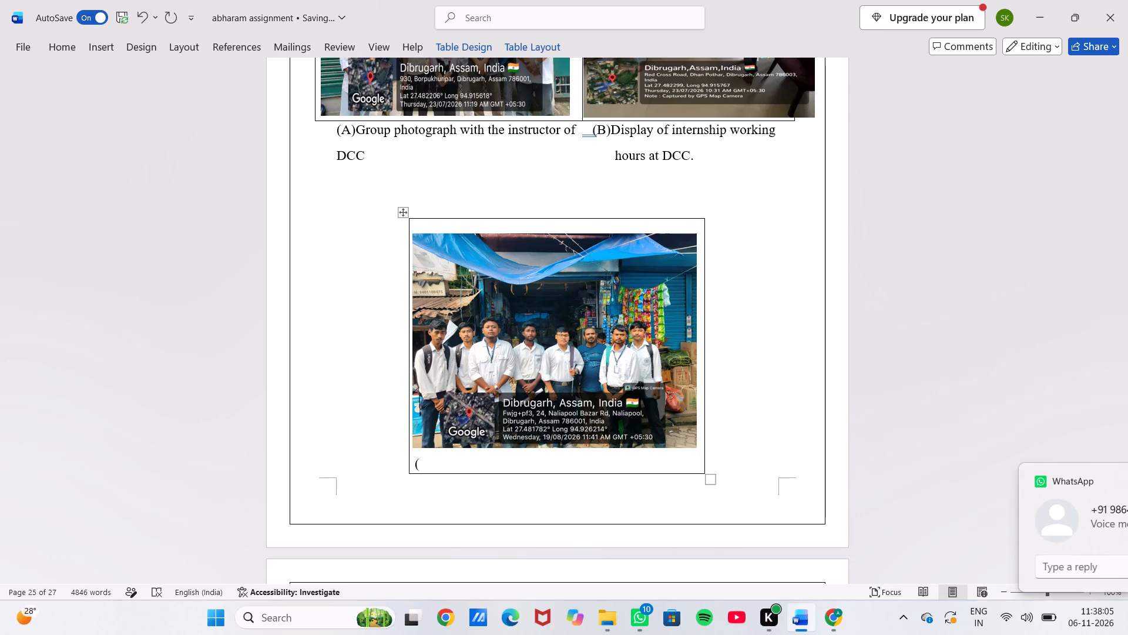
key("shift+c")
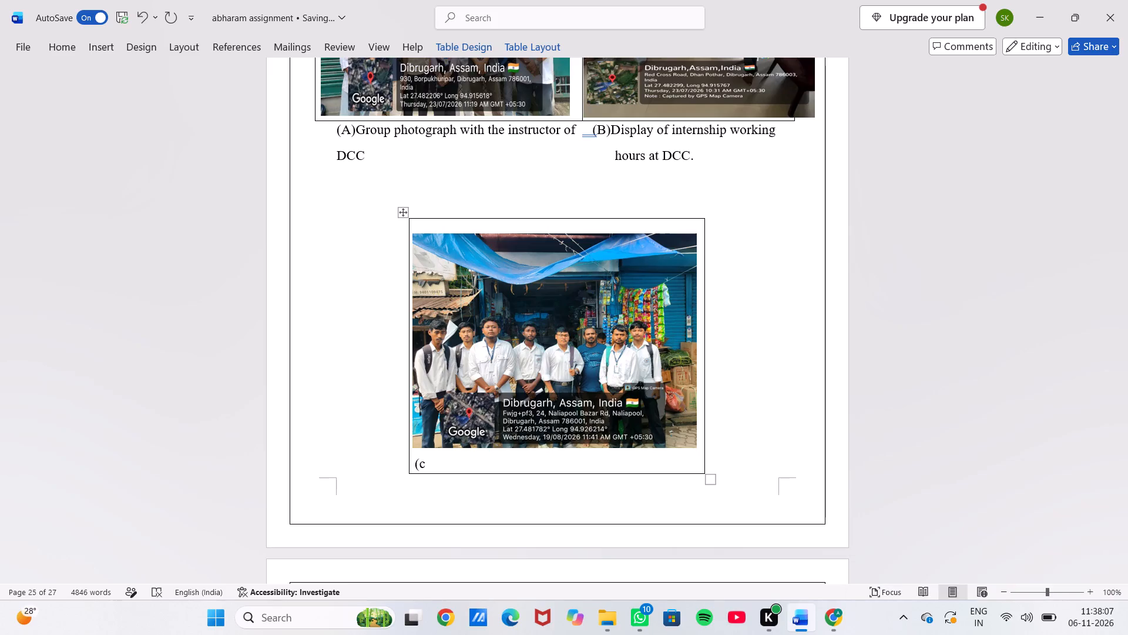
key("shift+parenright")
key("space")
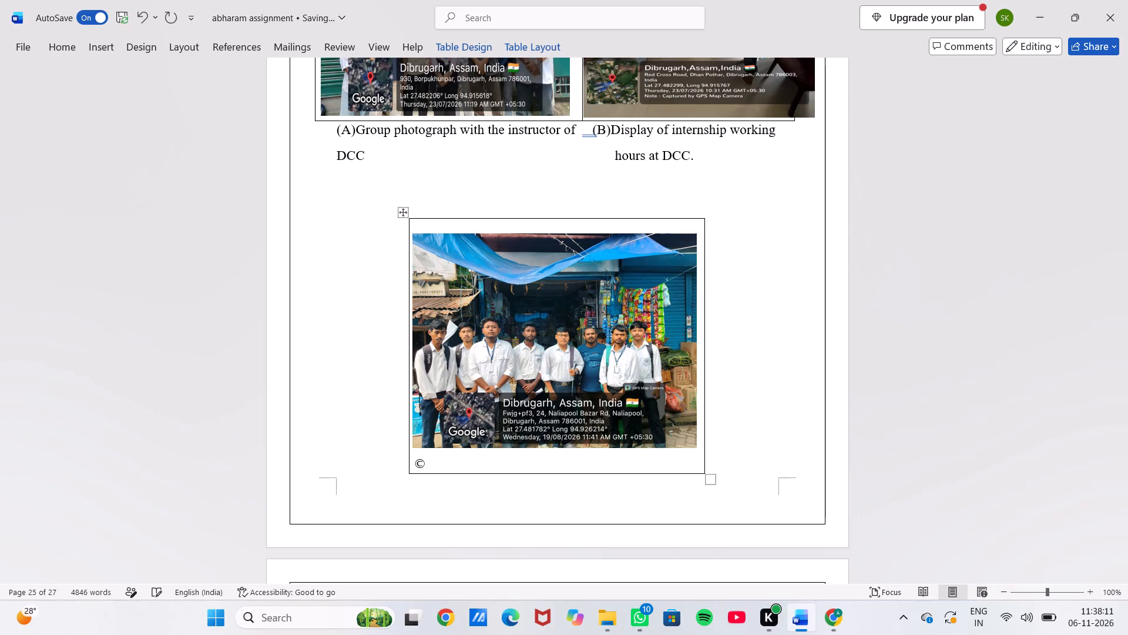
key("BackSpace")
key("BackSpace")
key("shift+parenleft")
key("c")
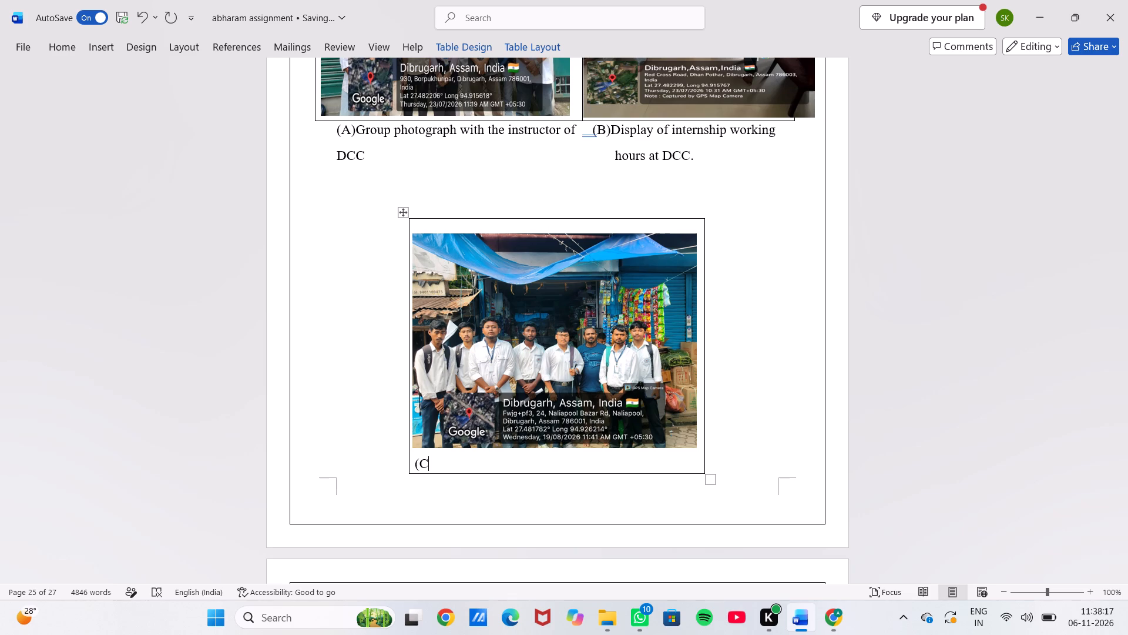
key("shift+parenright")
key("BackSpace")
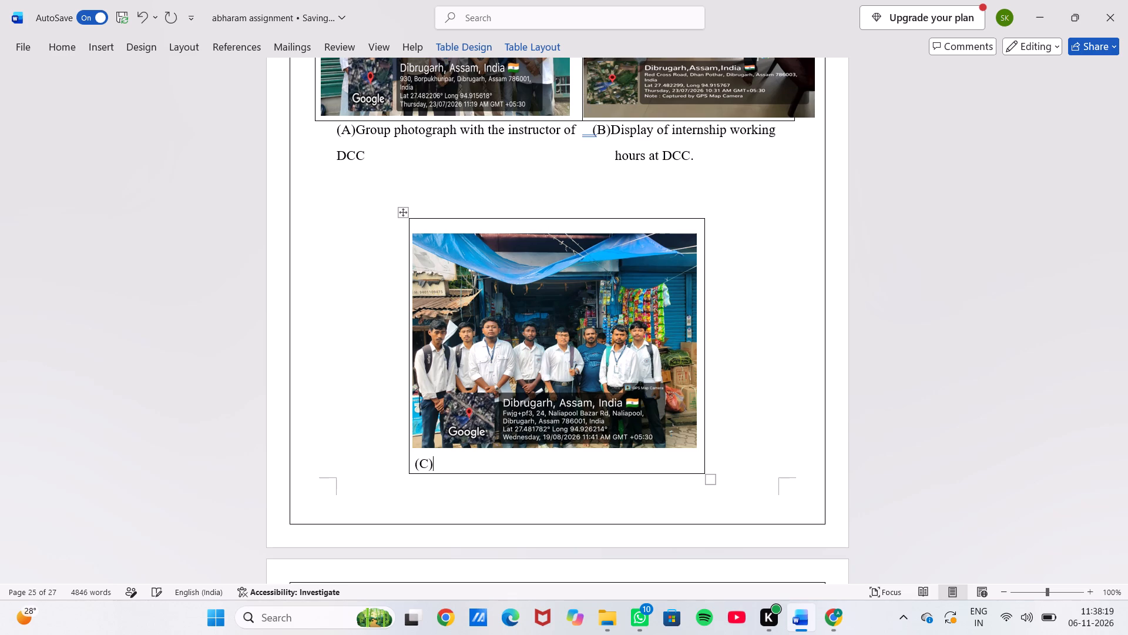
left_click(439, 464)
Continue the (C) caption beneath the group photo with the text "Group members conducting grocery store servey".
key("g")
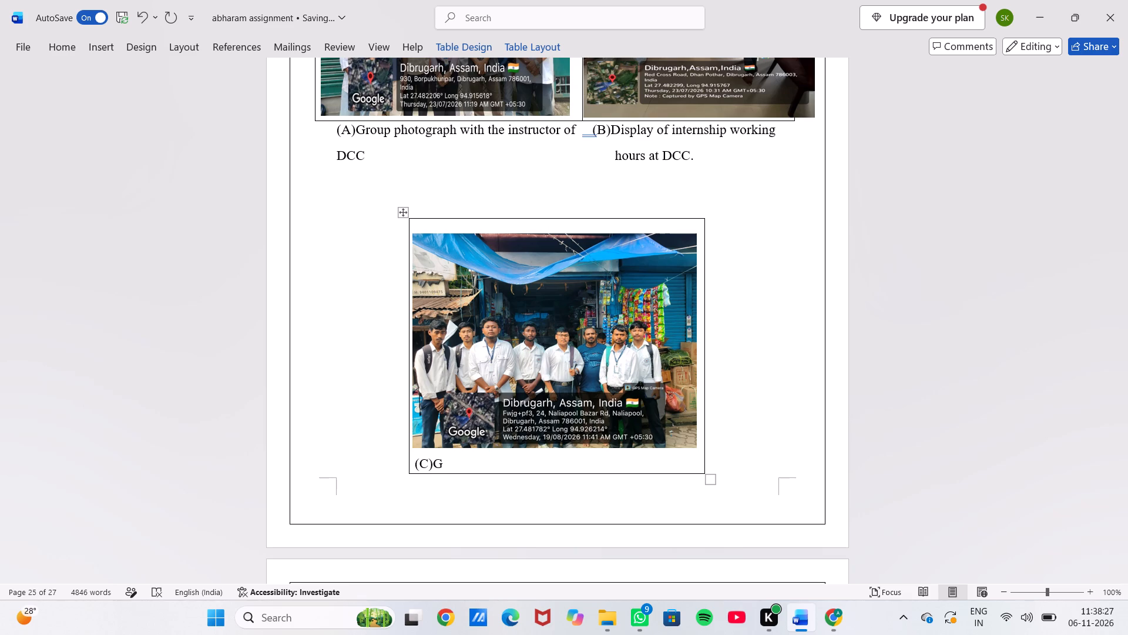
type("ro")
type("up mem")
type("bers")
key("space")
type("conductin")
key("space")
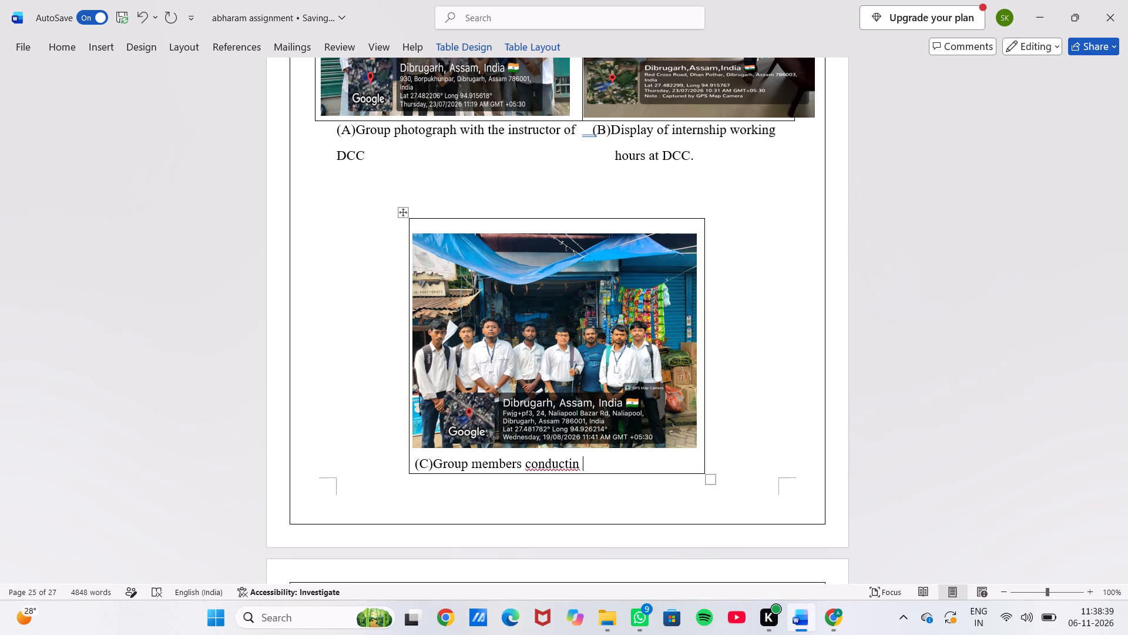
key("BackSpace")
type("g")
key("space")
key("g")
type("roc")
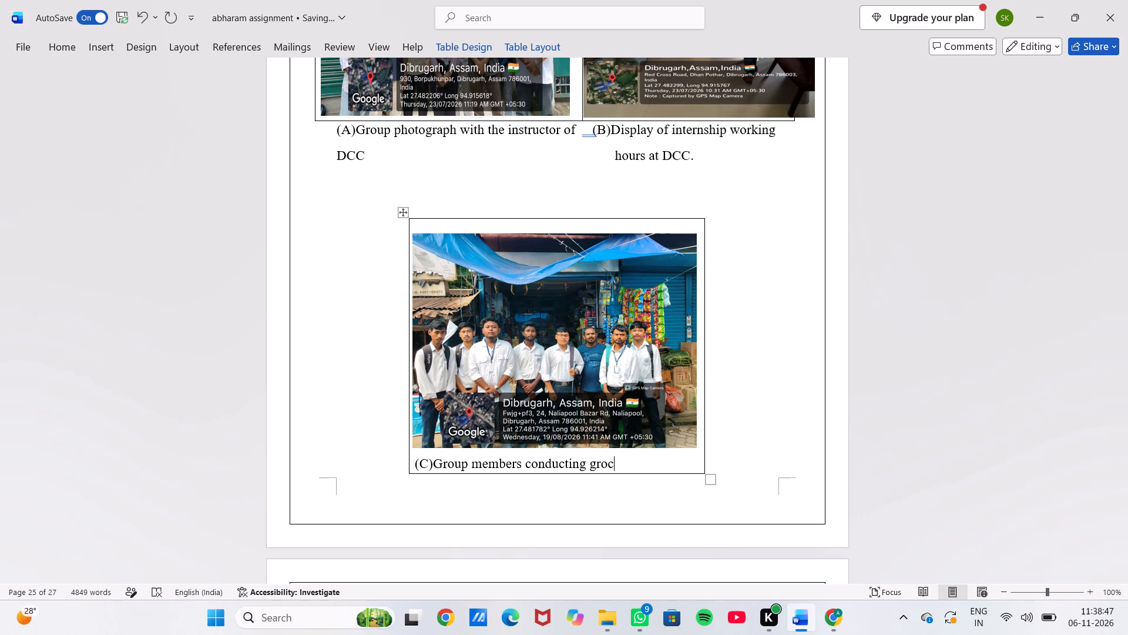
key("e")
type("ry")
key("space")
type("store")
key("space")
key("s")
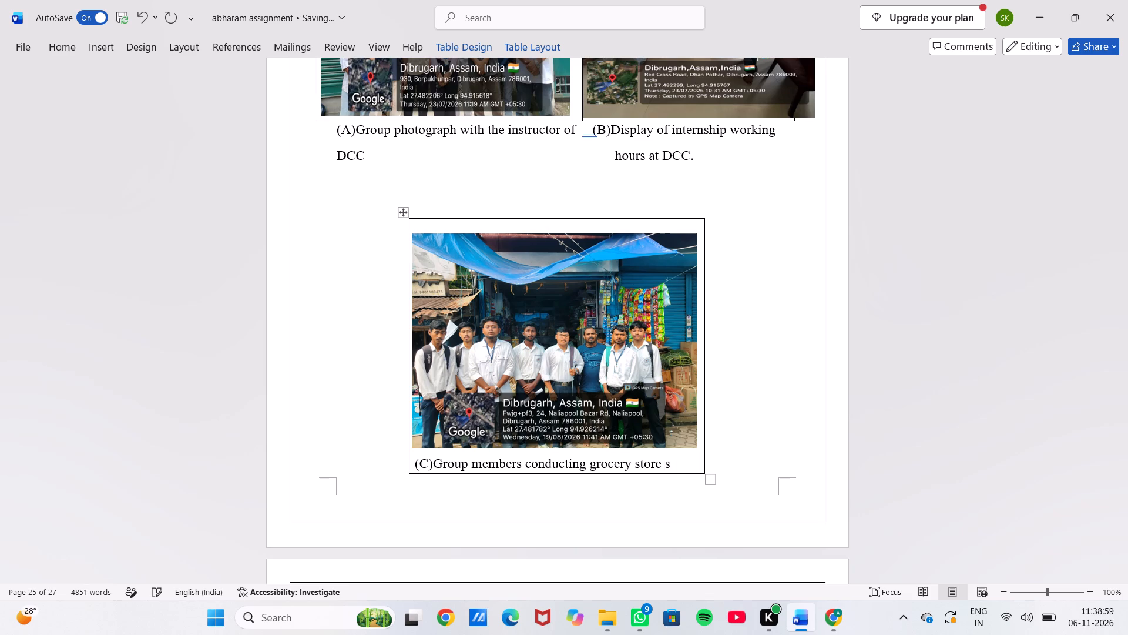
key("e")
key("r")
type("vey")
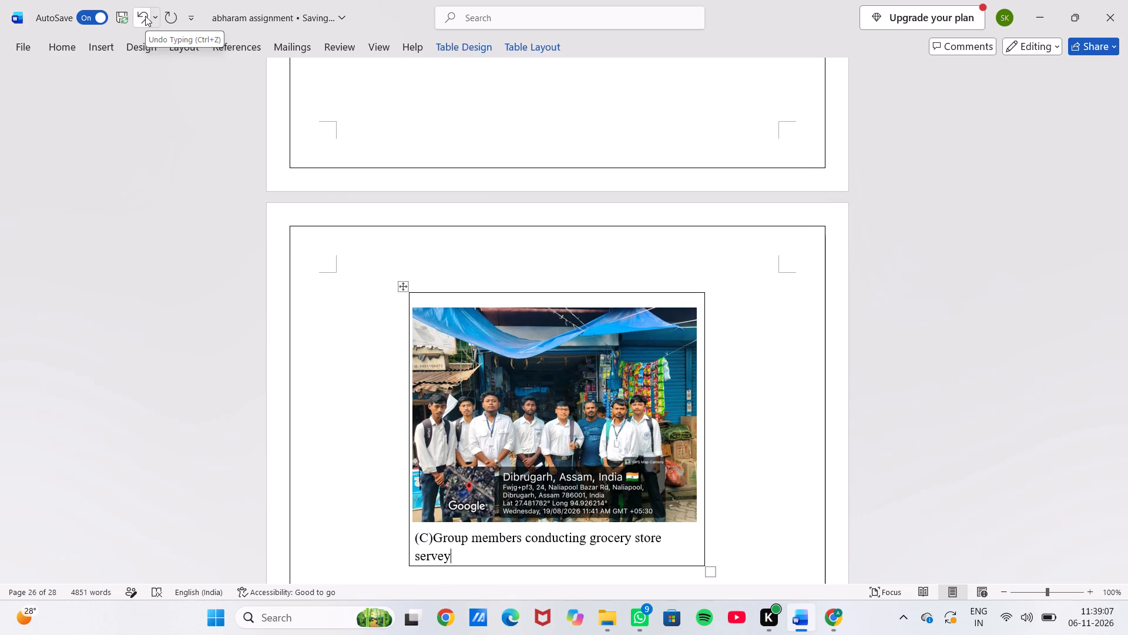
Widen the group photo's frame slightly so the whole (C) caption, including its last letter "y", fits on one line.
key("BackSpace")
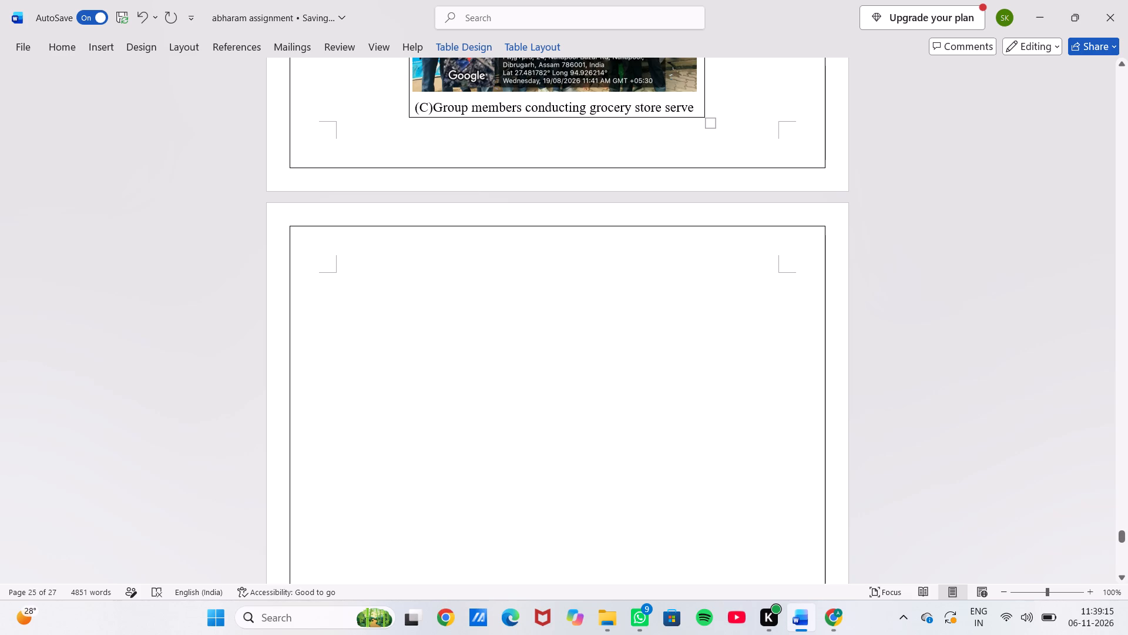
scroll(692, 109, "up", 2)
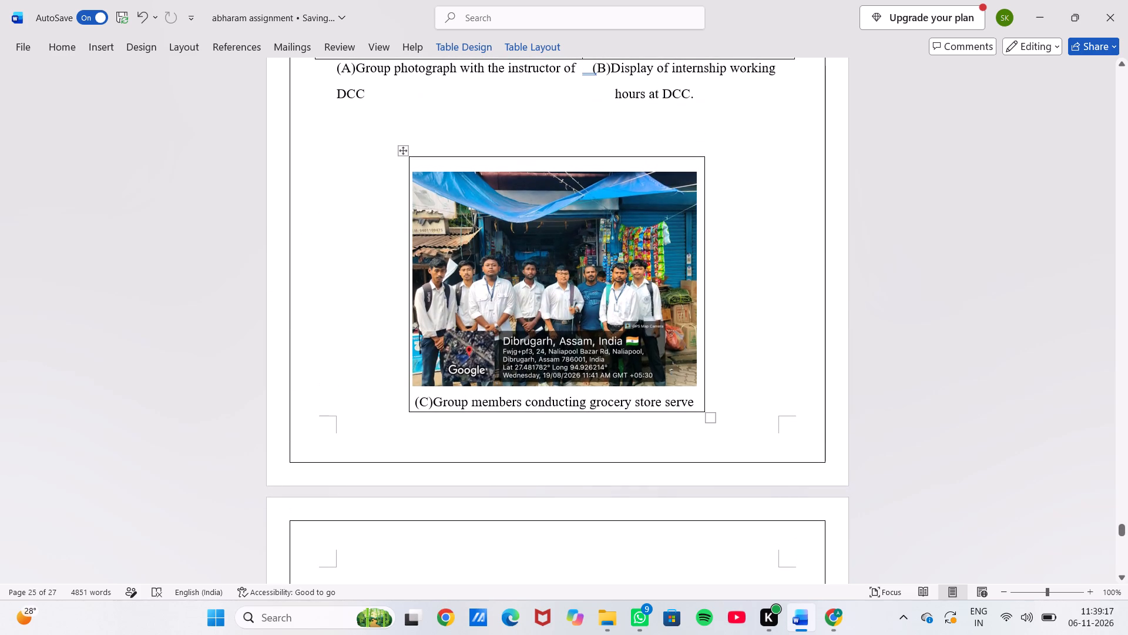
left_click_drag(704, 288, 718, 286)
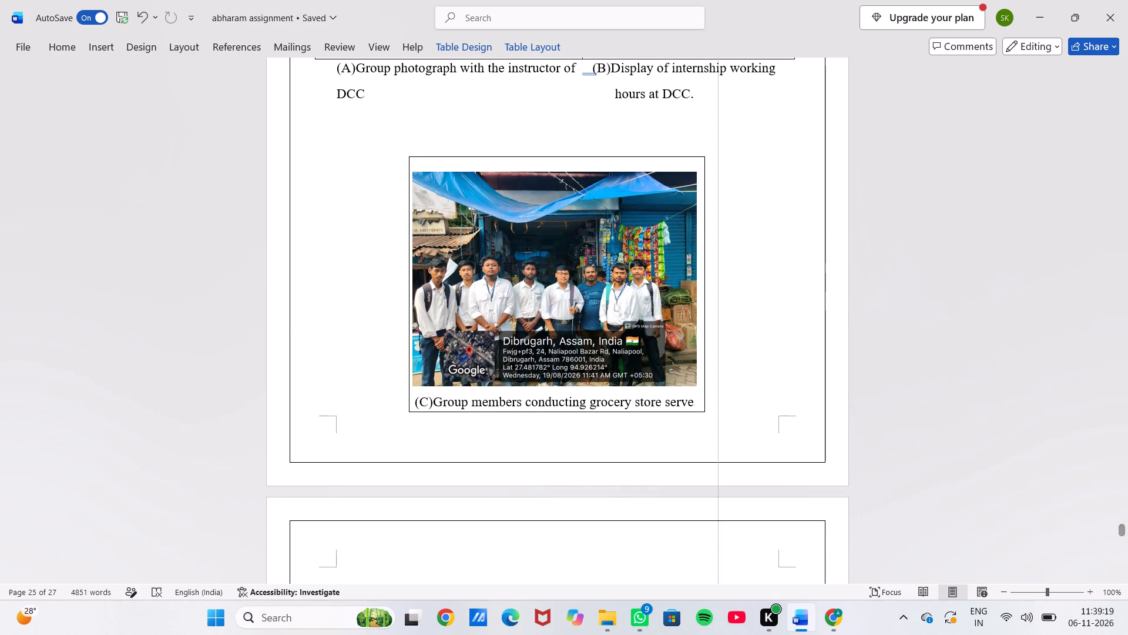
left_click_drag(718, 286, 719, 287)
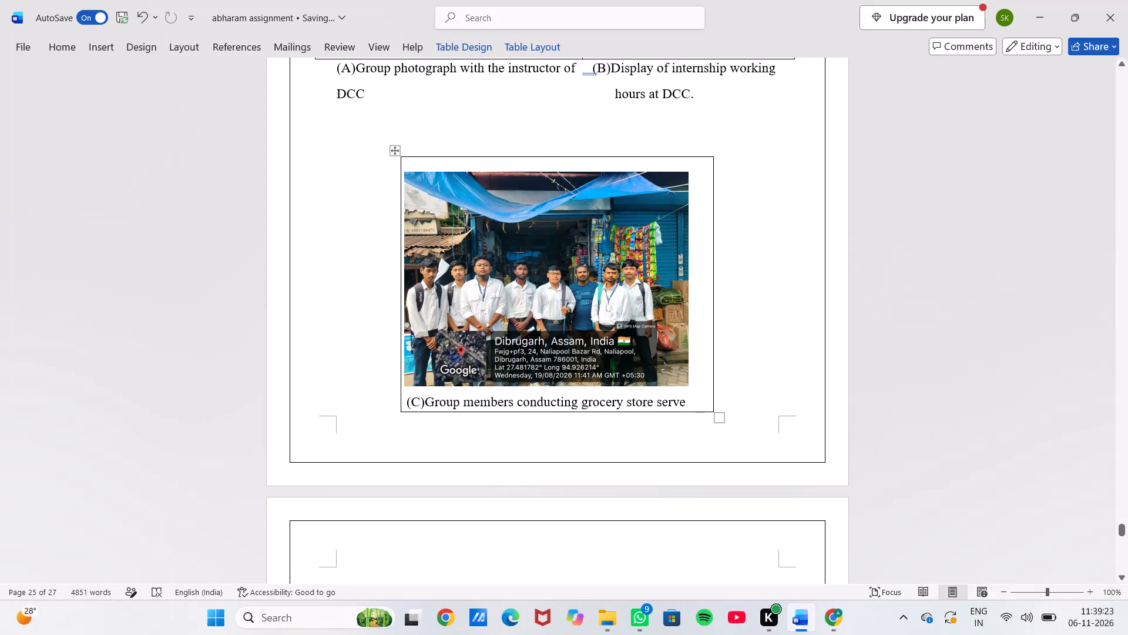
key("y")
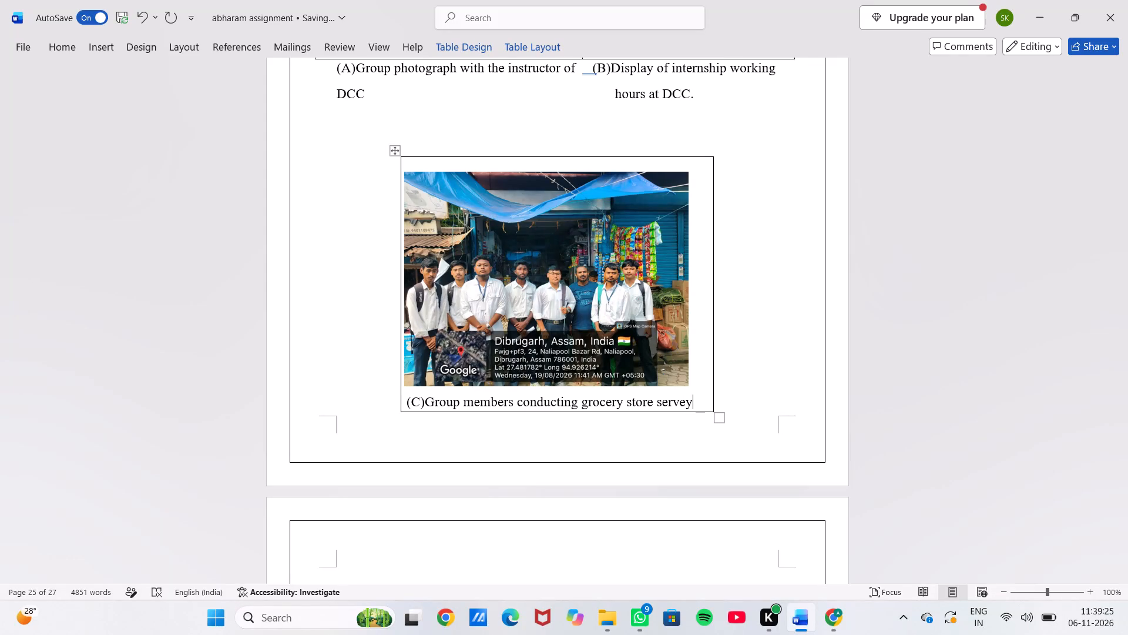
Correct the last word of the (C) caption to "survey".
left_click(667, 403)
key("BackSpace")
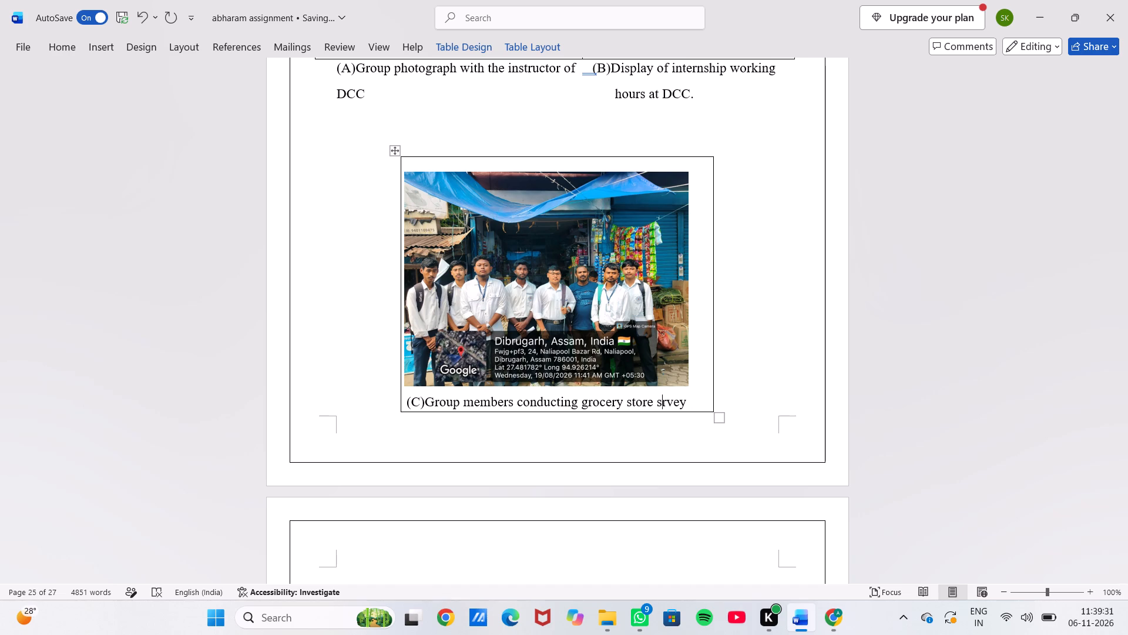
key("u")
Centre the group photo horizontally in the widened frame, just above the (C) caption, and deselect it.
left_click_drag(582, 269, 604, 271)
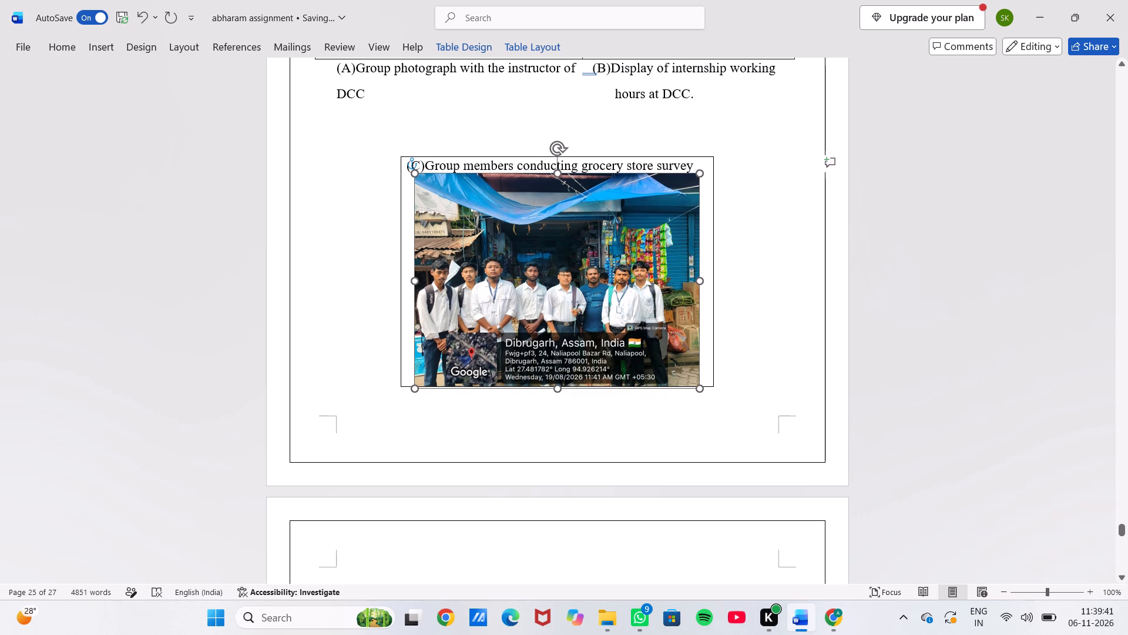
left_click_drag(604, 271, 604, 263)
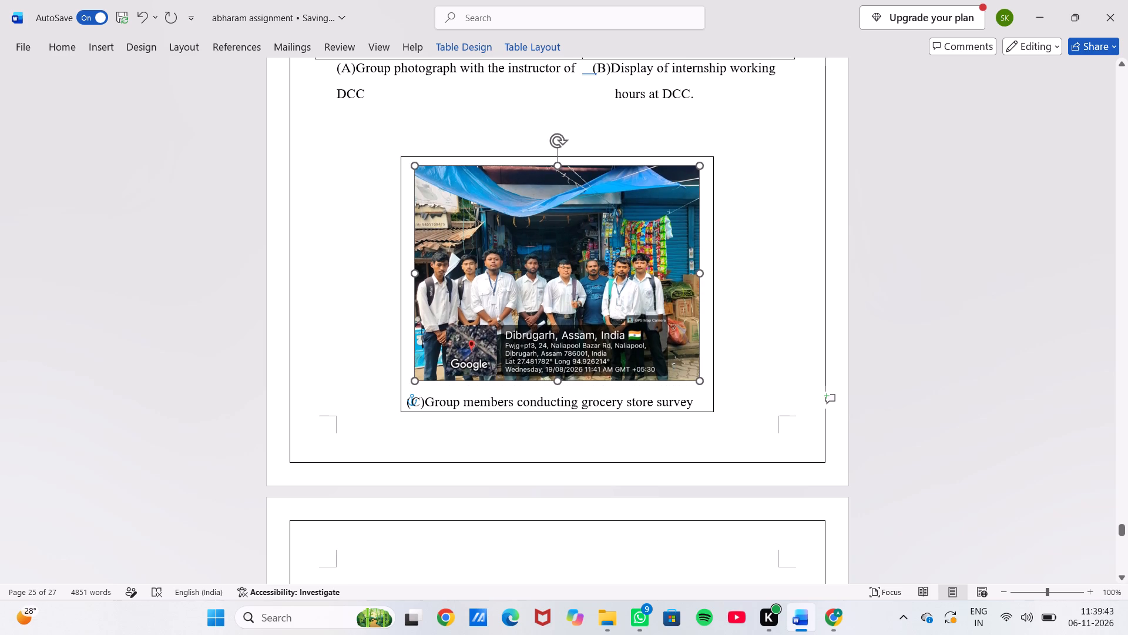
left_click_drag(604, 263, 606, 268)
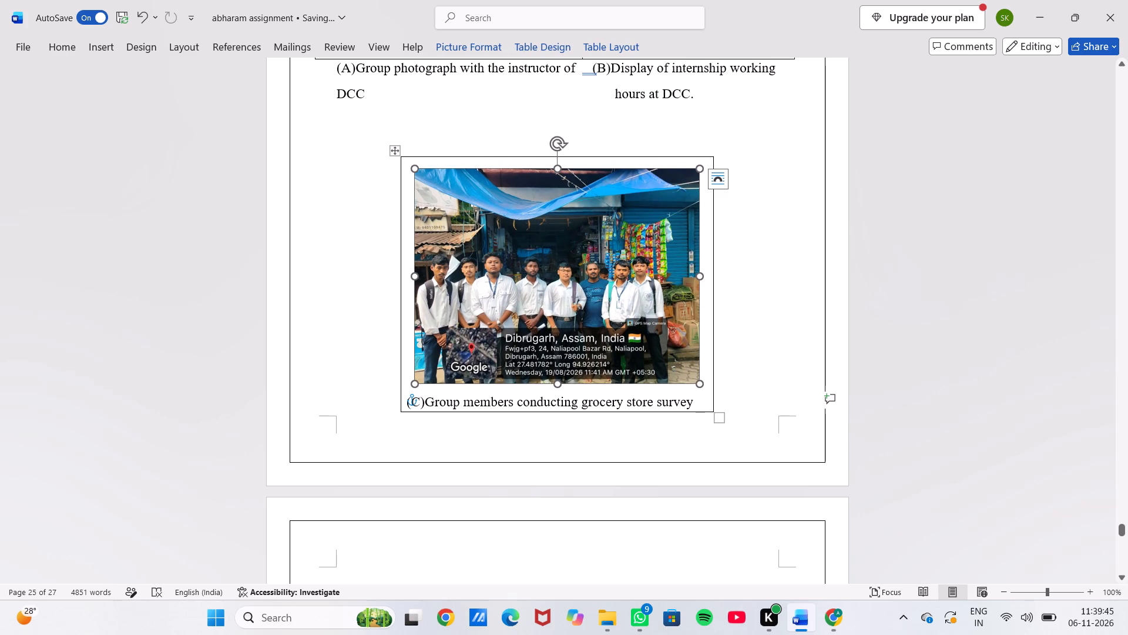
left_click(778, 342)
Review the pages around the PHOTOGRAPH (GPS) page, from the following page back to the attendance sheet.
scroll(767, 341, "down", 2)
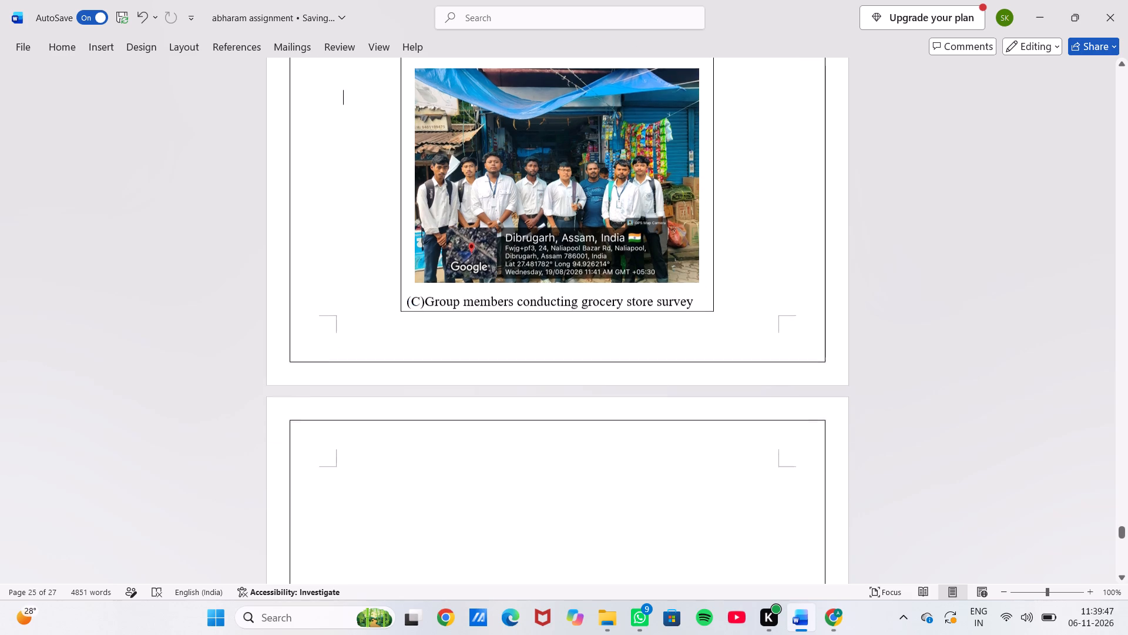
scroll(767, 341, "down", 2)
scroll(767, 341, "up", 4)
scroll(767, 341, "down", 8)
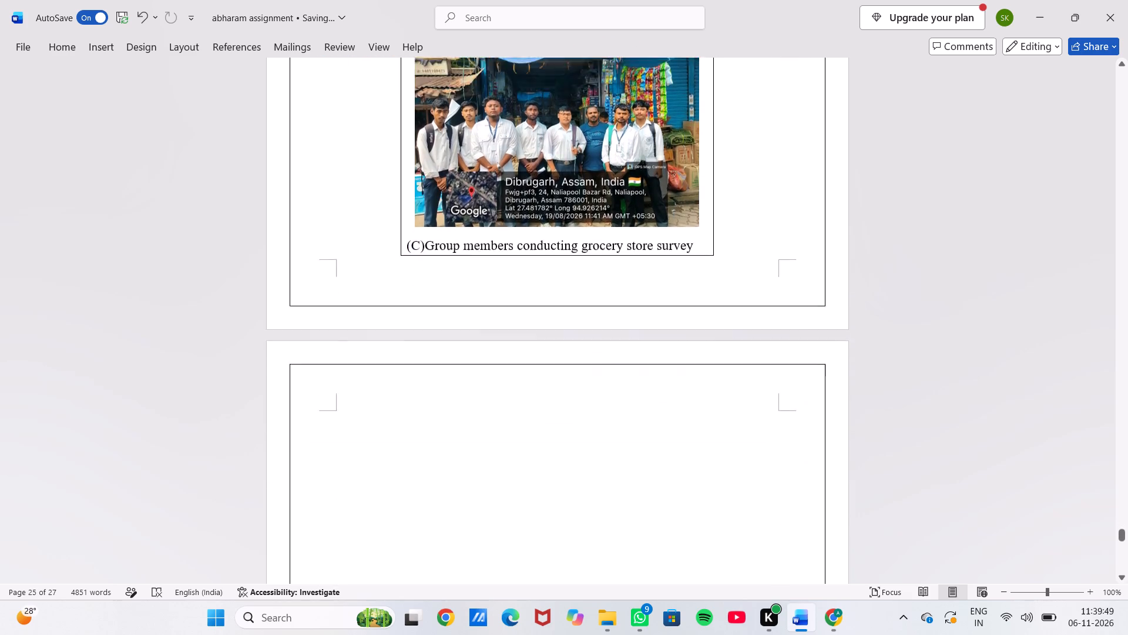
scroll(767, 341, "down", 1)
scroll(767, 341, "up", 4)
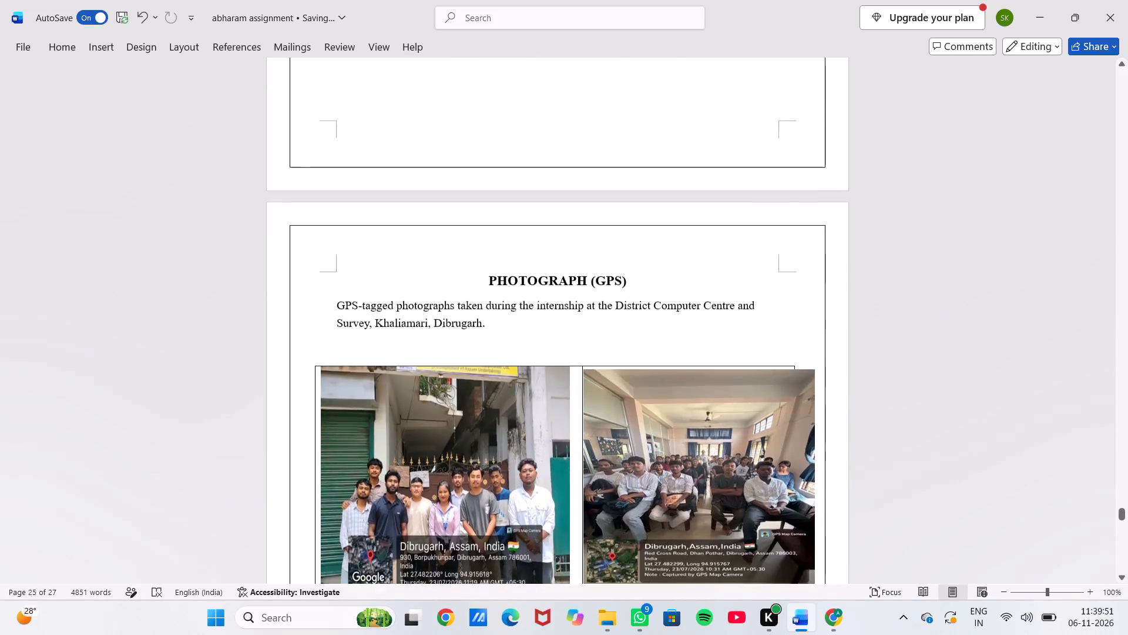
scroll(767, 341, "up", 4)
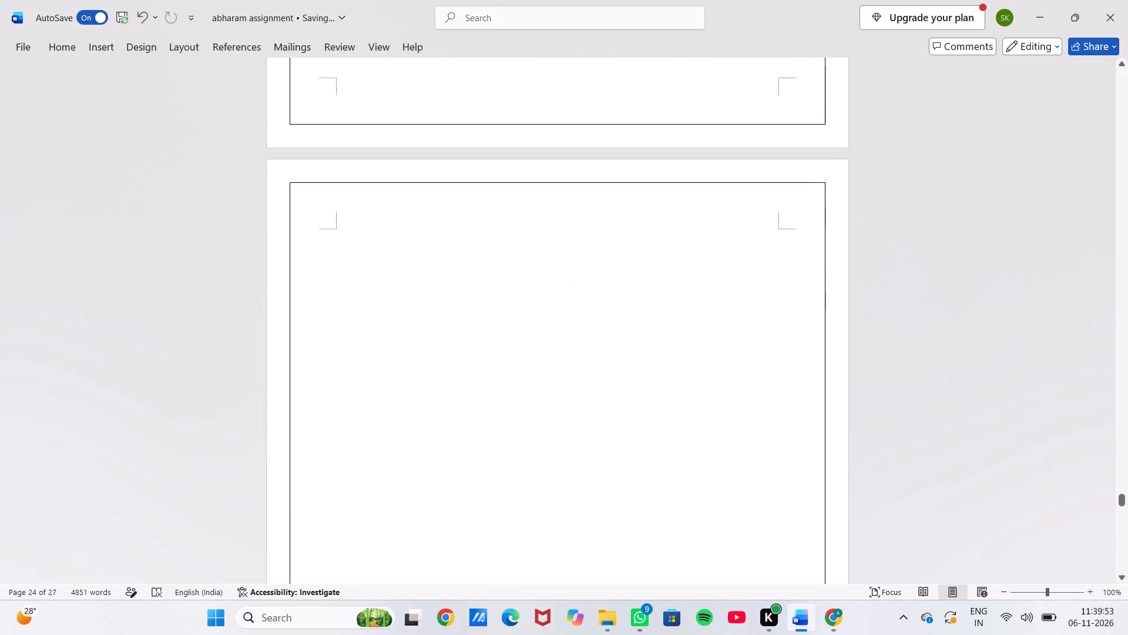
scroll(767, 341, "up", 1)
scroll(767, 341, "right", 1)
scroll(767, 341, "up", 1)
scroll(767, 341, "down", 2)
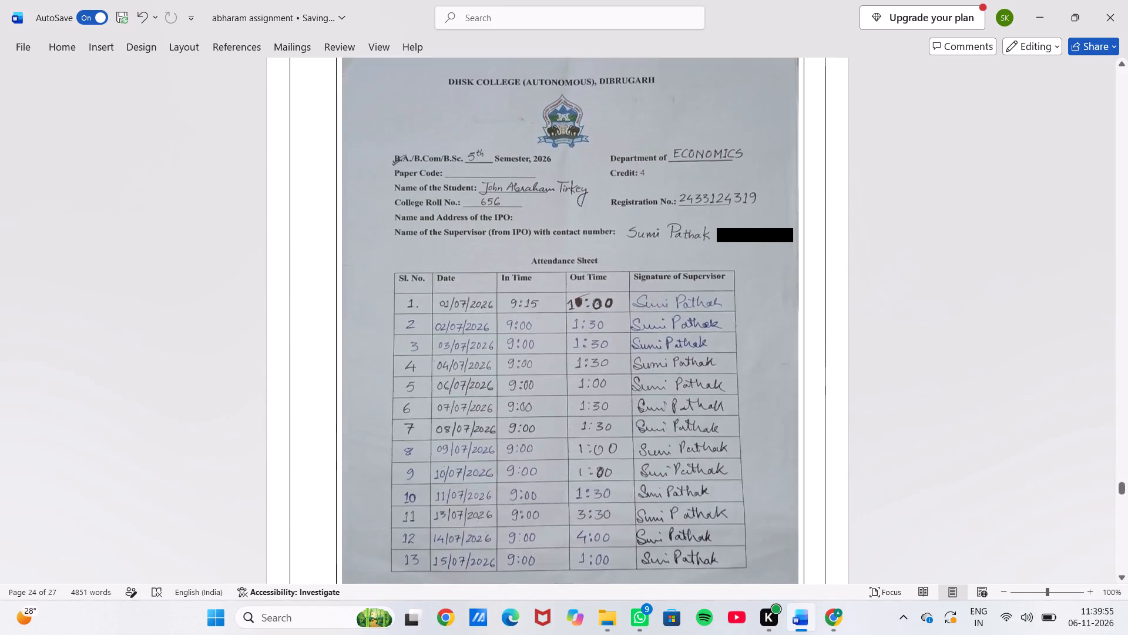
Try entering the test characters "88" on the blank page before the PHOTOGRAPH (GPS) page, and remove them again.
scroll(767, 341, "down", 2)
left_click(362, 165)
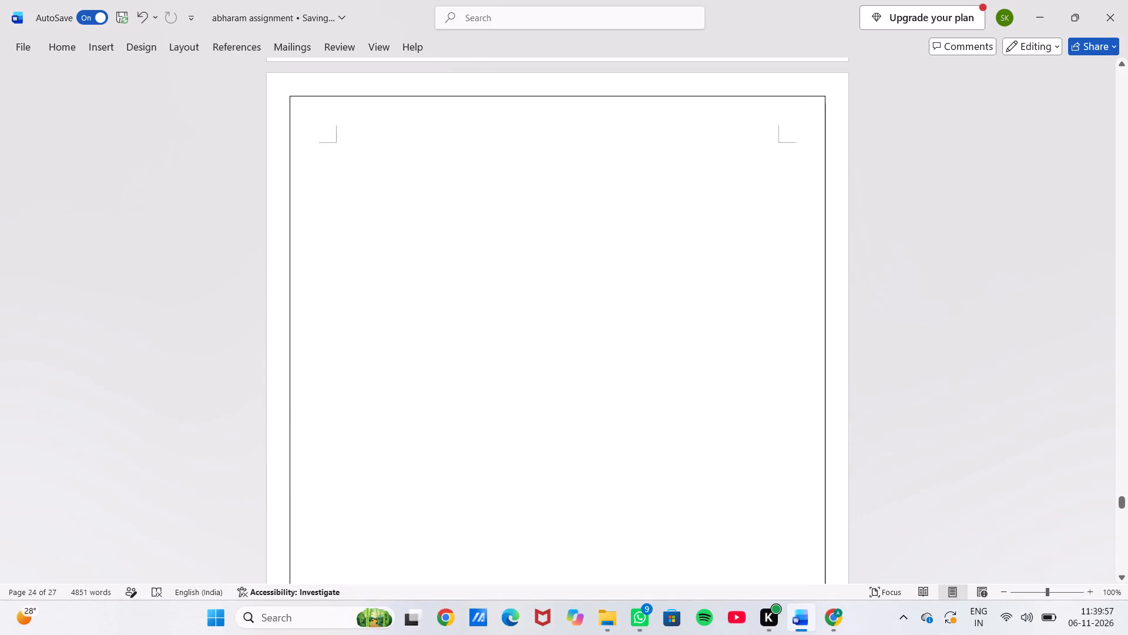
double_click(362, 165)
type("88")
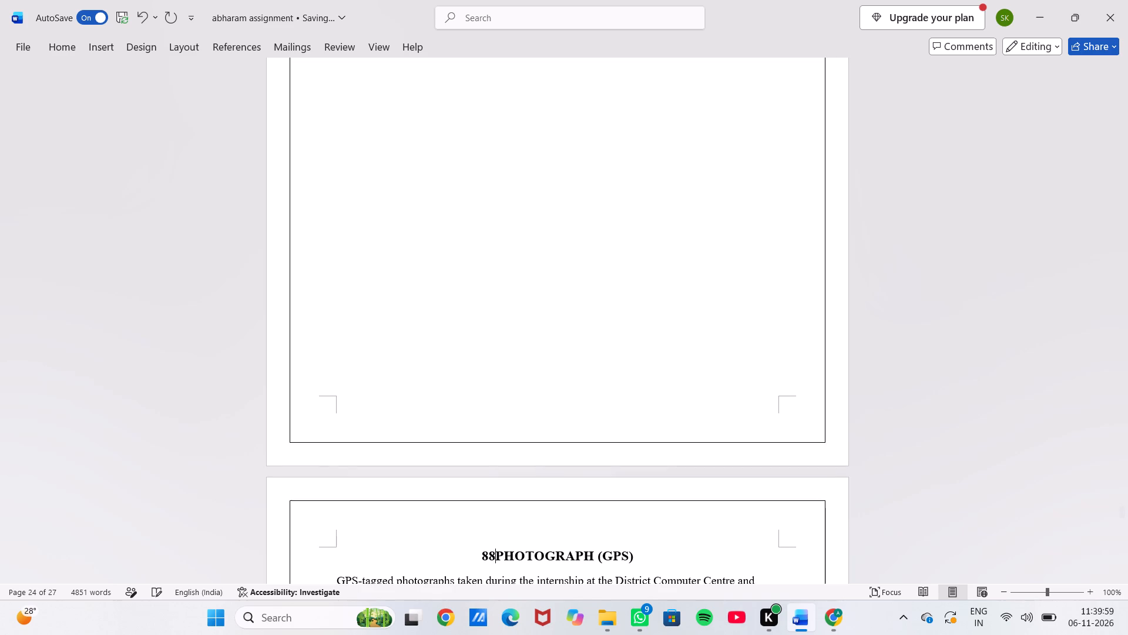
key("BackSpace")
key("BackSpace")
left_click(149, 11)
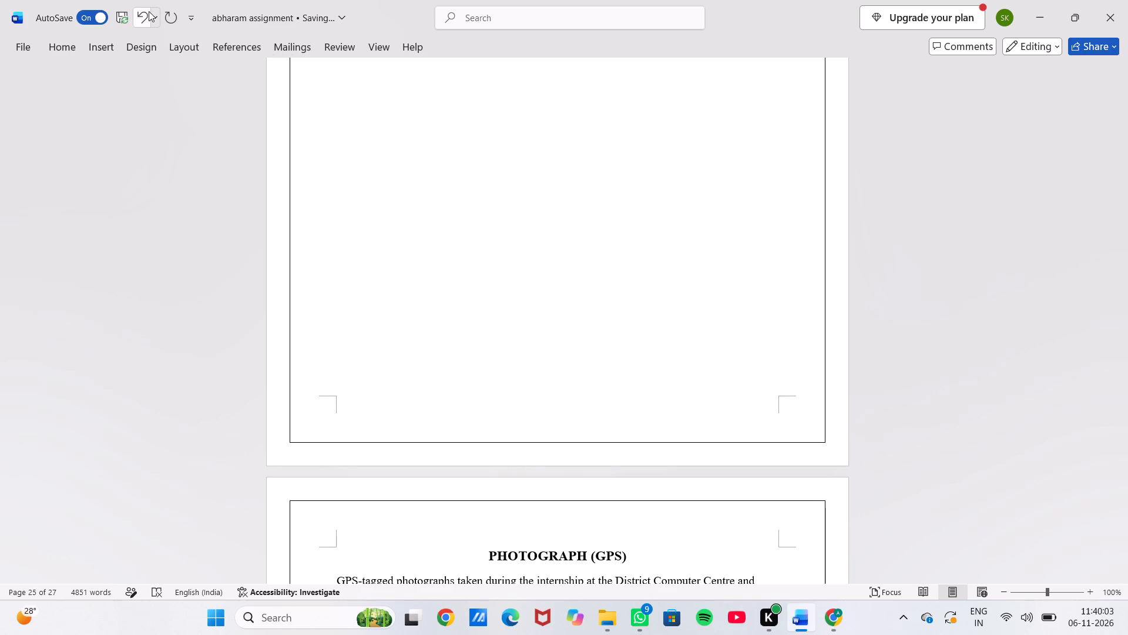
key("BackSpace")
Remove the blank page between the attendance sheet and the PHOTOGRAPH (GPS) heading, replacing its empty content with a temporary "i" and deleting that letter.
scroll(414, 203, "up", 3)
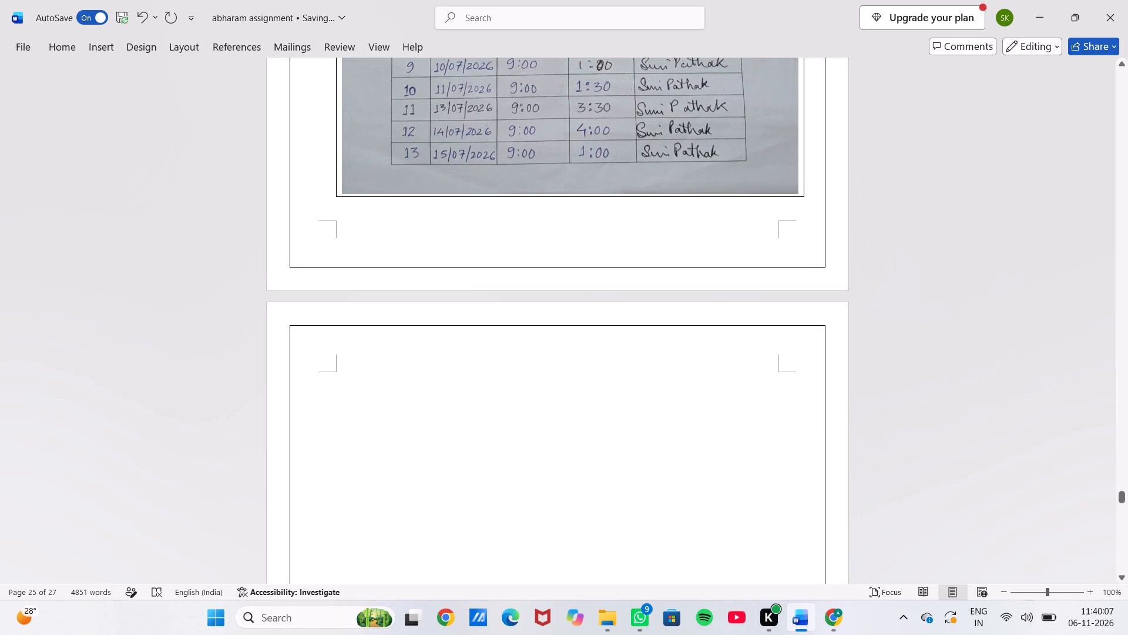
left_click(365, 380)
triple_click(365, 380)
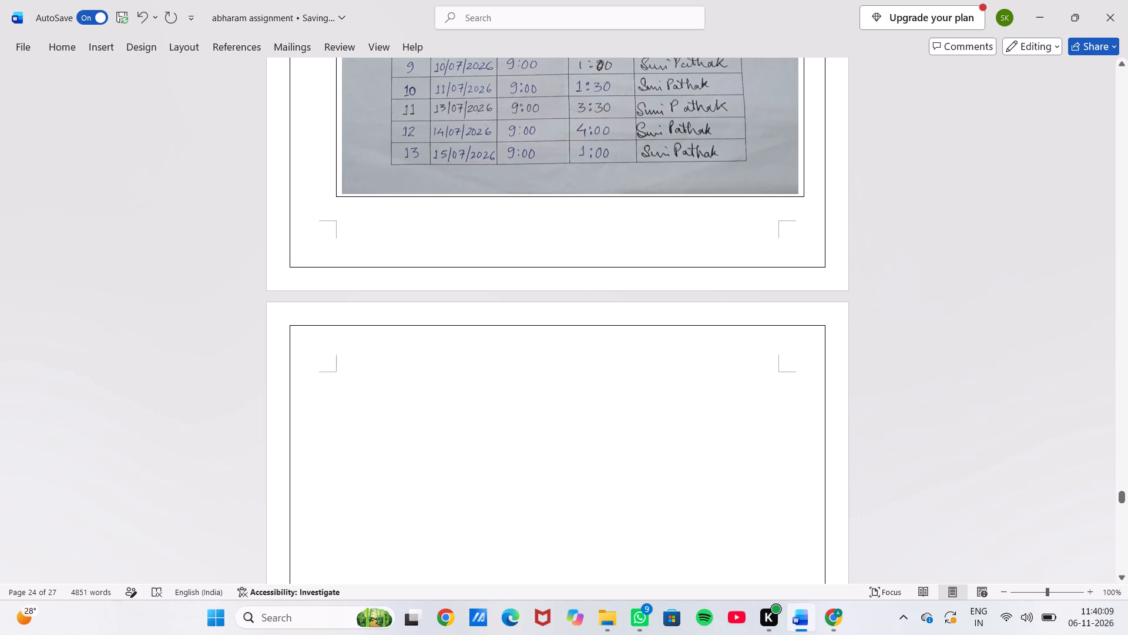
triple_click(365, 380)
key("i")
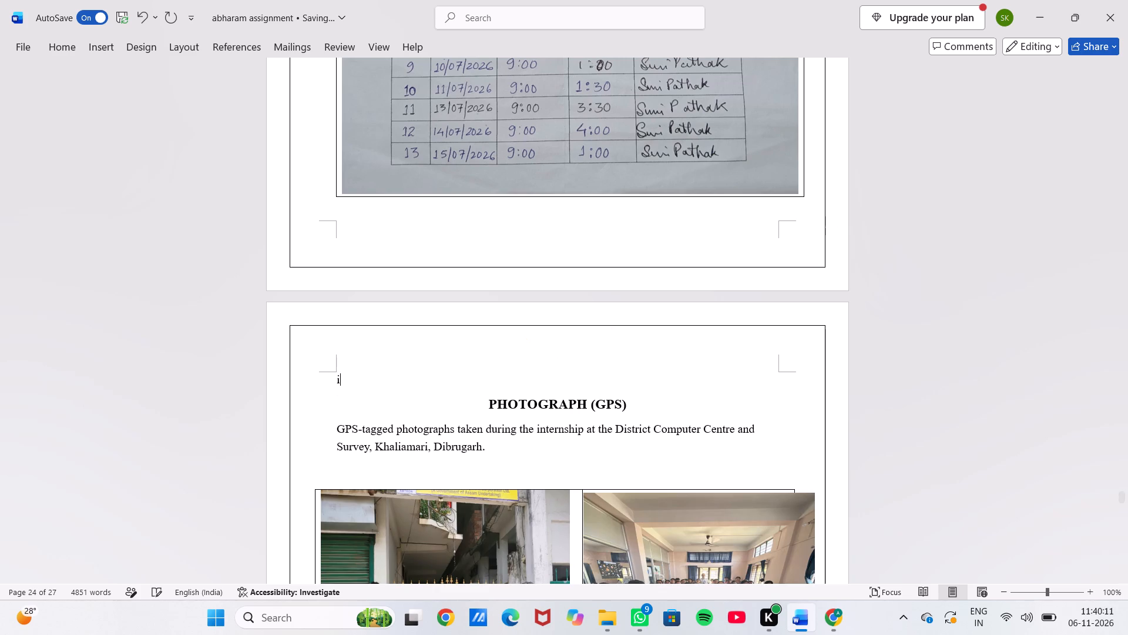
key("BackSpace")
Undo the removal of the blank page between the attendance sheet and the PHOTOGRAPH (GPS) page.
left_click(140, 24)
left_click(141, 22)
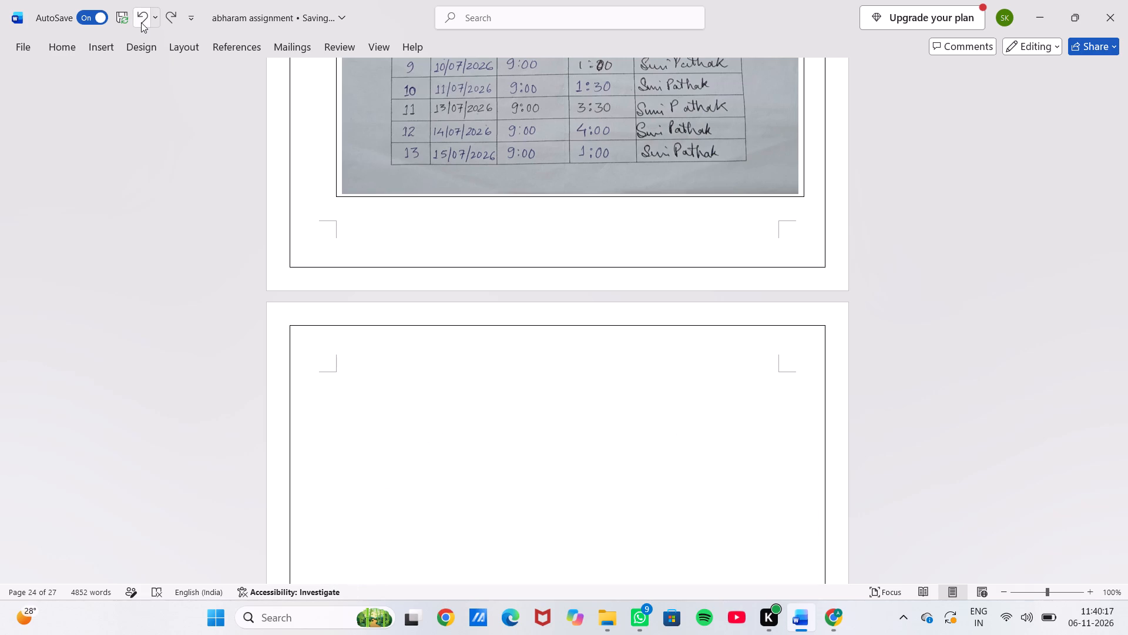
left_click(367, 388)
Review the pages from the PHOTOGRAPH (GPS) section through the TABLE OF CONTENT page and back.
scroll(367, 388, "down", 3)
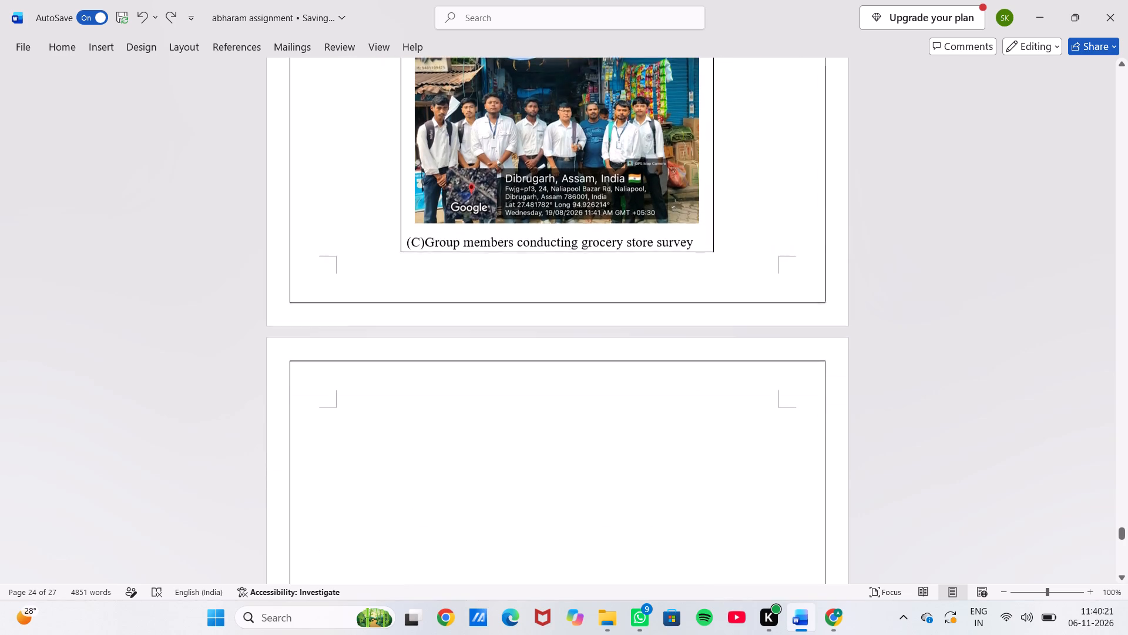
scroll(367, 388, "up", 1)
scroll(367, 388, "down", 1)
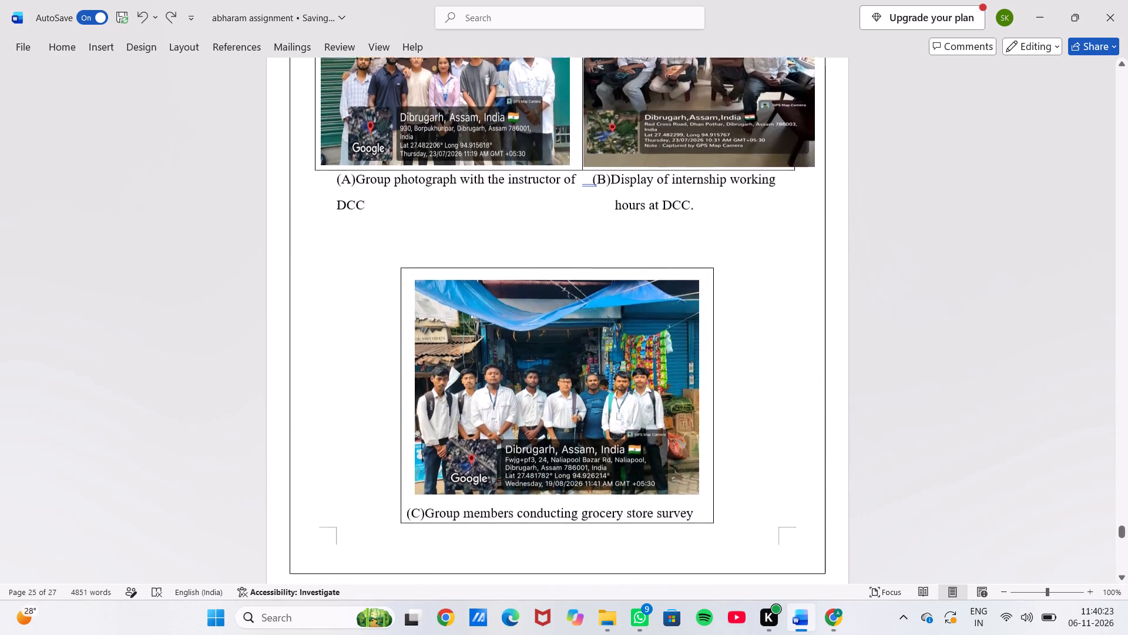
scroll(367, 388, "down", 5)
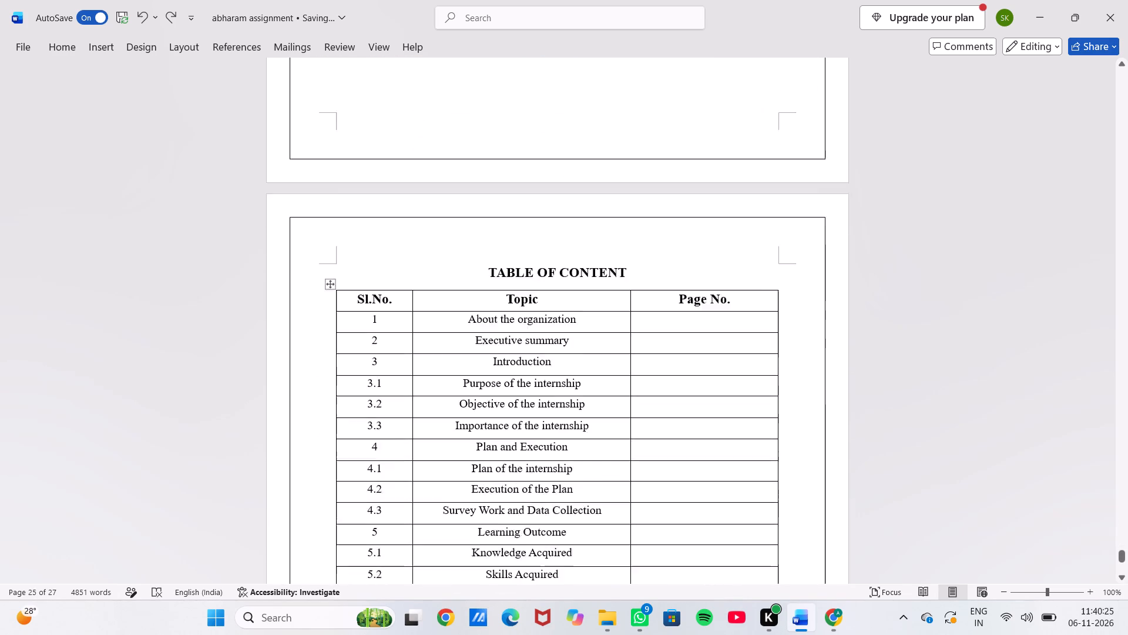
scroll(367, 388, "down", 5)
scroll(367, 388, "up", 2)
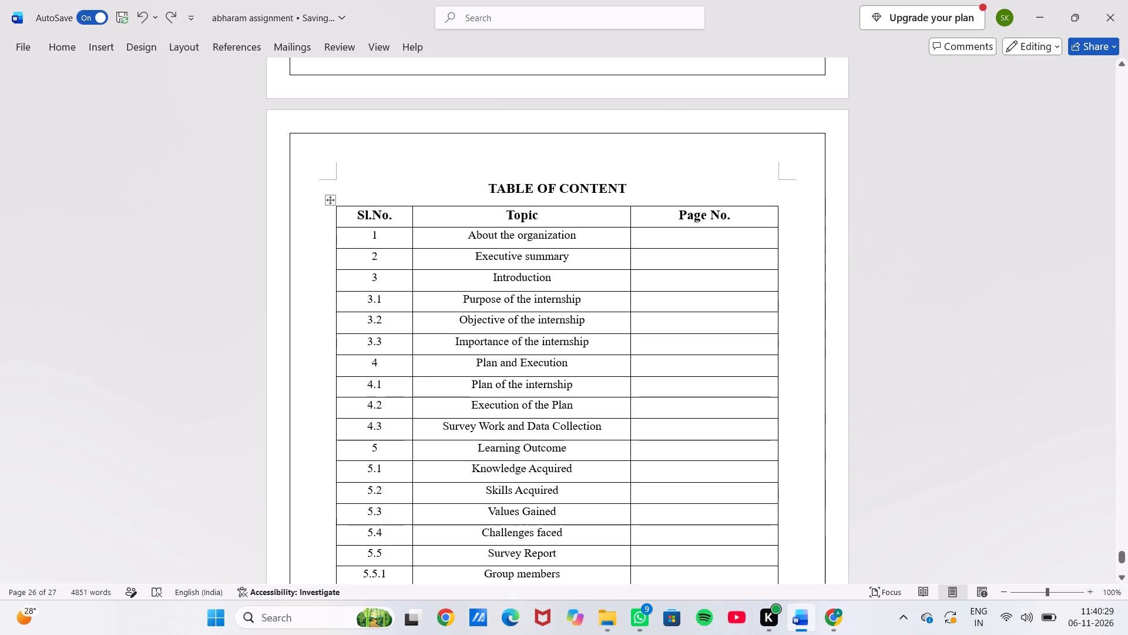
scroll(367, 388, "up", 5)
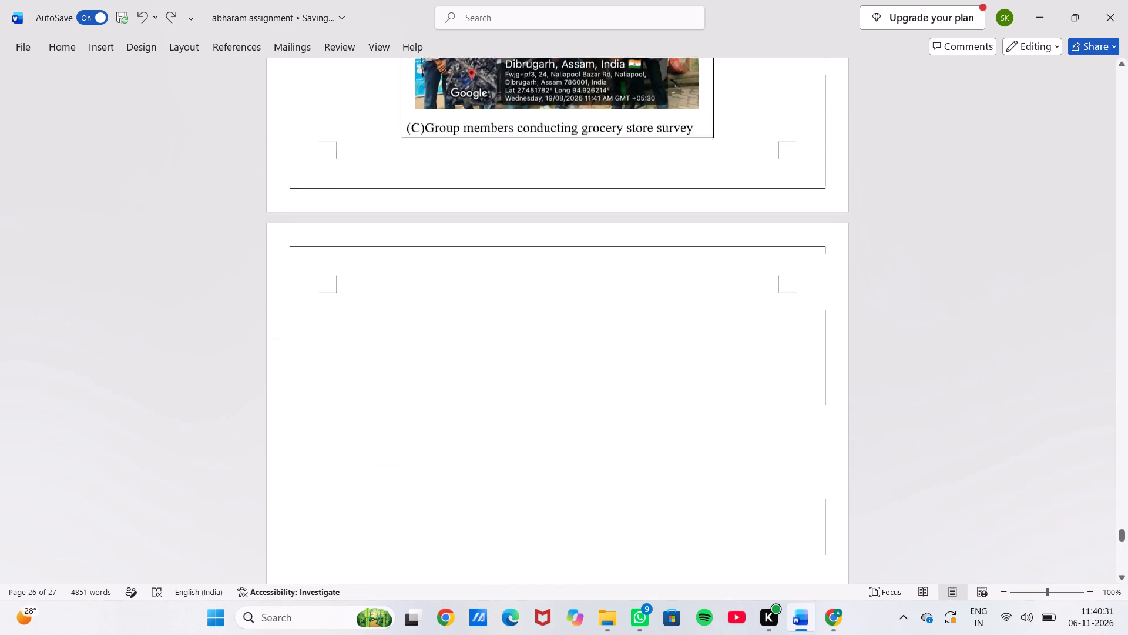
scroll(367, 388, "up", 4)
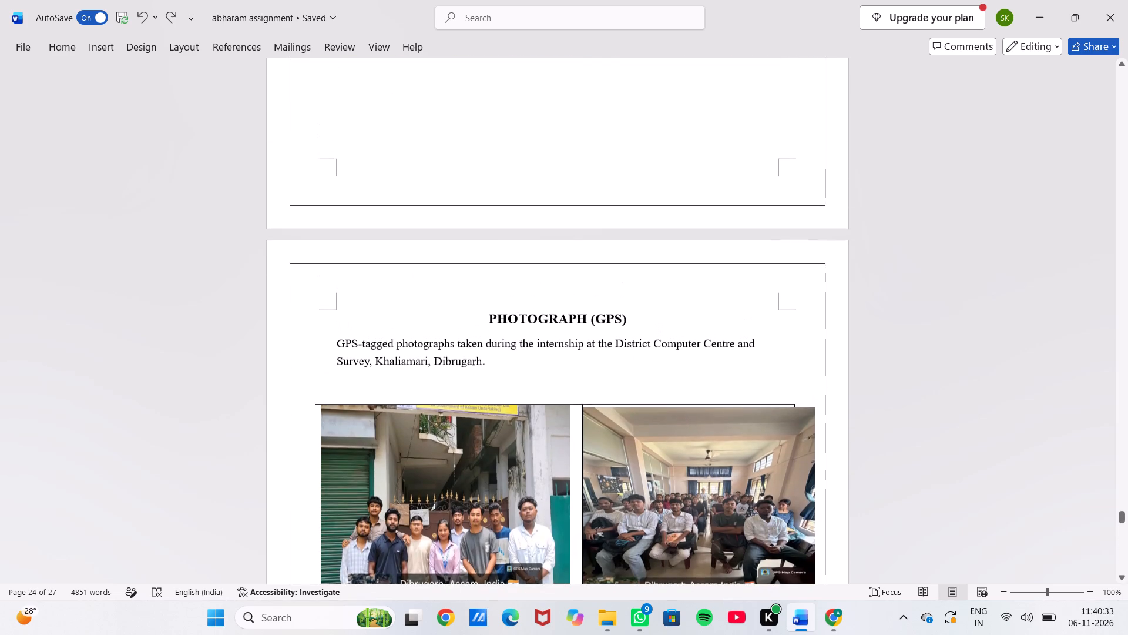
scroll(367, 388, "up", 1)
scroll(367, 388, "right", 1)
scroll(367, 388, "down", 2)
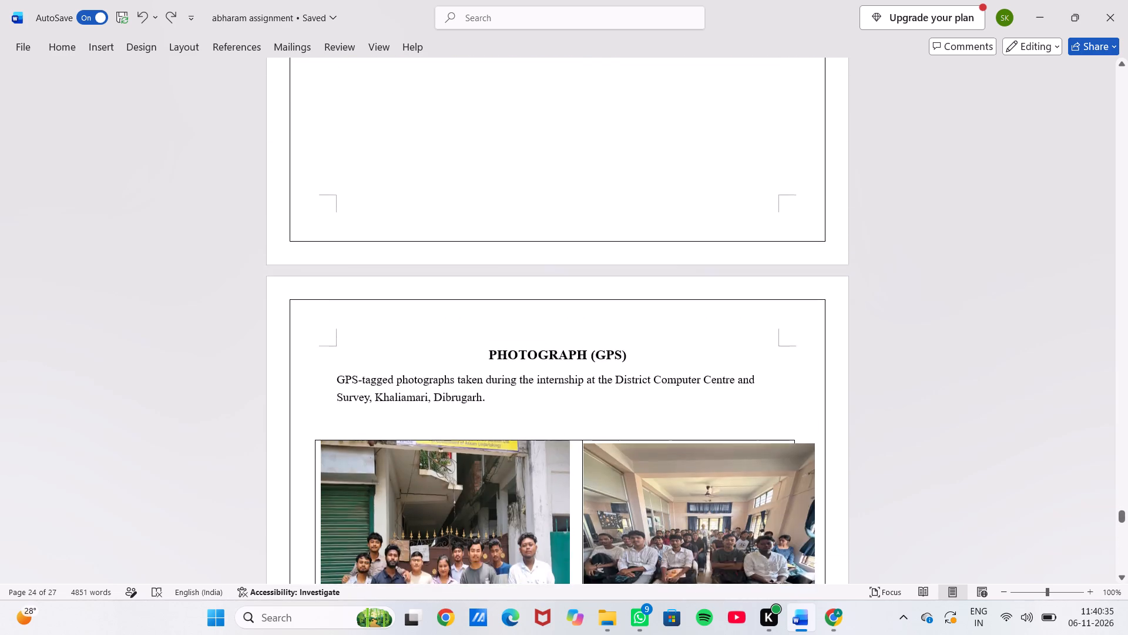
scroll(367, 388, "down", 4)
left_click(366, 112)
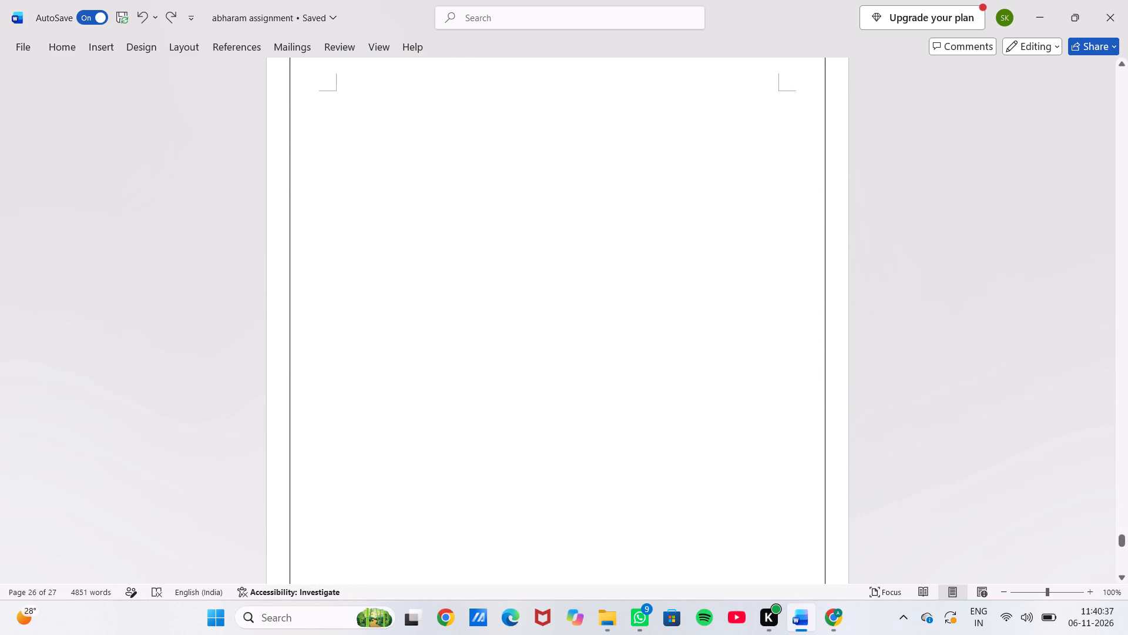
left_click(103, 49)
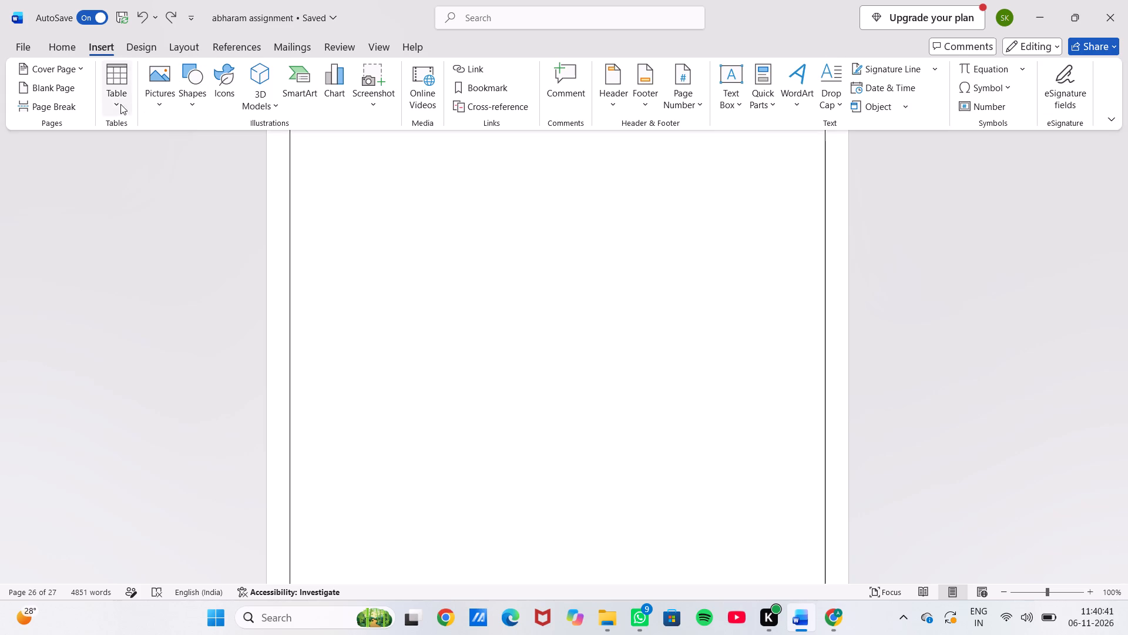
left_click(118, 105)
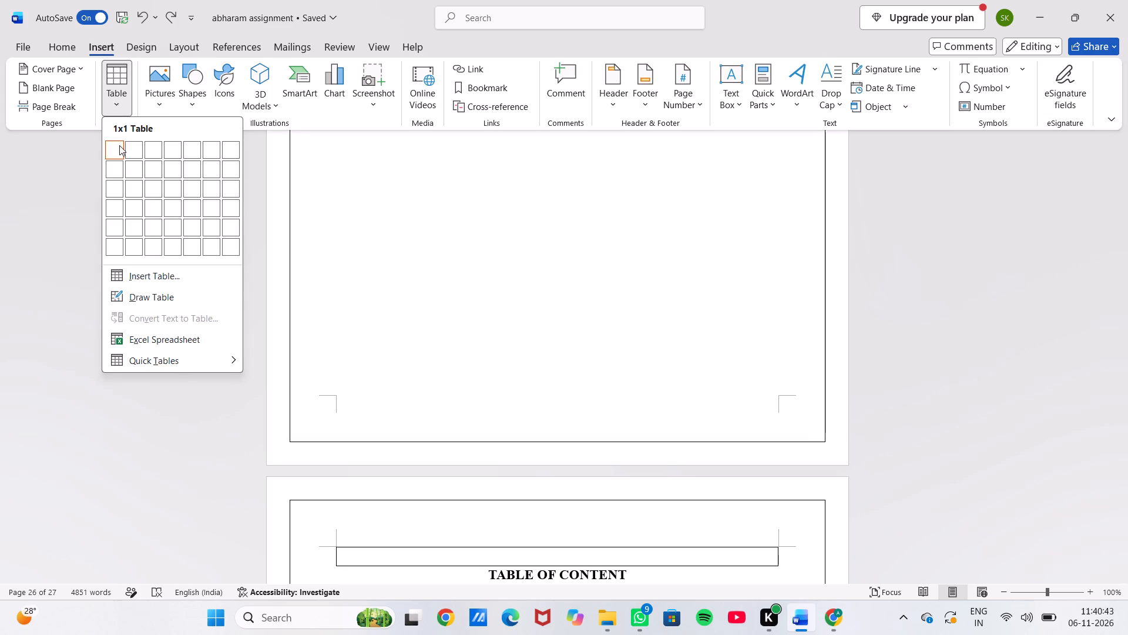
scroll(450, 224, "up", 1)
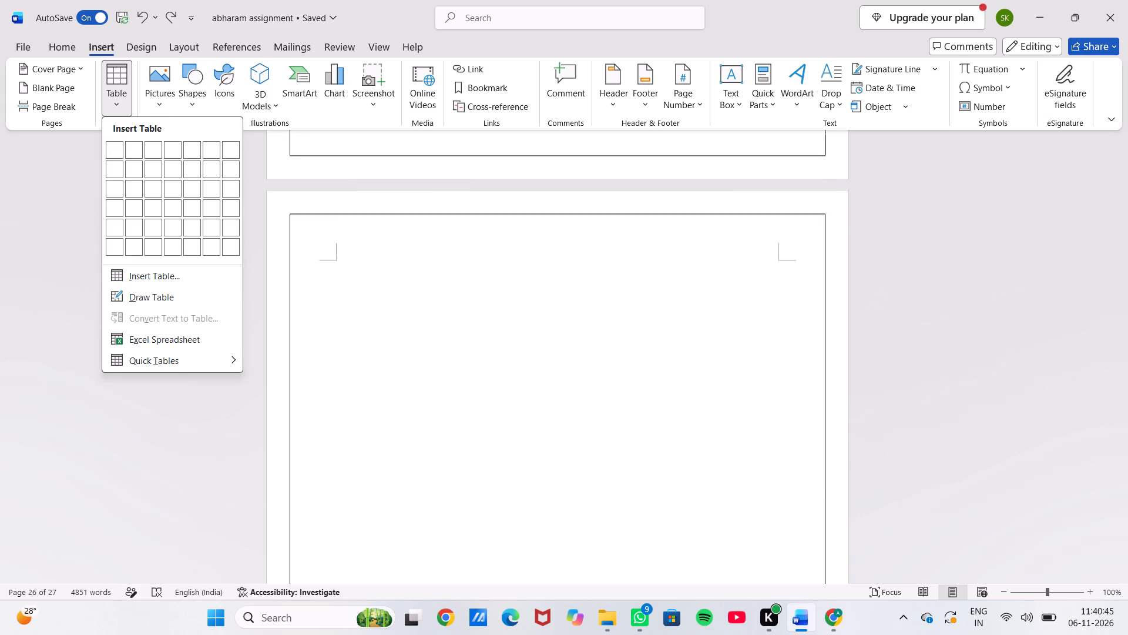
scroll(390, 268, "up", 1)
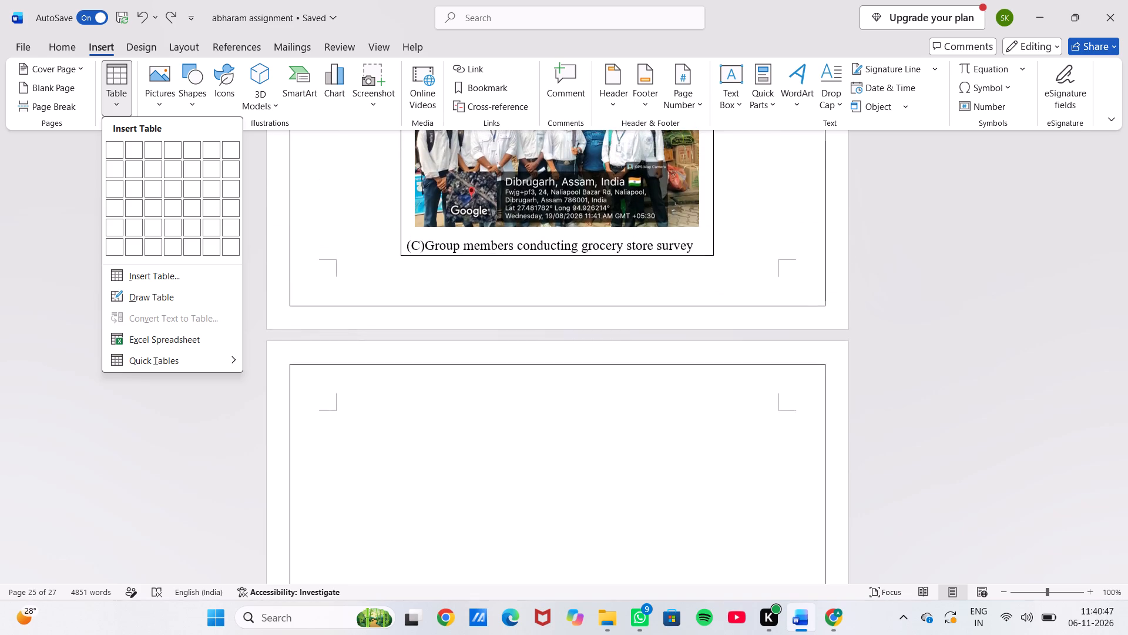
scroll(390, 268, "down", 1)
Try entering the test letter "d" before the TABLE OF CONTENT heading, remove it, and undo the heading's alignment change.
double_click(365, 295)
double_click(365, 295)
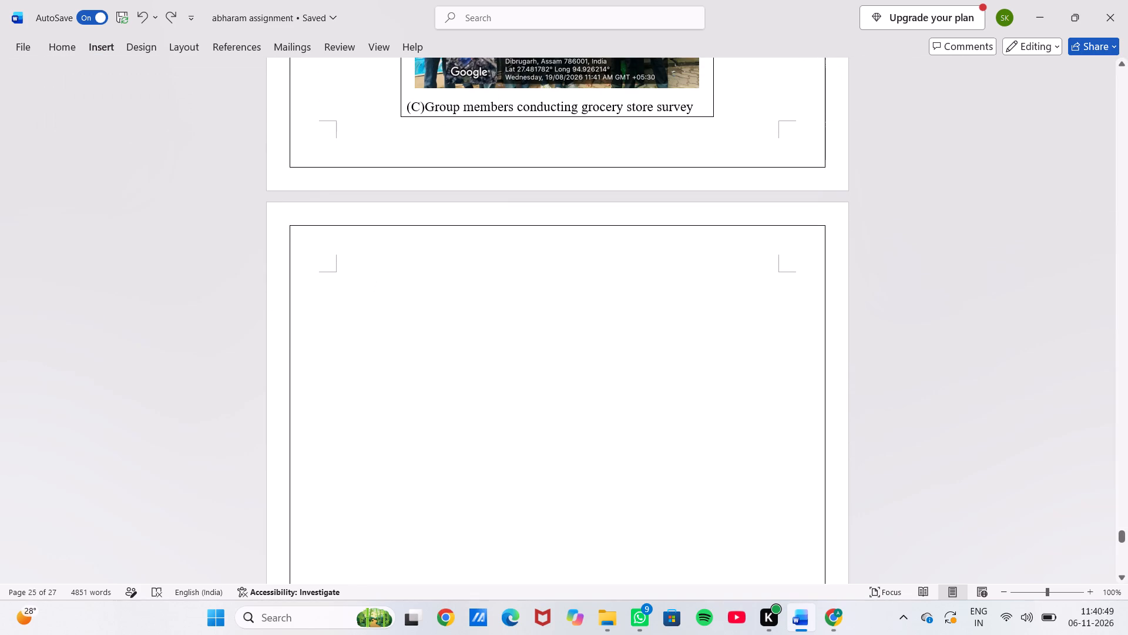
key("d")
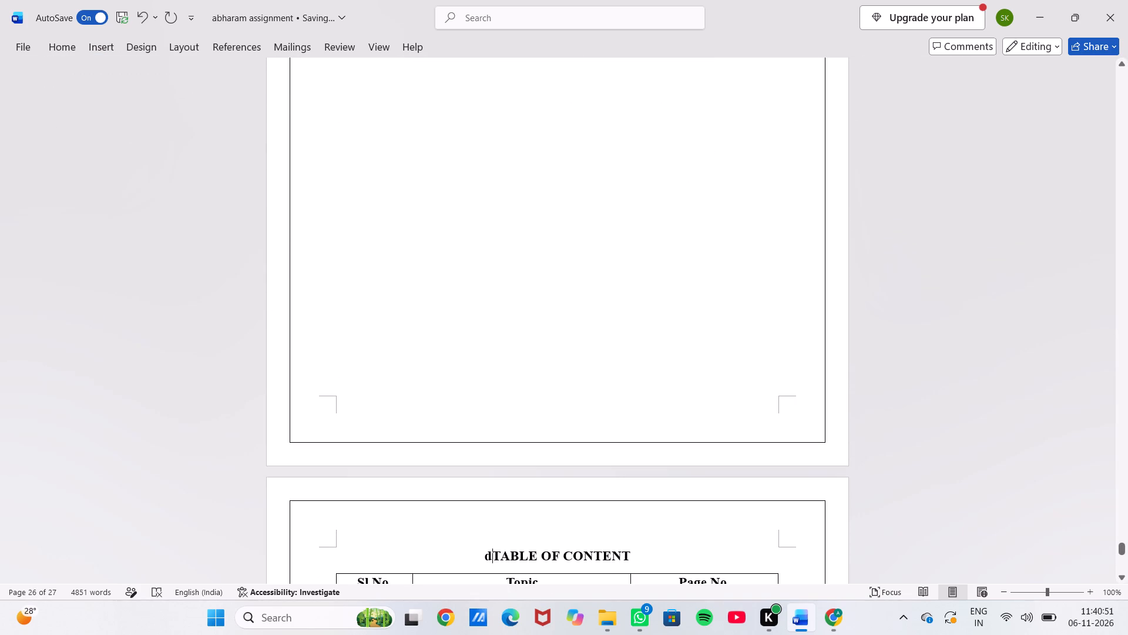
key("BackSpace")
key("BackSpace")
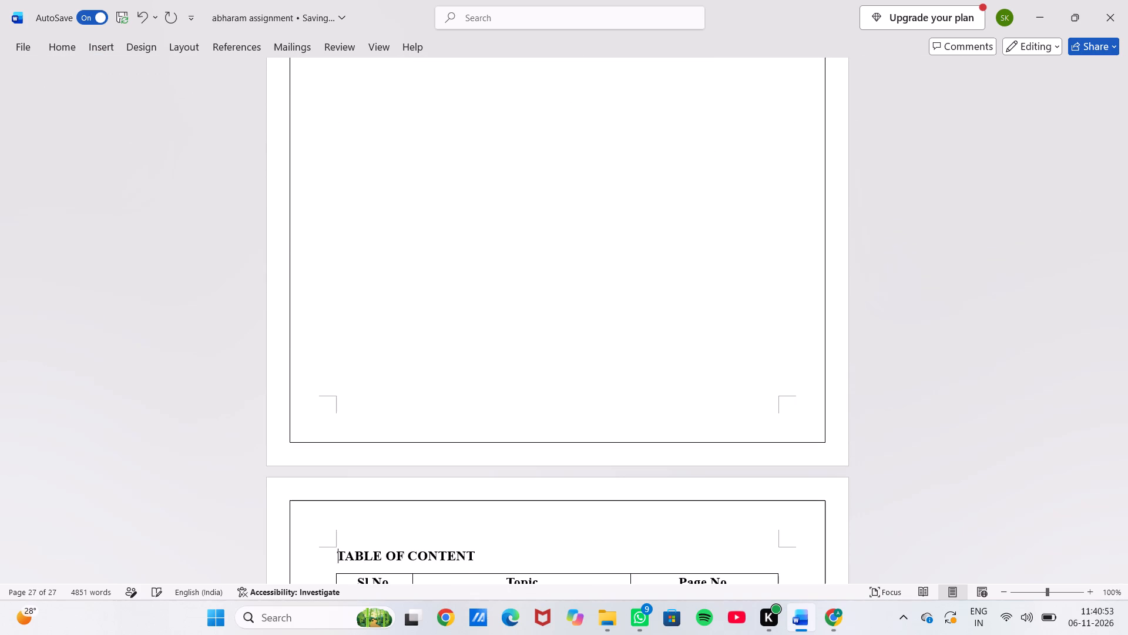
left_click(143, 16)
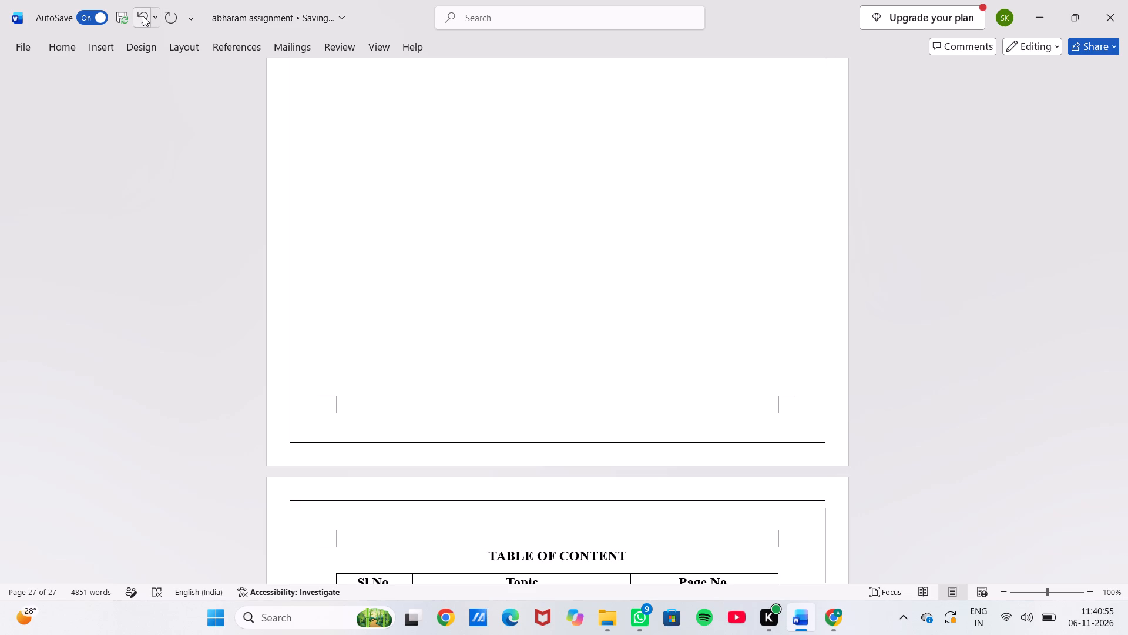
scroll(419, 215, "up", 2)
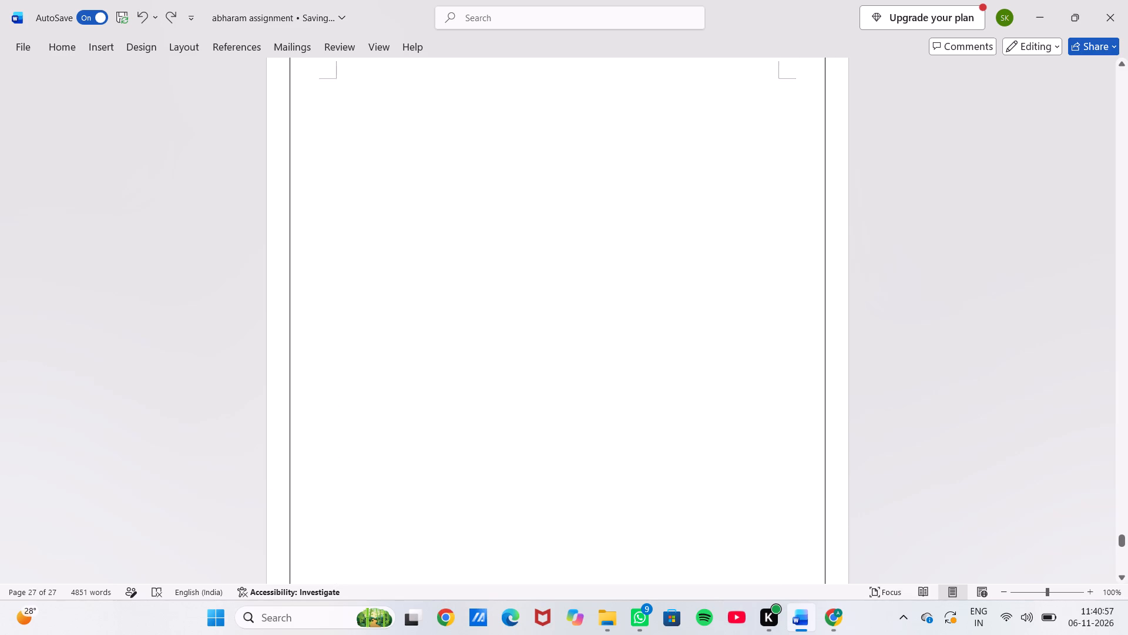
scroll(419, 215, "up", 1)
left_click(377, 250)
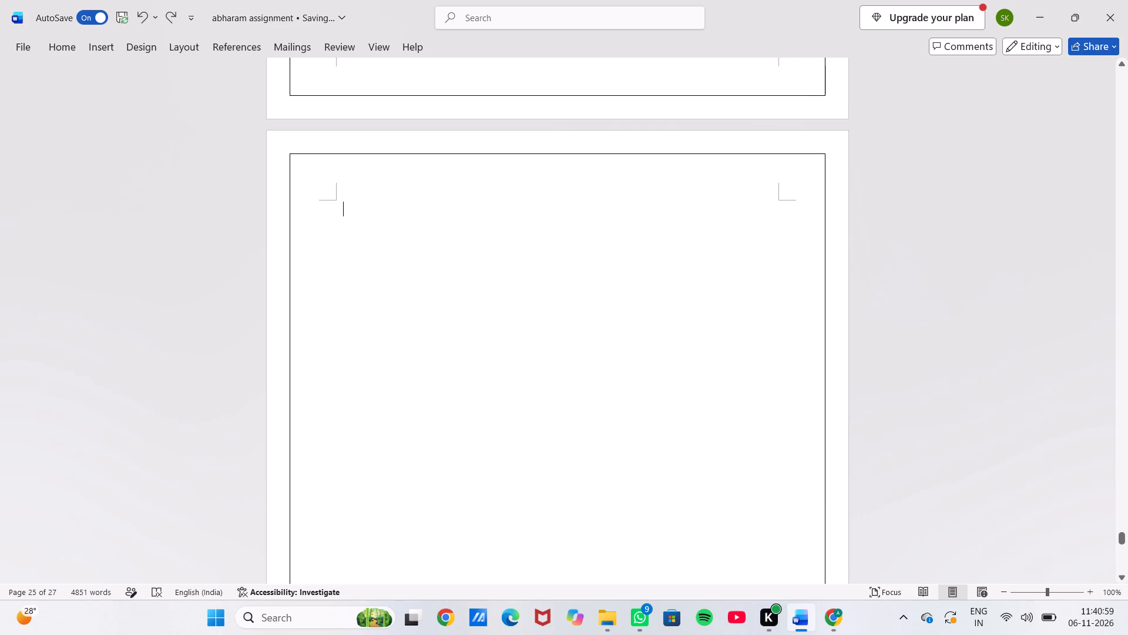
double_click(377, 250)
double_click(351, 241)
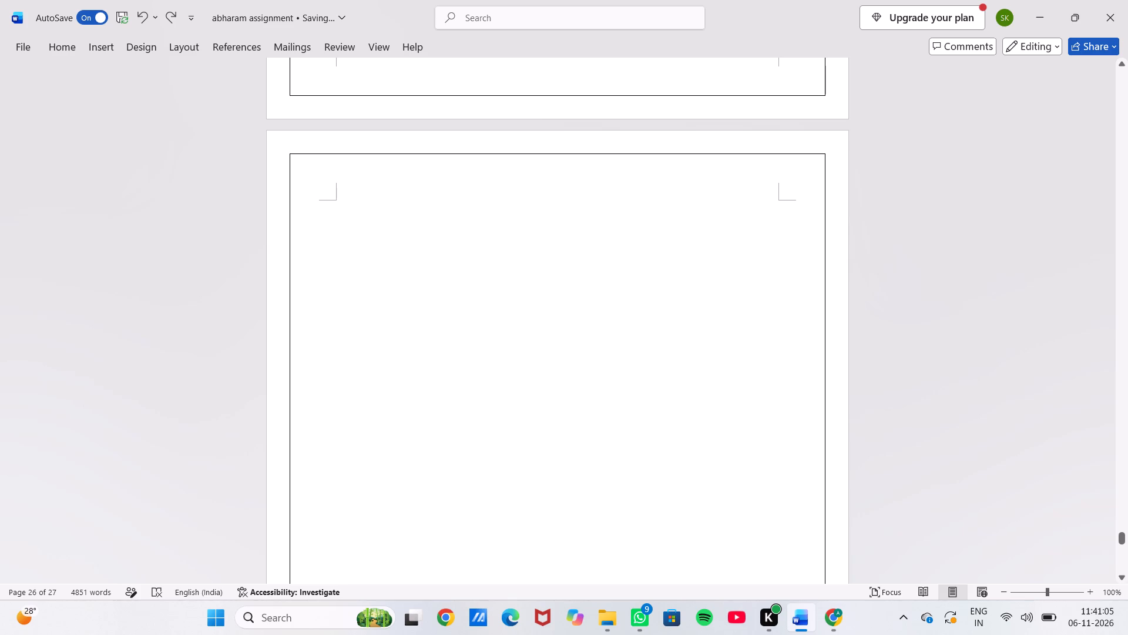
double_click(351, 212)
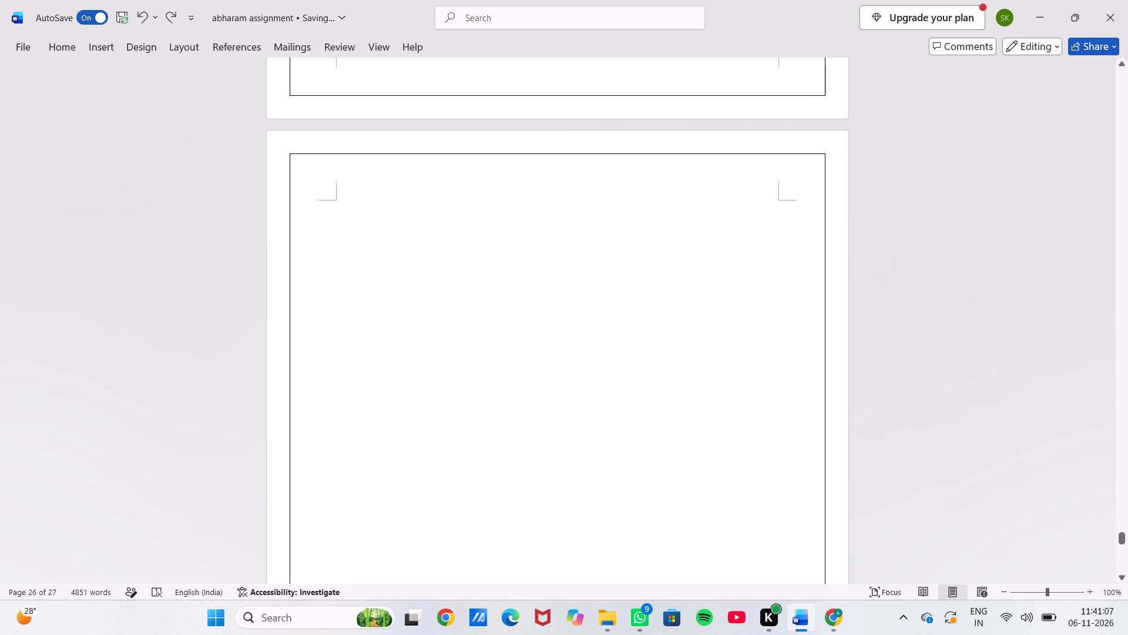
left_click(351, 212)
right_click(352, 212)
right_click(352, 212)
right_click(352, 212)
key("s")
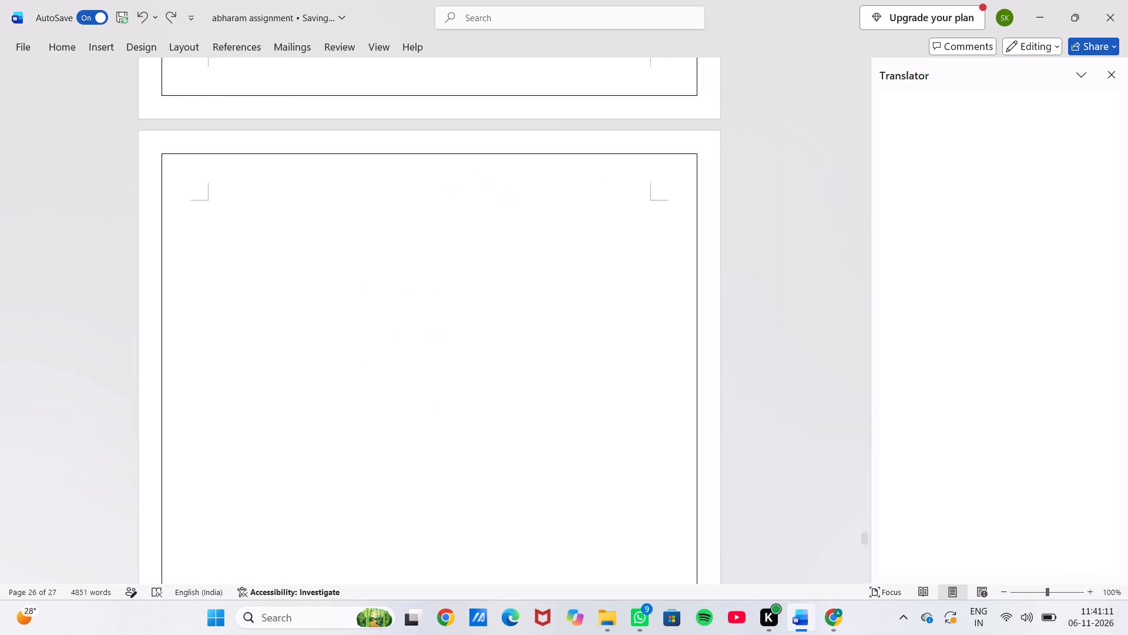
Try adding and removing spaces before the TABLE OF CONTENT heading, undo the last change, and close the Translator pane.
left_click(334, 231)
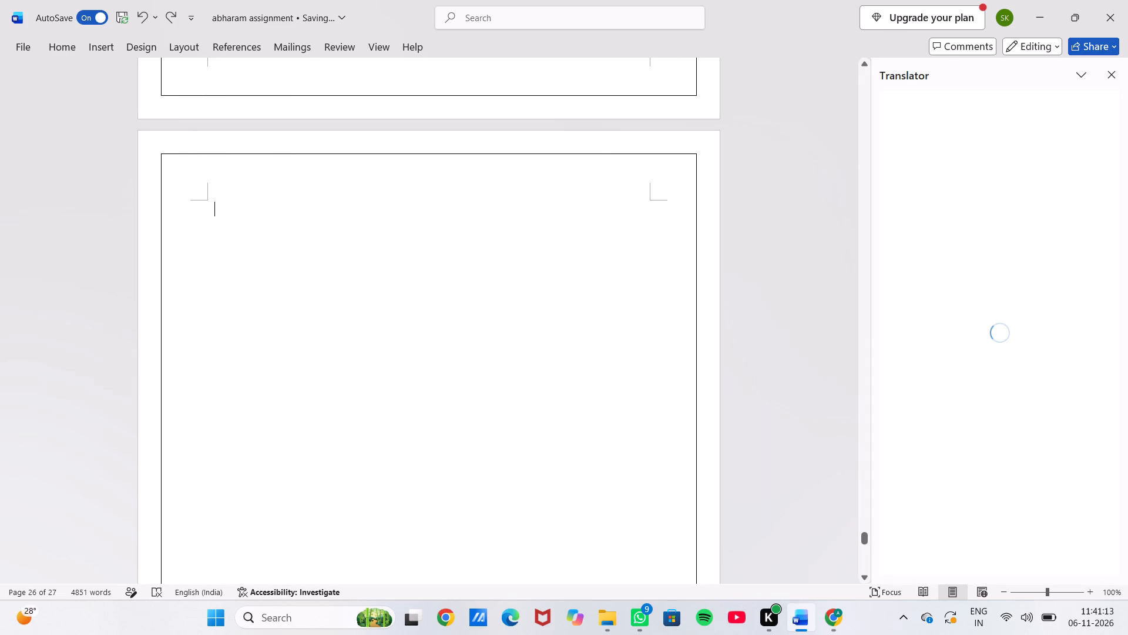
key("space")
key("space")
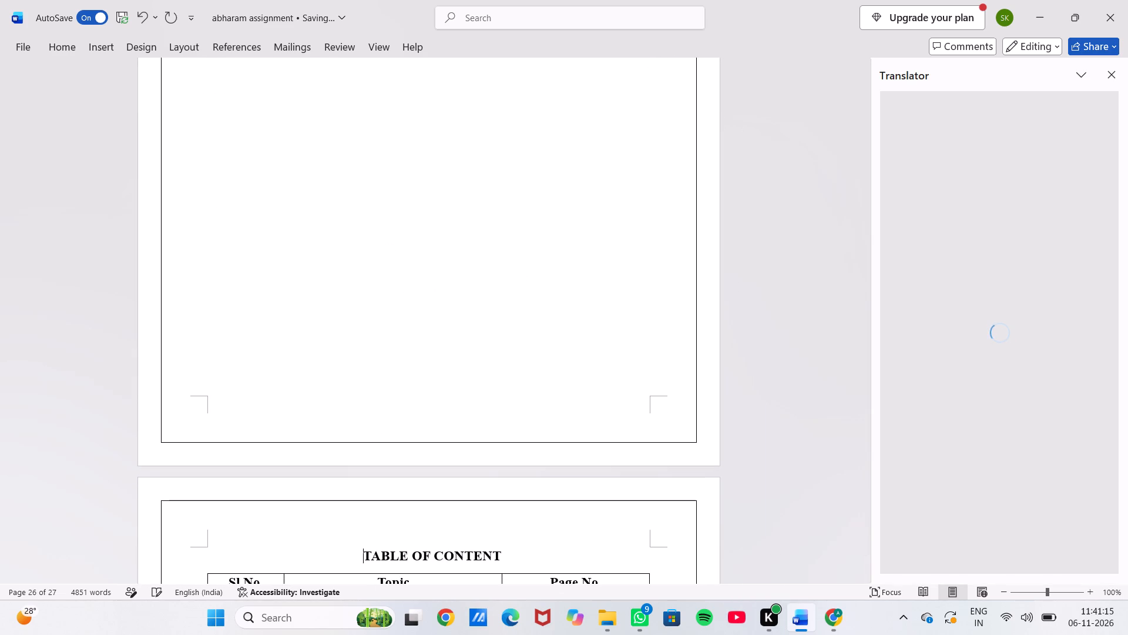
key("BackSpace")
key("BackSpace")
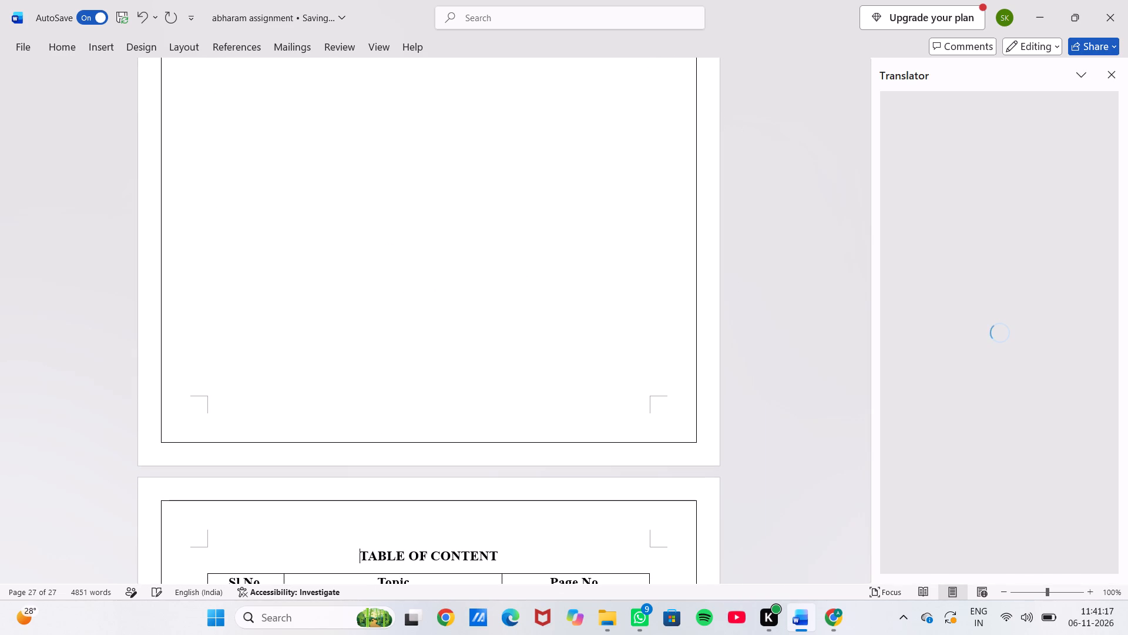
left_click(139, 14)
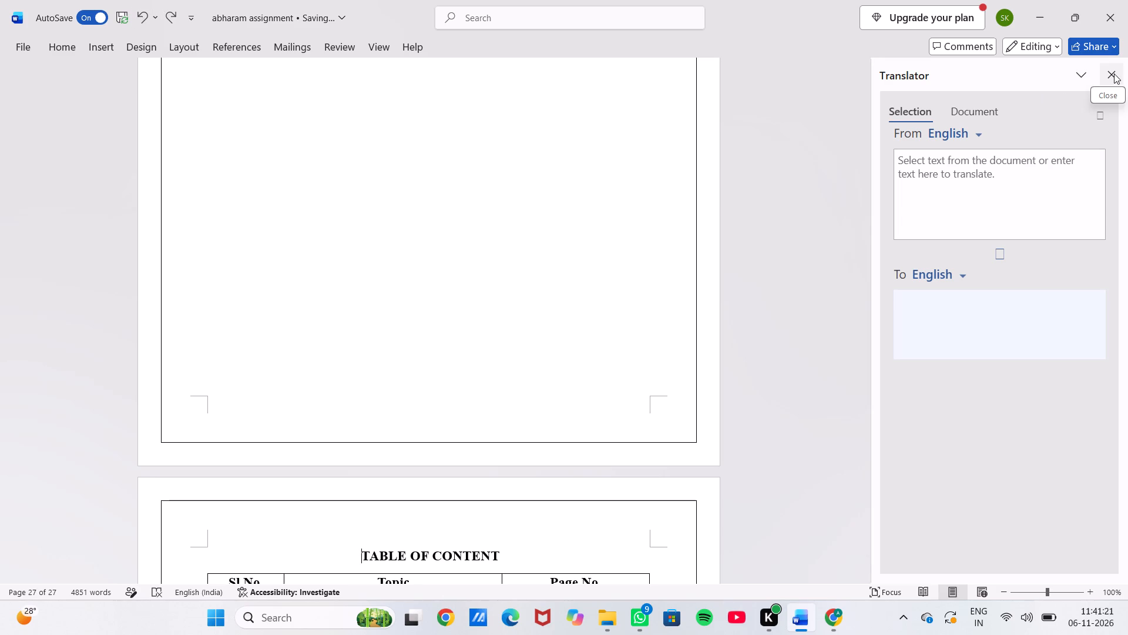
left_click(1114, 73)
Add six blank lines below the TABLE OF CONTENT table to start a new last page, and place the insertion point there.
scroll(678, 206, "up", 2)
scroll(678, 206, "down", 8)
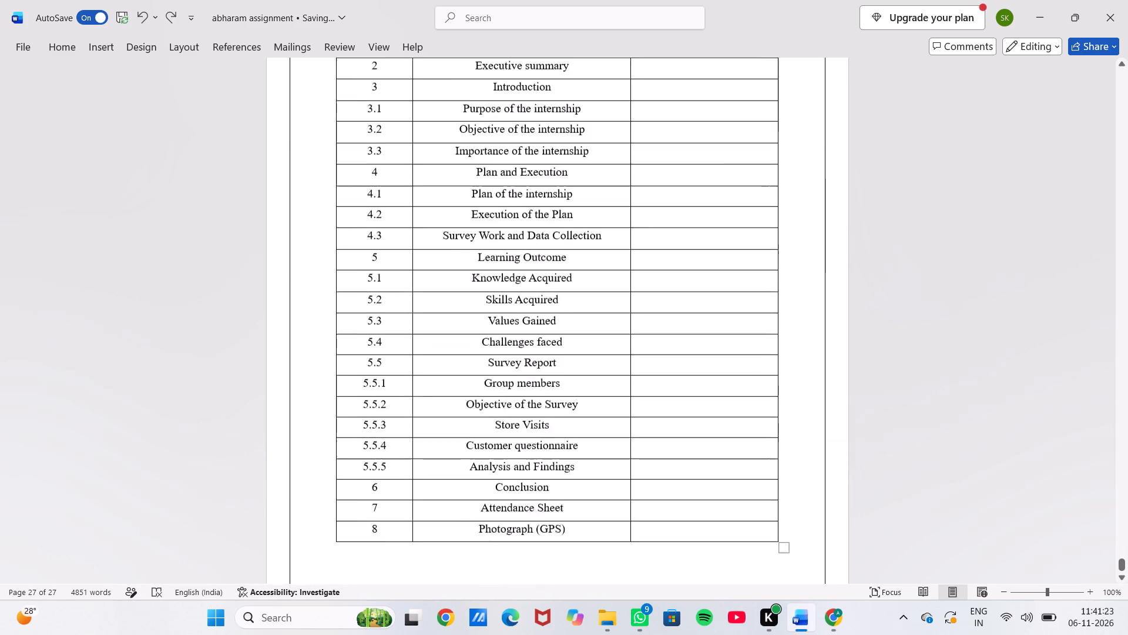
scroll(678, 206, "down", 5)
left_click(367, 444)
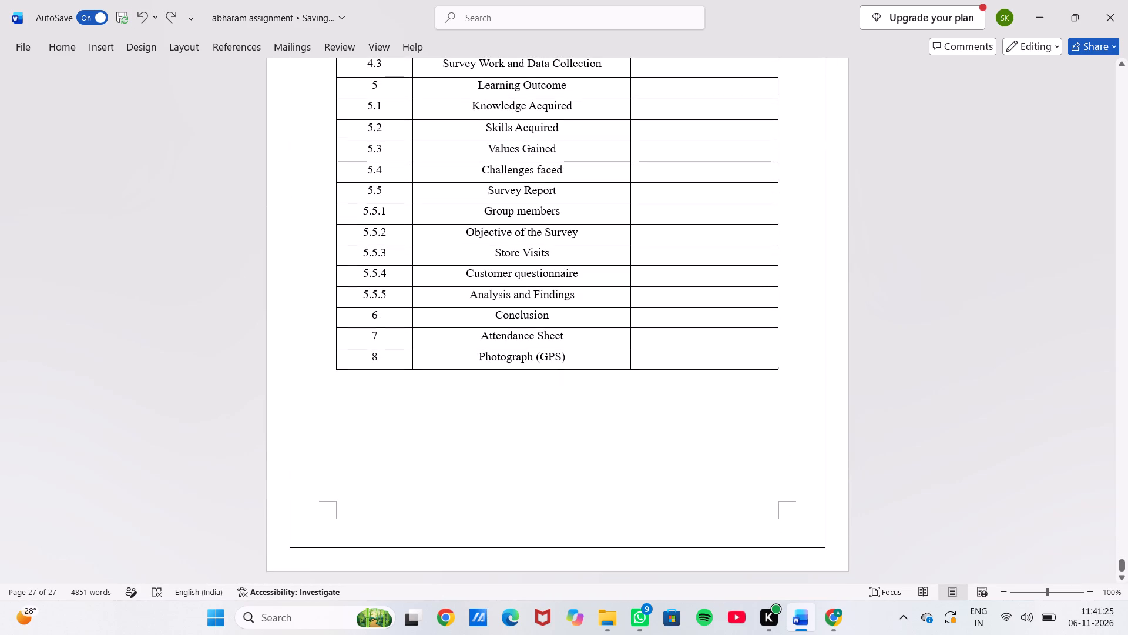
left_click(337, 419)
key("Return")
key("Return")
key("Return")
key("Return")
key("Return")
key("Return")
scroll(685, 483, "down", 1)
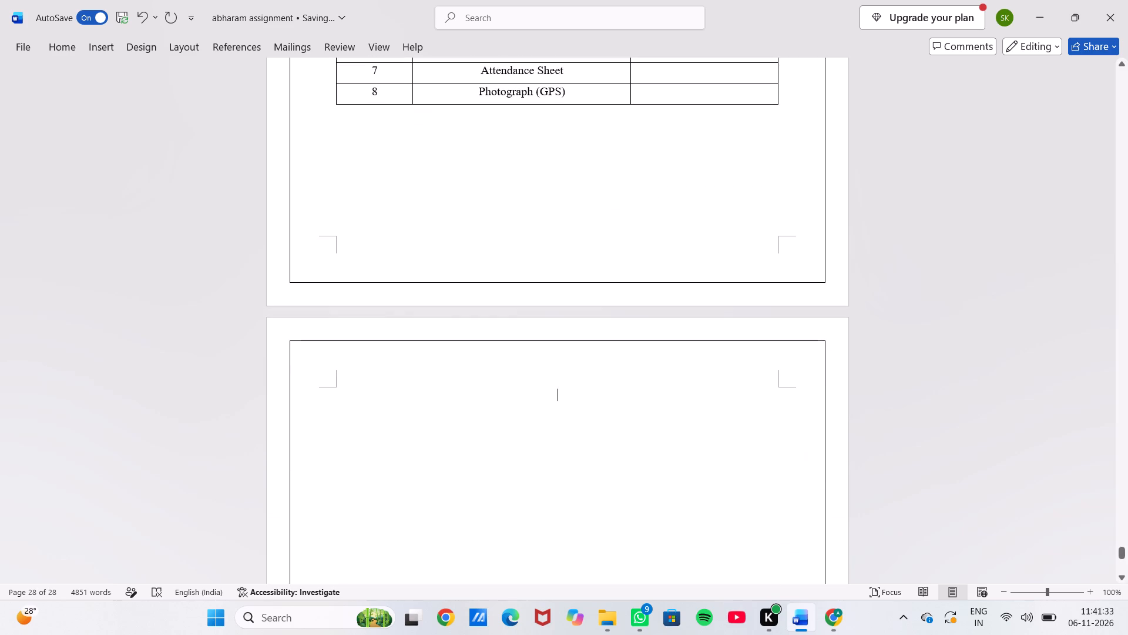
left_click(398, 402)
double_click(398, 402)
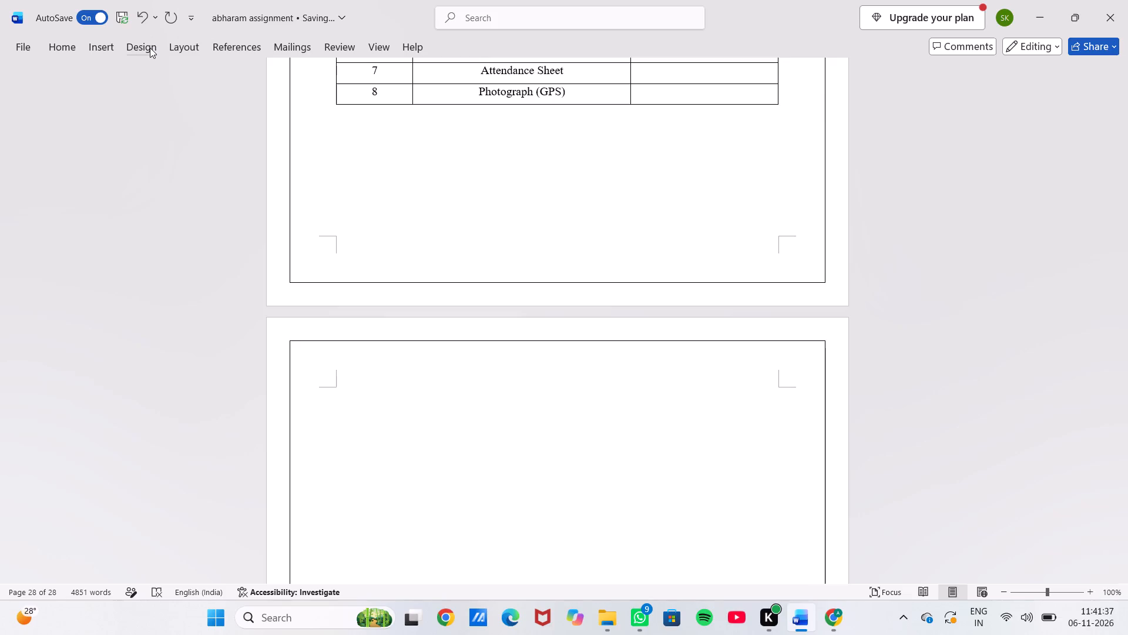
Insert a one-cell table on the new last page and enlarge it to fill most of the page inside the border.
left_click(104, 45)
left_click(123, 101)
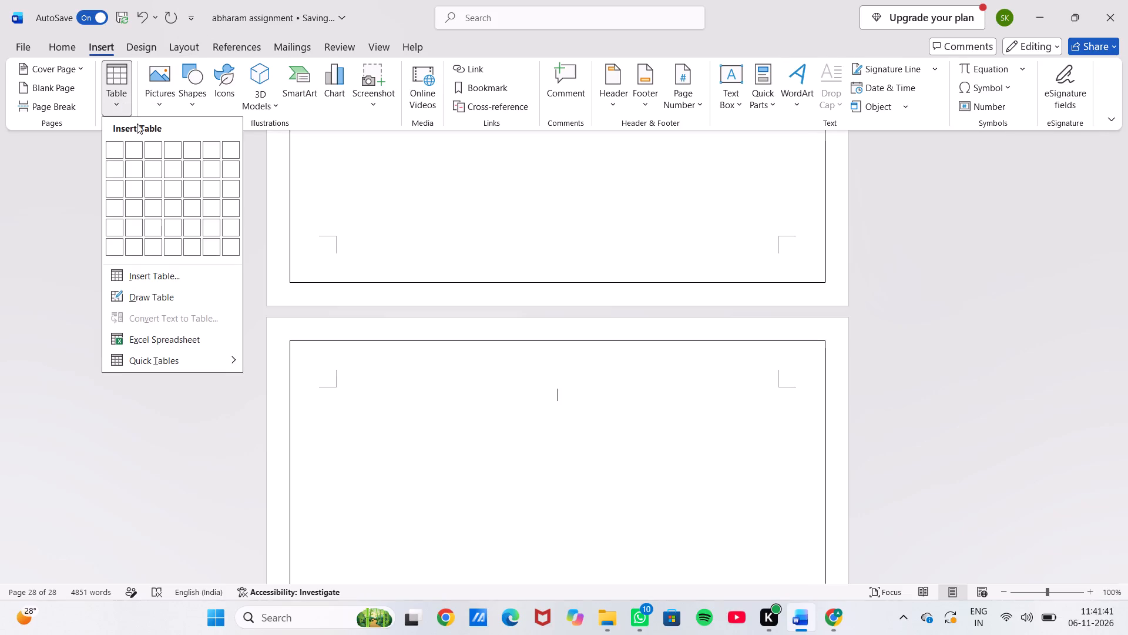
left_click(120, 148)
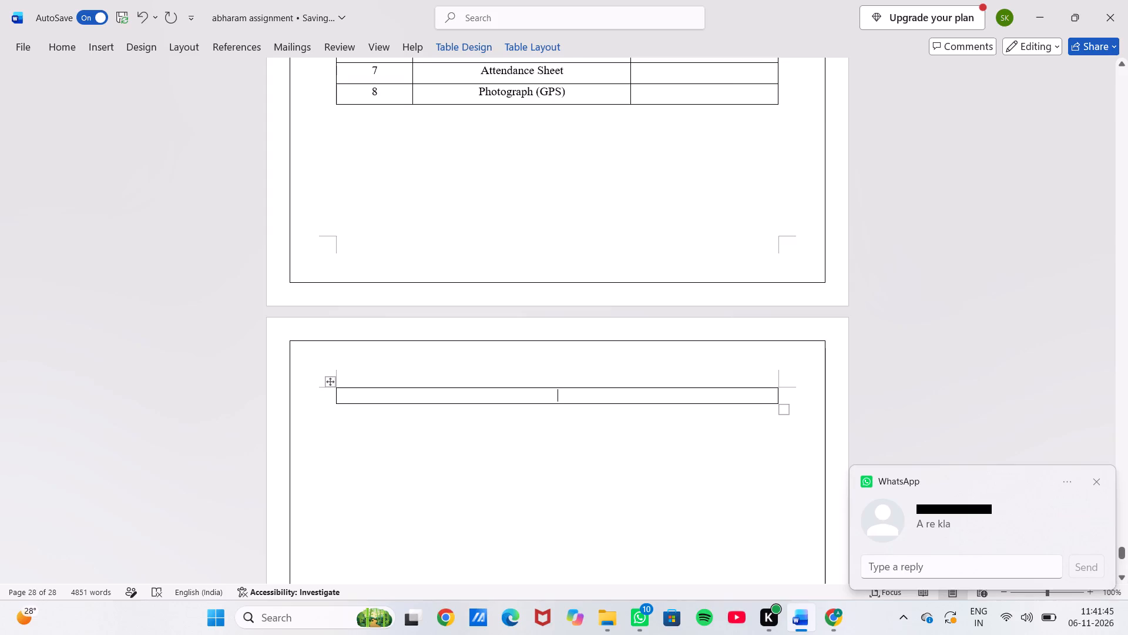
left_click_drag(783, 412, 808, 606)
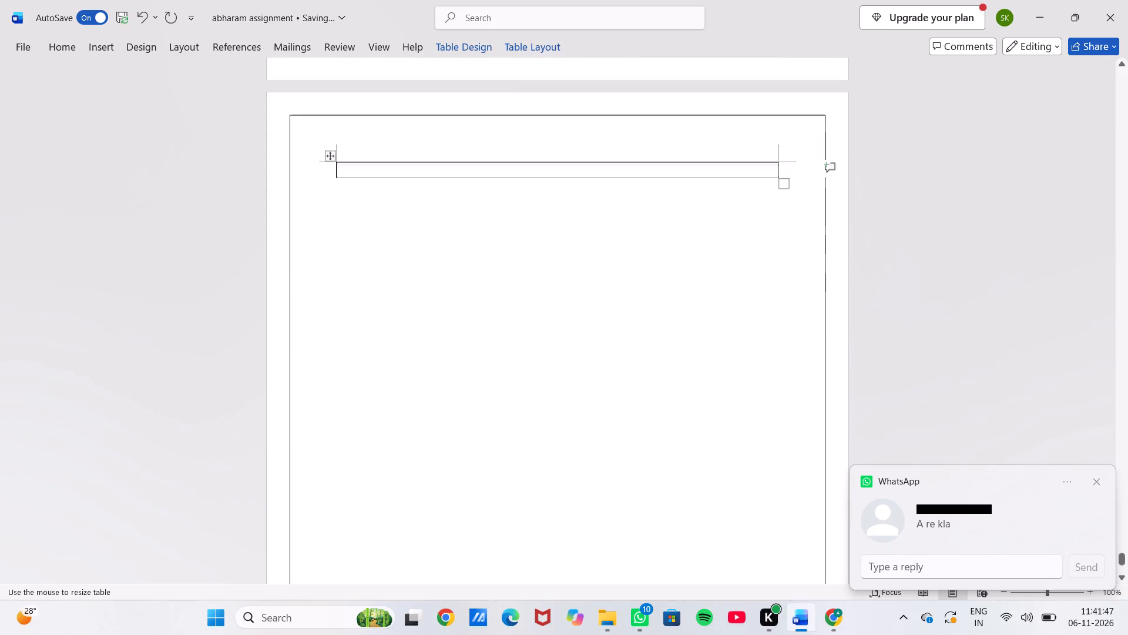
left_click_drag(808, 606, 785, 574)
scroll(785, 574, "down", 3)
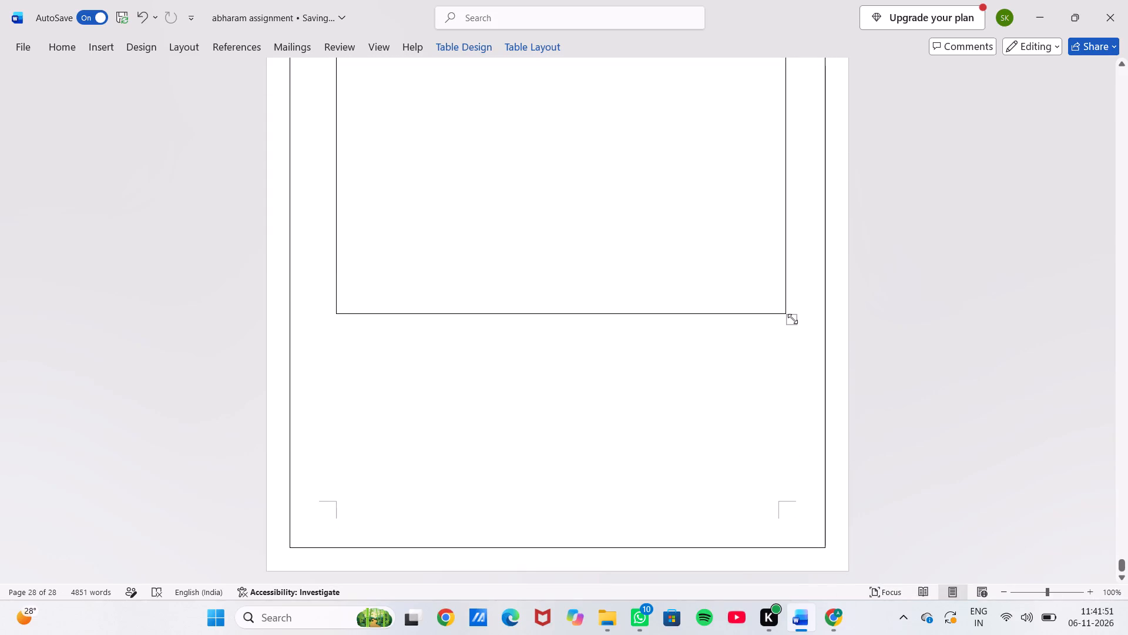
left_click_drag(793, 319, 804, 443)
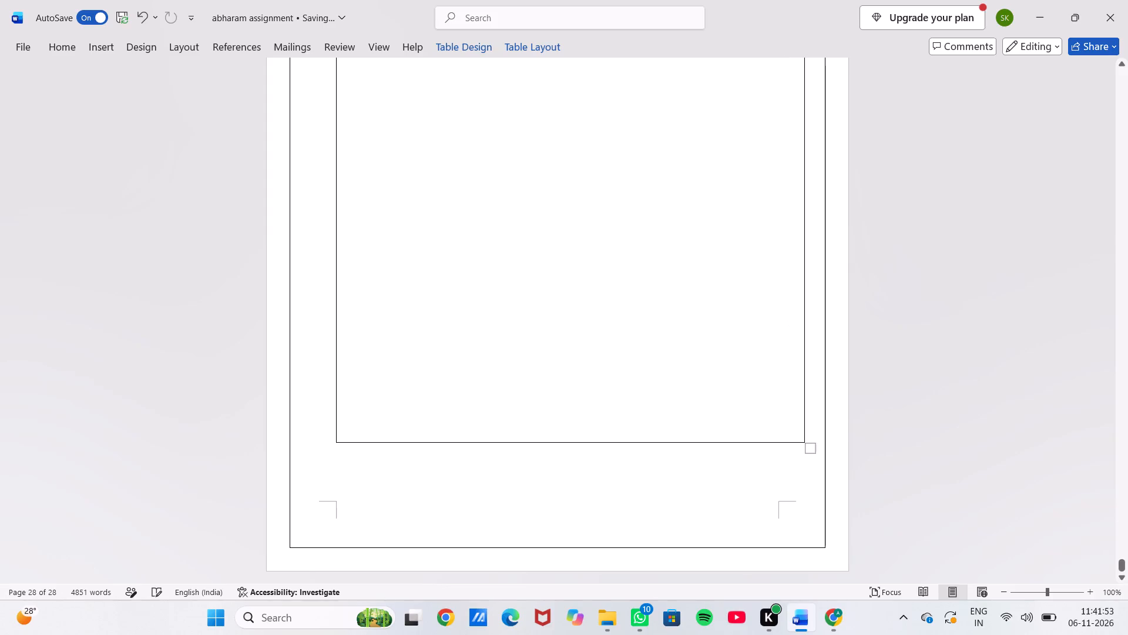
scroll(496, 206, "up", 1)
scroll(496, 206, "right", 1)
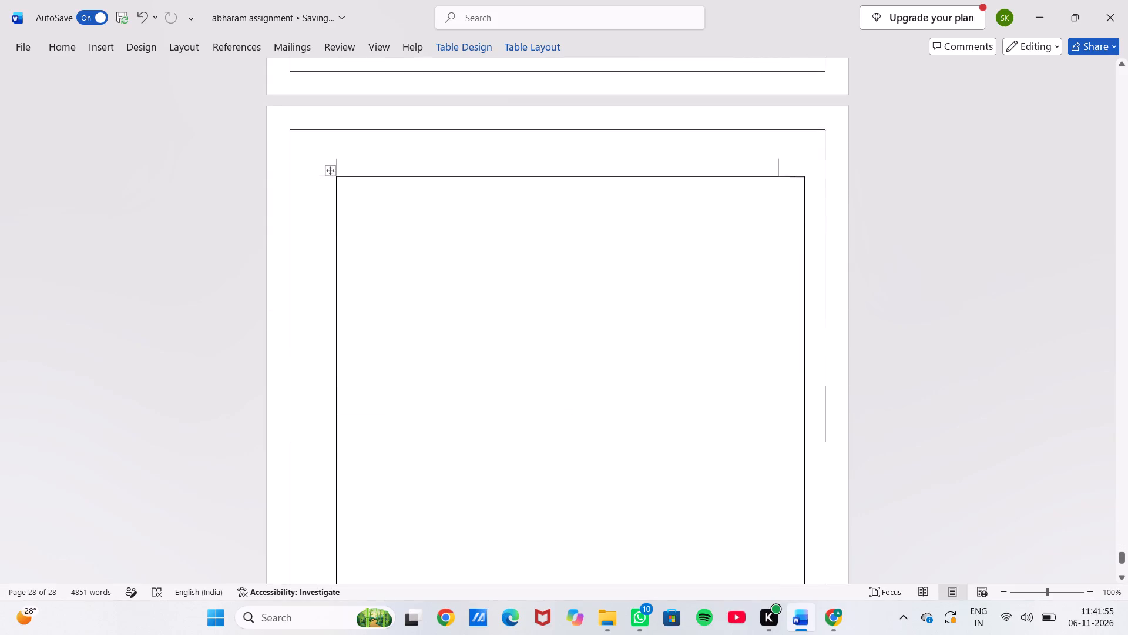
Insert the picture "attendence sheet" from the Downloads folder into the table cell.
left_click(95, 53)
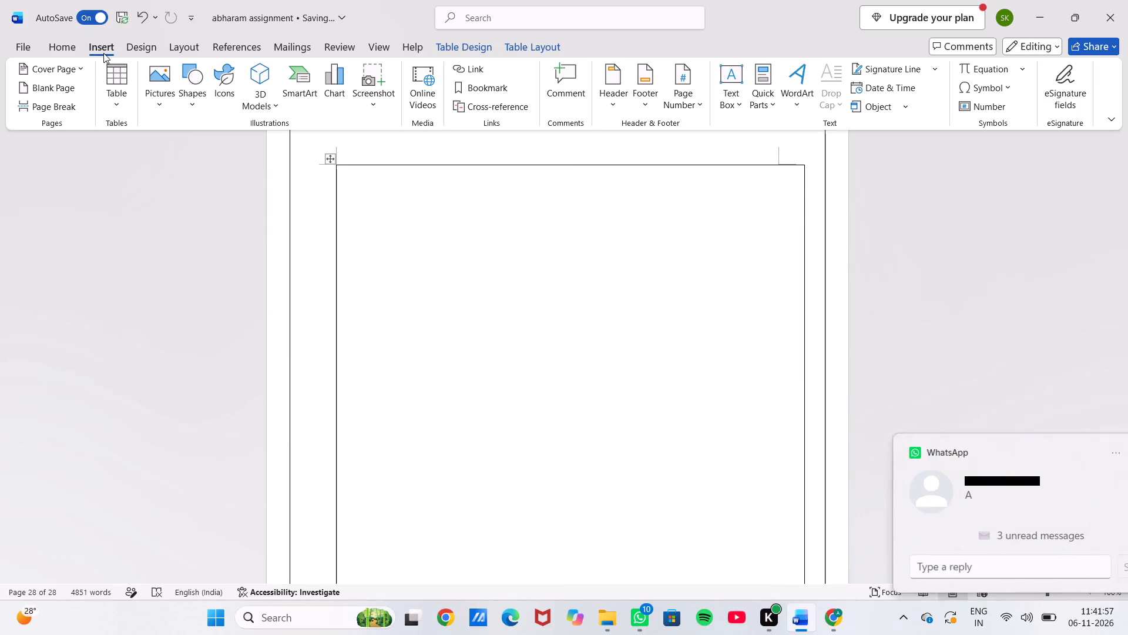
left_click(155, 106)
left_click(183, 149)
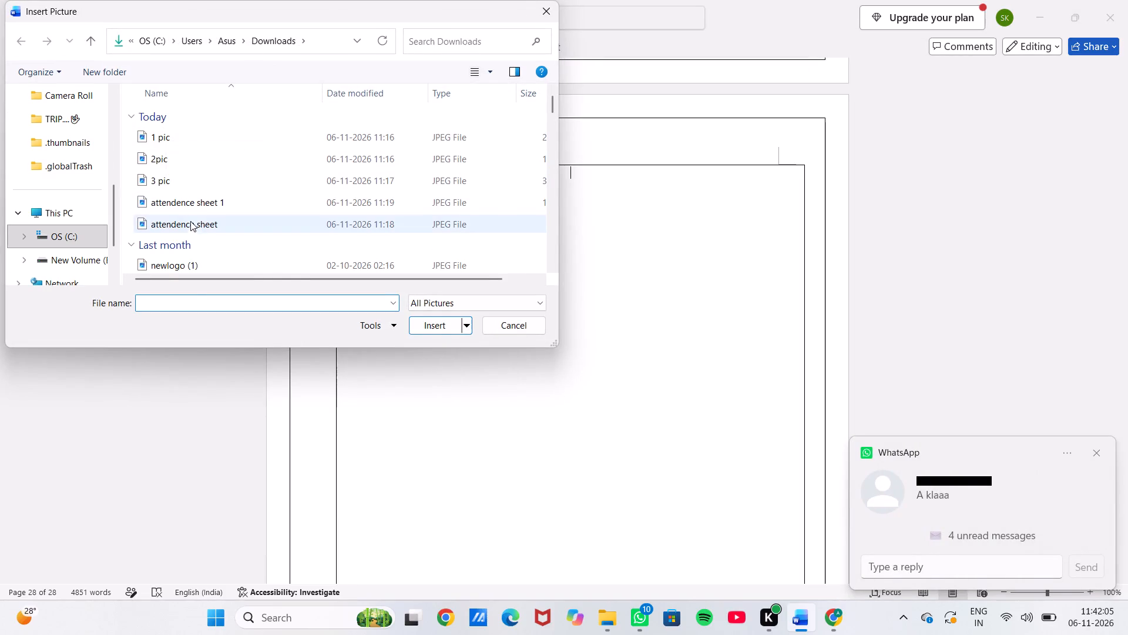
left_click(193, 225)
left_click(431, 326)
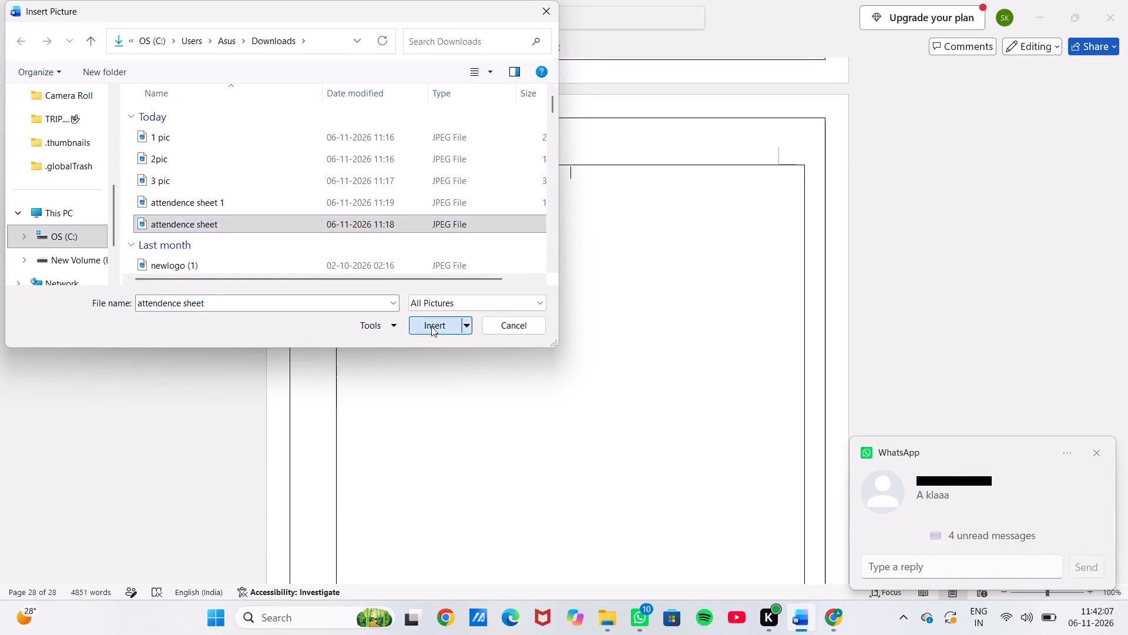
scroll(561, 300, "down", 2)
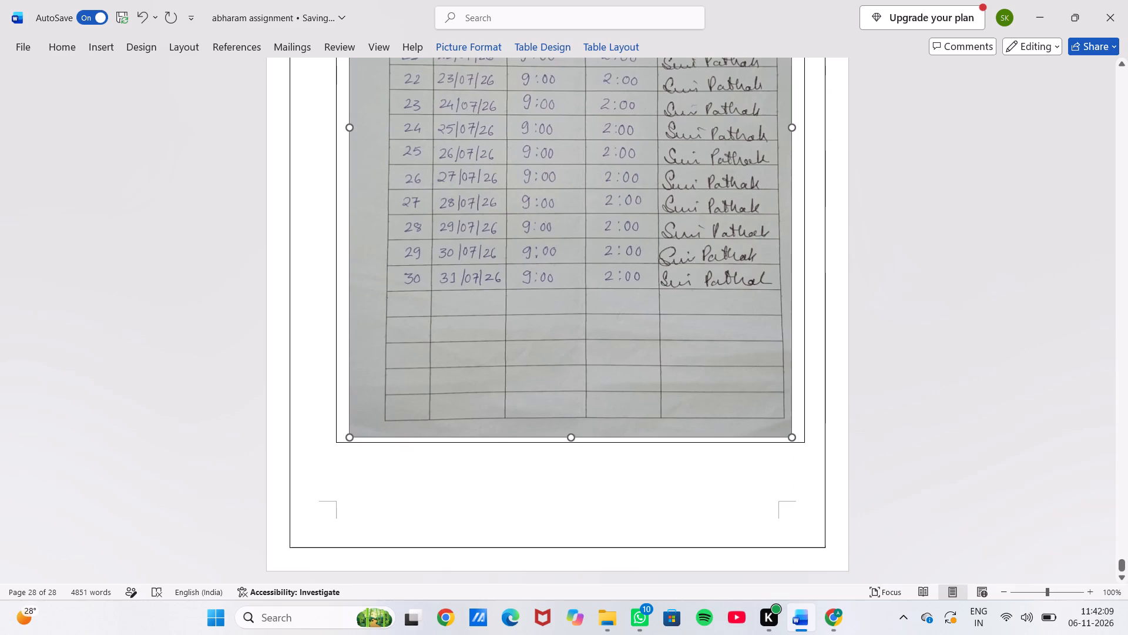
scroll(561, 300, "up", 1)
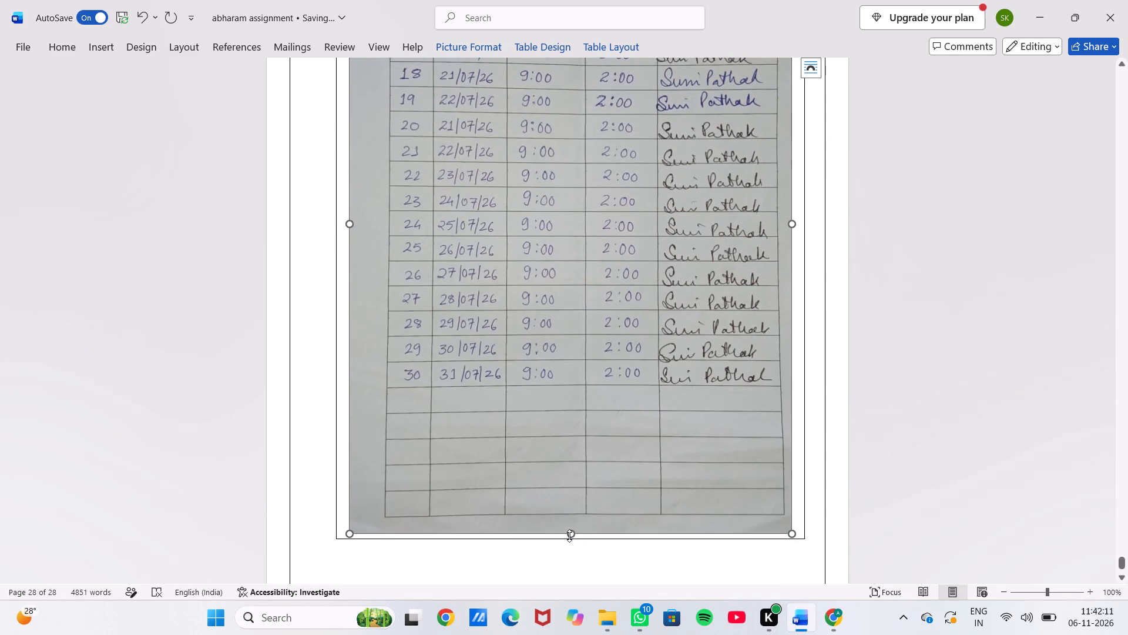
Stretch the attendance sheet picture slightly in height and width so it fills the table cell more closely.
left_click_drag(569, 536, 569, 541)
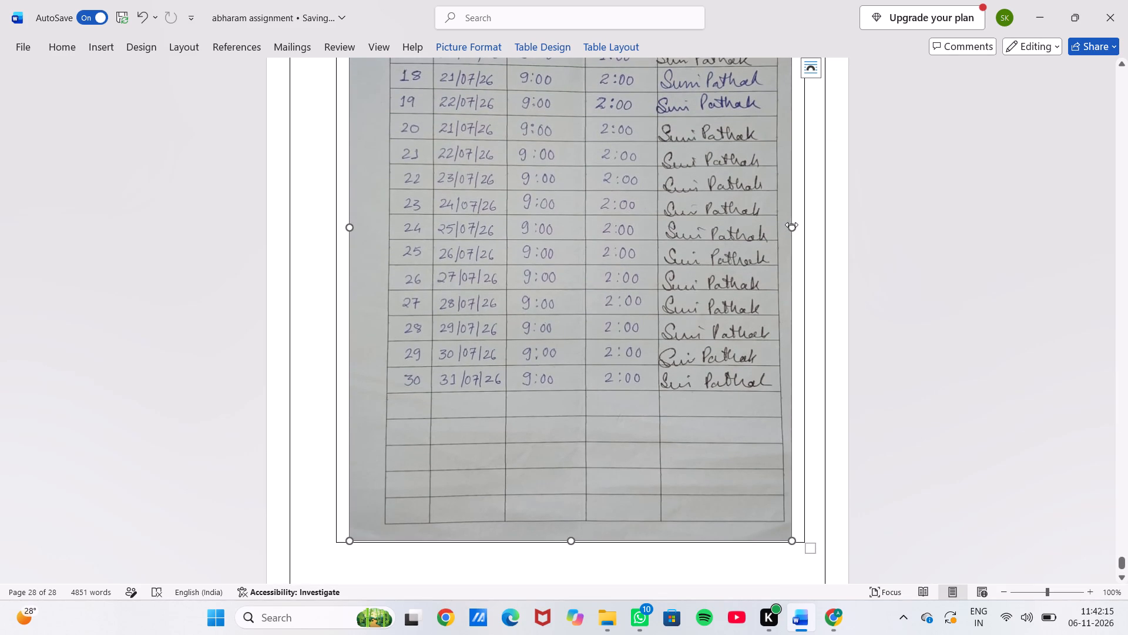
left_click_drag(791, 225, 798, 225)
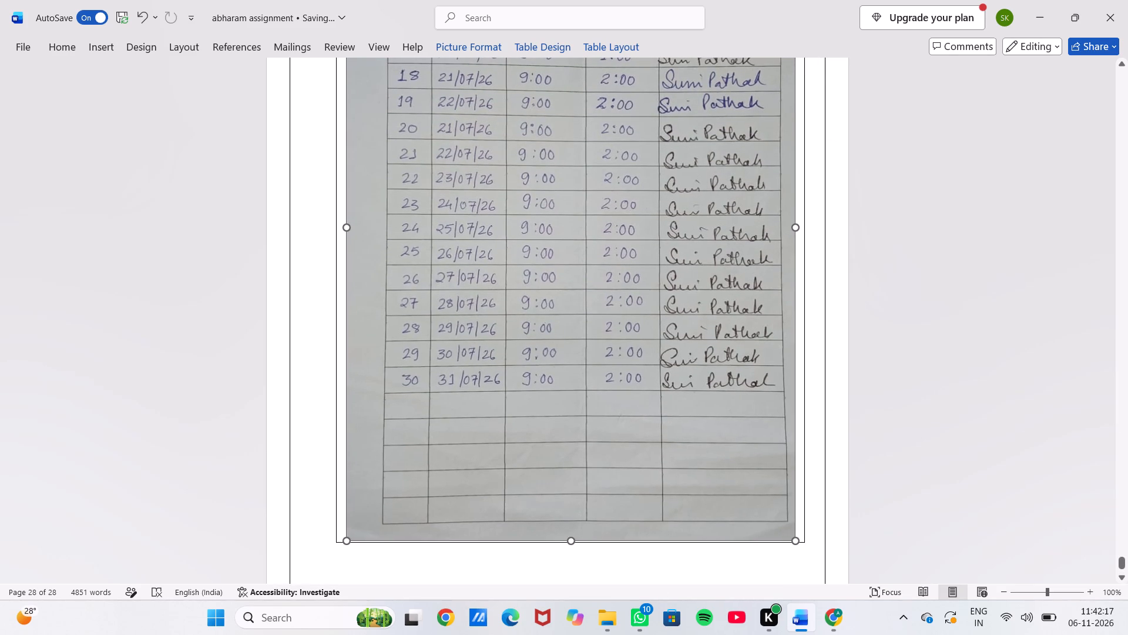
left_click_drag(798, 225, 805, 225)
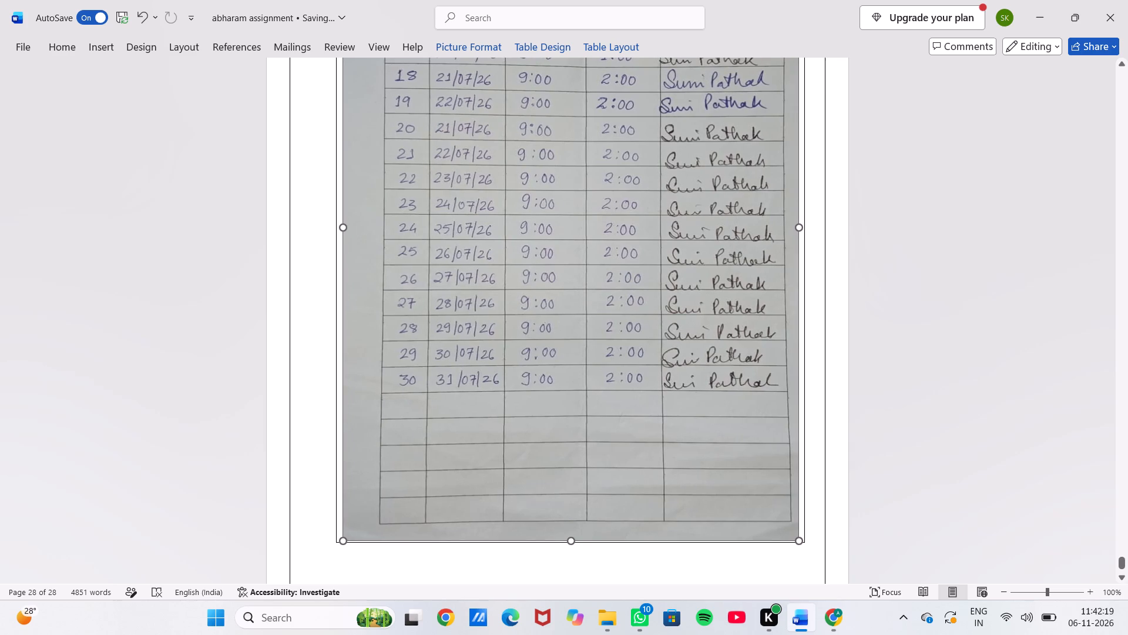
left_click_drag(805, 225, 802, 225)
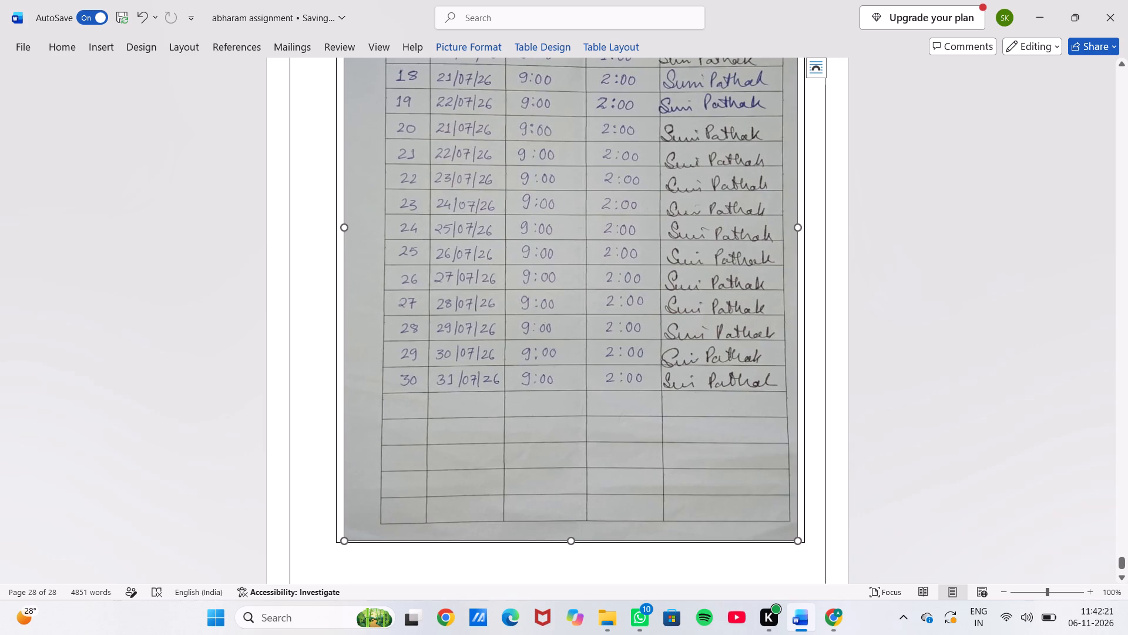
scroll(699, 161, "up", 1)
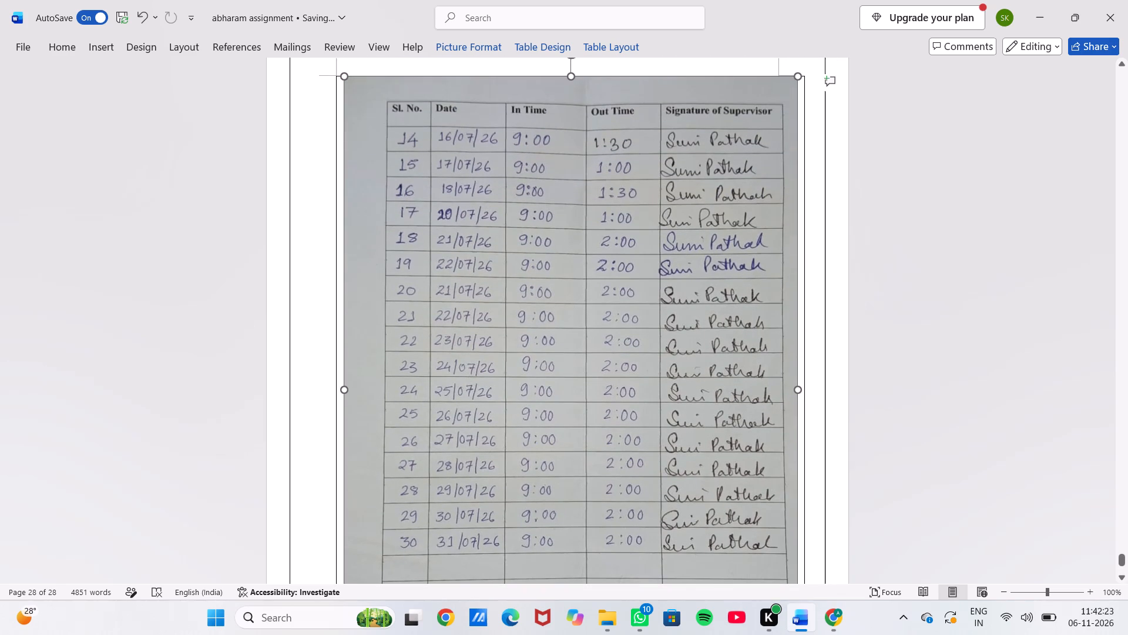
left_click_drag(341, 390, 335, 390)
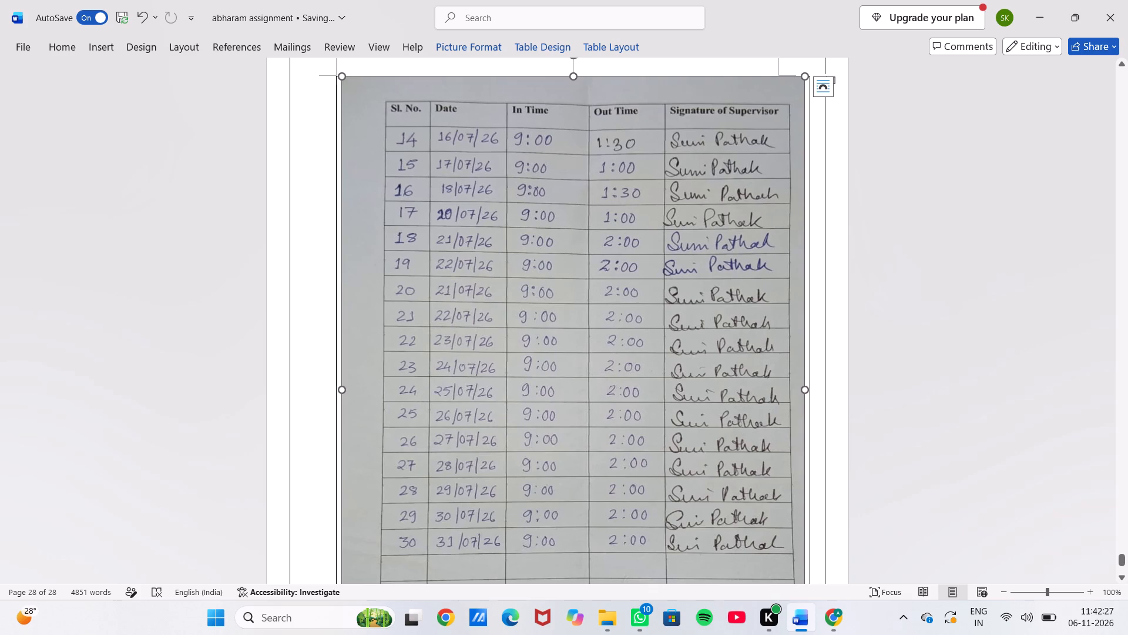
Set the attendance sheet picture's text wrapping to Square and place it against the table cell's left border.
left_click(821, 83)
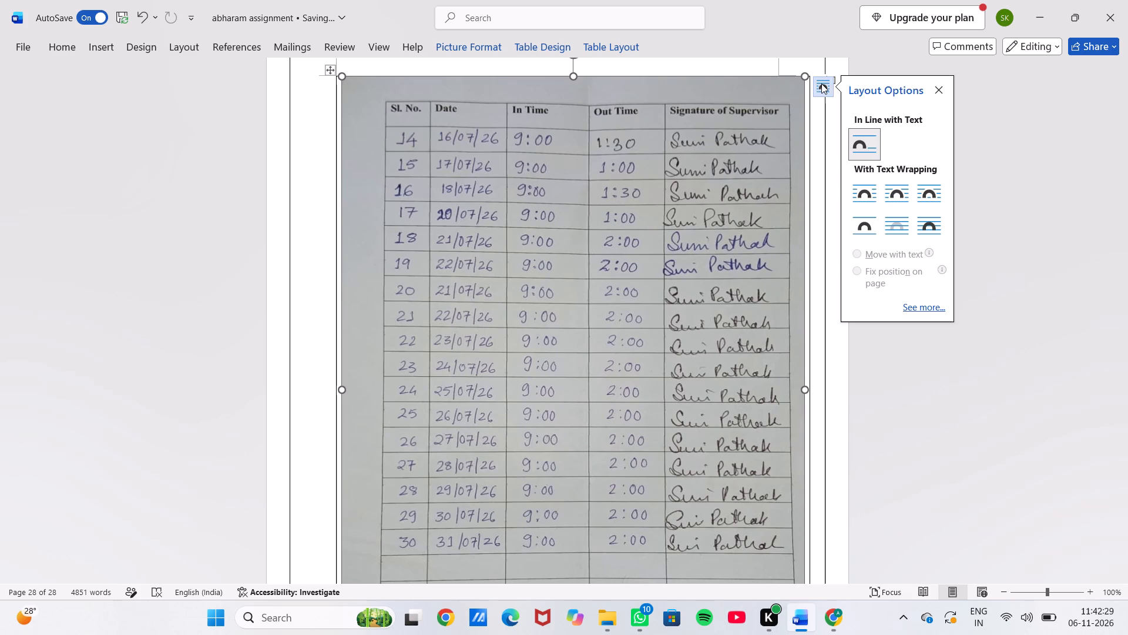
left_click(863, 144)
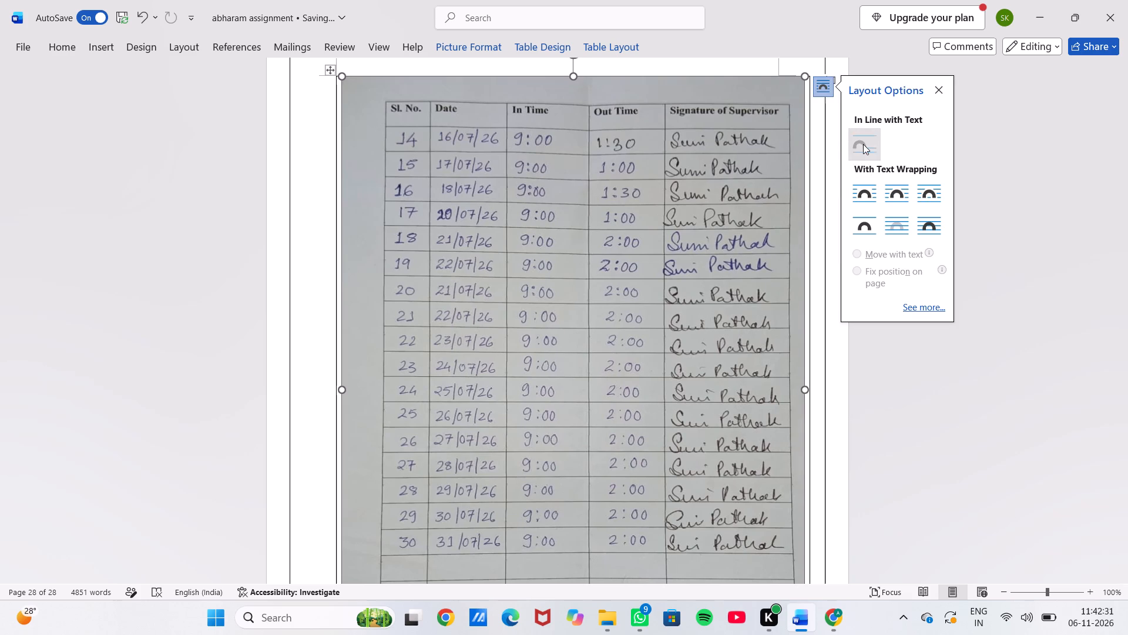
left_click_drag(625, 251, 617, 252)
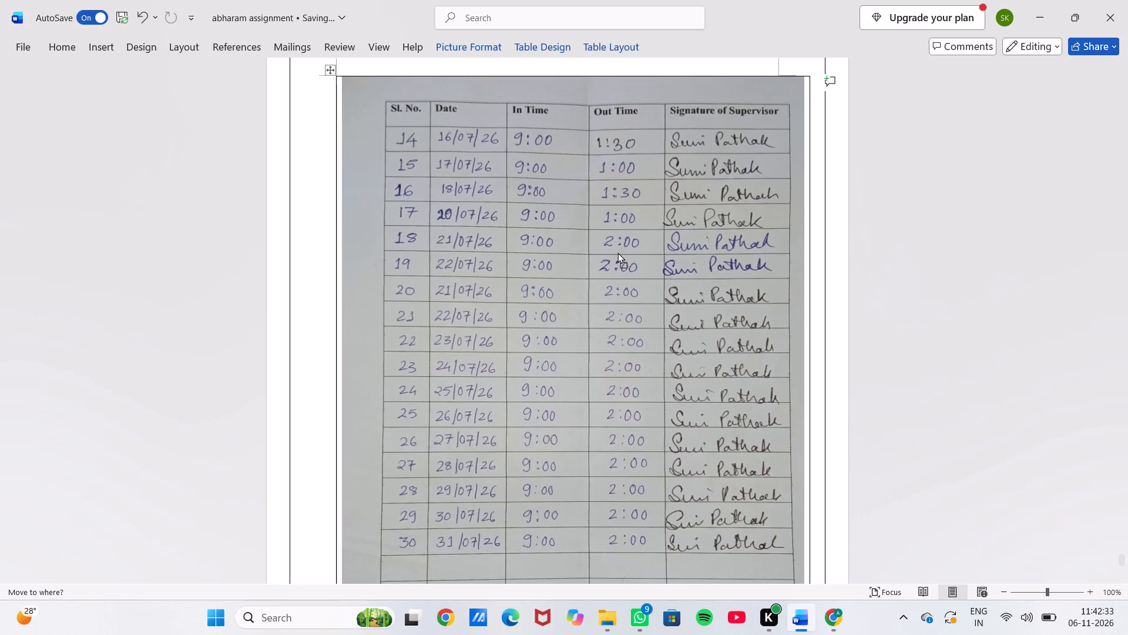
left_click_drag(617, 252, 605, 254)
left_click(827, 90)
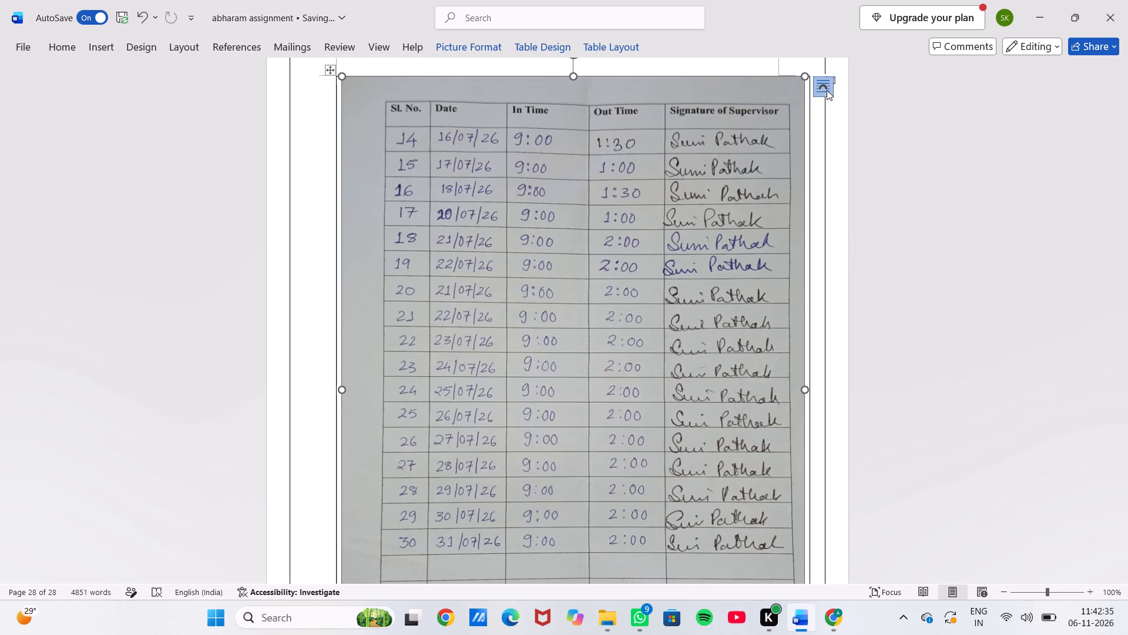
left_click(865, 198)
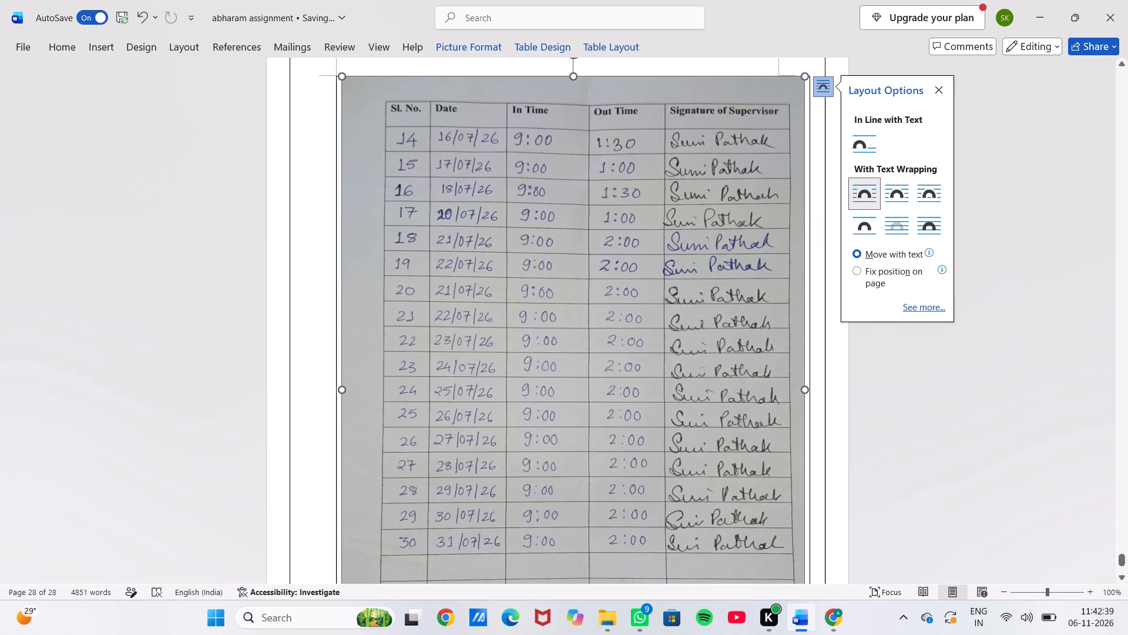
left_click(582, 355)
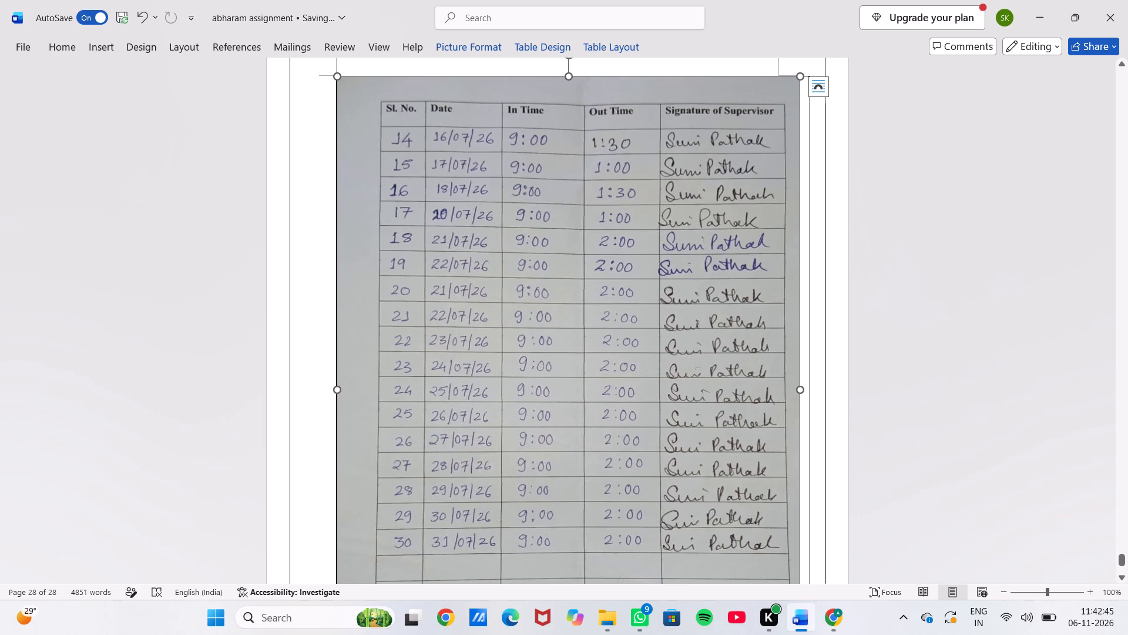
Extend the attendance sheet picture's bottom edge slightly downward and try to pull the table's lower border up to it.
left_click(1003, 596)
left_click(1003, 596)
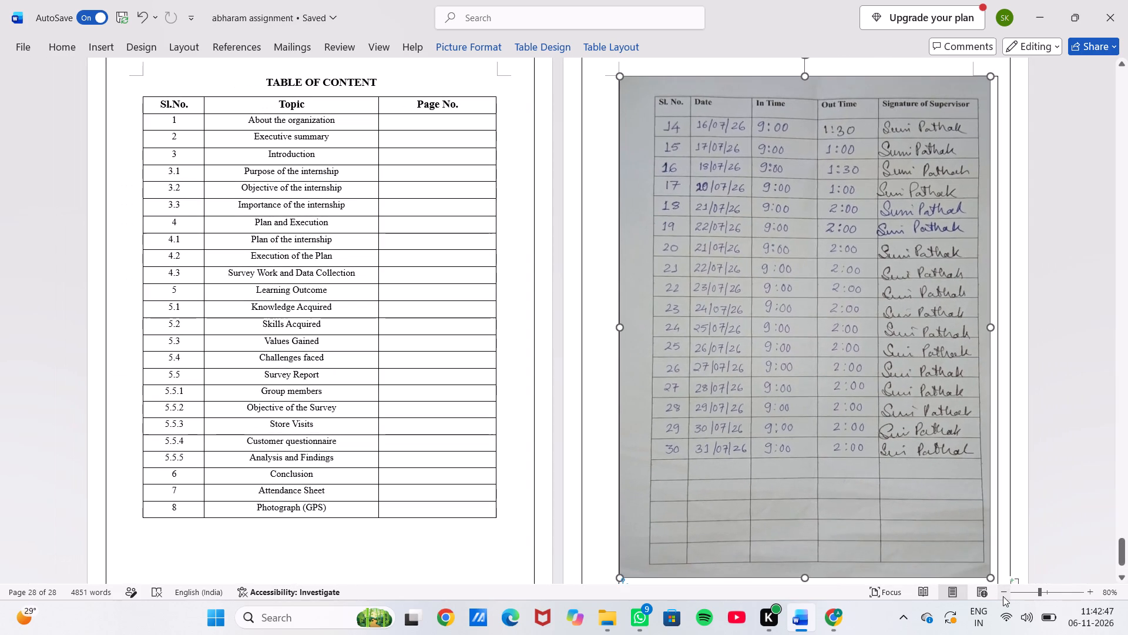
left_click(1091, 595)
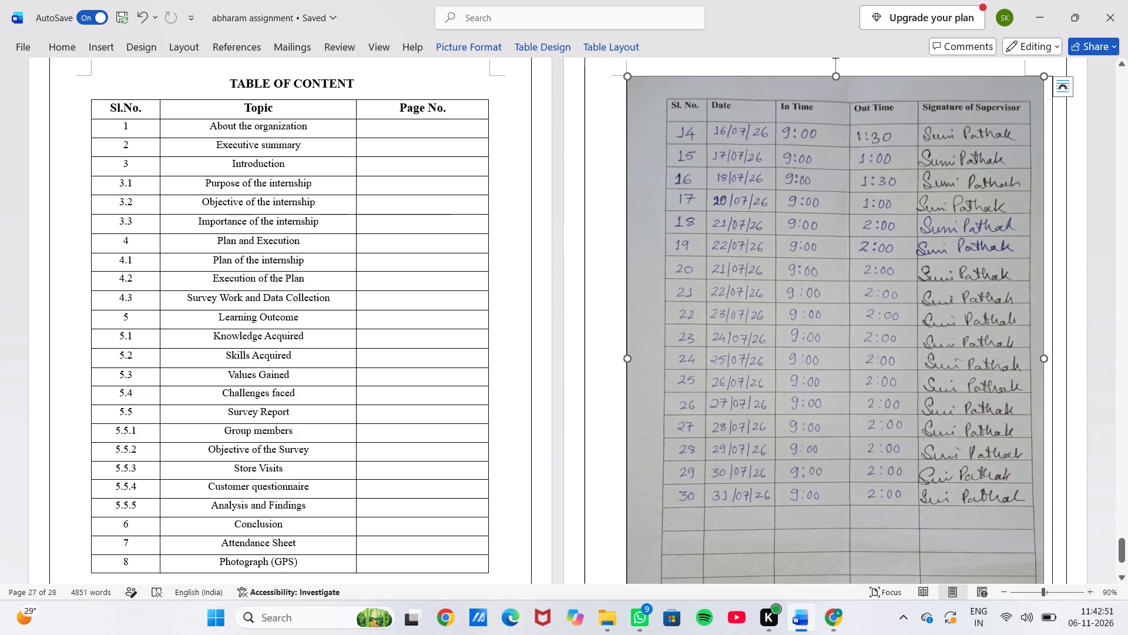
left_click(1092, 596)
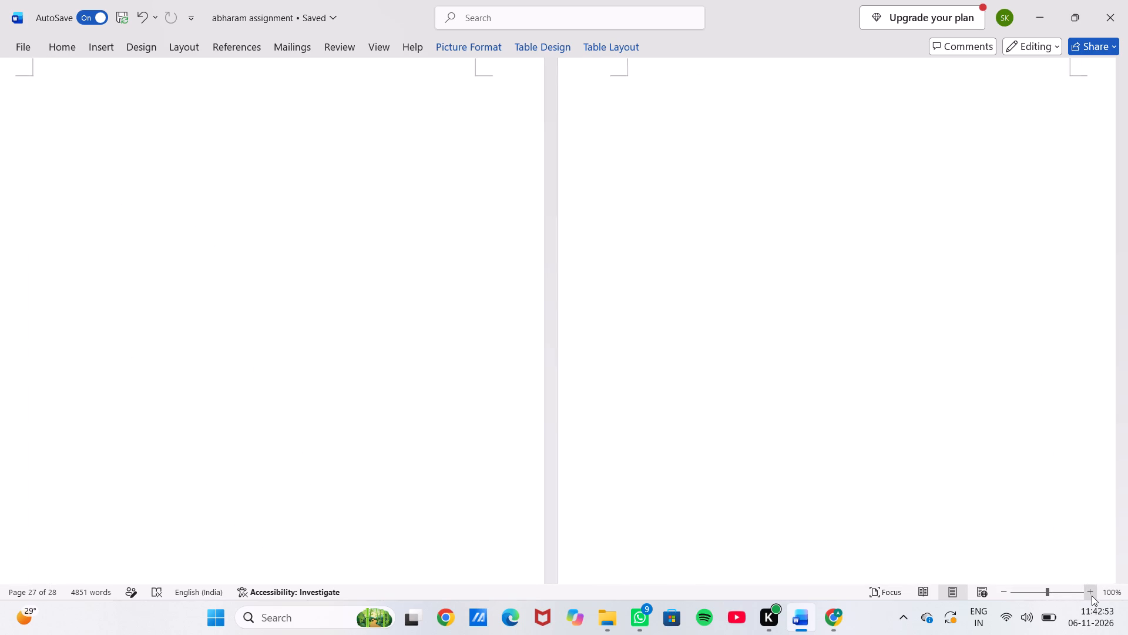
scroll(674, 447, "down", 2)
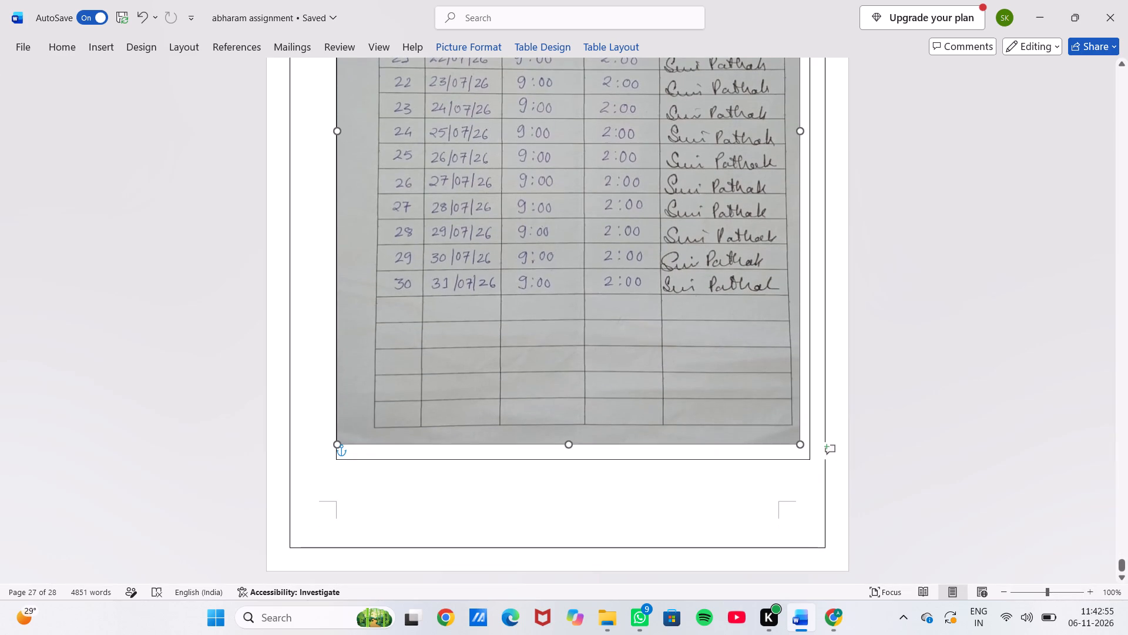
scroll(674, 447, "down", 1)
left_click(717, 500)
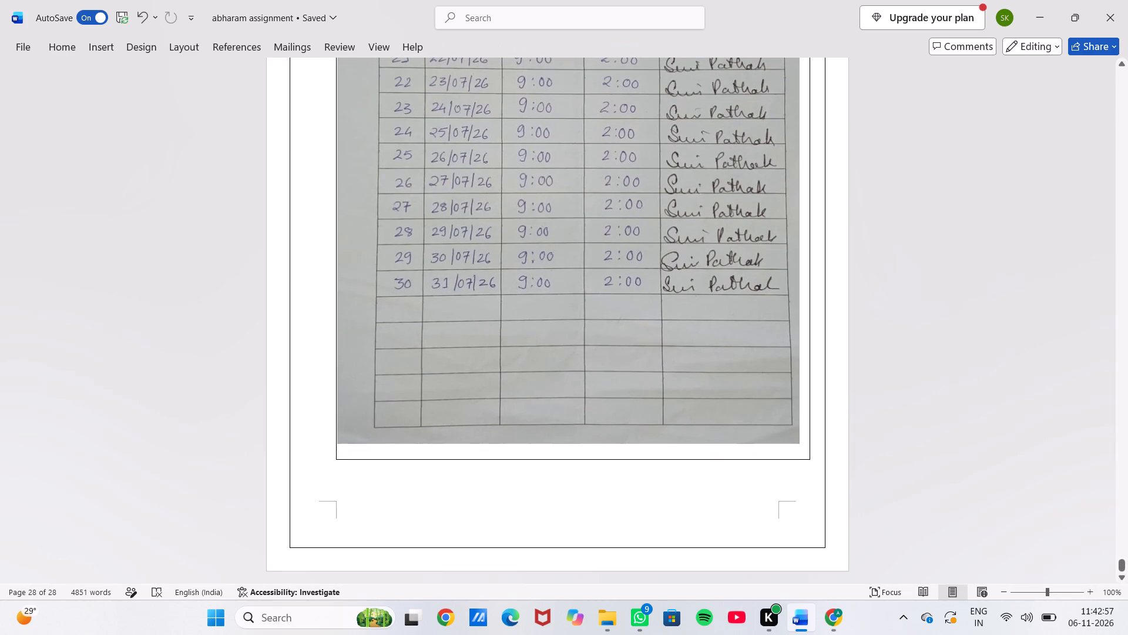
left_click(560, 449)
left_click(566, 430)
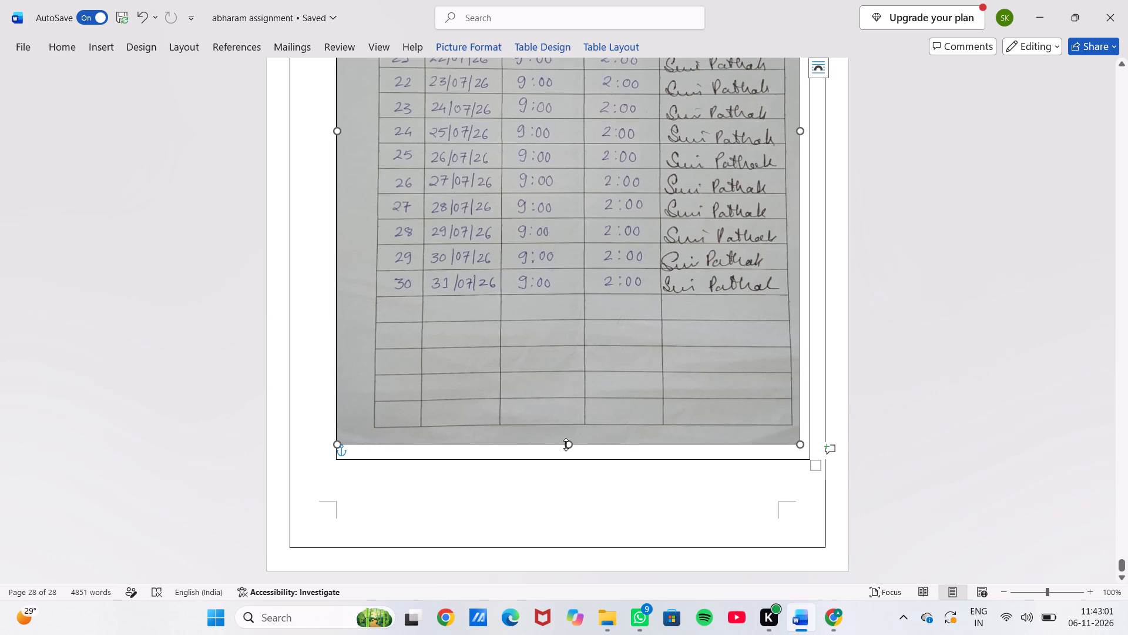
left_click_drag(568, 445, 568, 452)
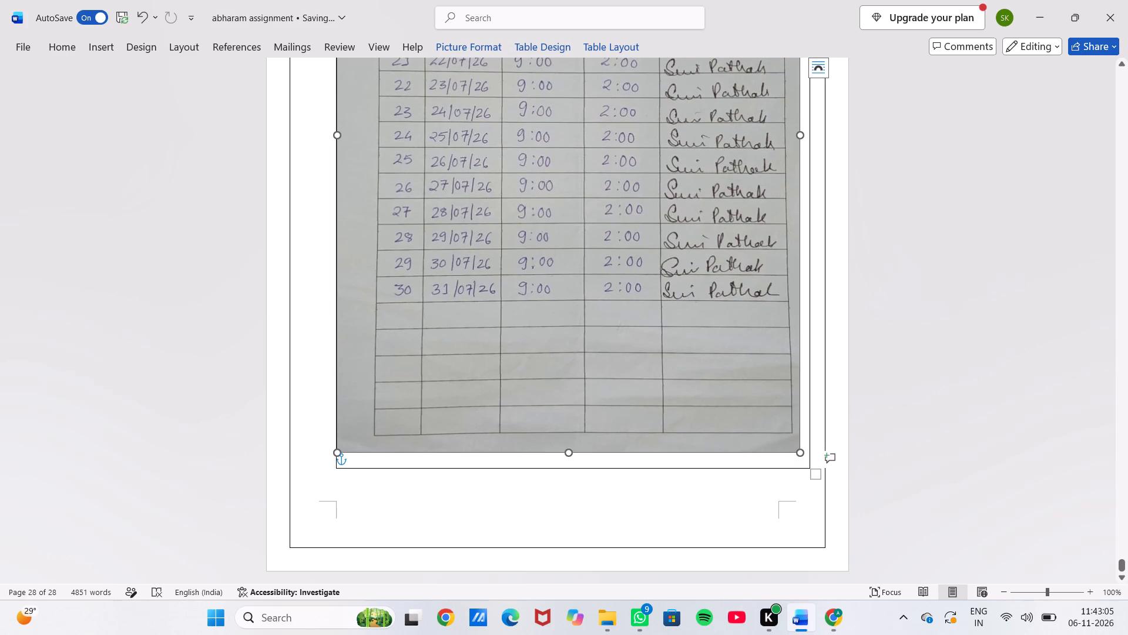
left_click_drag(570, 468, 571, 462)
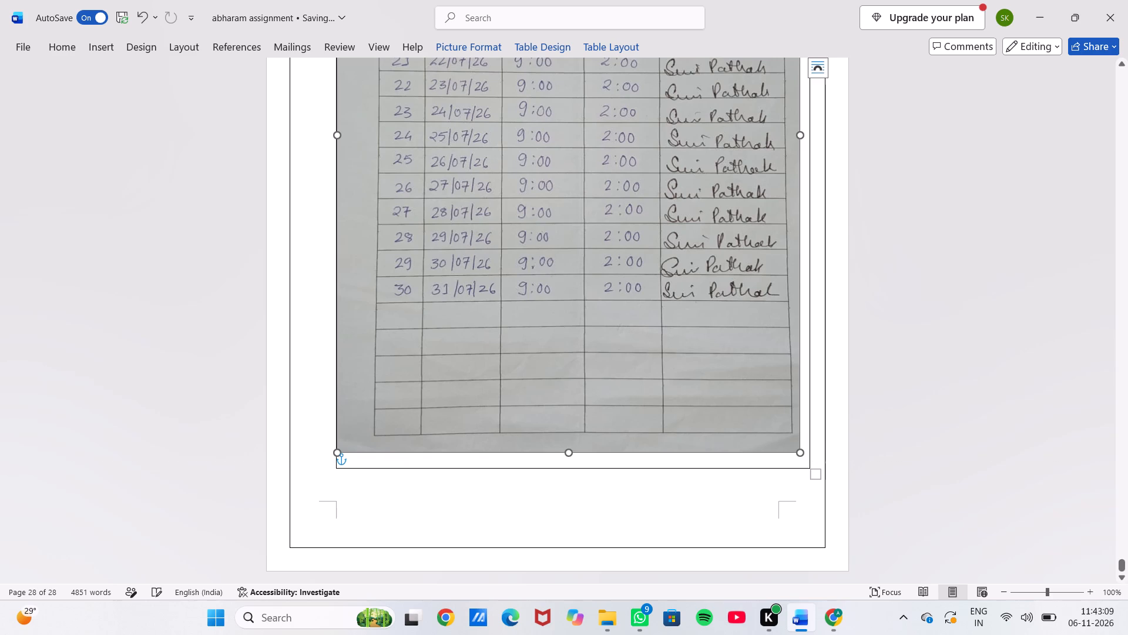
Insert a new table column to the right of the cell holding the attendance sheet picture.
scroll(756, 418, "up", 1)
right_click(756, 418)
scroll(756, 418, "up", 1)
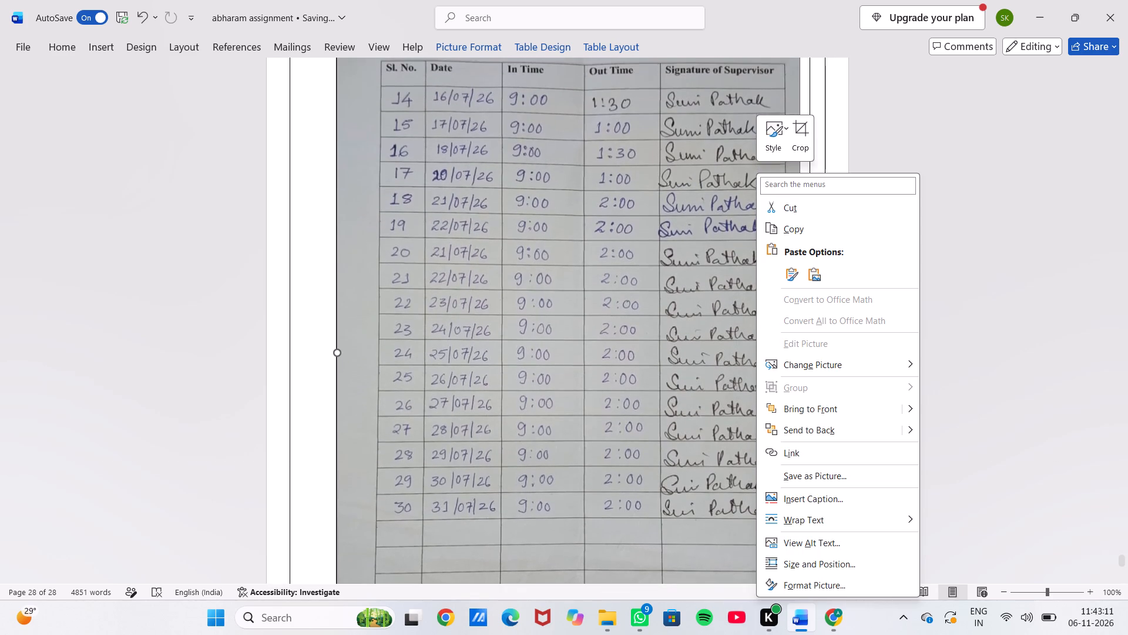
left_click(312, 284)
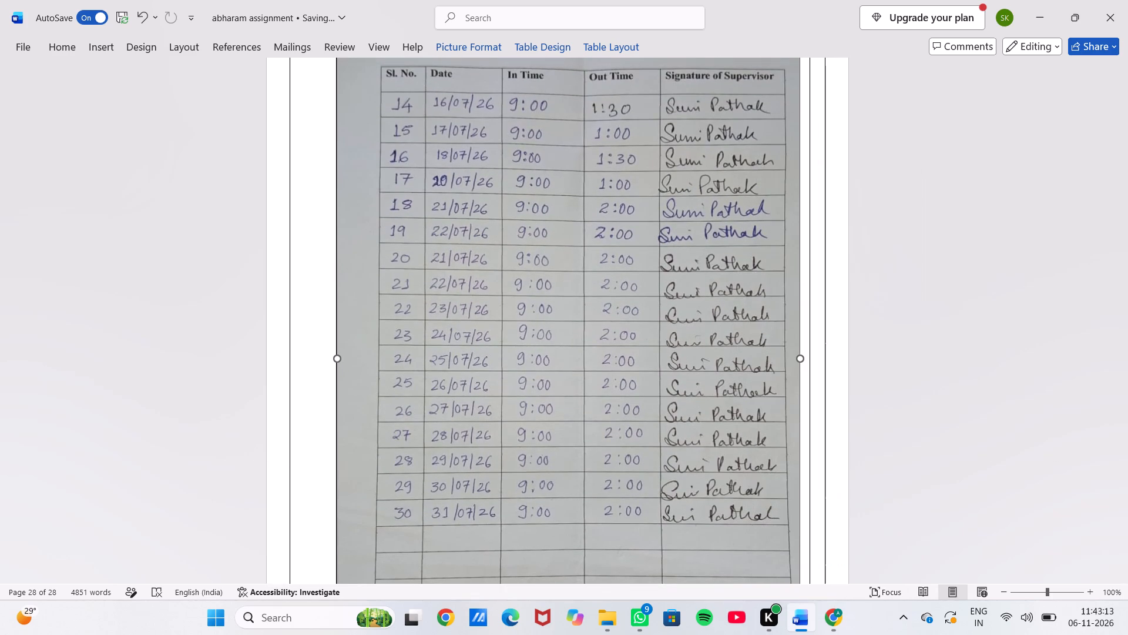
scroll(785, 355, "up", 1)
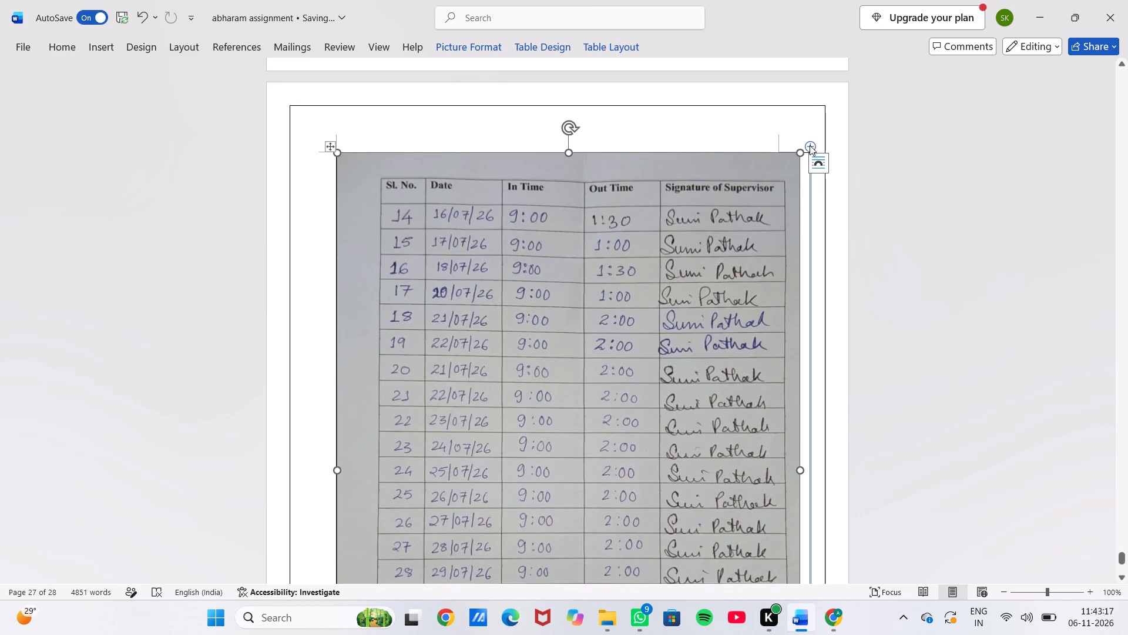
left_click(810, 145)
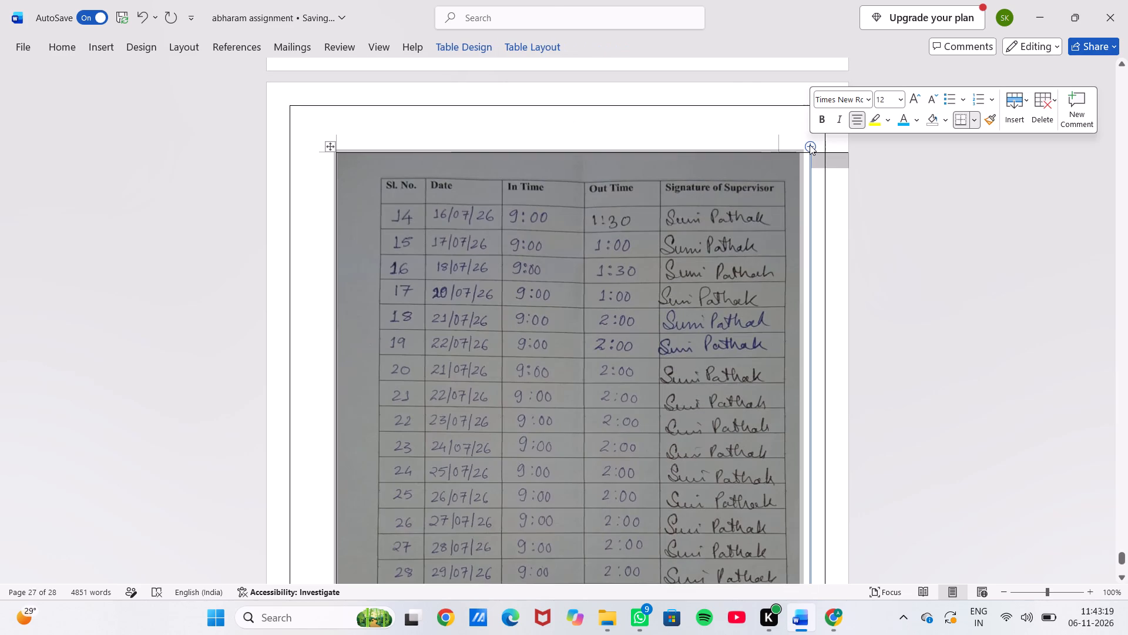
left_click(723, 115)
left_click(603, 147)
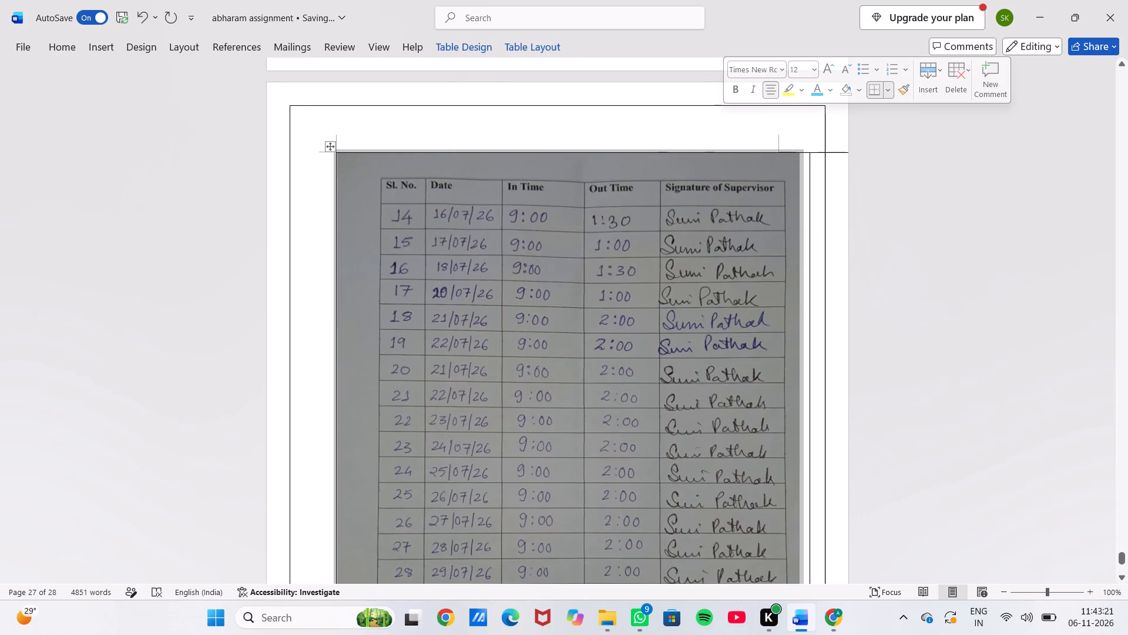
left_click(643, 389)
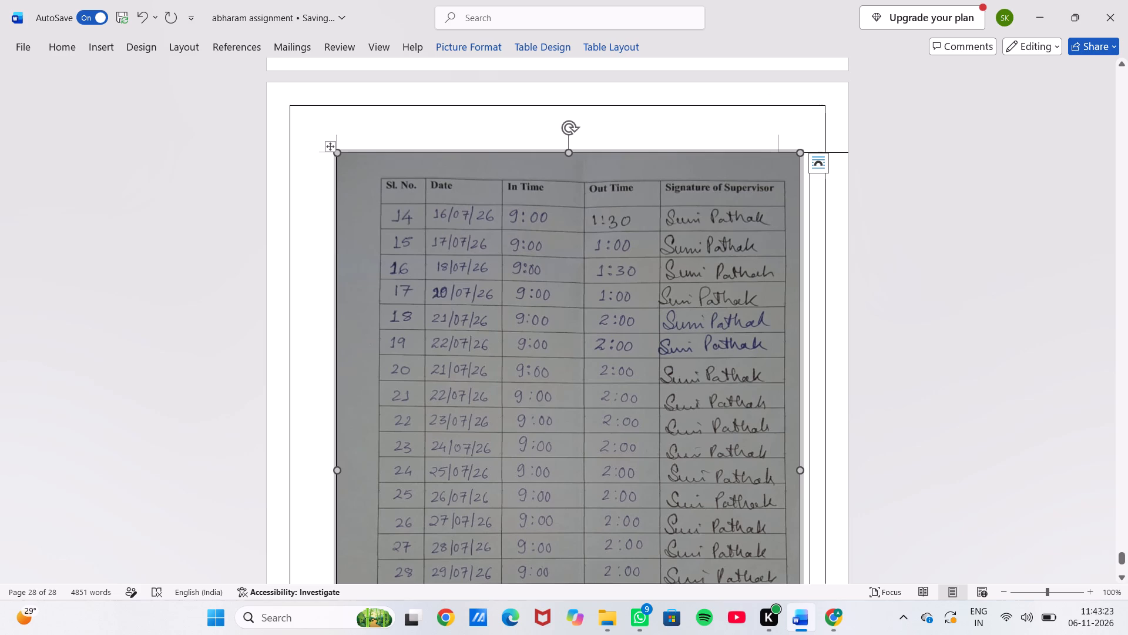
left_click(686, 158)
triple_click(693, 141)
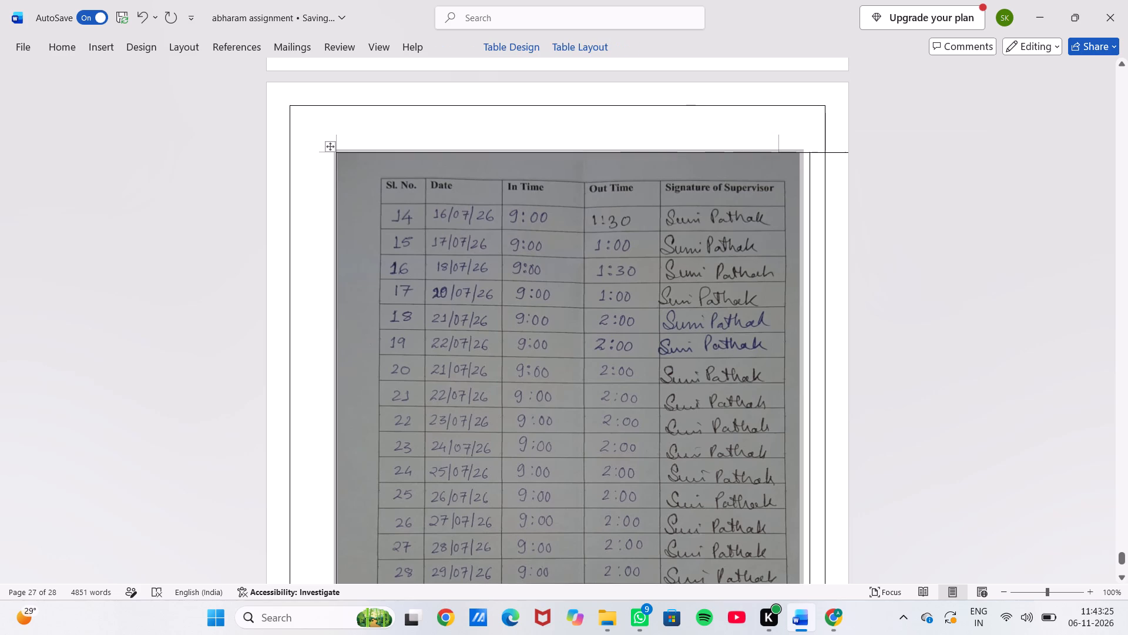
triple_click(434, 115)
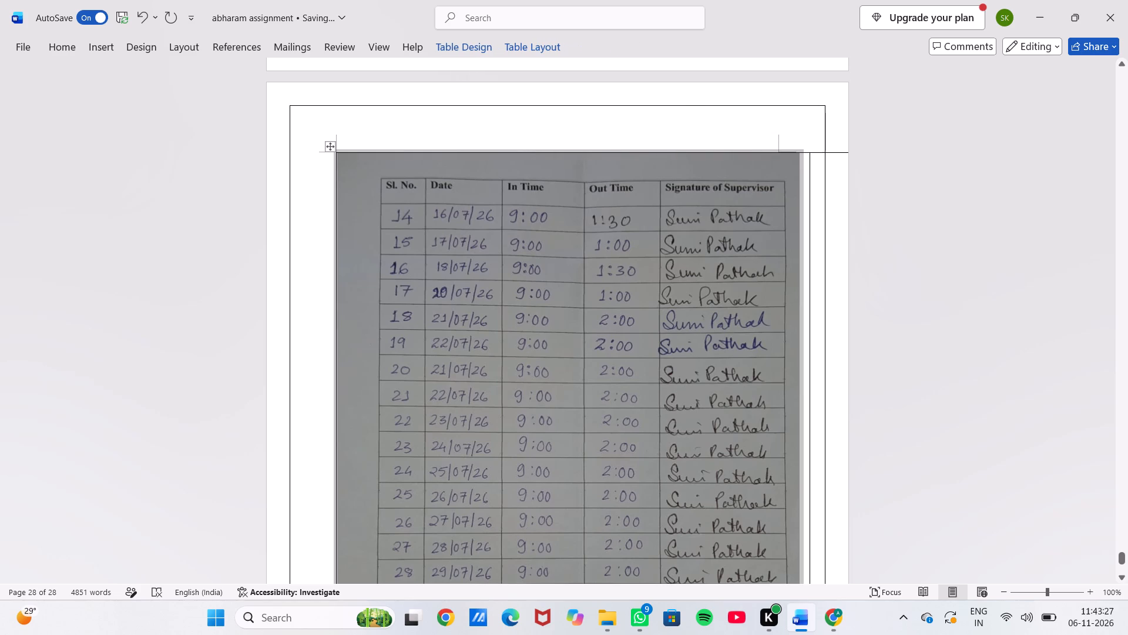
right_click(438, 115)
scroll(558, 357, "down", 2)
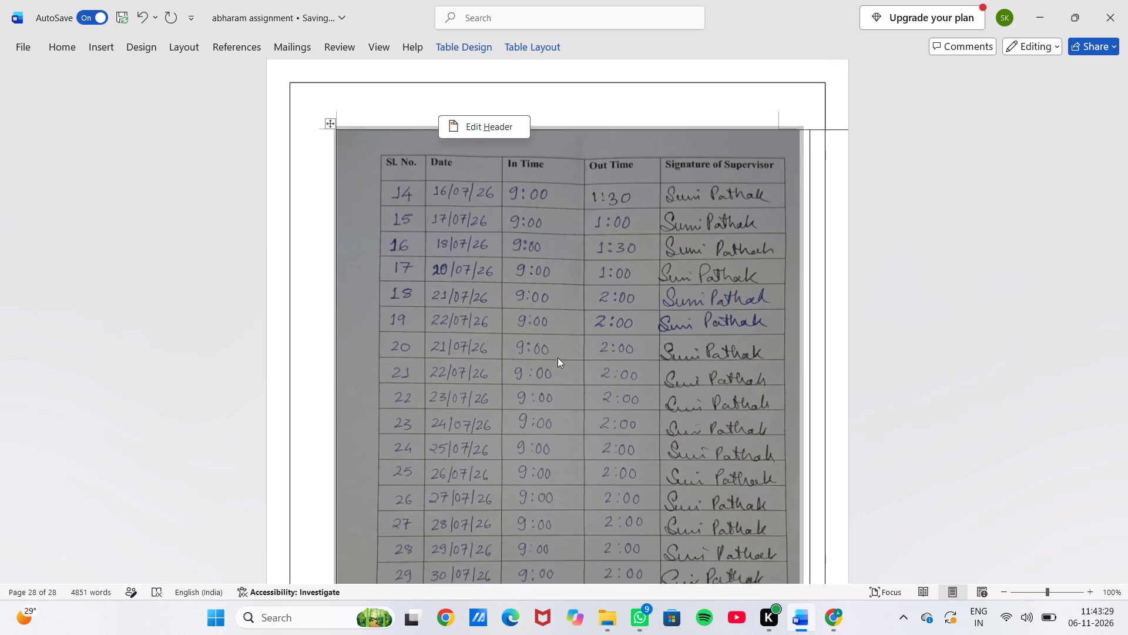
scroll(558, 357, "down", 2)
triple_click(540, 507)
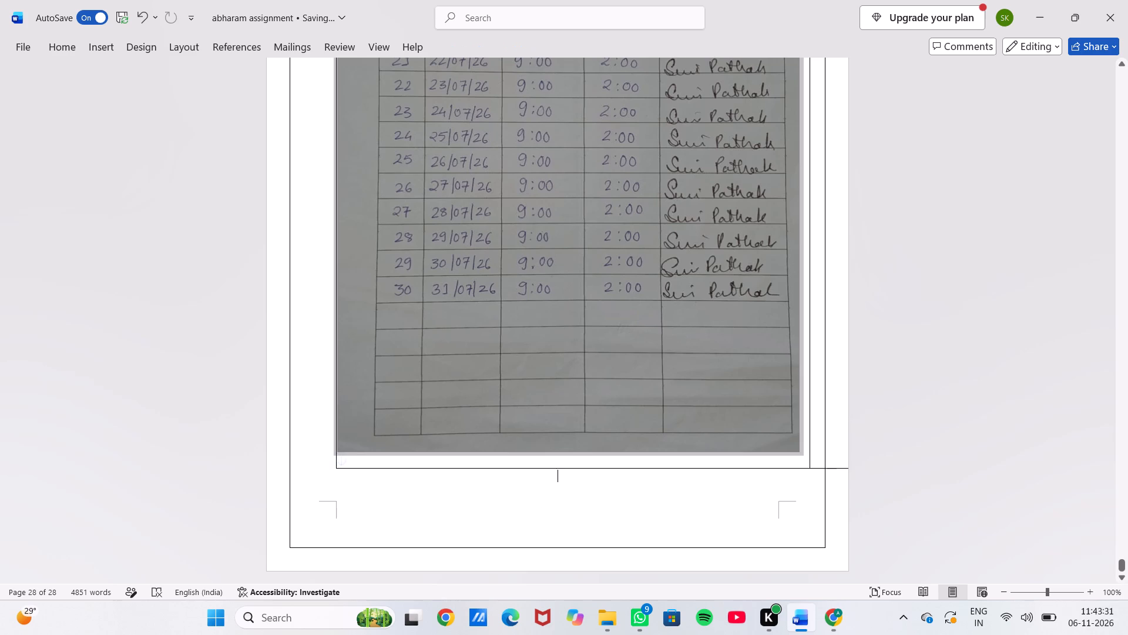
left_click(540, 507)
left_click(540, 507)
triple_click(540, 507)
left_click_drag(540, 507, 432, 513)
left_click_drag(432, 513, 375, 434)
Undo the added table column and the attendance sheet picture's recent resizing, repositioning and Square wrapping.
left_click(141, 17)
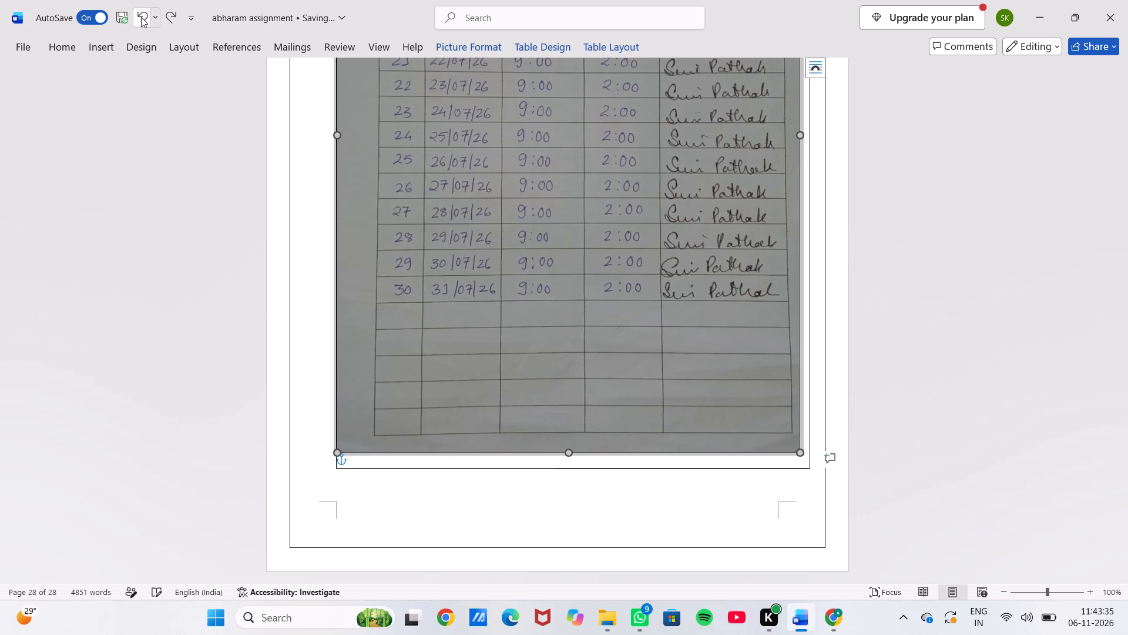
left_click(141, 17)
left_click(141, 17)
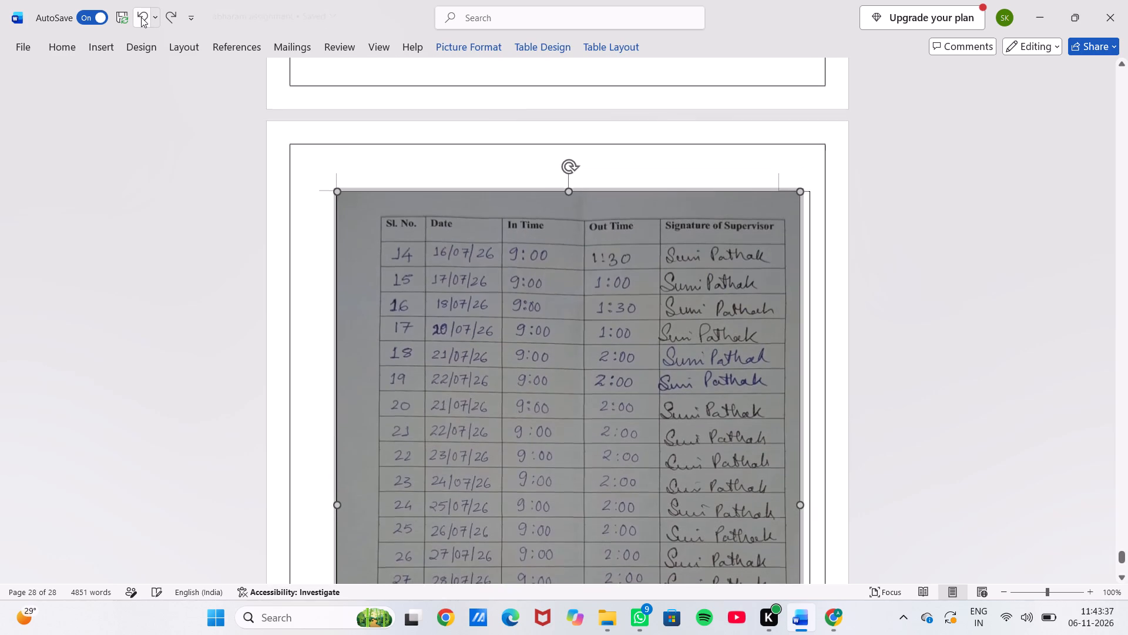
left_click(145, 11)
left_click(145, 11)
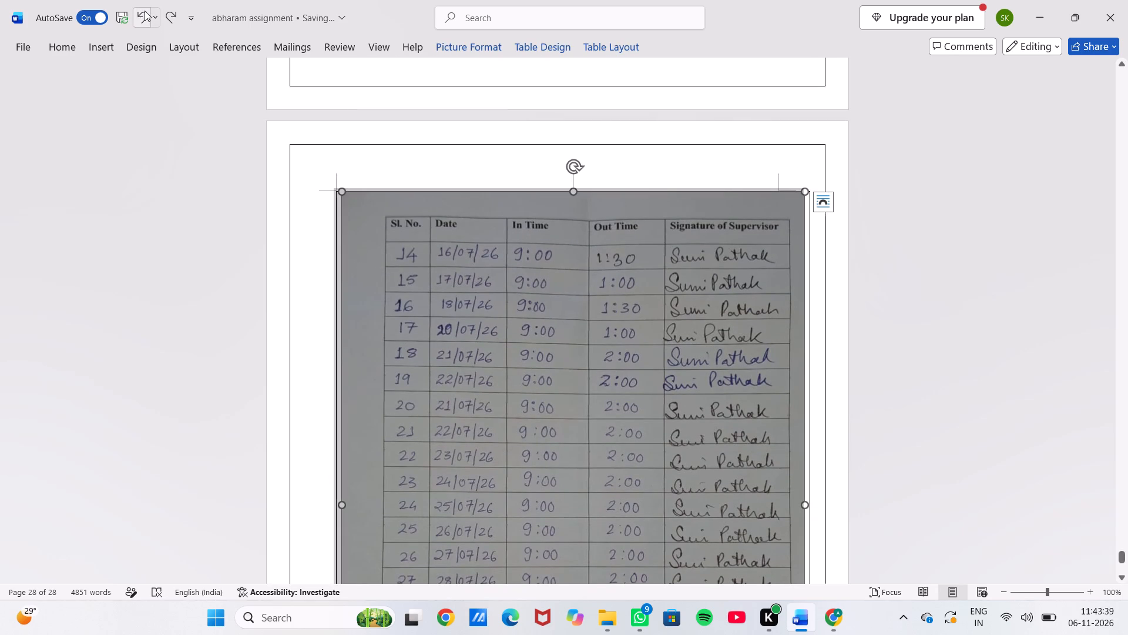
left_click(145, 11)
left_click(145, 11)
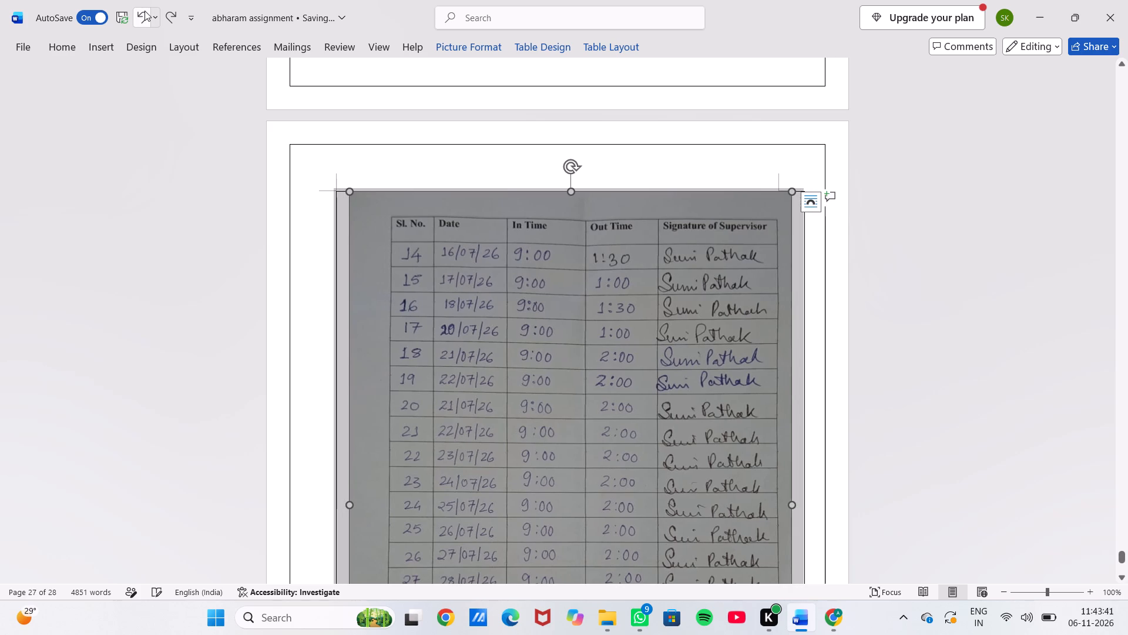
Review the layout of the table of contents page and the attendance sheet page that follows it.
scroll(482, 446, "down", 5)
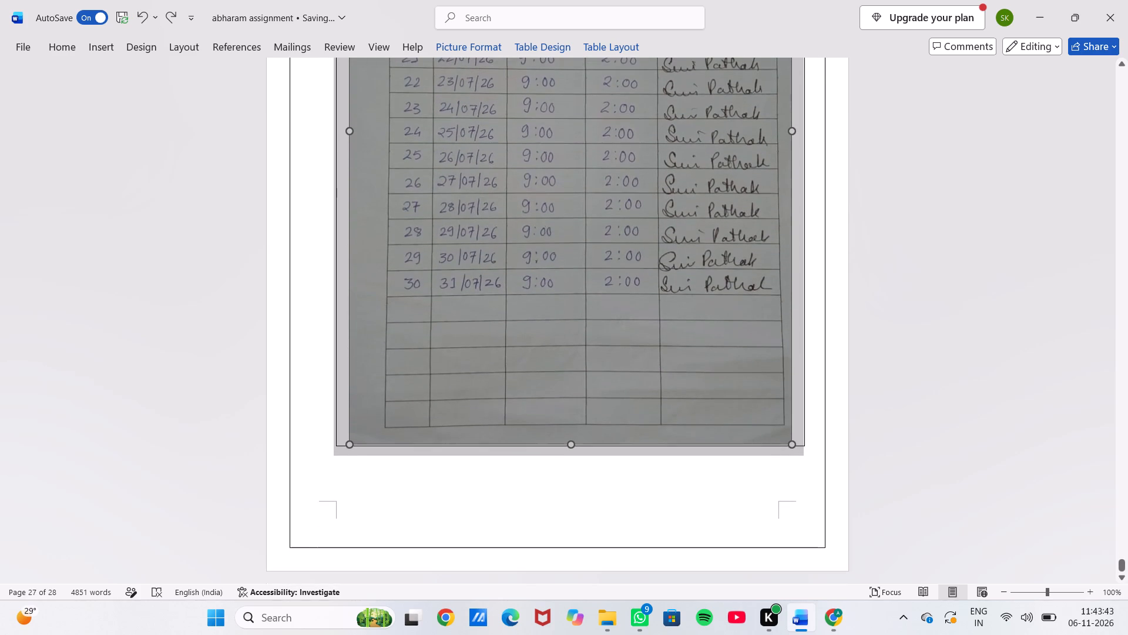
double_click(559, 313)
scroll(559, 313, "up", 5)
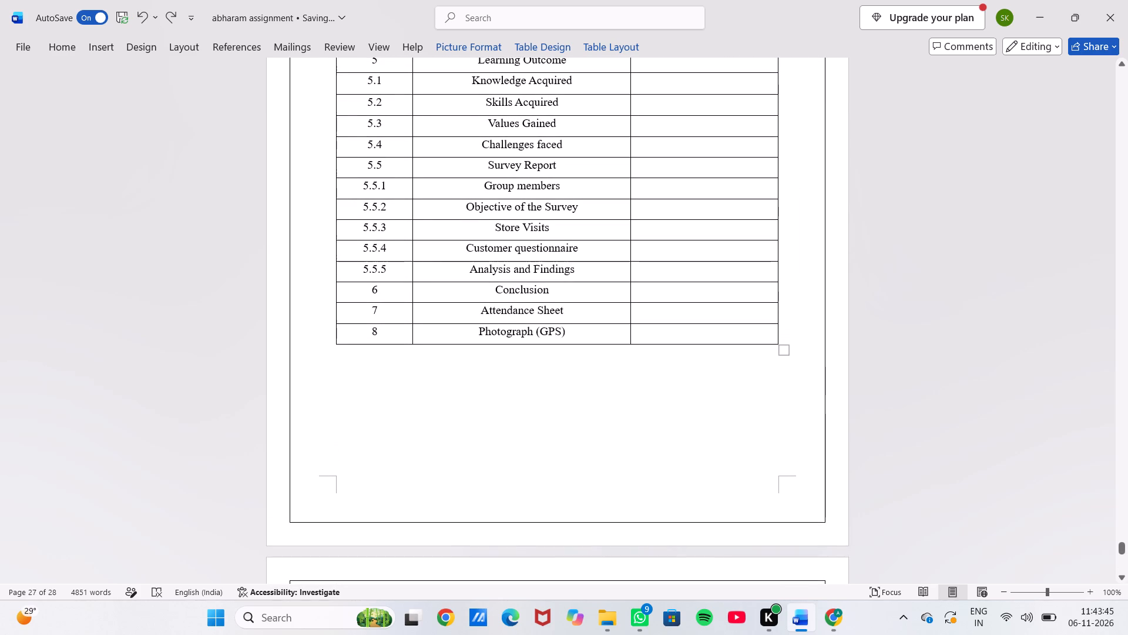
left_click(559, 313)
left_click(553, 404)
scroll(553, 404, "down", 3)
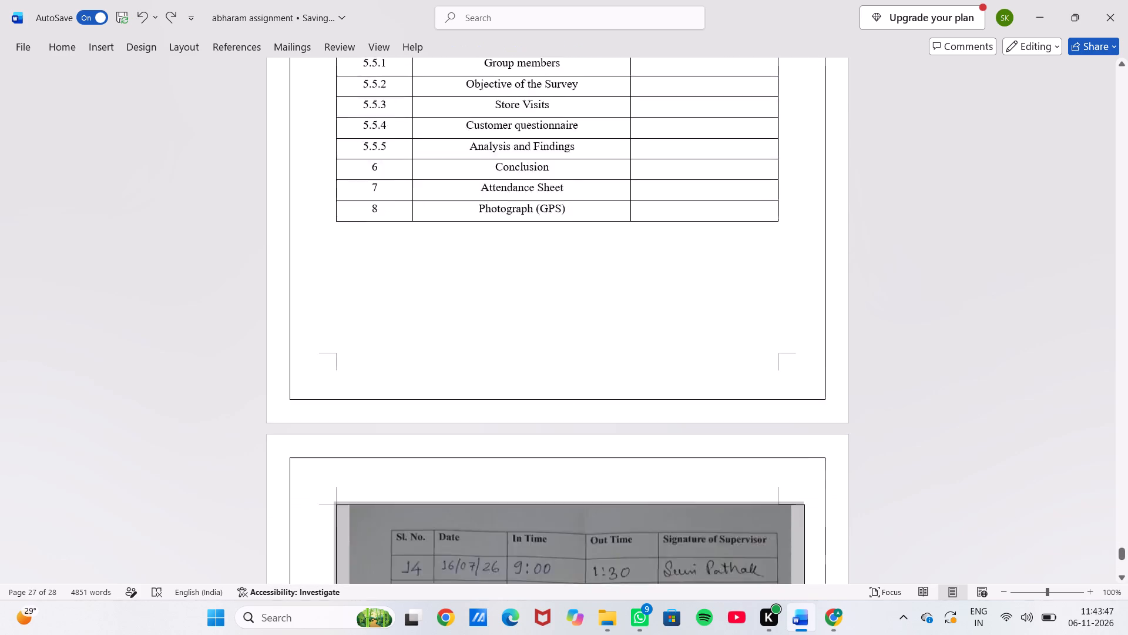
scroll(553, 404, "down", 7)
scroll(605, 334, "up", 1)
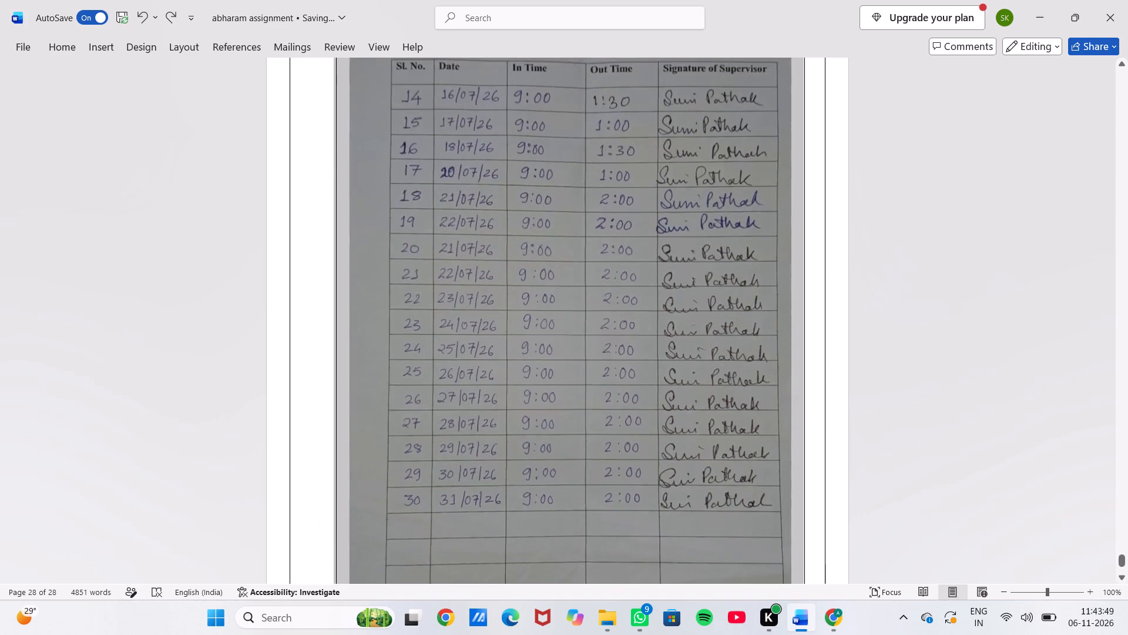
scroll(605, 334, "up", 1)
Set the attendance sheet picture's text wrapping to Square and move it close to the table cell's left border.
left_click(605, 334)
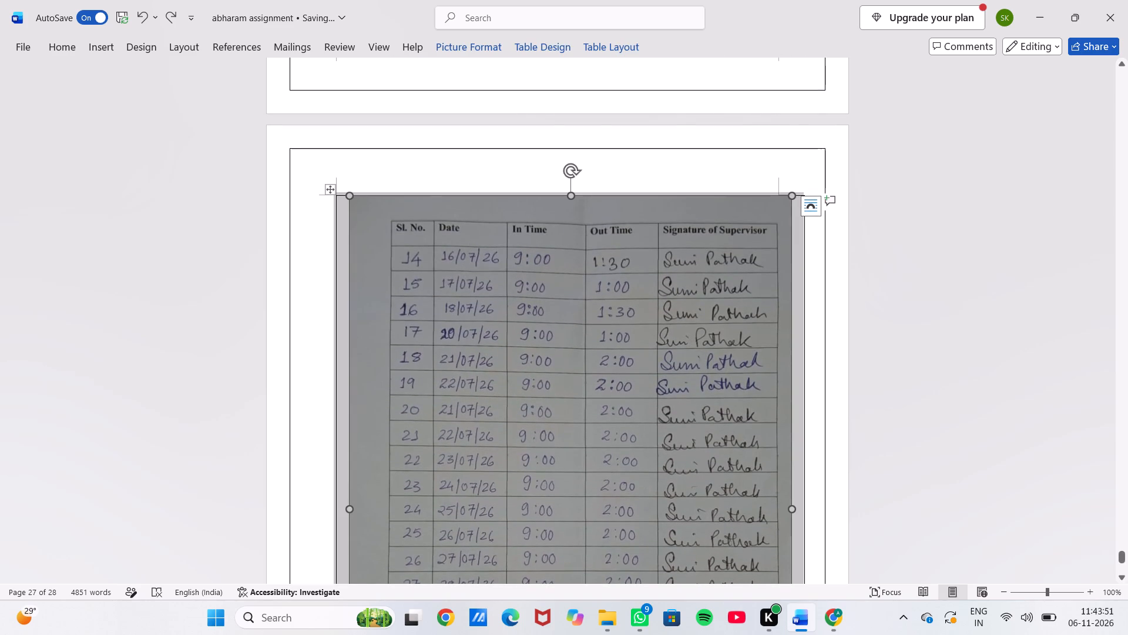
left_click(818, 203)
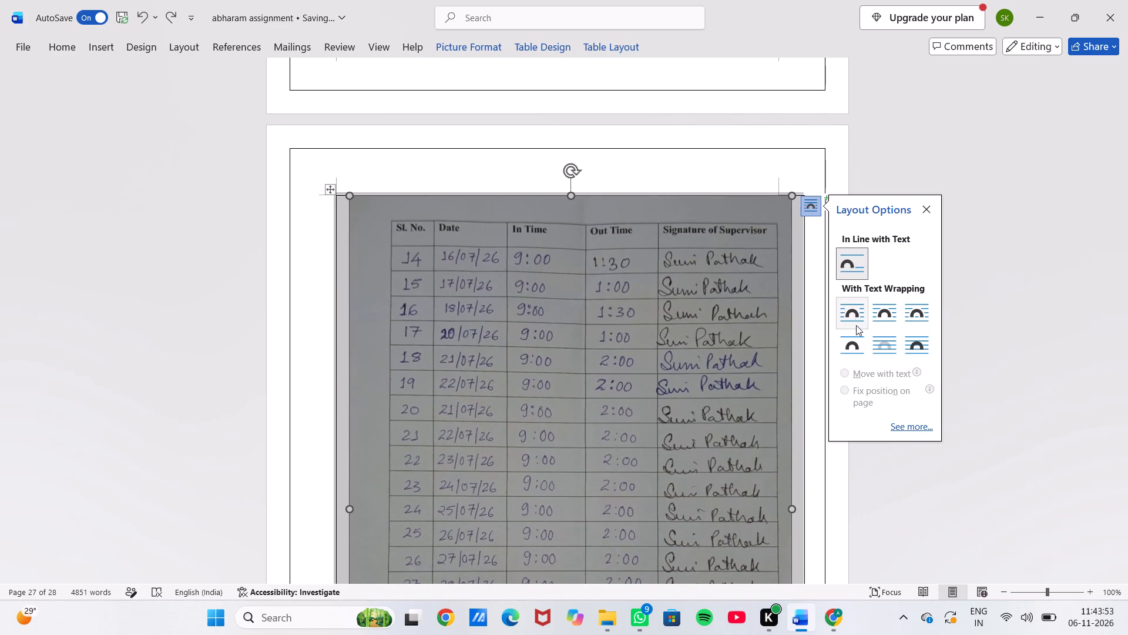
left_click(854, 306)
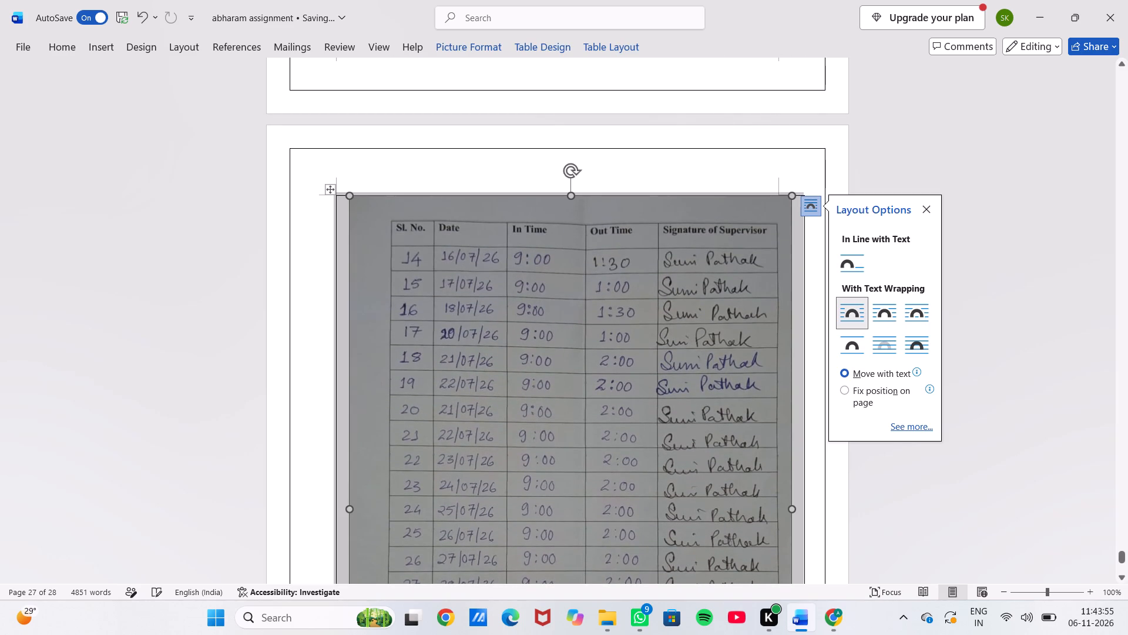
left_click_drag(641, 387, 632, 387)
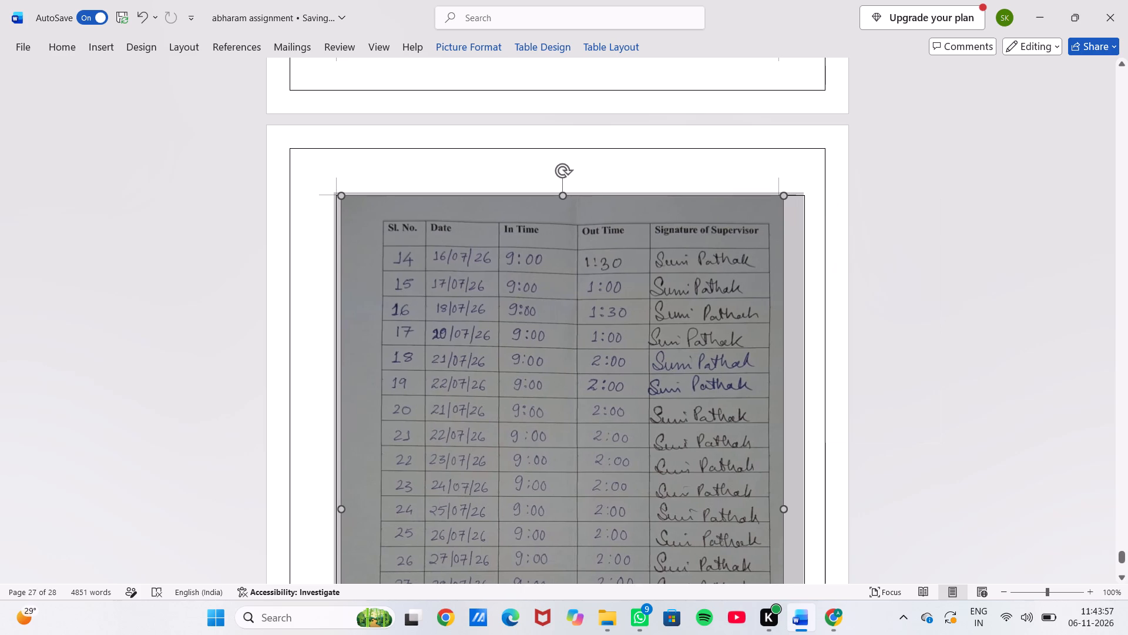
left_click_drag(632, 387, 632, 386)
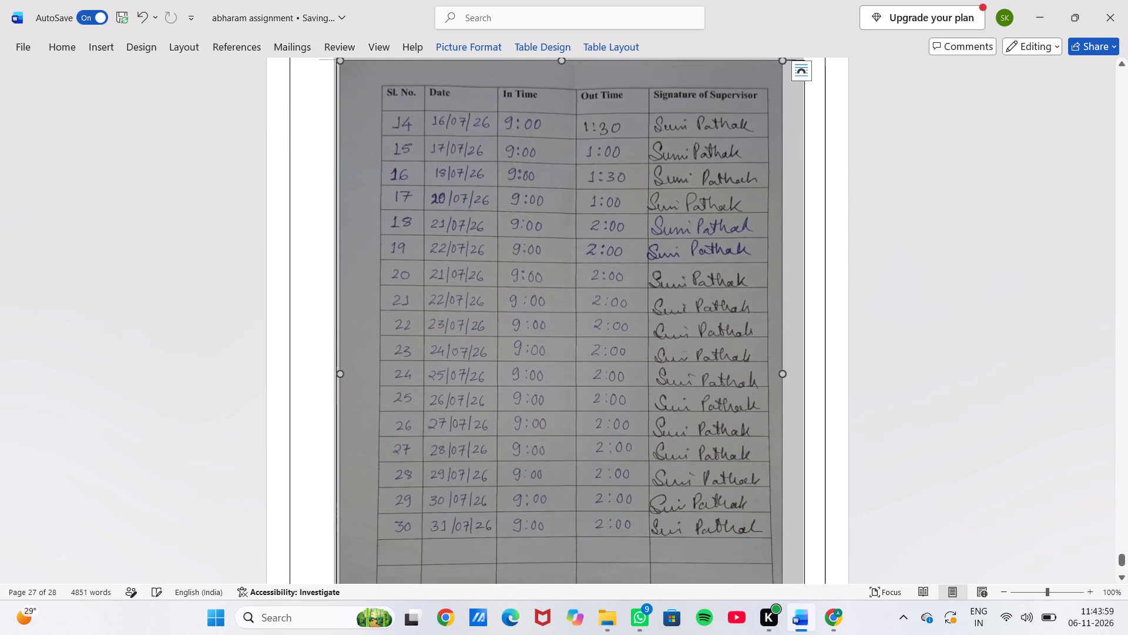
Enlarge the attendance sheet picture slightly by extending its bottom-right corner.
scroll(632, 386, "down", 2)
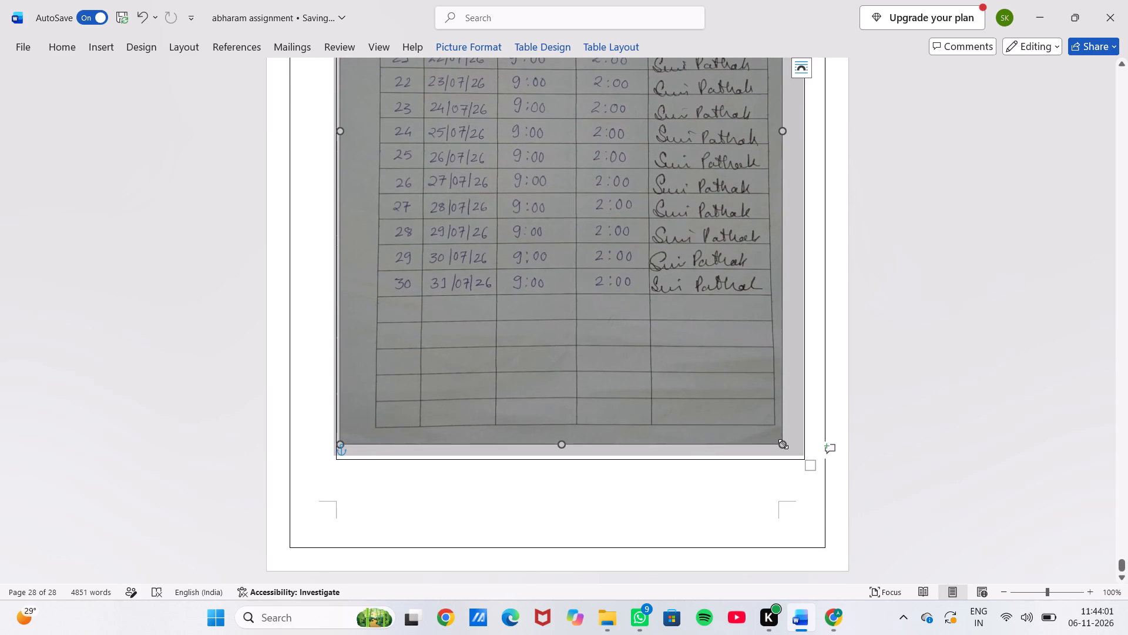
left_click(783, 444)
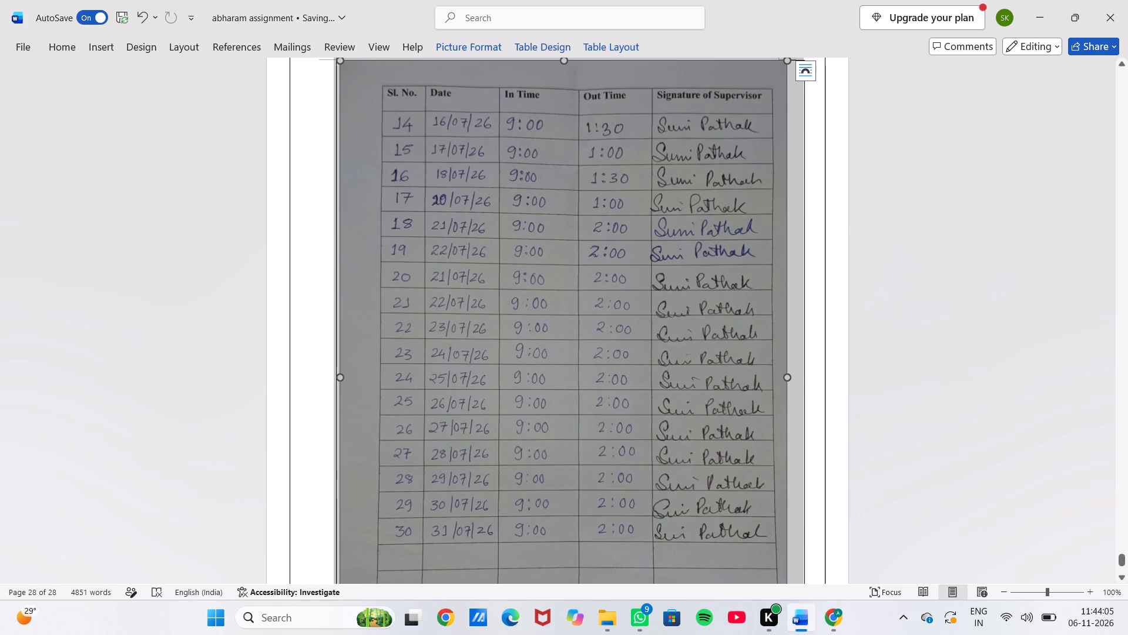
scroll(929, 212, "down", 4)
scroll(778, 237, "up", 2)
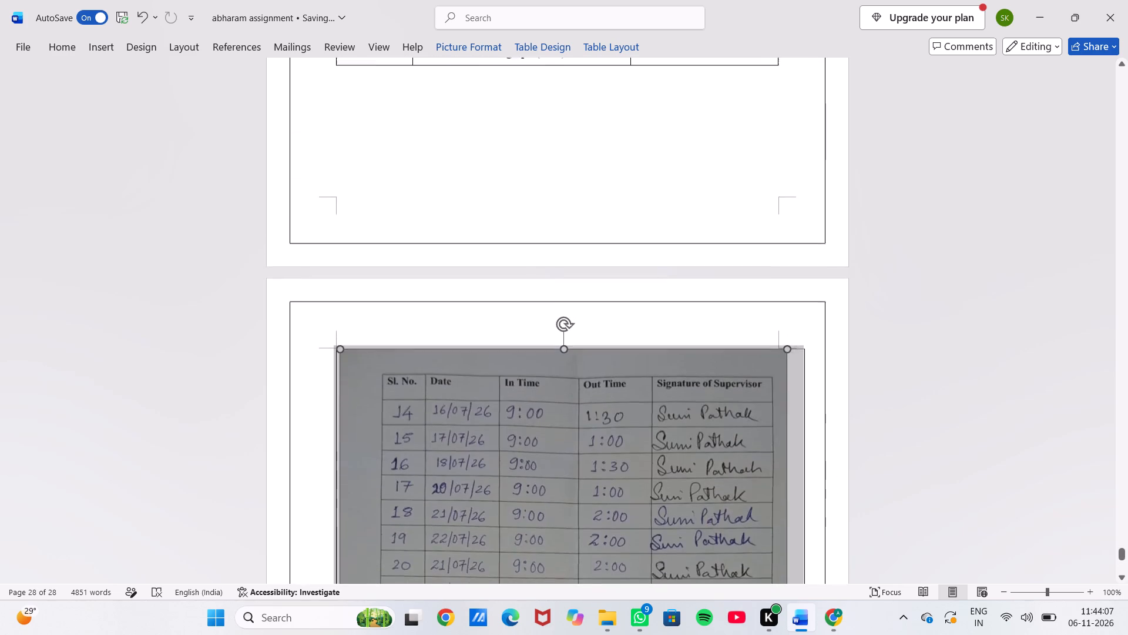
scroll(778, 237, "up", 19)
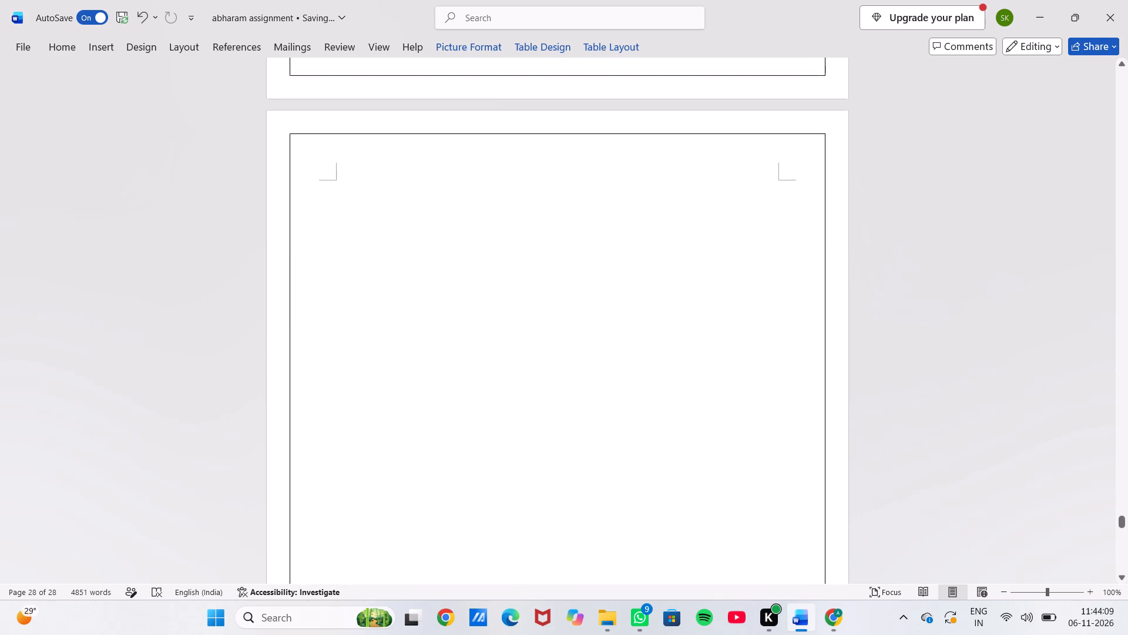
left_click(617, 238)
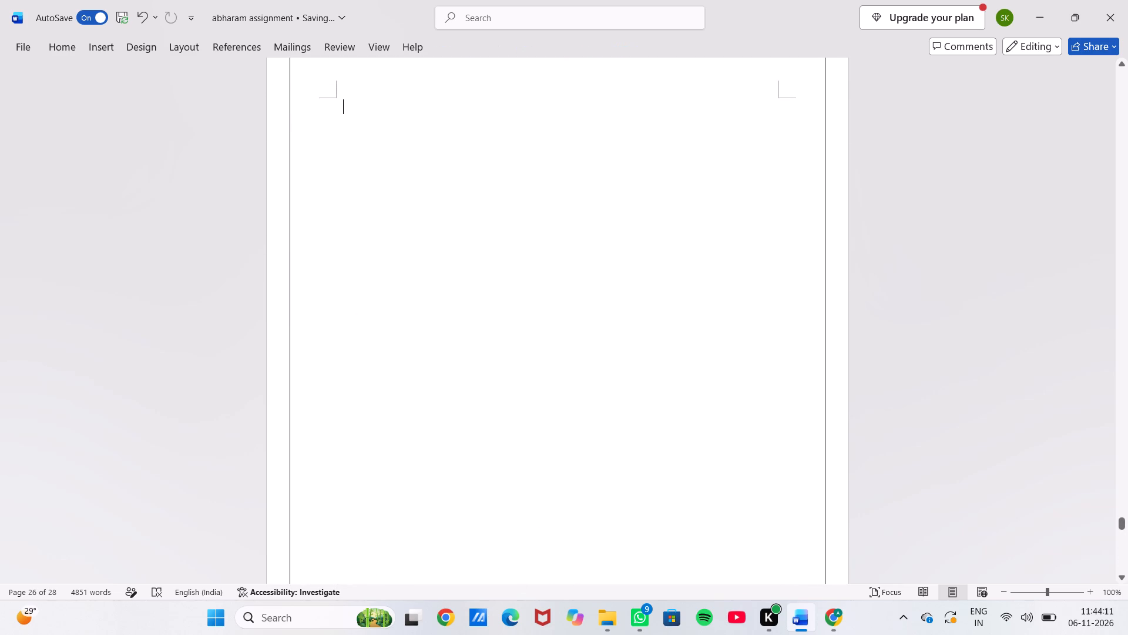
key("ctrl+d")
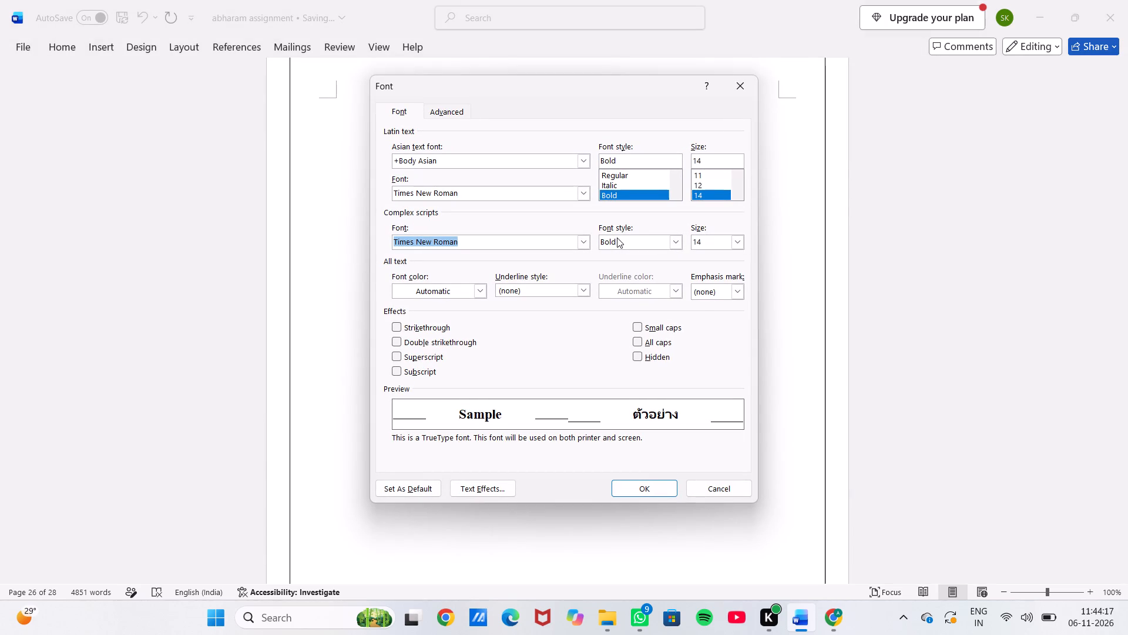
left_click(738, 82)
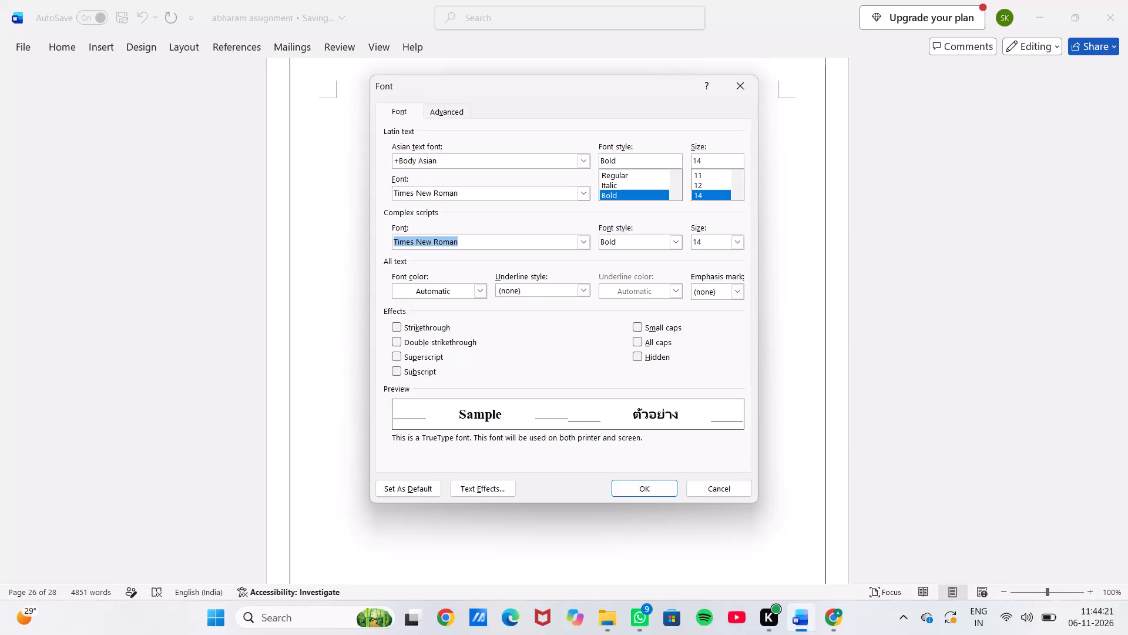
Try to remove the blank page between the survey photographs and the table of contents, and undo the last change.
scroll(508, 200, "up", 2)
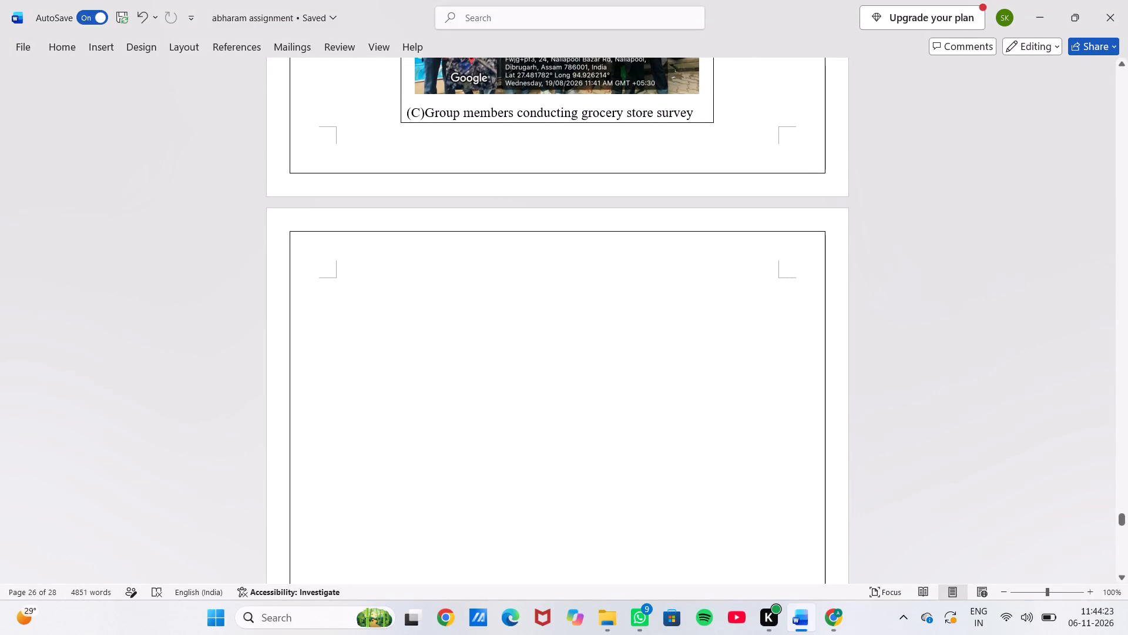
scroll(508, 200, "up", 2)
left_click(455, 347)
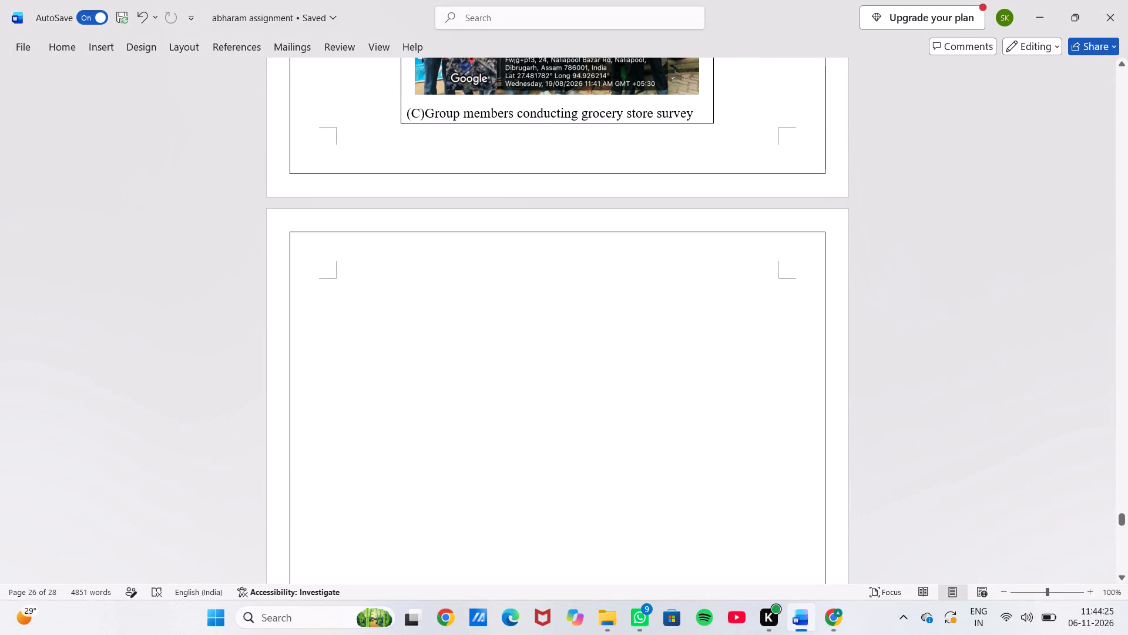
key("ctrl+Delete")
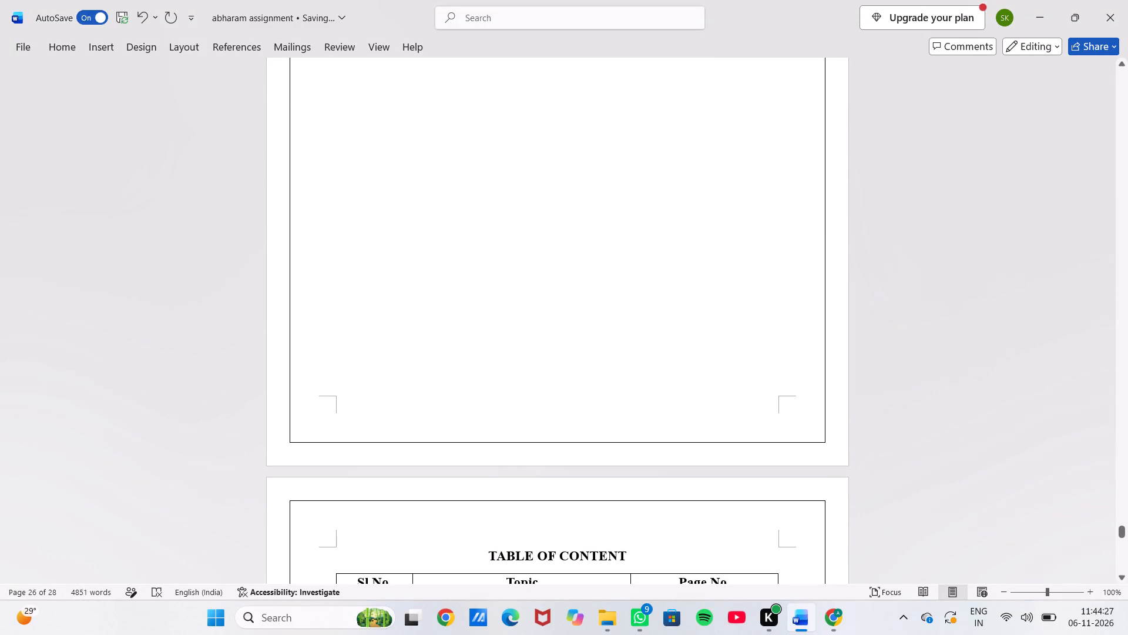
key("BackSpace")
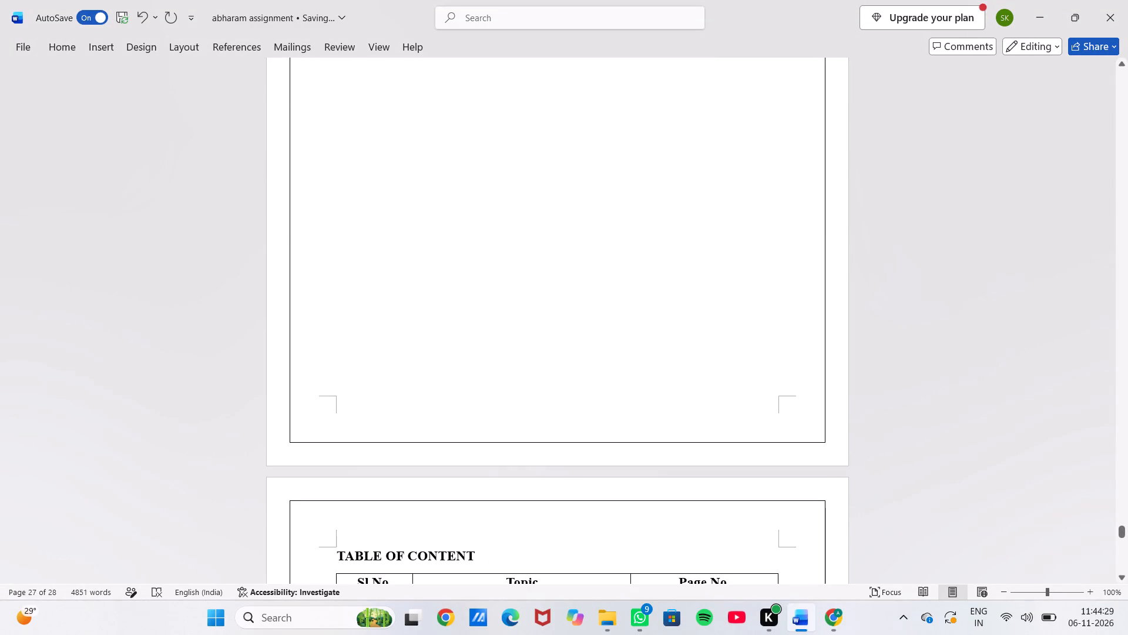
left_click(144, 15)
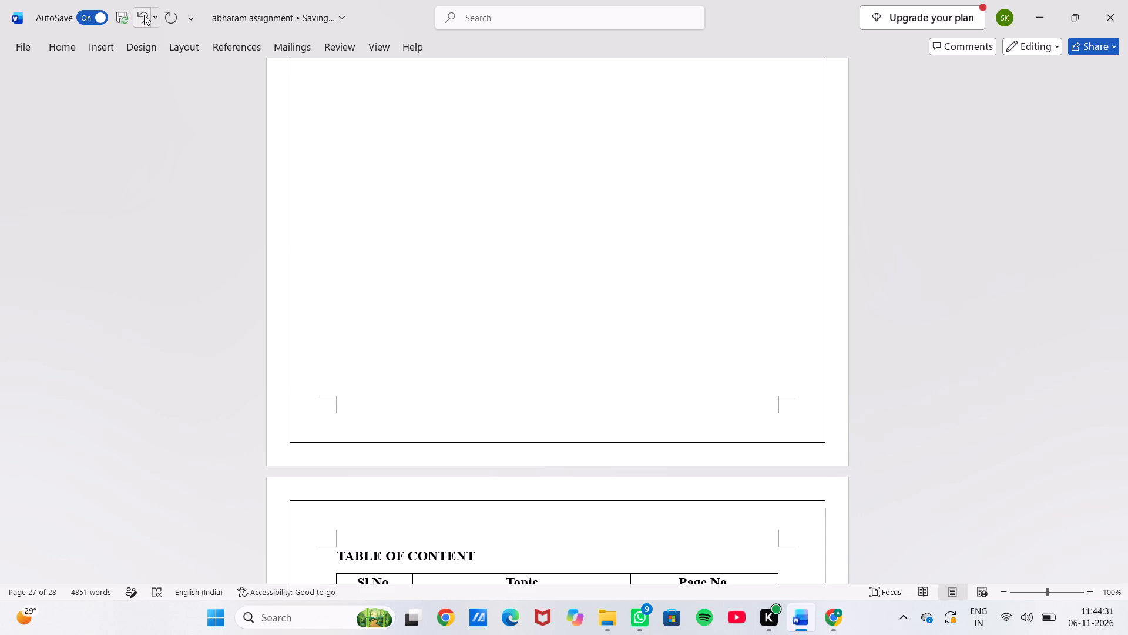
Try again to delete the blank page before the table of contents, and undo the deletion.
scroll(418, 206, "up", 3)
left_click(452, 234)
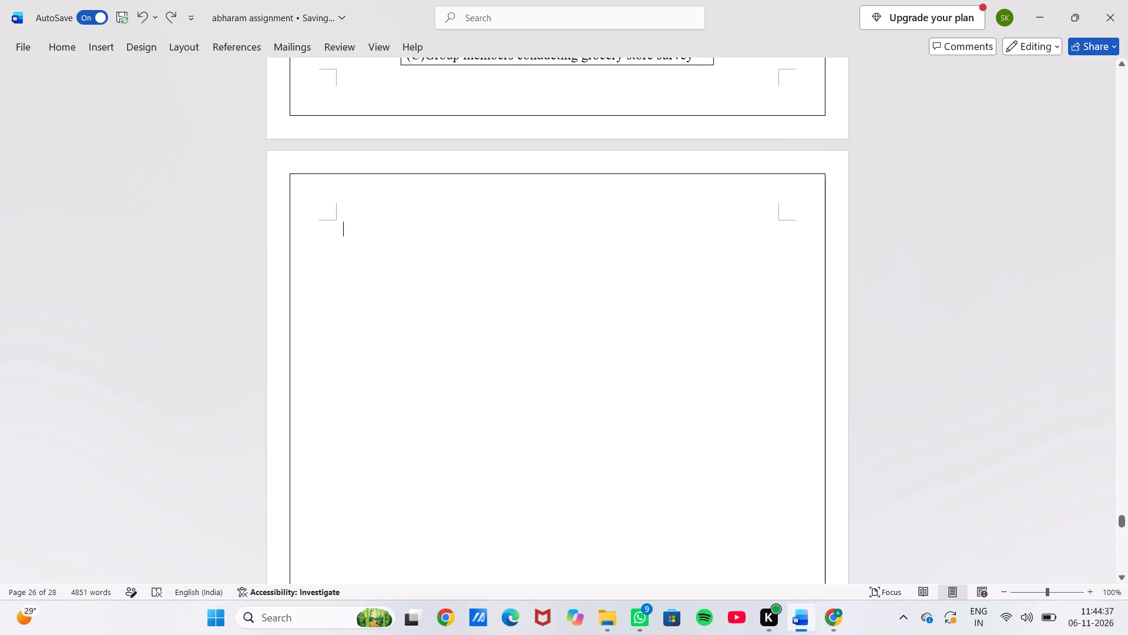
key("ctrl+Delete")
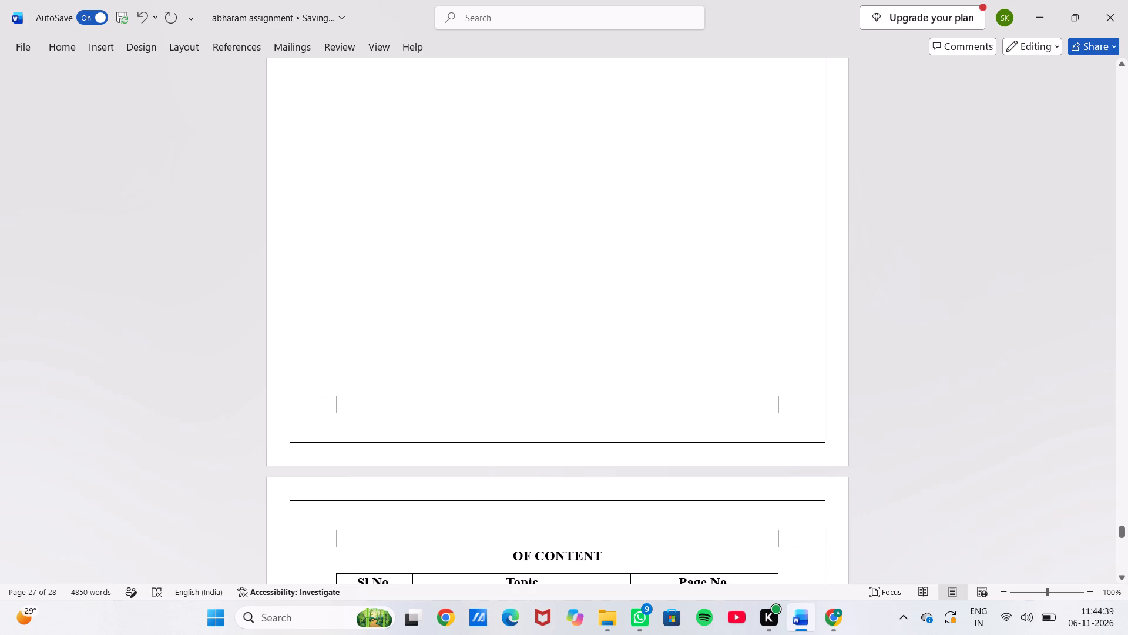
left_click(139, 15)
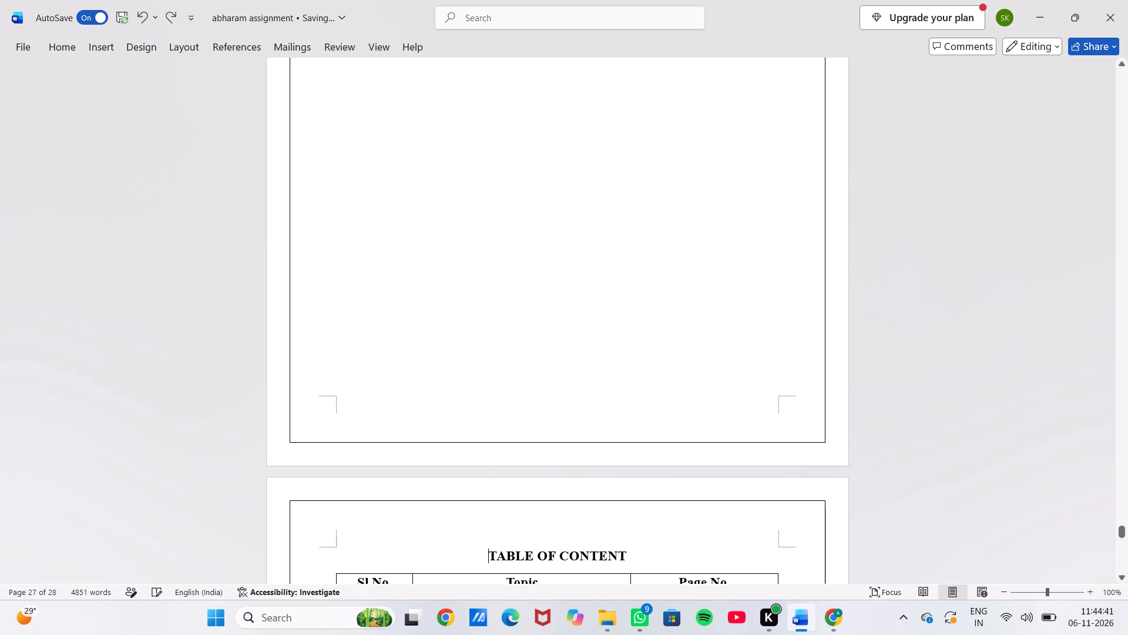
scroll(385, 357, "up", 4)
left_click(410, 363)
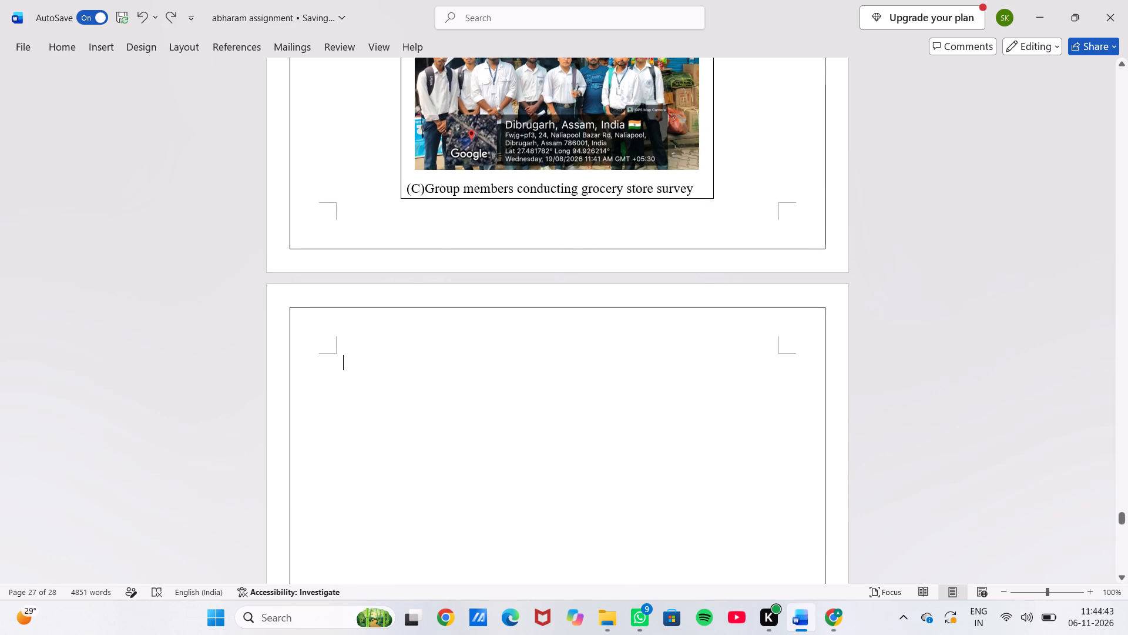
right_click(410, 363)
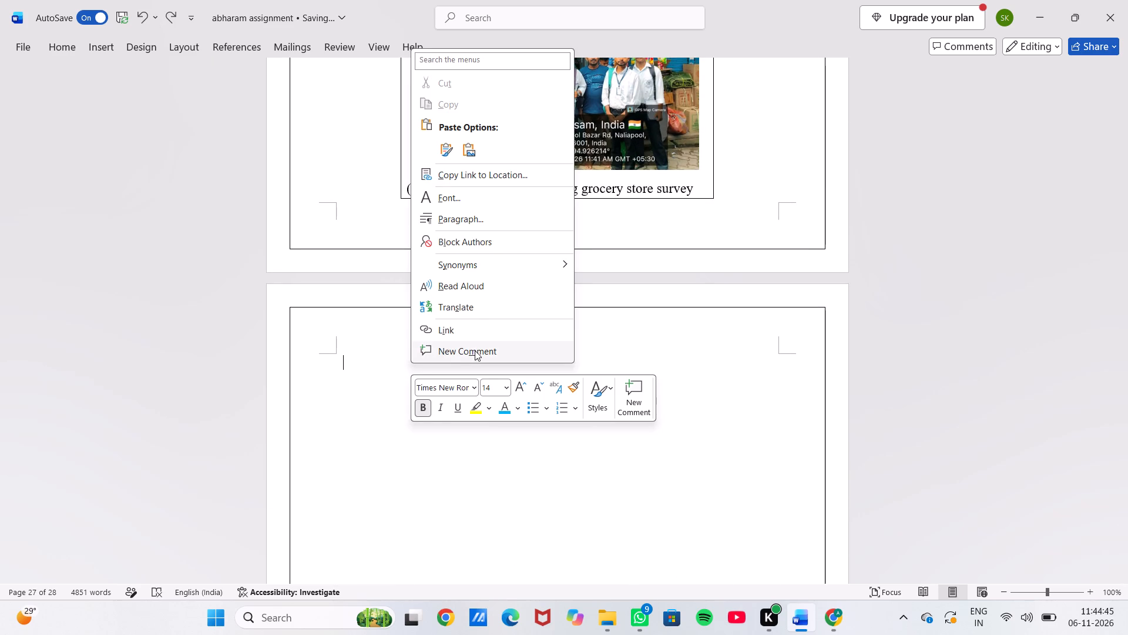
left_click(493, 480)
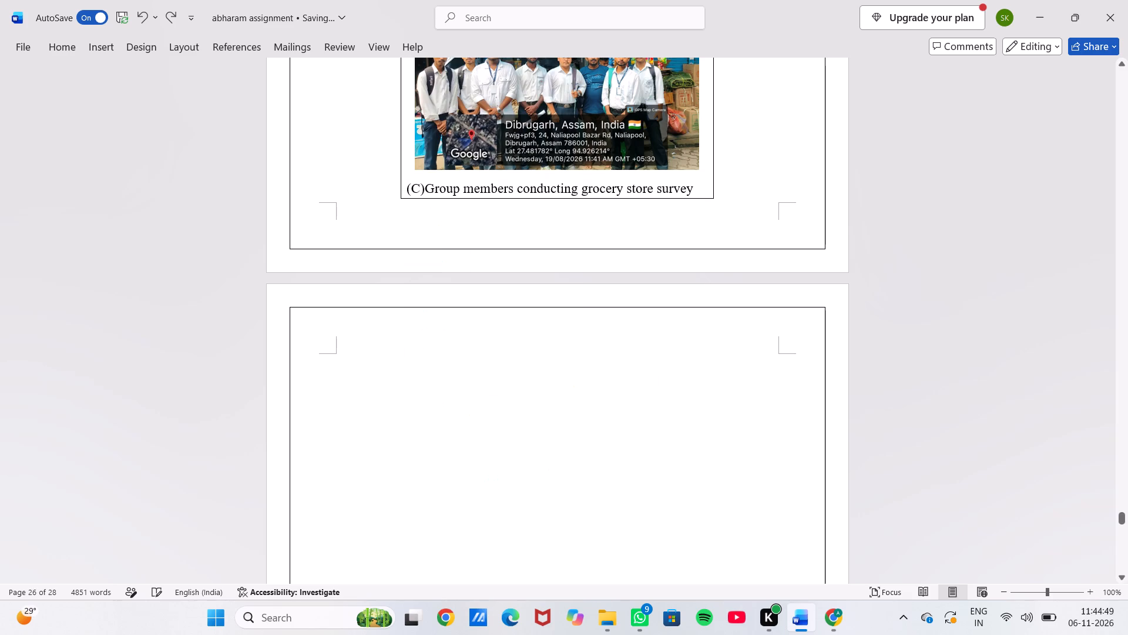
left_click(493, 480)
Examine the report's closing pages, from the survey analysis through the attendance sheets and photographs, for blank pages.
scroll(493, 480, "down", 4)
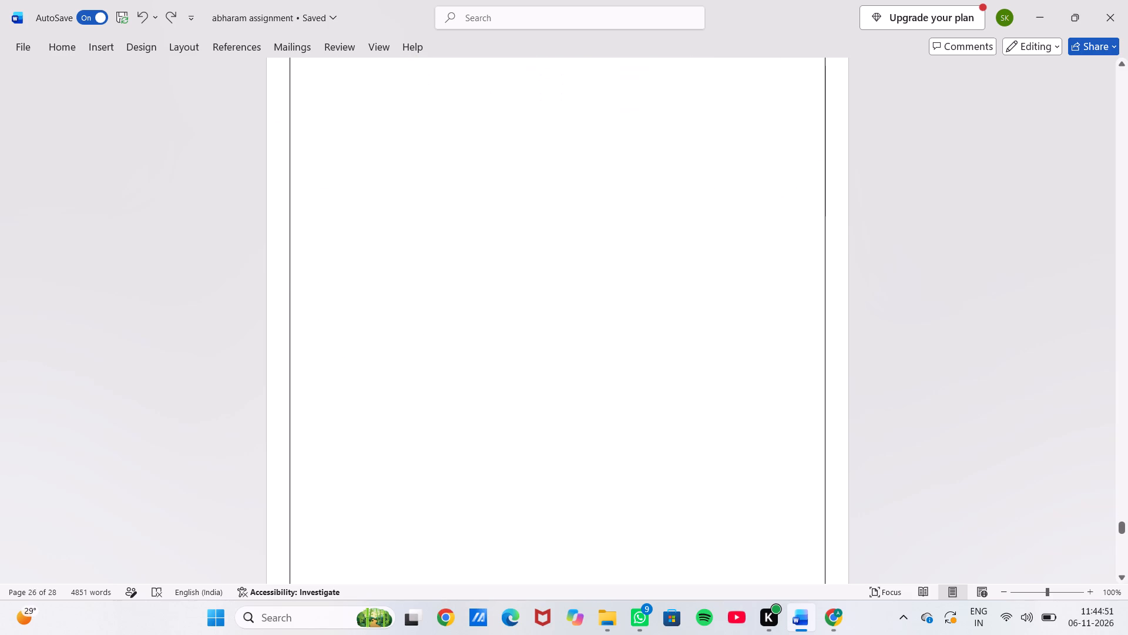
scroll(493, 480, "up", 2)
scroll(493, 480, "down", 6)
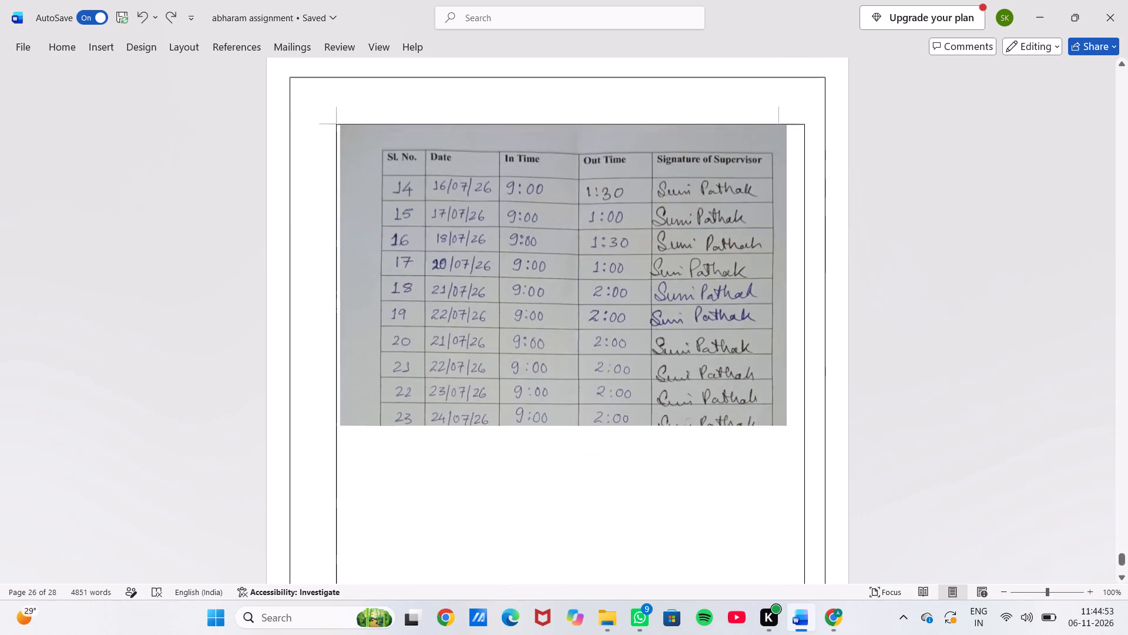
scroll(493, 480, "down", 7)
scroll(493, 480, "up", 2)
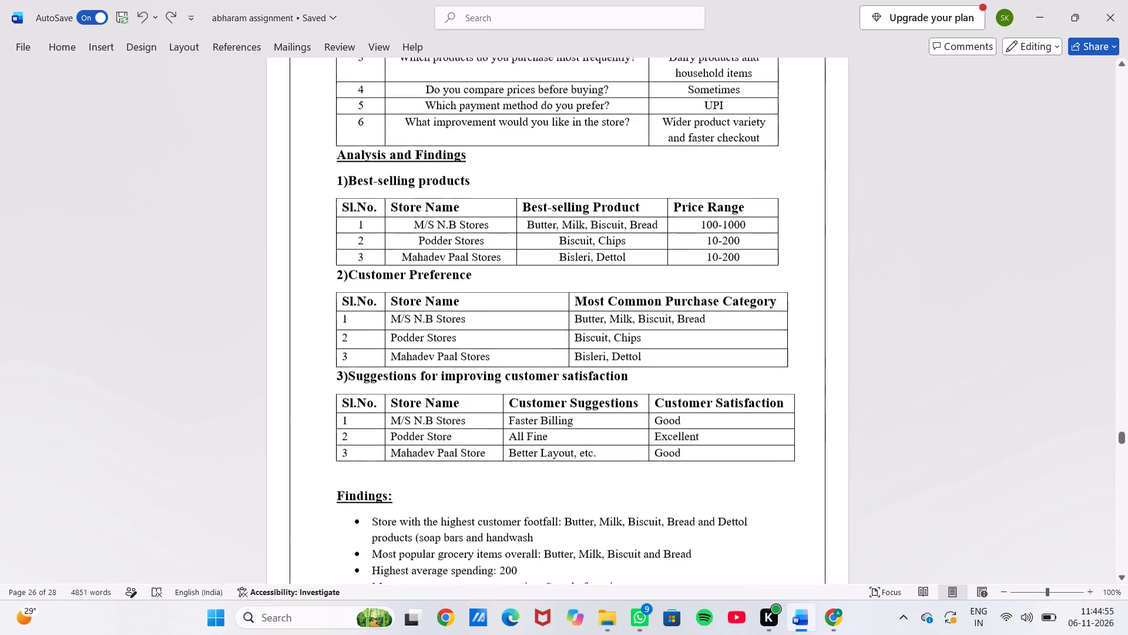
scroll(493, 480, "down", 8)
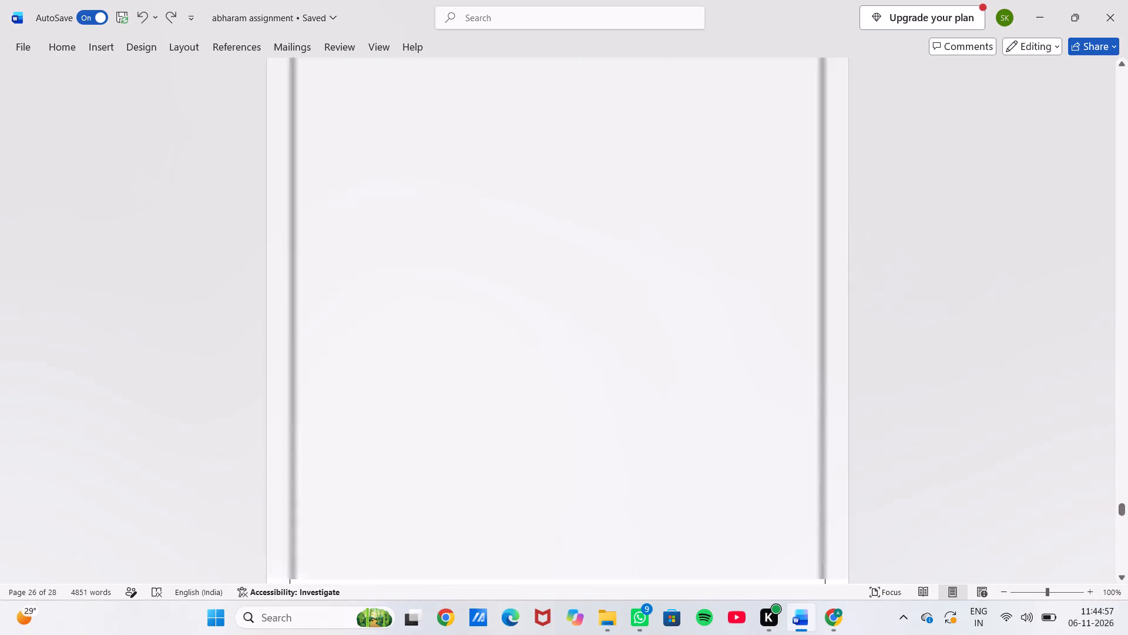
scroll(493, 480, "down", 1)
scroll(502, 476, "up", 1)
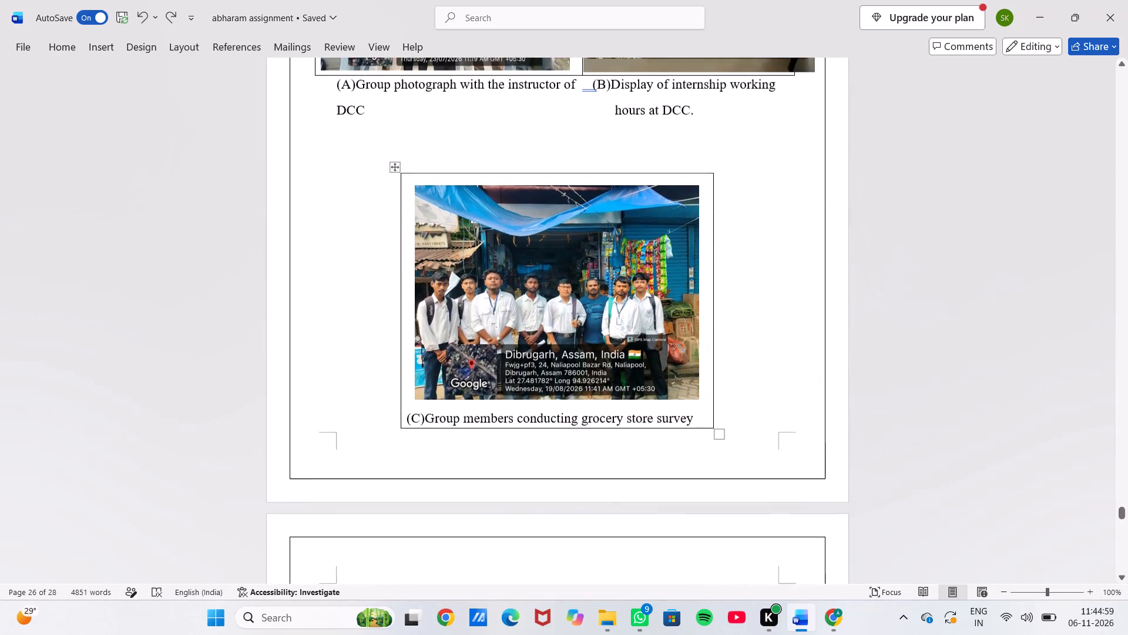
scroll(587, 349, "up", 5)
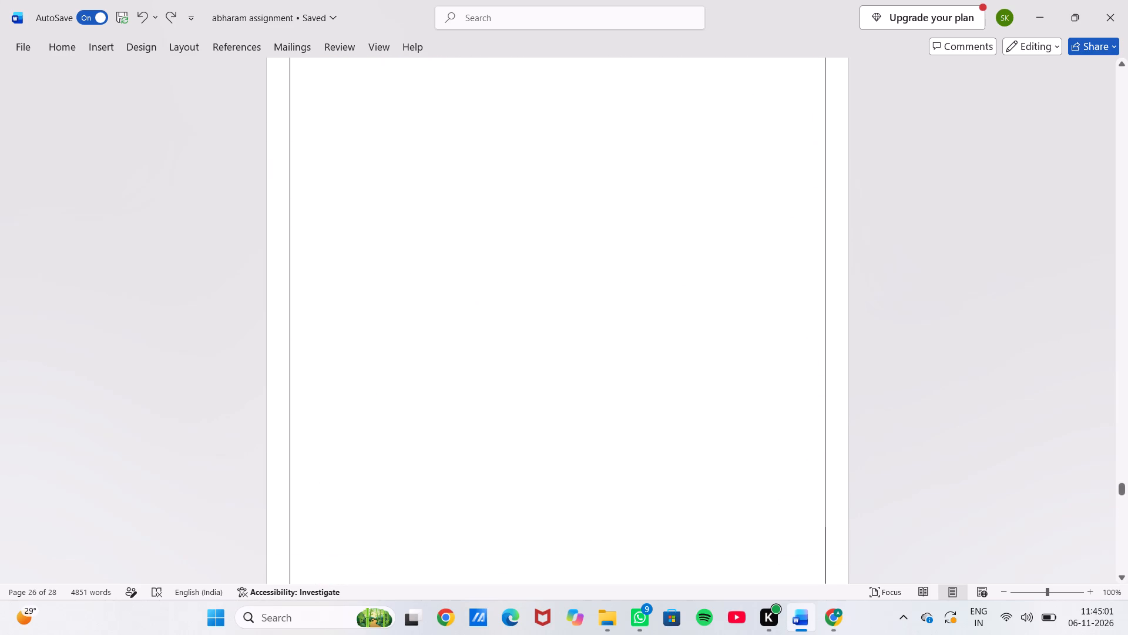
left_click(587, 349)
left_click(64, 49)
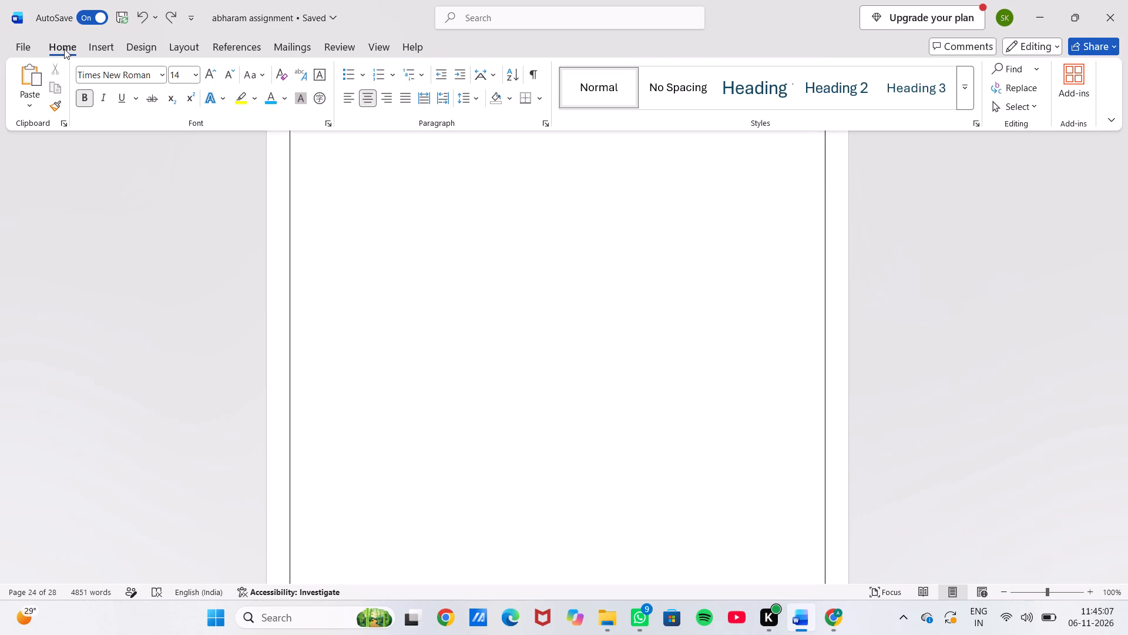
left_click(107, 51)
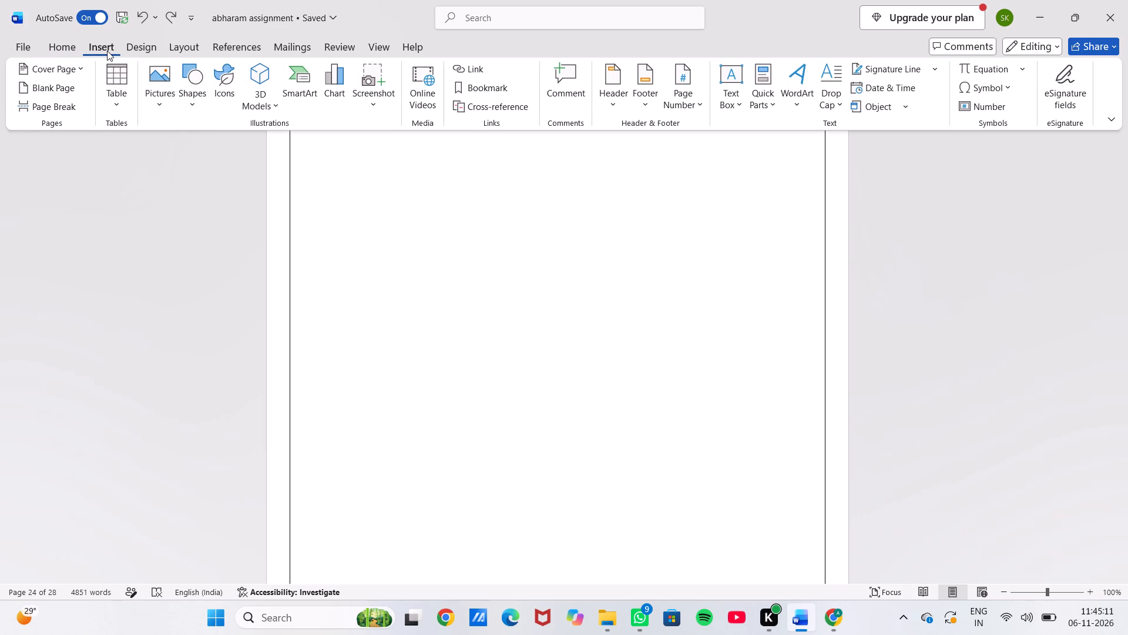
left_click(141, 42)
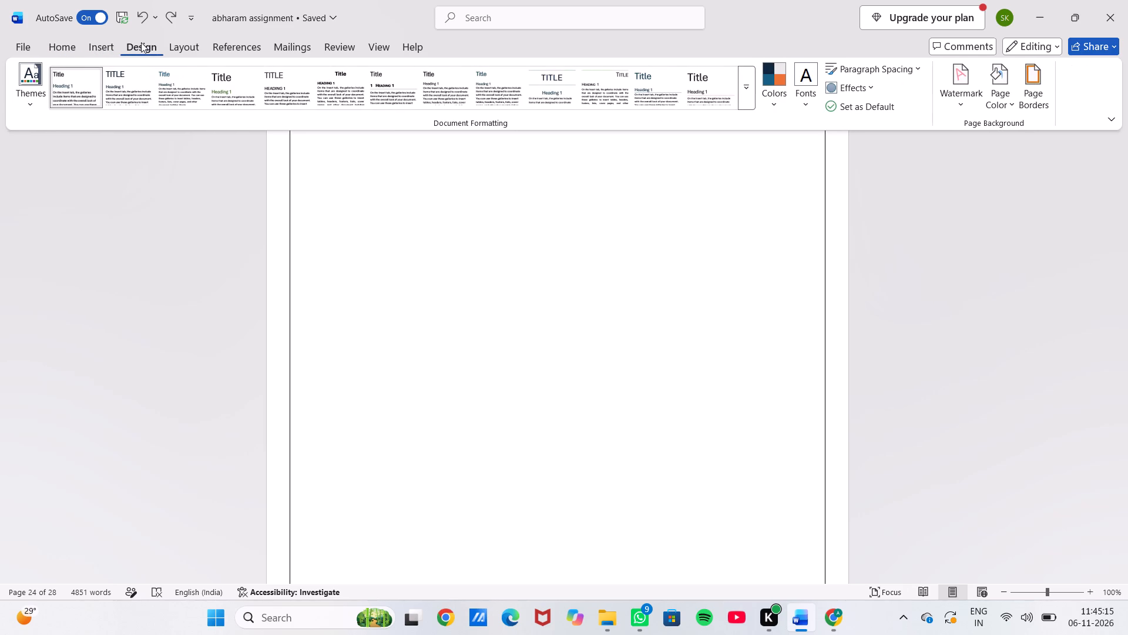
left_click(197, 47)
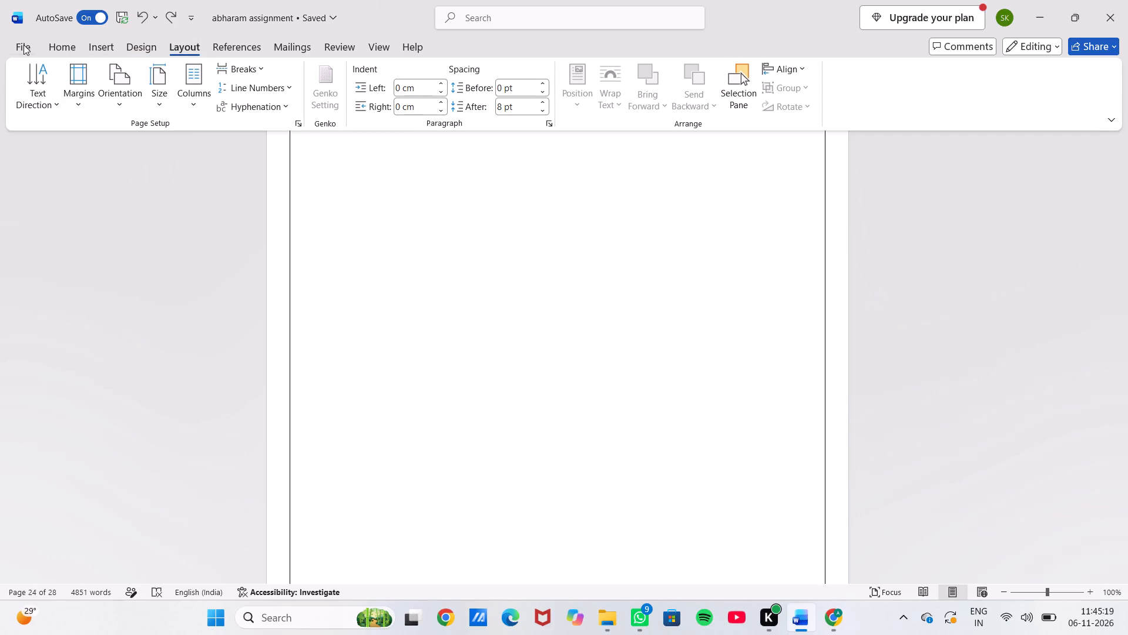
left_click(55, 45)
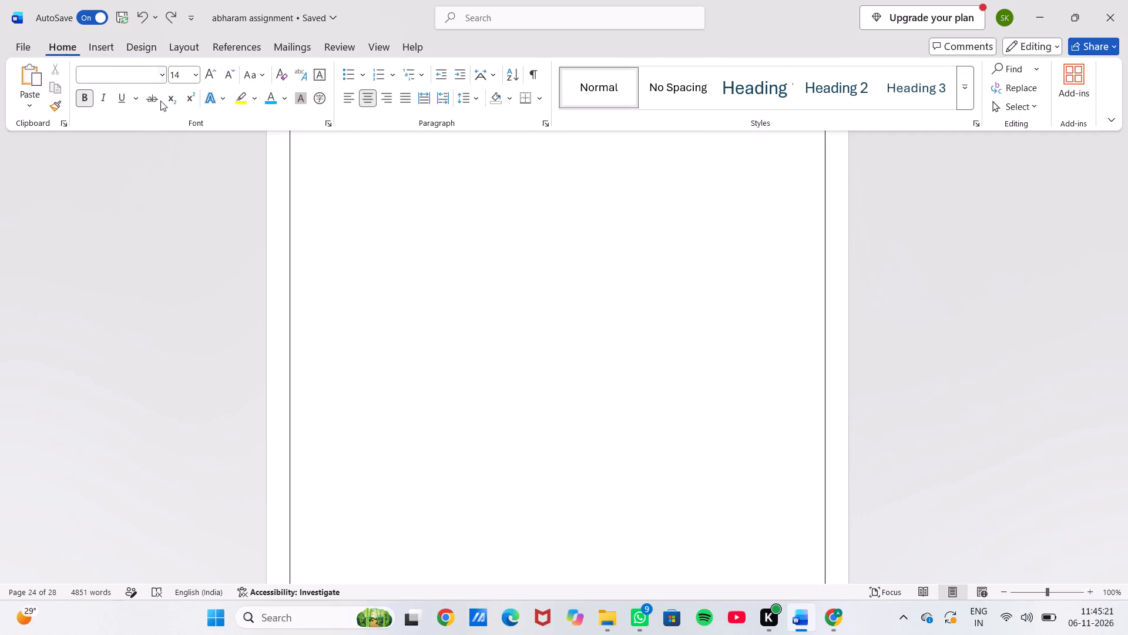
Review the conclusion, attendance sheet and photograph pages again, going back to the survey findings, to check the page layout.
scroll(476, 227, "up", 4)
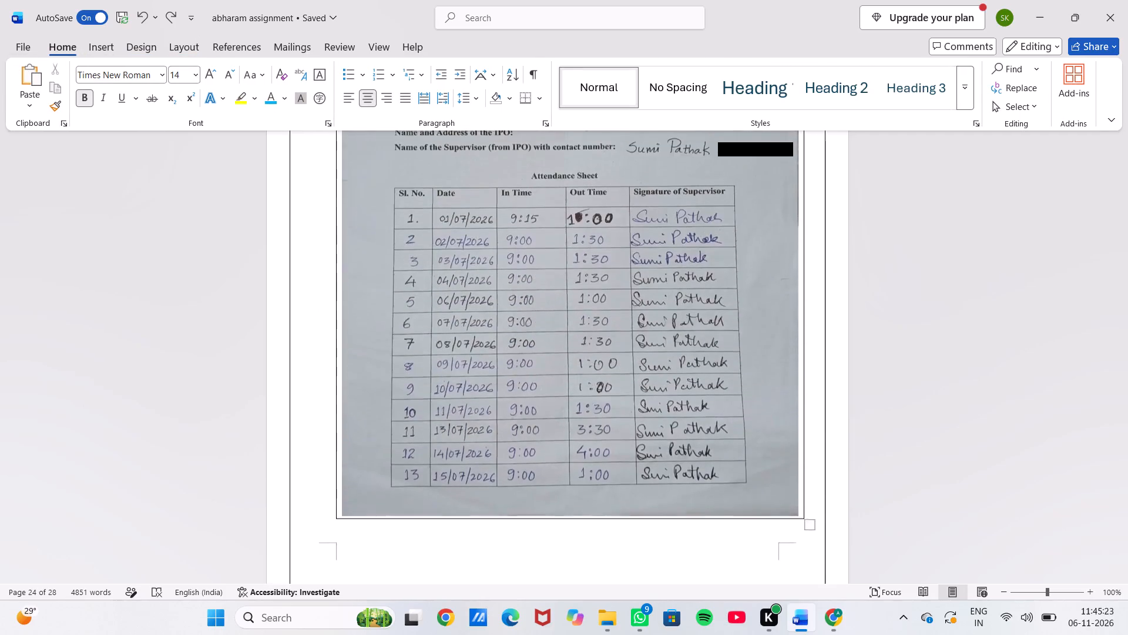
scroll(476, 227, "up", 5)
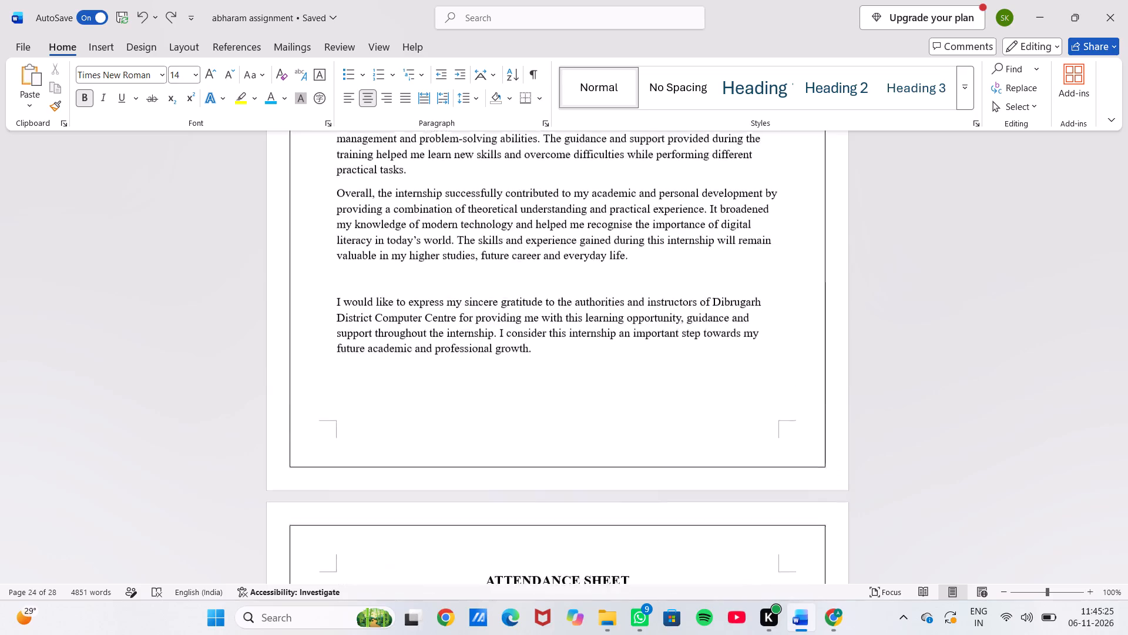
scroll(476, 227, "down", 8)
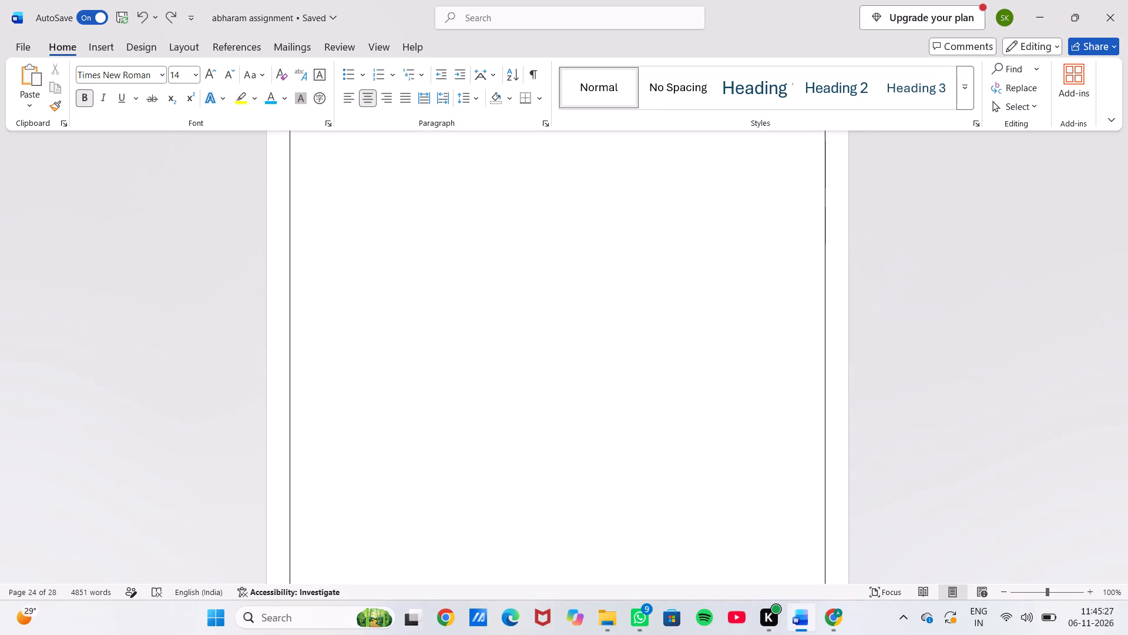
scroll(476, 227, "down", 8)
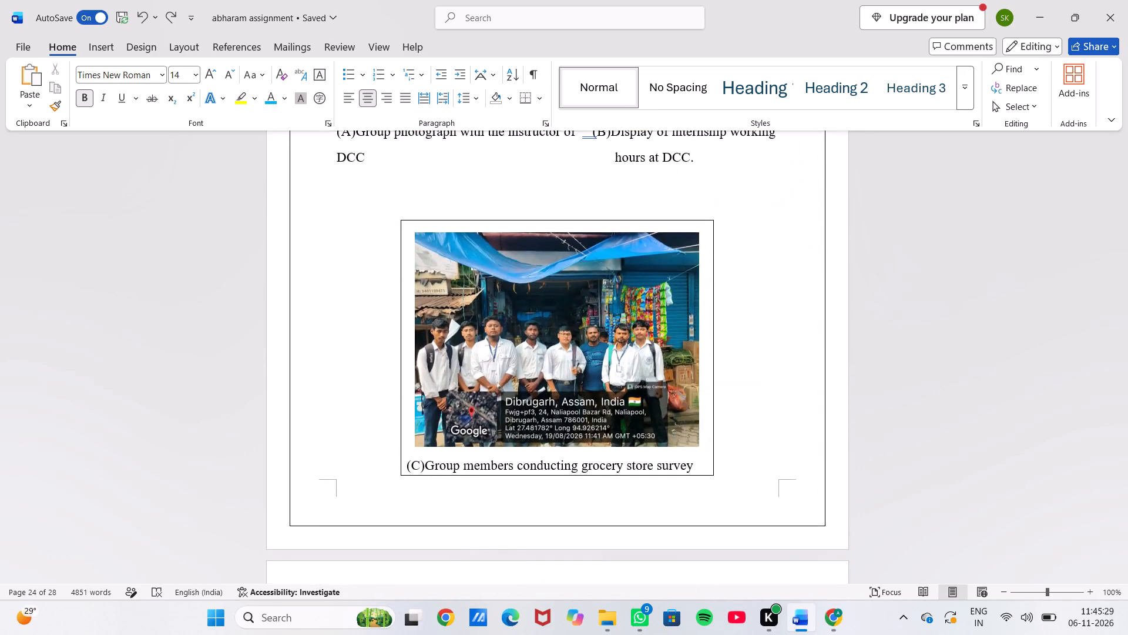
scroll(476, 227, "down", 2)
scroll(476, 227, "up", 10)
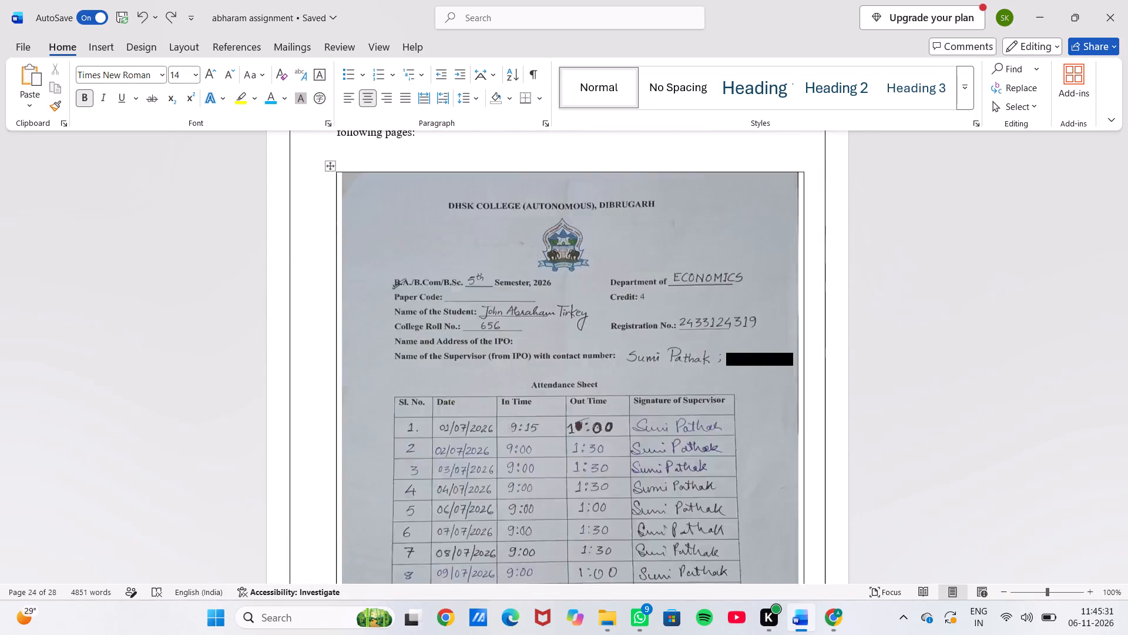
scroll(476, 227, "up", 9)
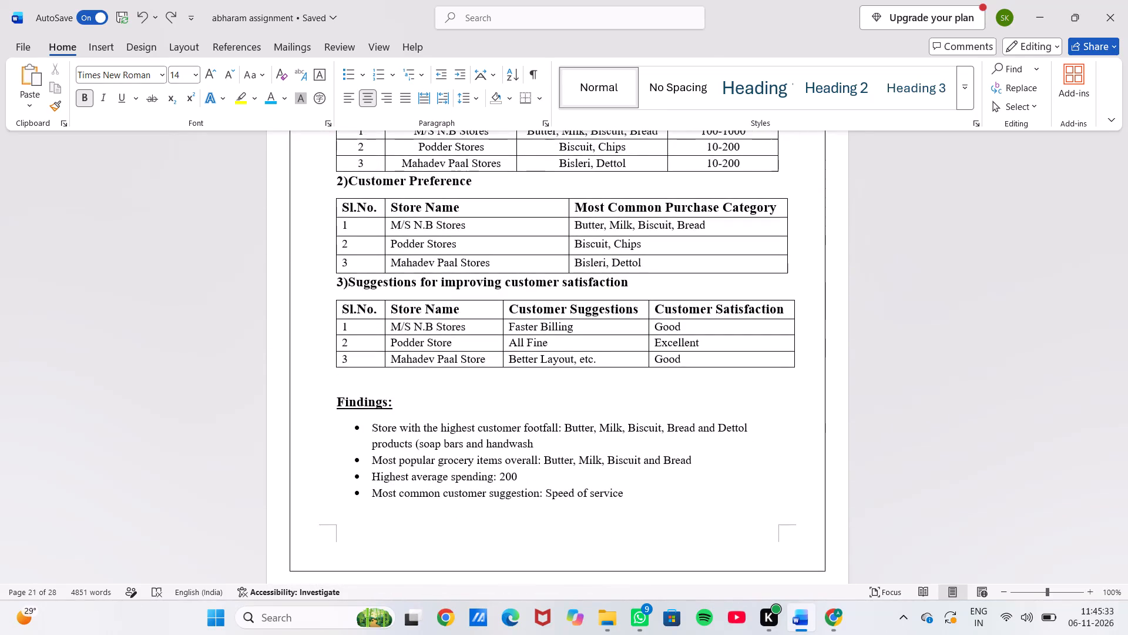
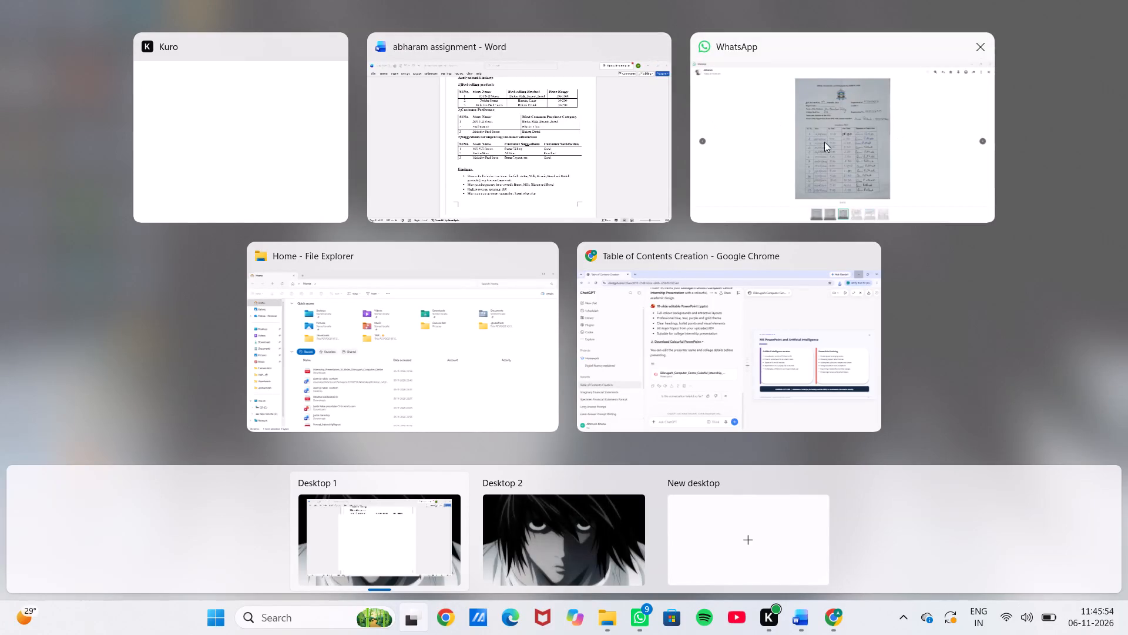
Switch back to the internship report in Word and review the page transition from the survey findings to the conclusion.
left_click(519, 114)
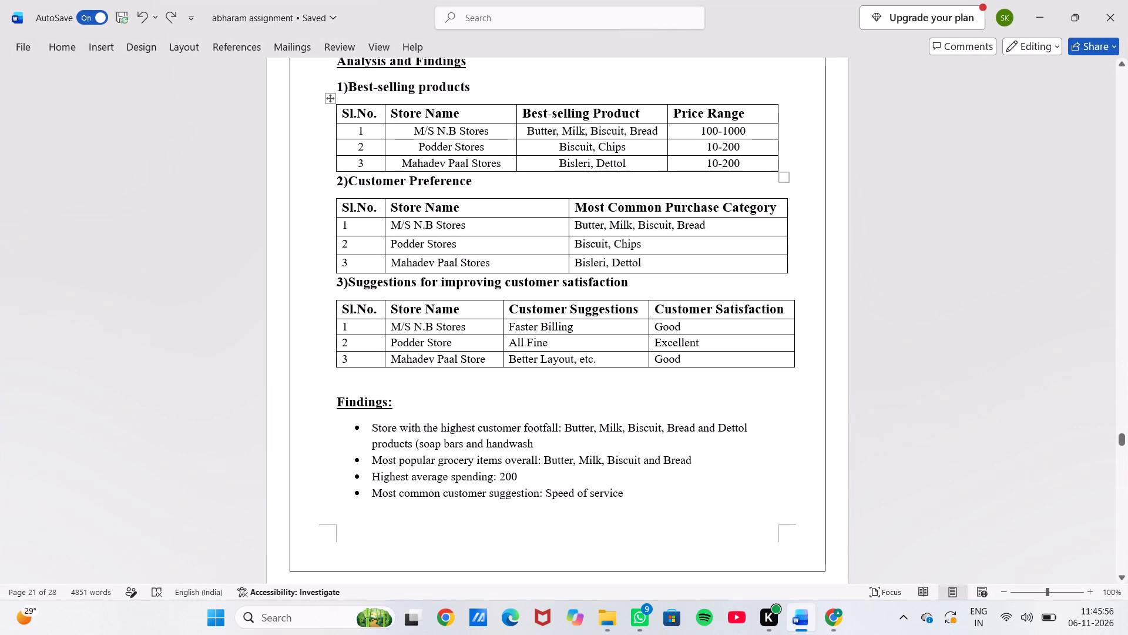
scroll(559, 280, "down", 2)
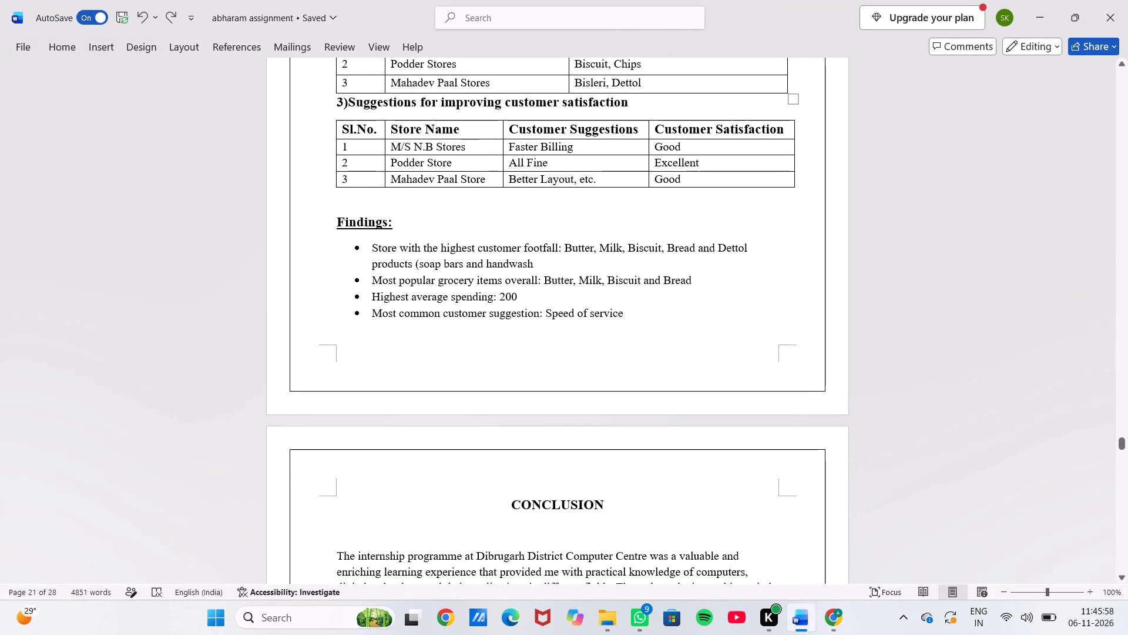
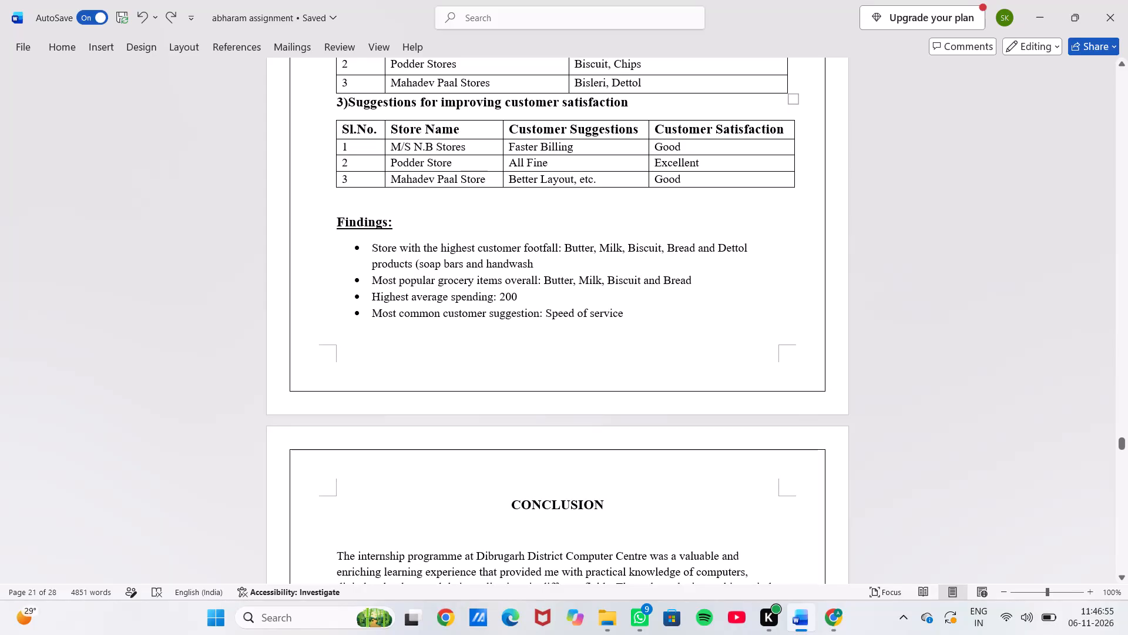
Review the text and paragraph spacing of the Conclusion page, from its heading to the closing gratitude paragraph.
scroll(645, 457, "down", 1)
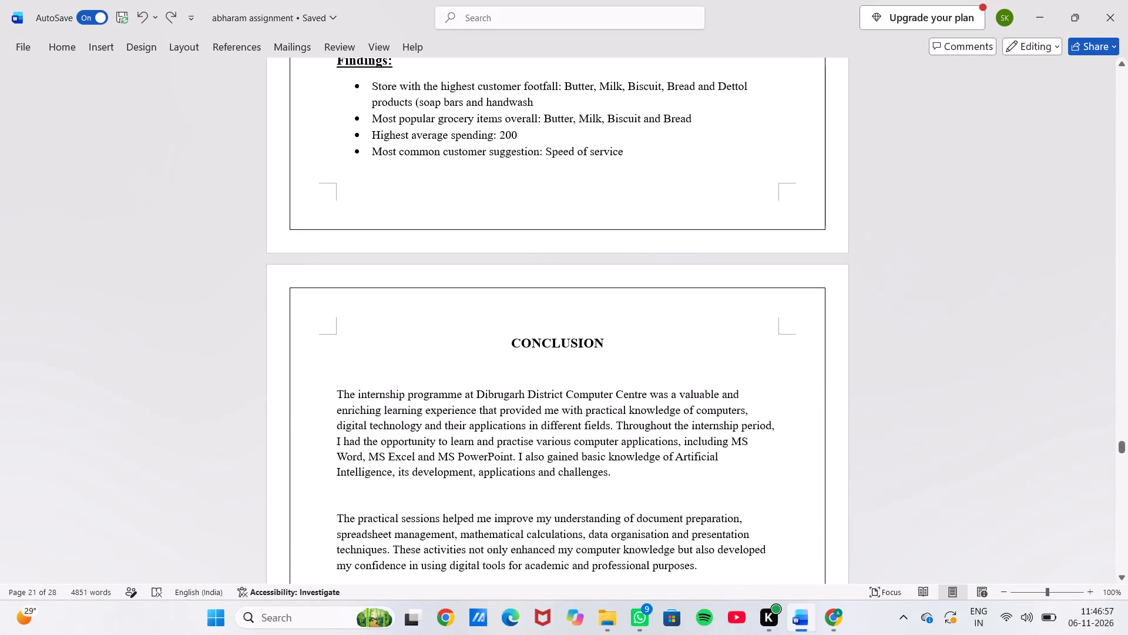
scroll(645, 457, "down", 2)
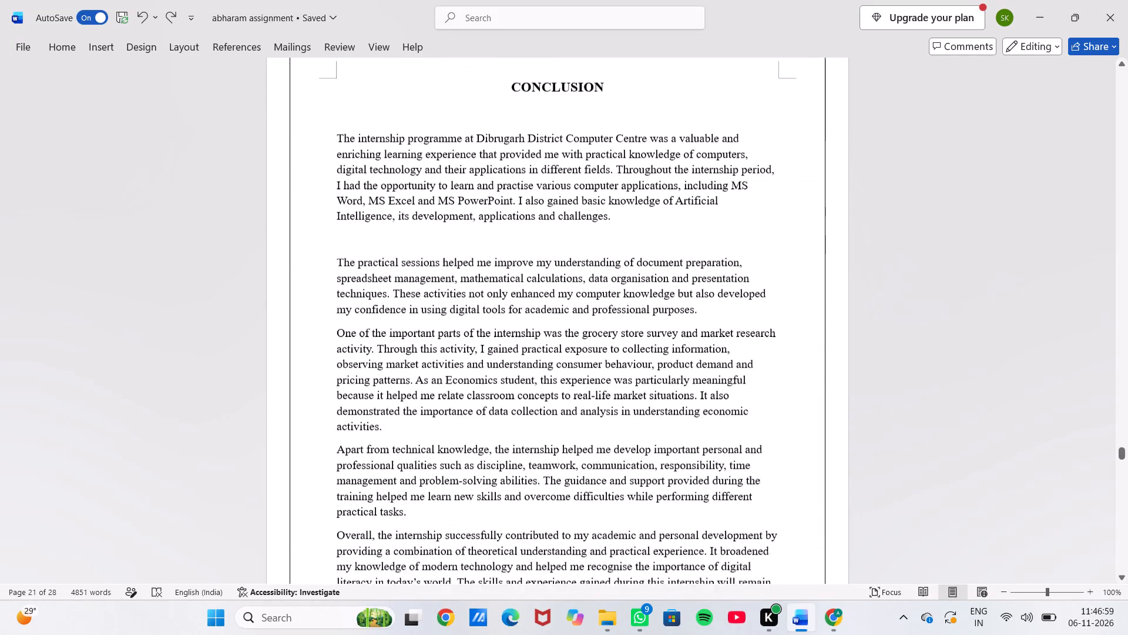
scroll(645, 457, "down", 1)
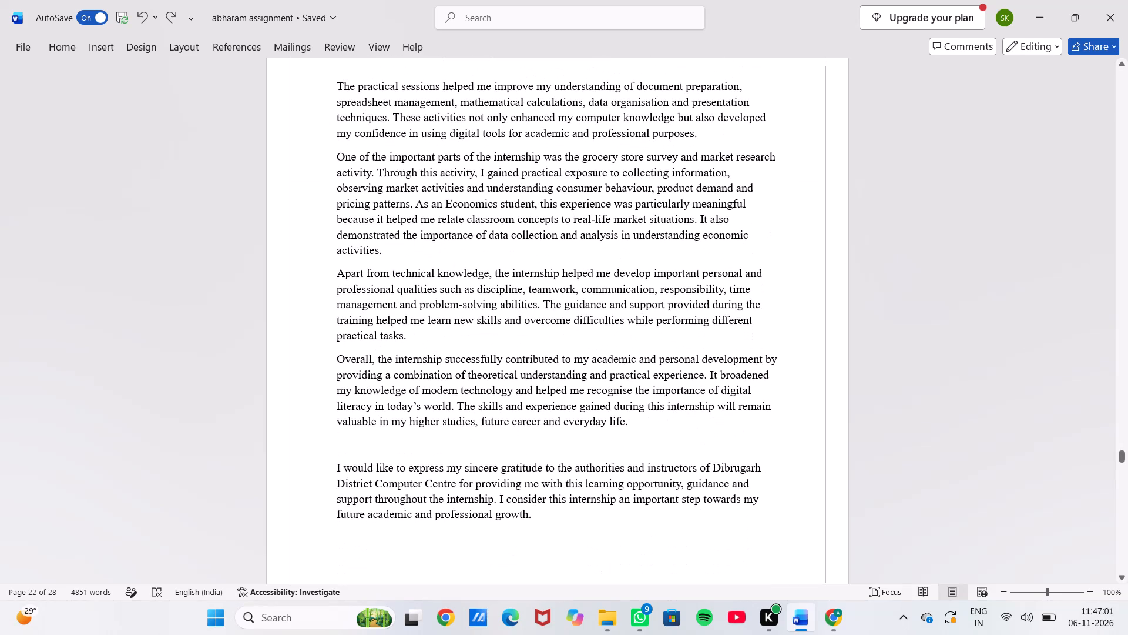